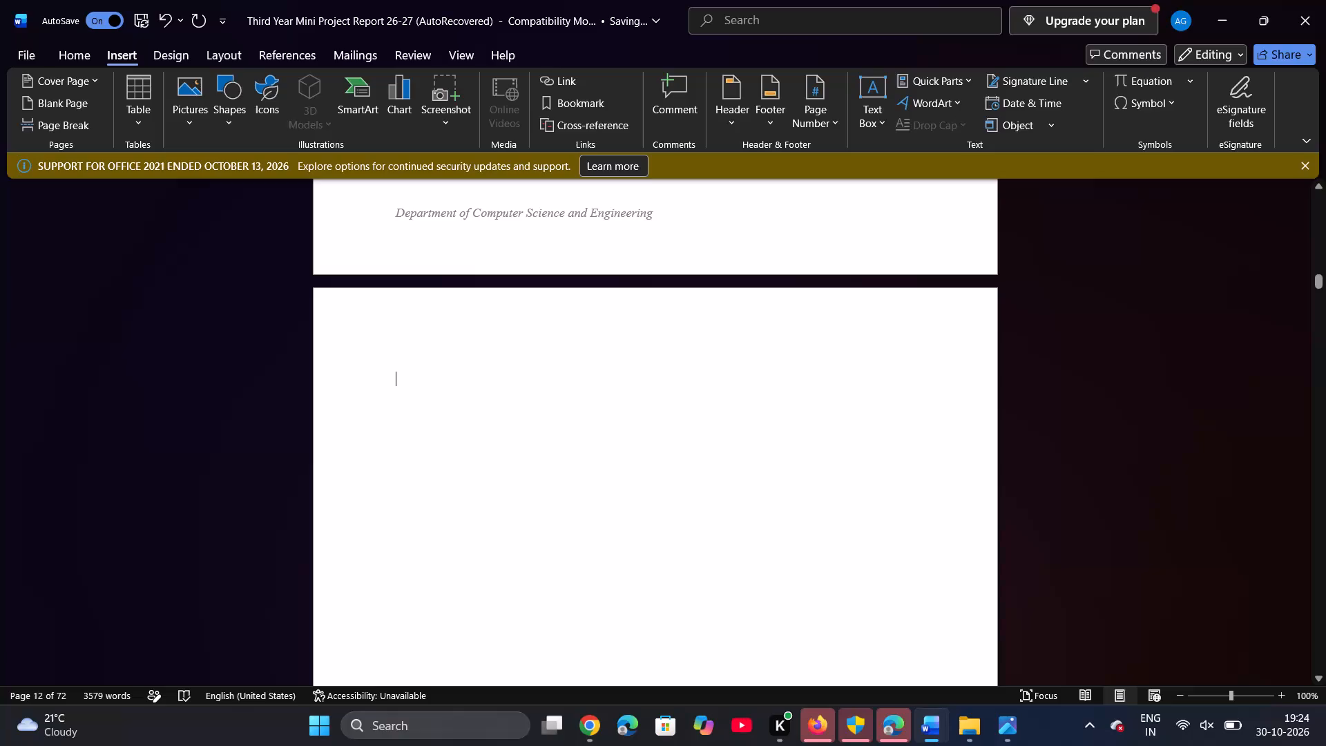
# Paste the Chapter 2: Proposed Methodology content onto the blank page and apply Keep Source Formatting to it.
pyautogui.hotkey('ctrl', 'v')
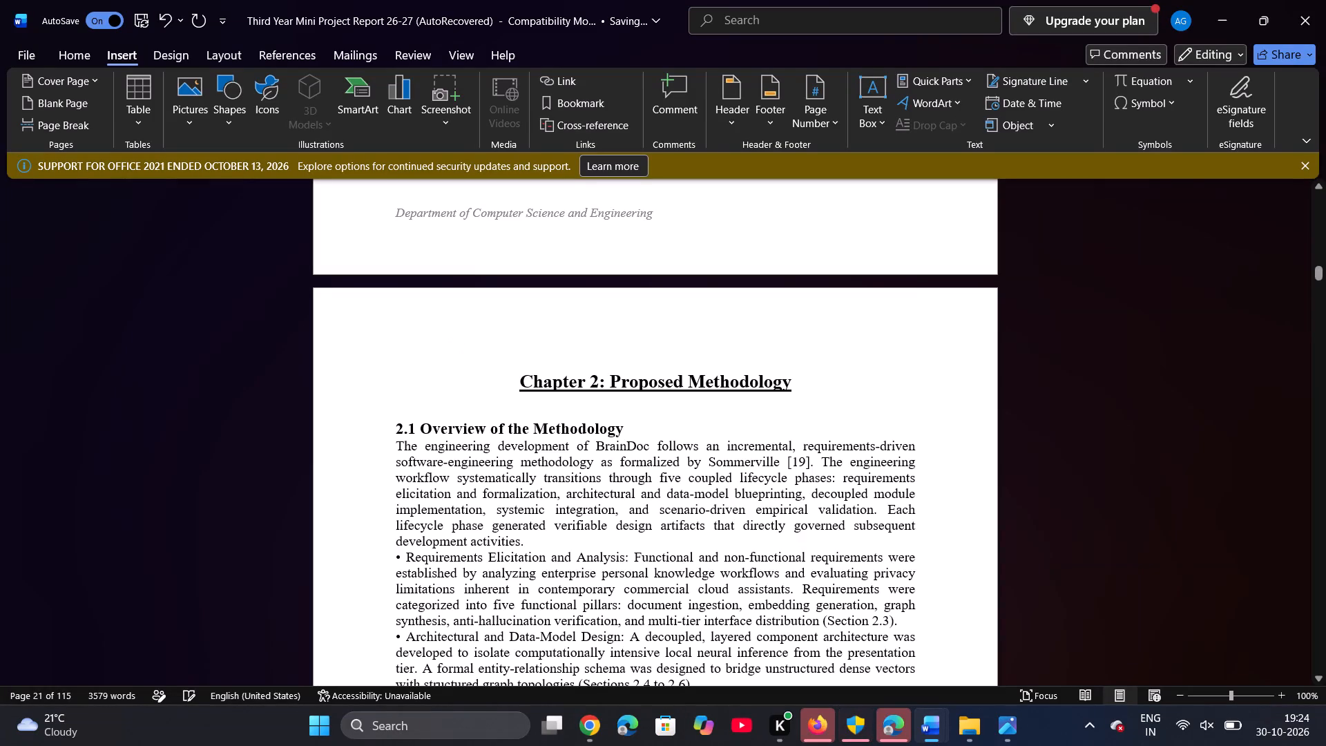
pyautogui.scroll(1, 513, 372)
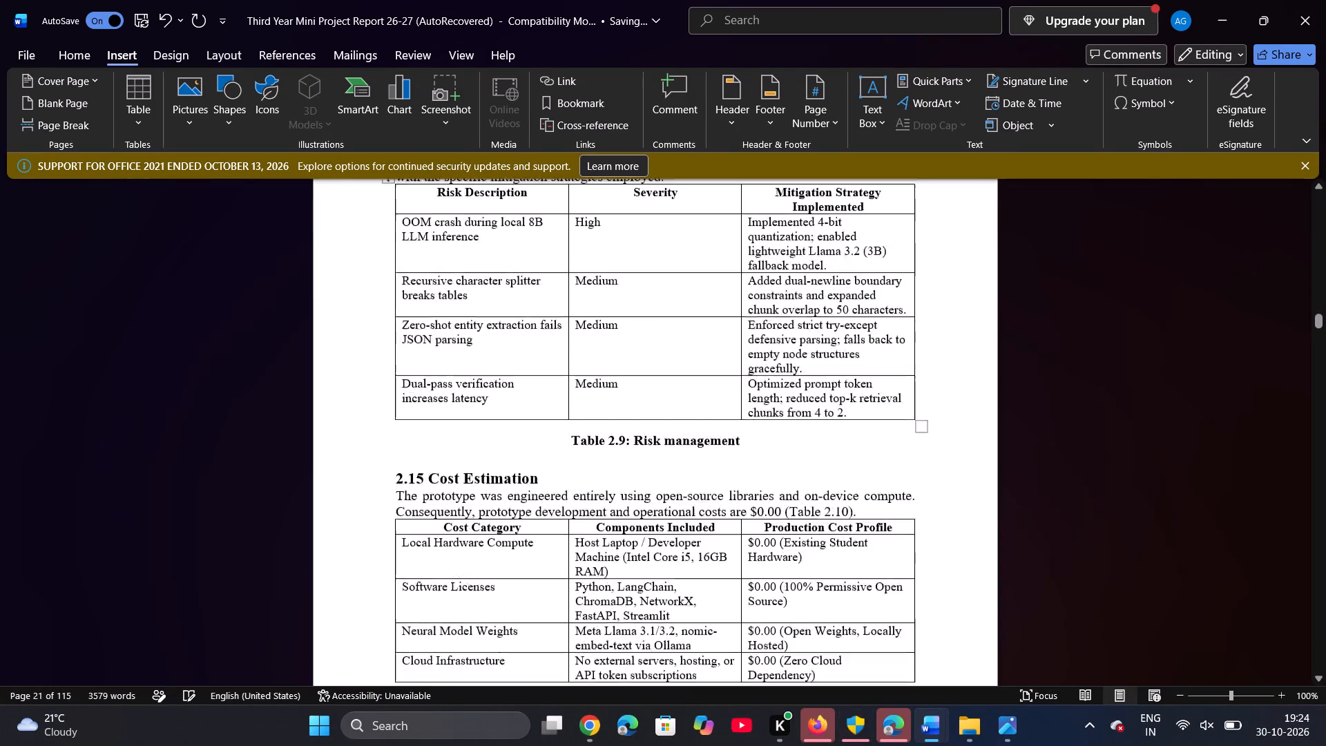
pyautogui.scroll(1, 513, 372)
pyautogui.scroll(-17, 513, 372)
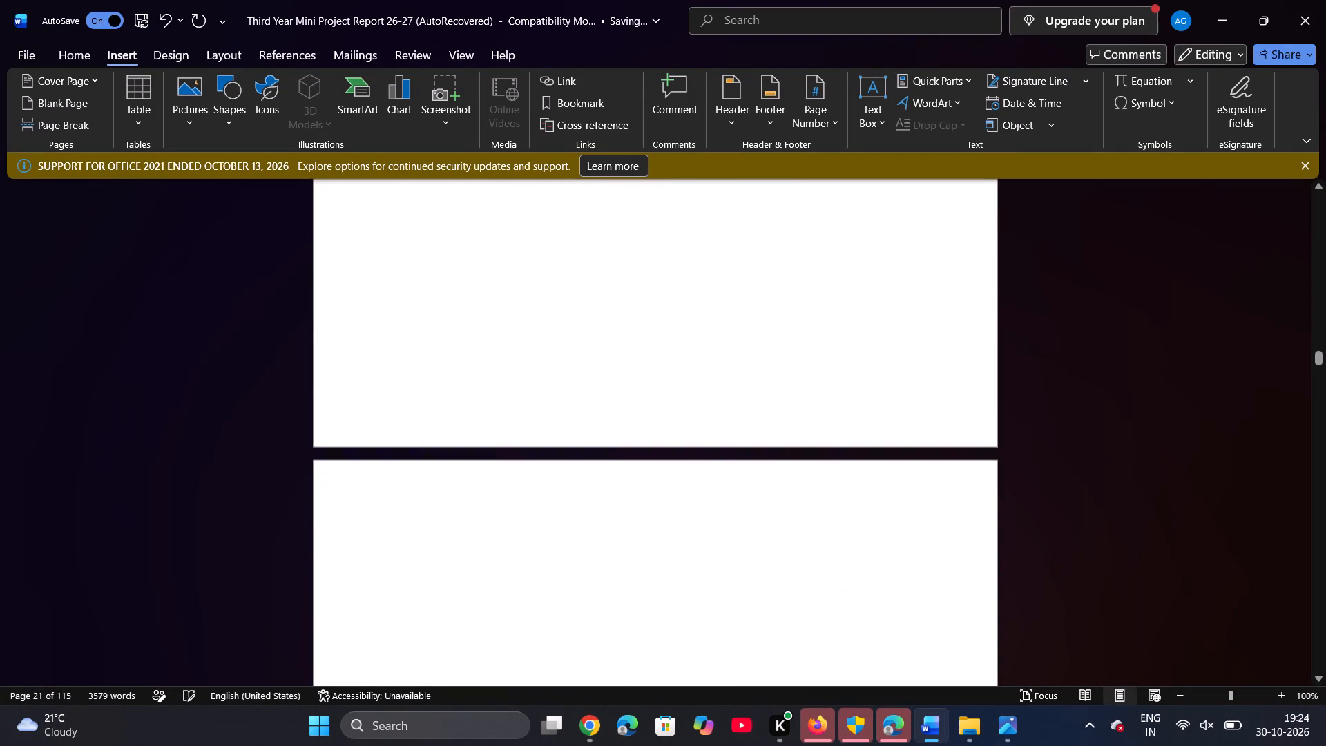
pyautogui.scroll(-3, 513, 372)
pyautogui.scroll(9, 513, 372)
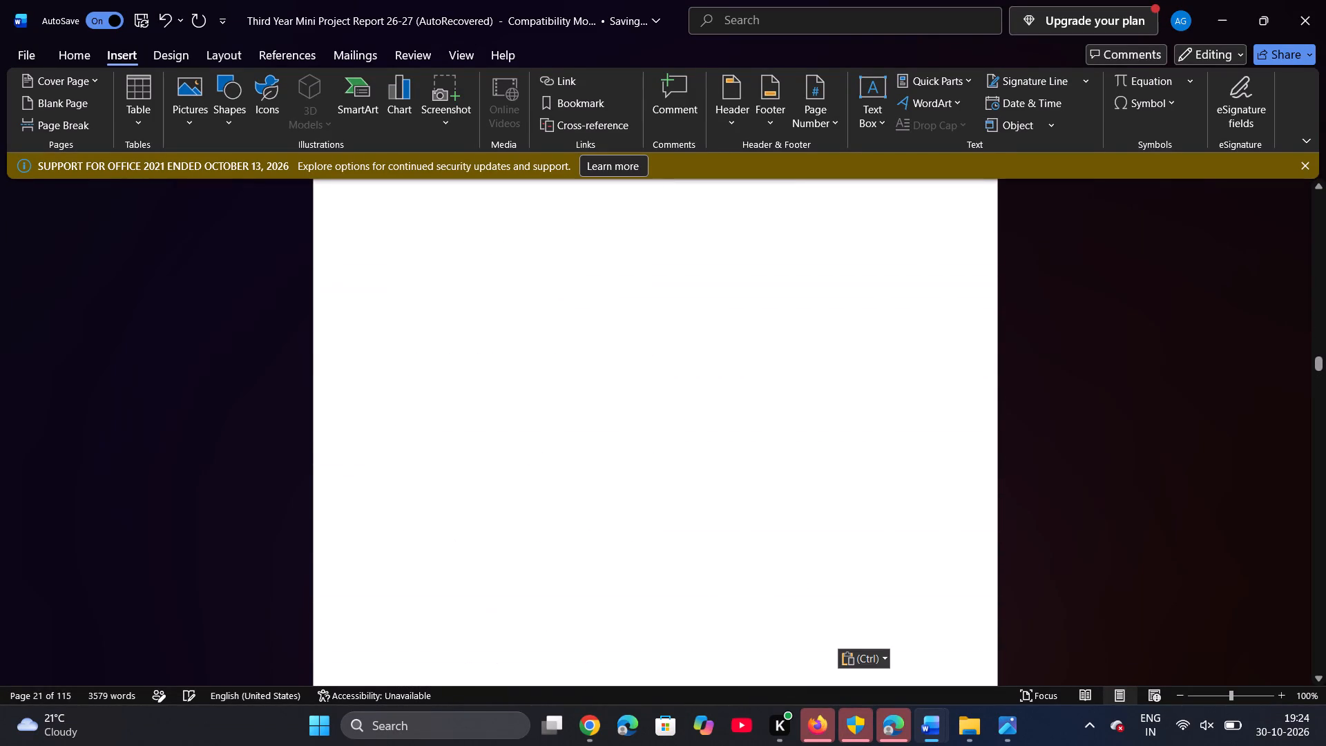
pyautogui.scroll(10, 513, 372)
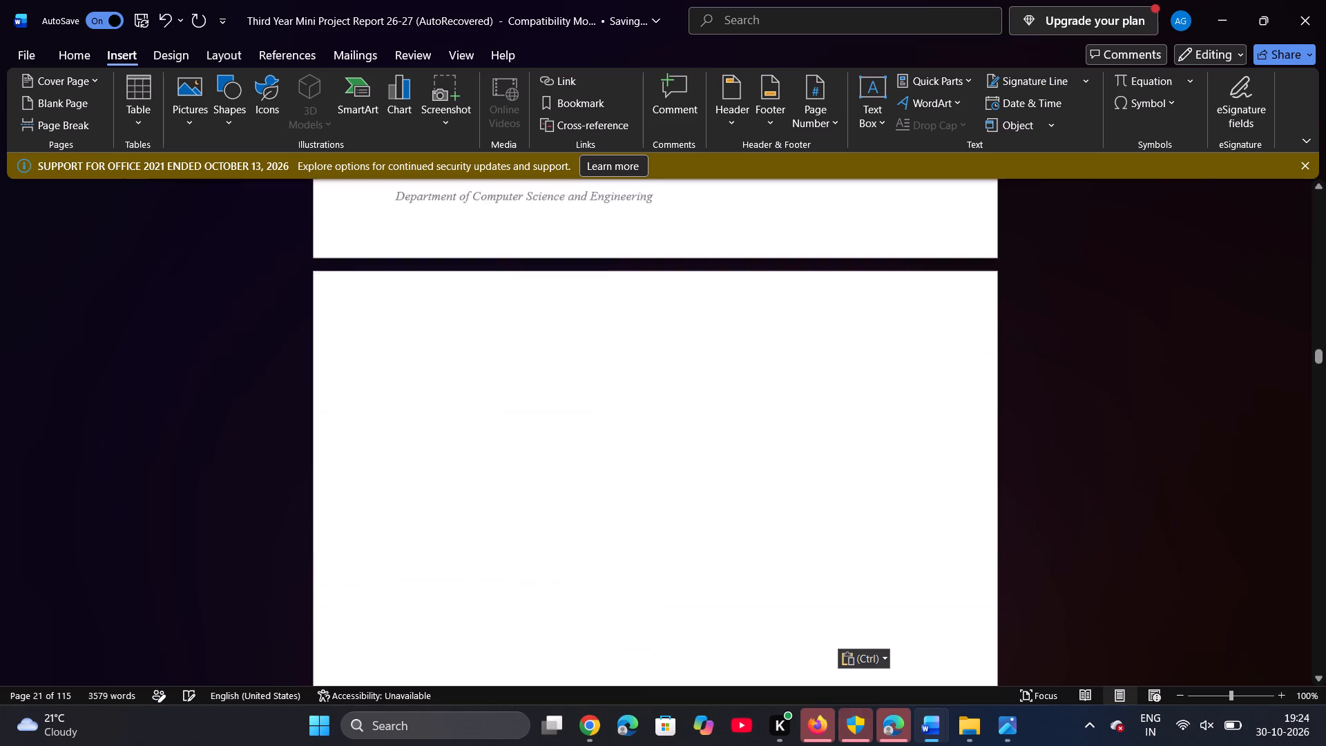
pyautogui.scroll(10, 513, 372)
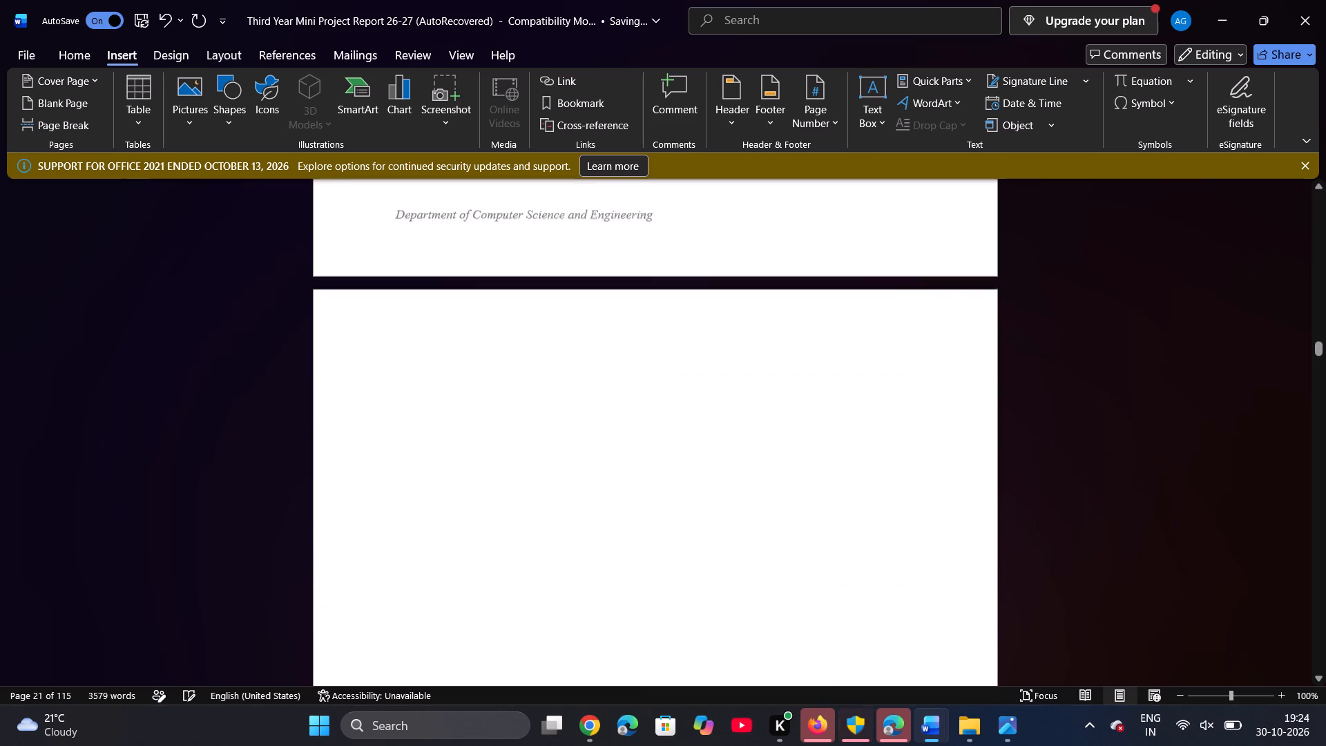
pyautogui.scroll(10, 513, 372)
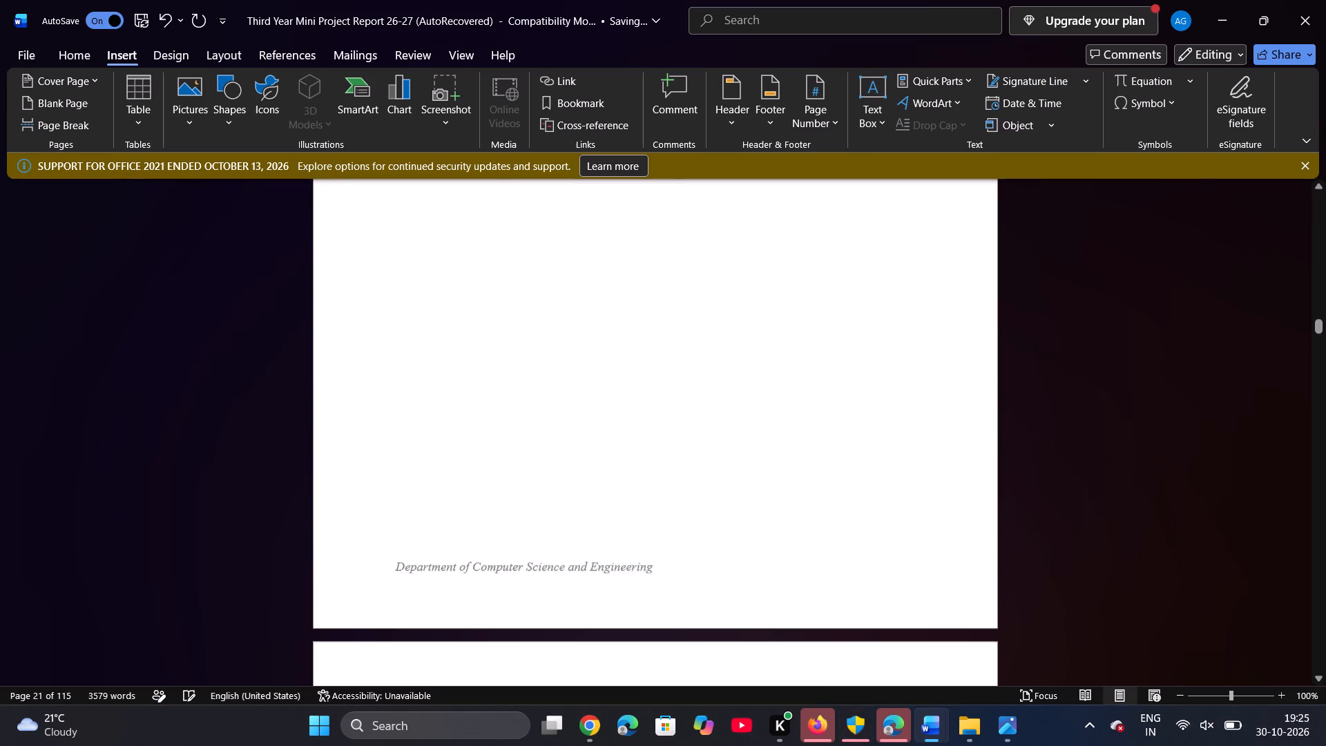
pyautogui.scroll(4, 513, 372)
pyautogui.scroll(-6, 513, 372)
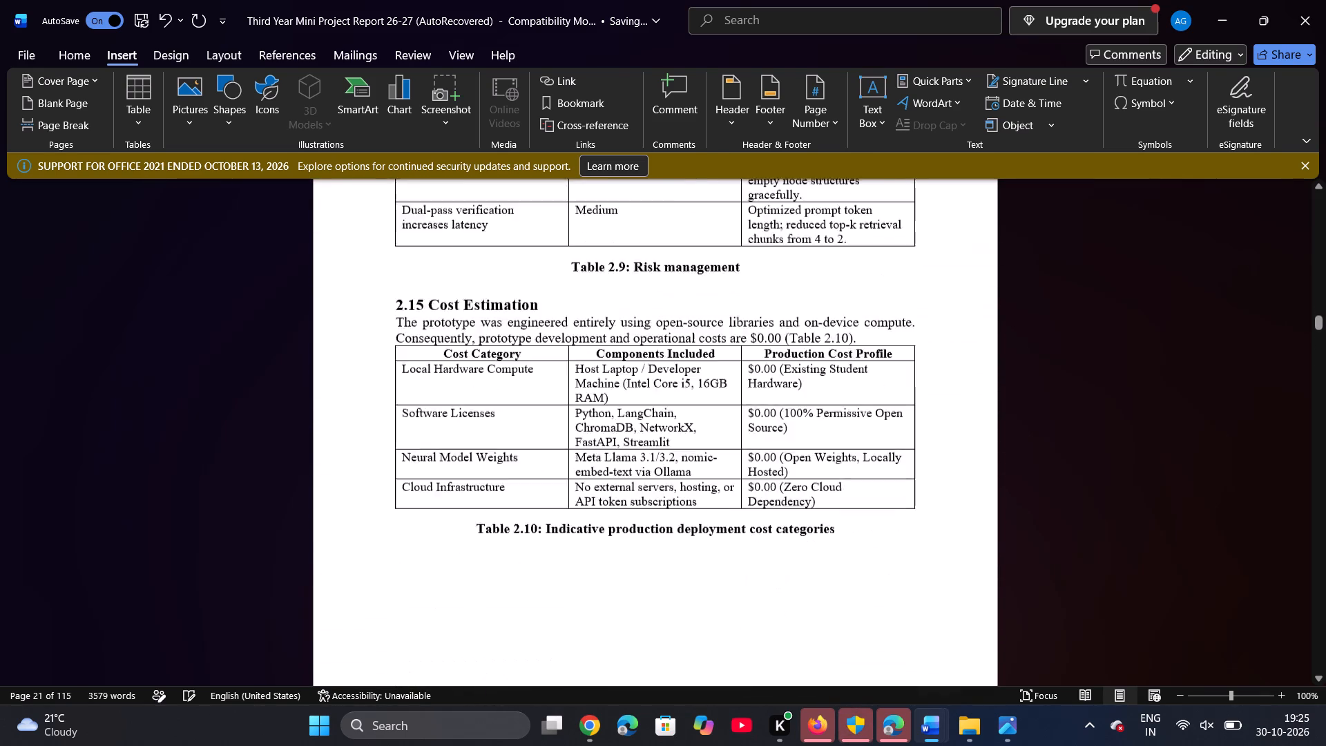
pyautogui.scroll(-1, 513, 372)
pyautogui.scroll(1, 513, 372)
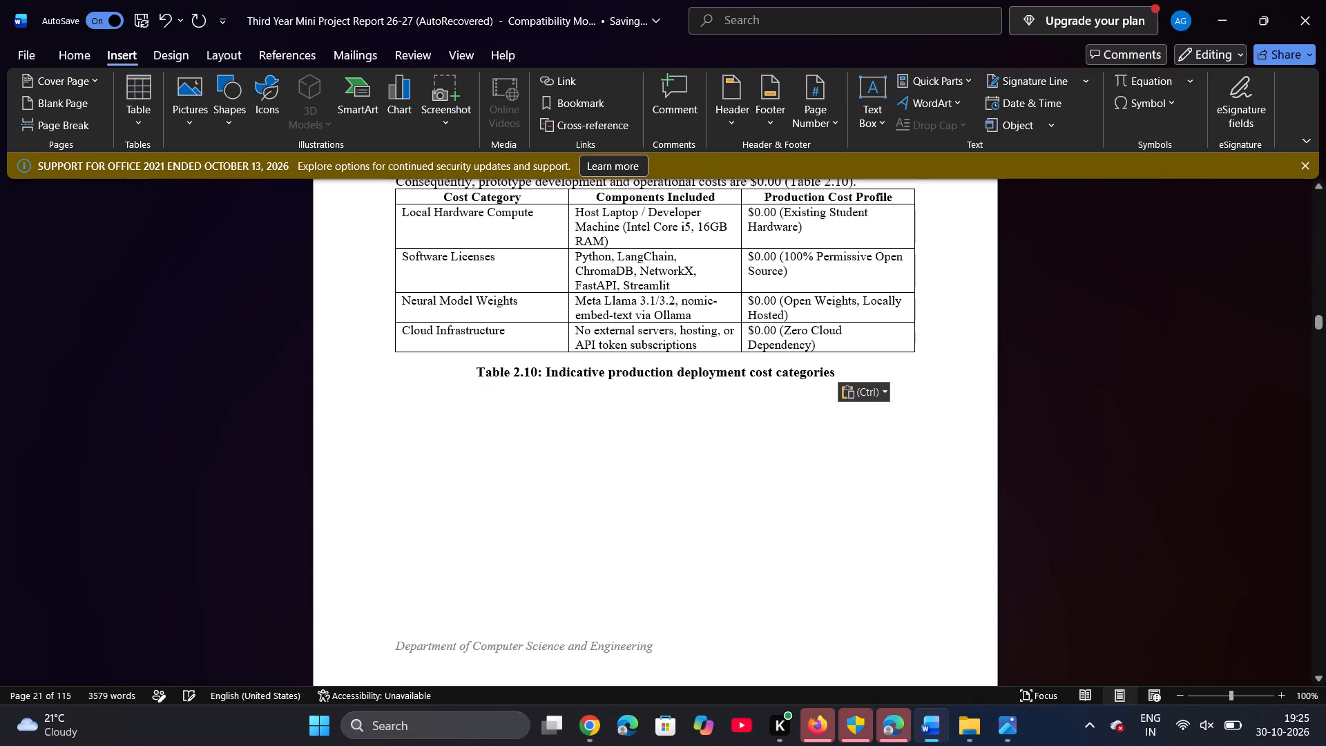
pyautogui.click(876, 398)
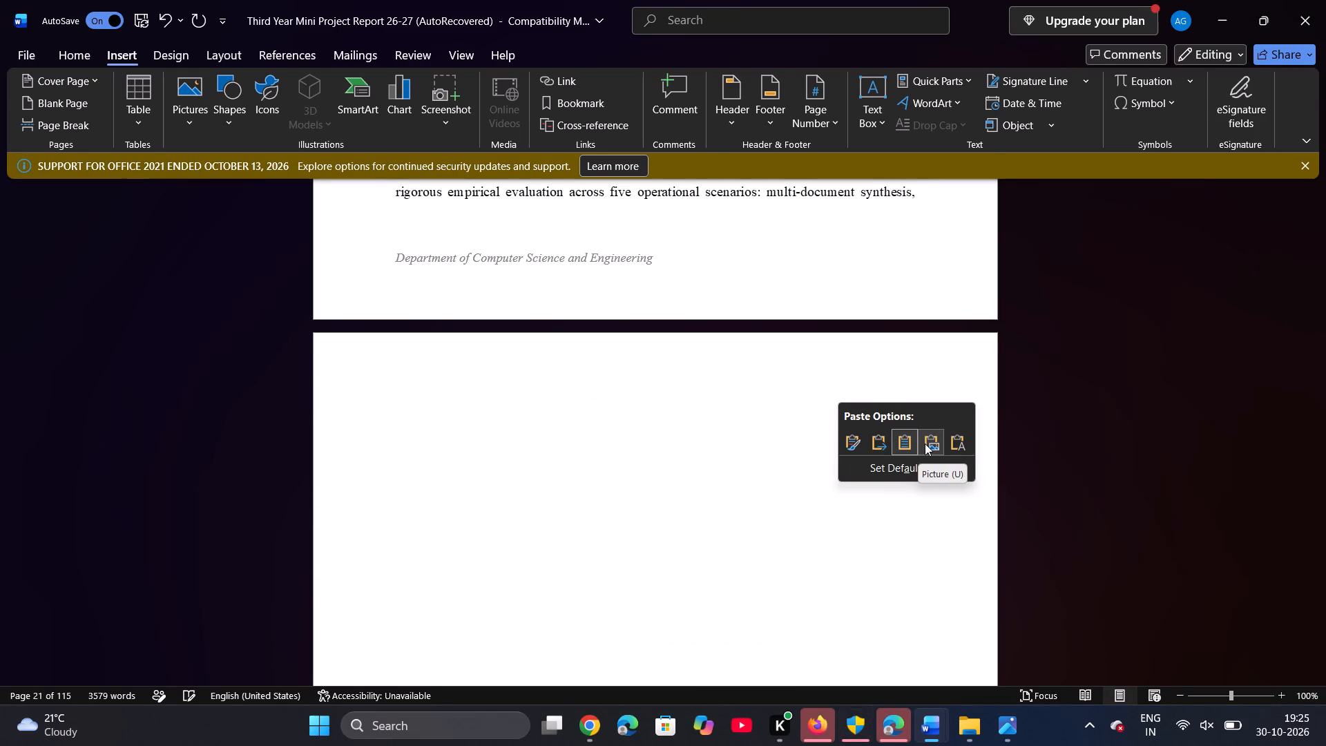
pyautogui.click(857, 441)
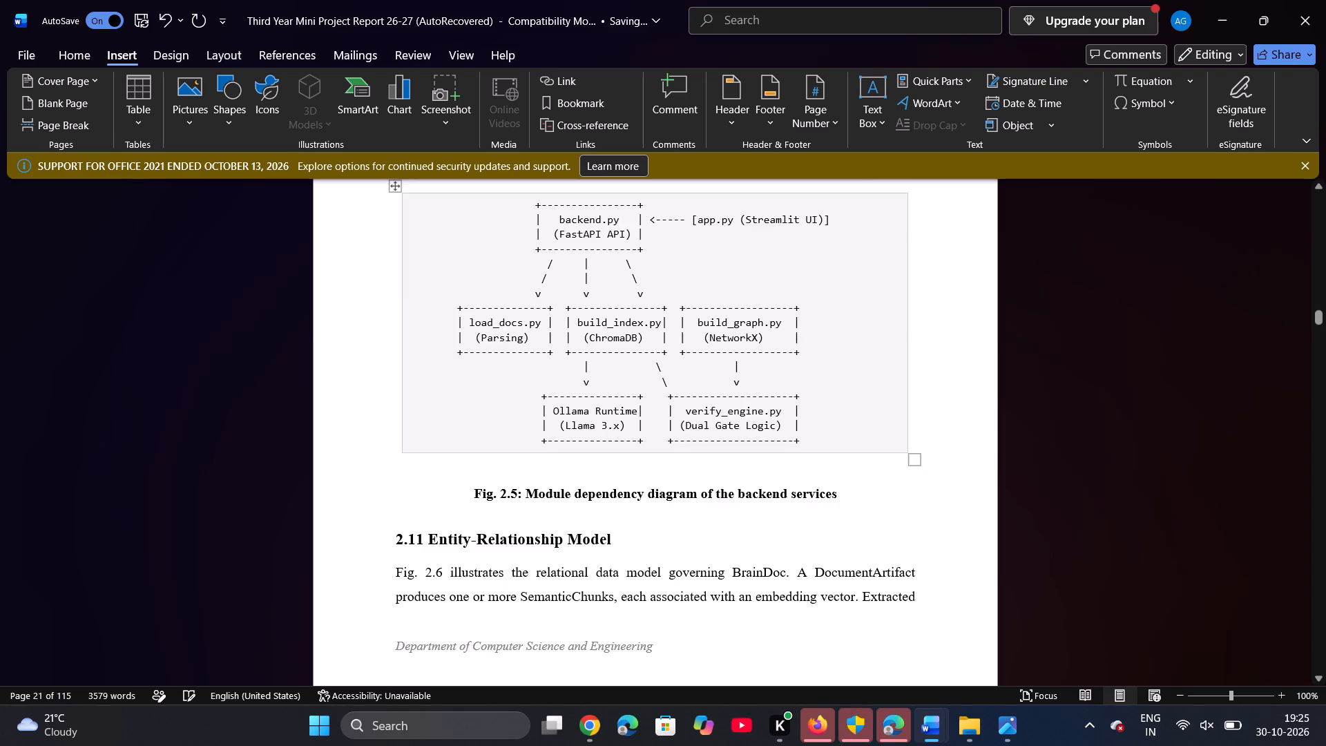
# Review the pasted chapter's formatting, tables, code listings and figures from section 2.15 back up to the component architecture diagram.
pyautogui.scroll(3, 857, 441)
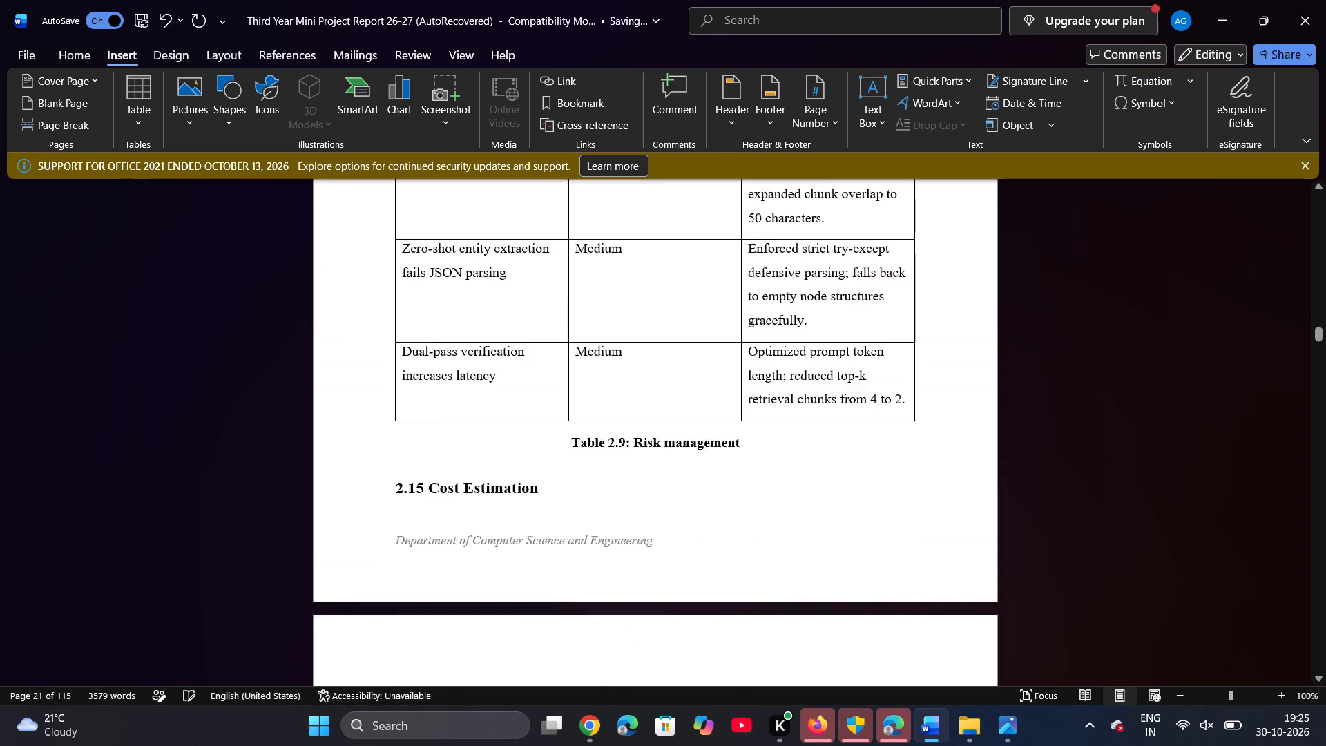
pyautogui.scroll(12, 857, 441)
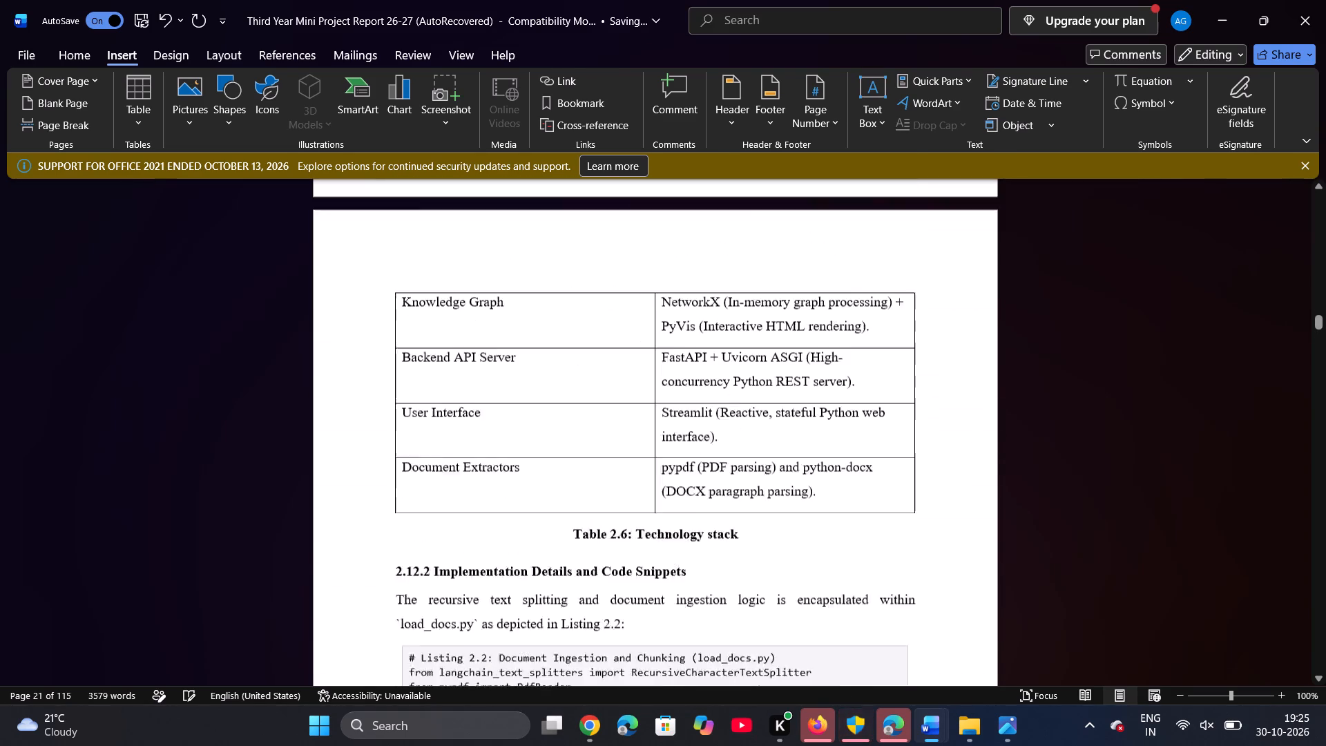
pyautogui.scroll(13, 857, 441)
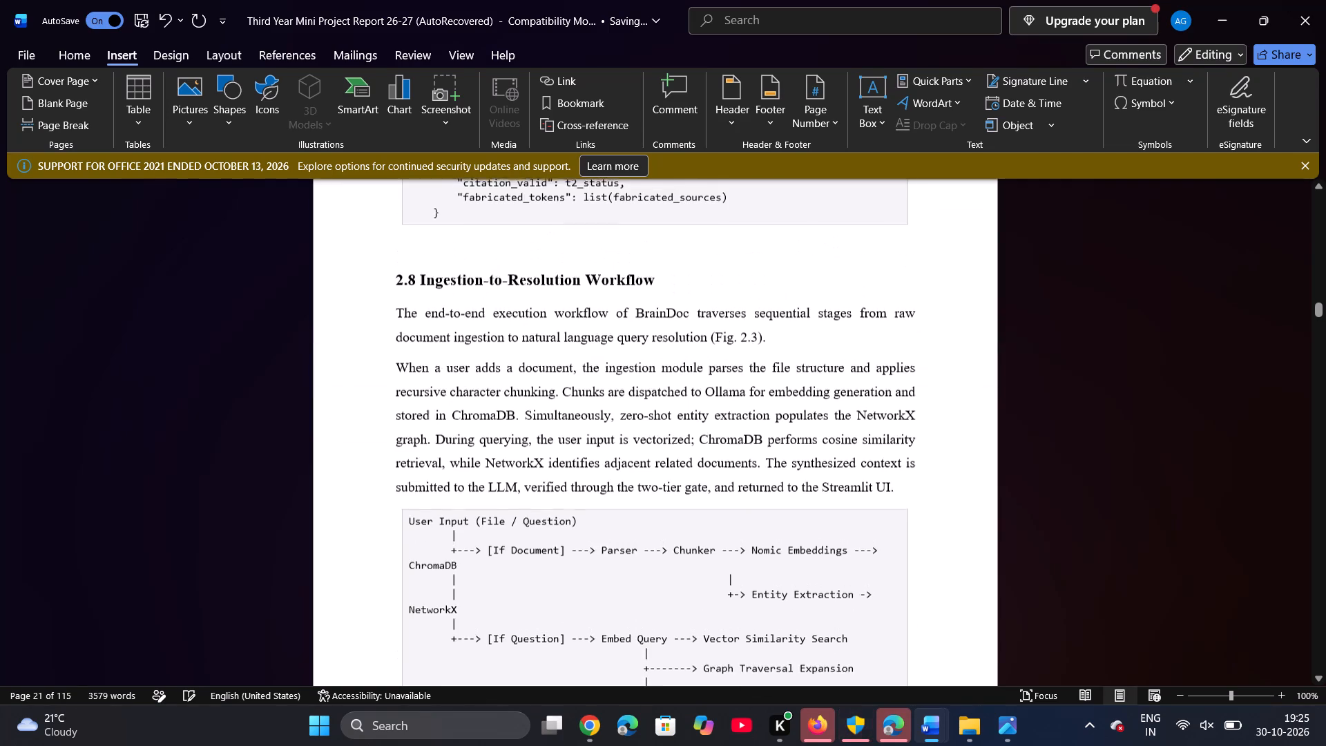
pyautogui.scroll(3, 857, 441)
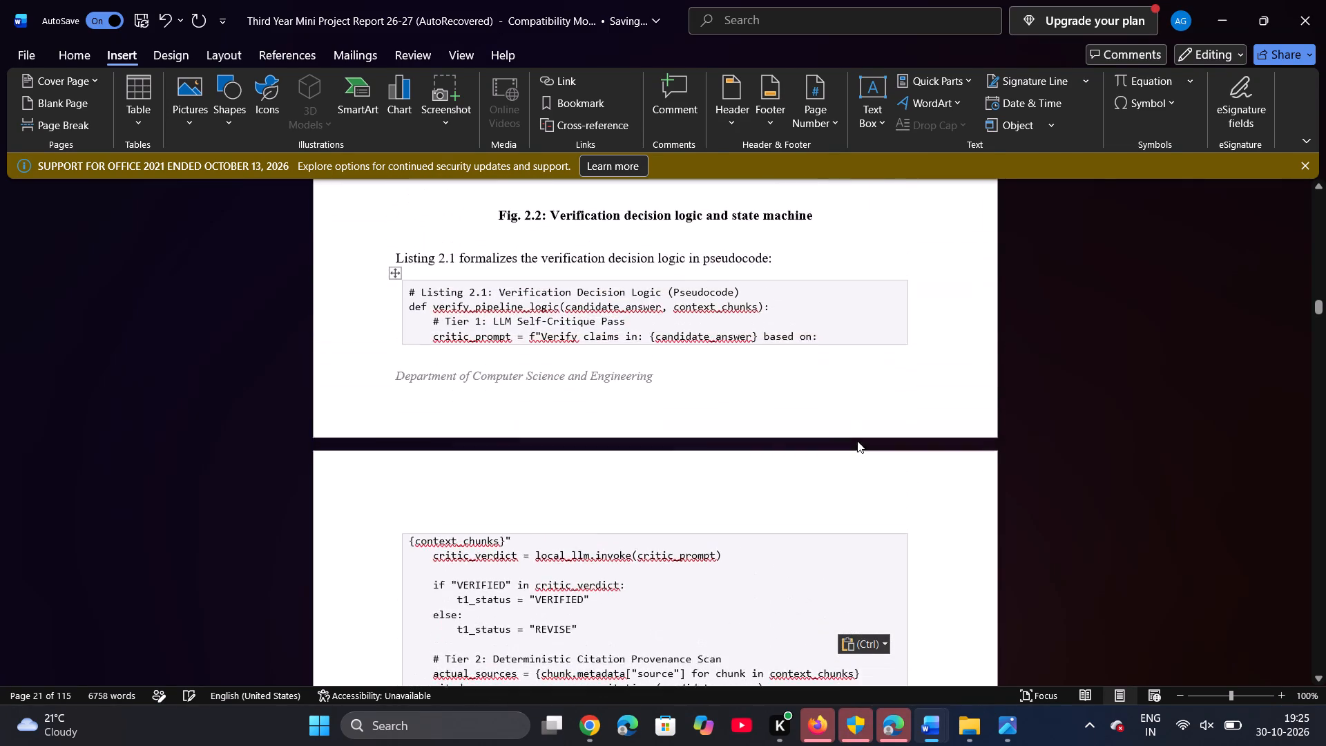
pyautogui.scroll(8, 857, 441)
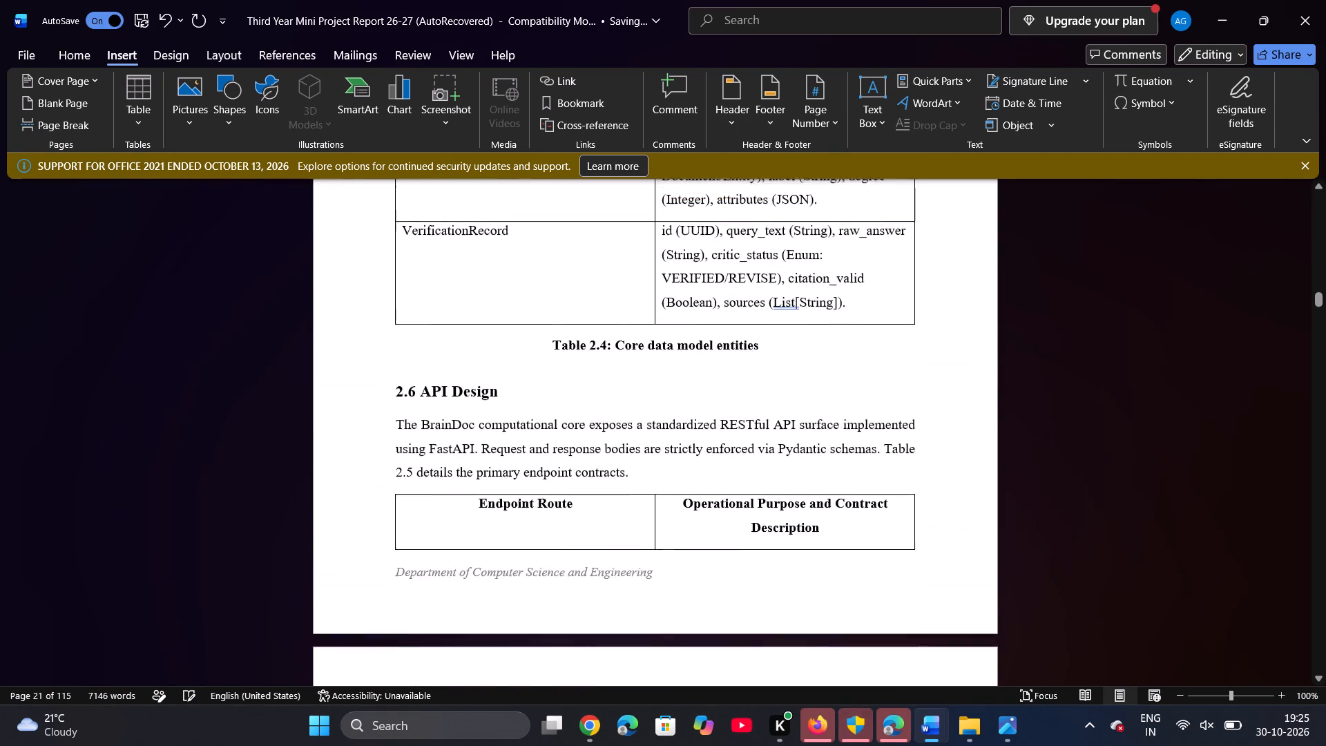
pyautogui.scroll(7, 827, 430)
# Cut the whole text-drawn component architecture diagram table that precedes the Fig. 2.1 caption.
pyautogui.scroll(-1, 827, 430)
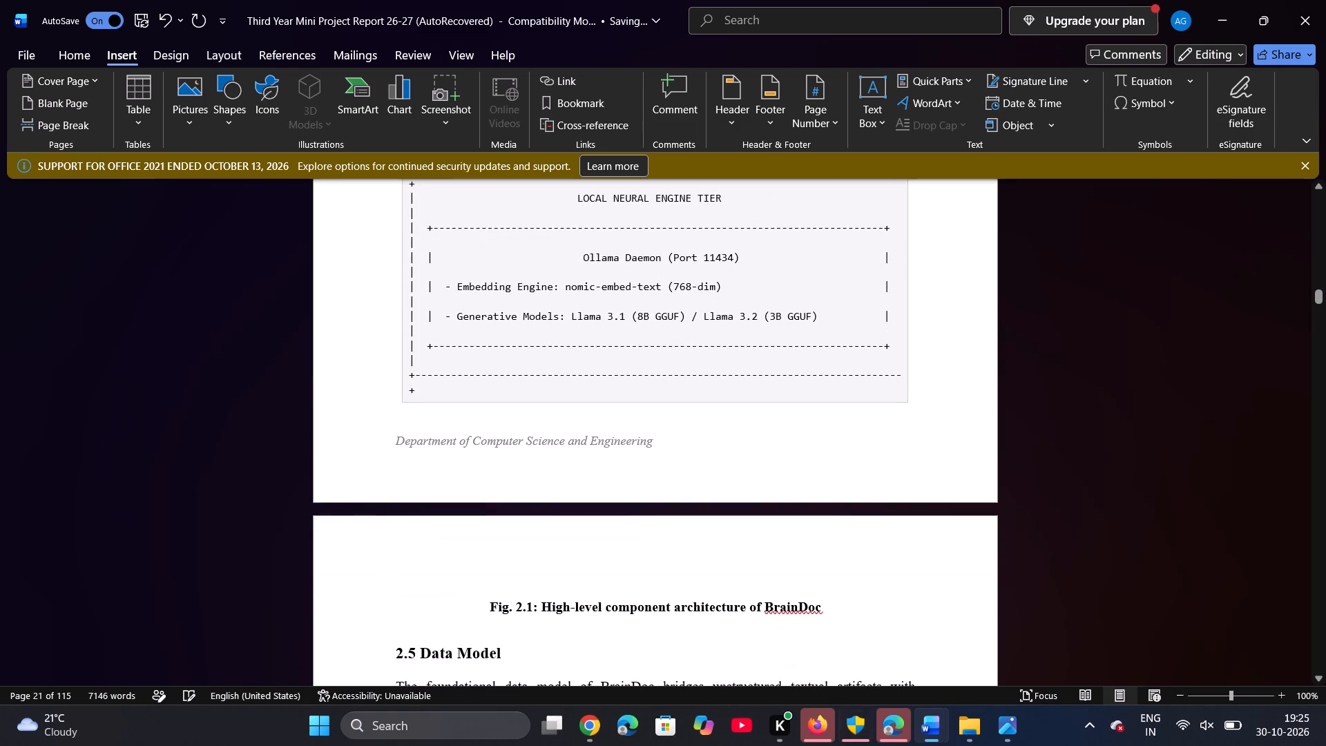
pyautogui.scroll(-2, 827, 430)
pyautogui.scroll(1, 827, 430)
pyautogui.scroll(-1, 827, 430)
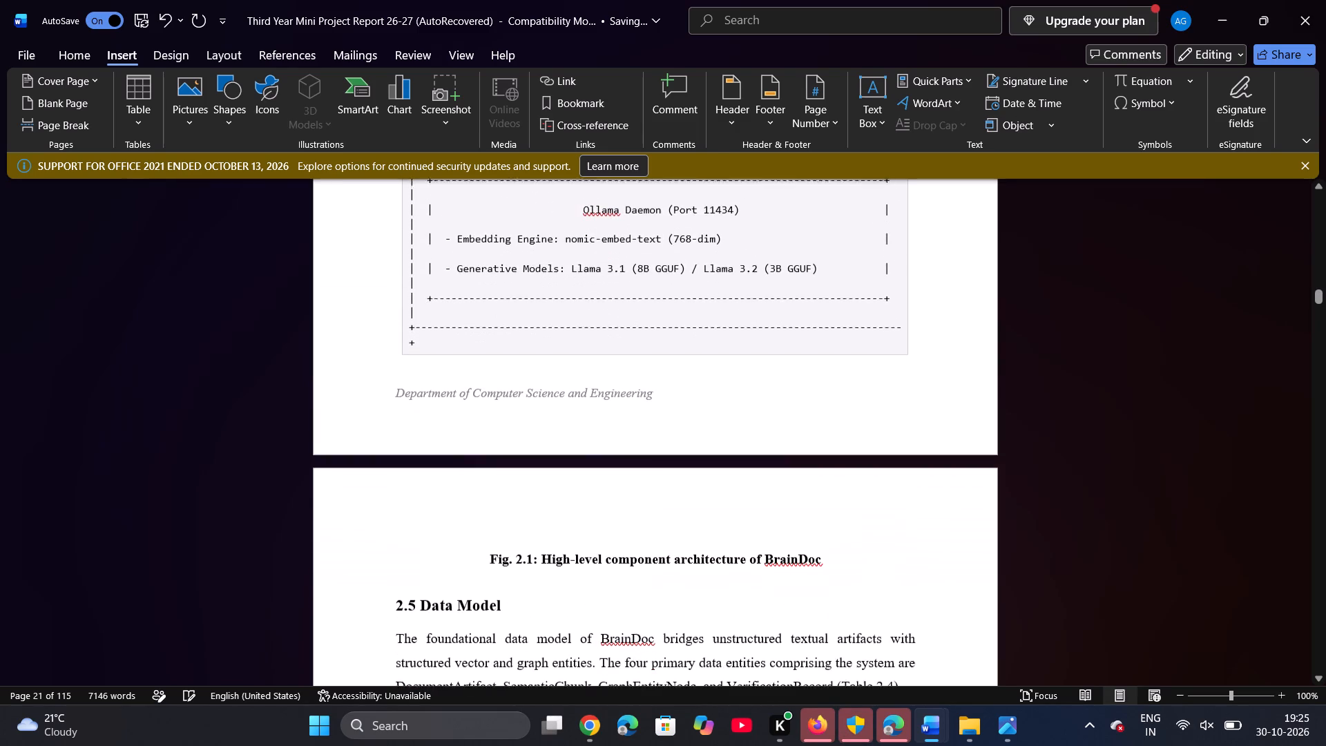
pyautogui.scroll(-1, 827, 430)
pyautogui.scroll(3, 827, 430)
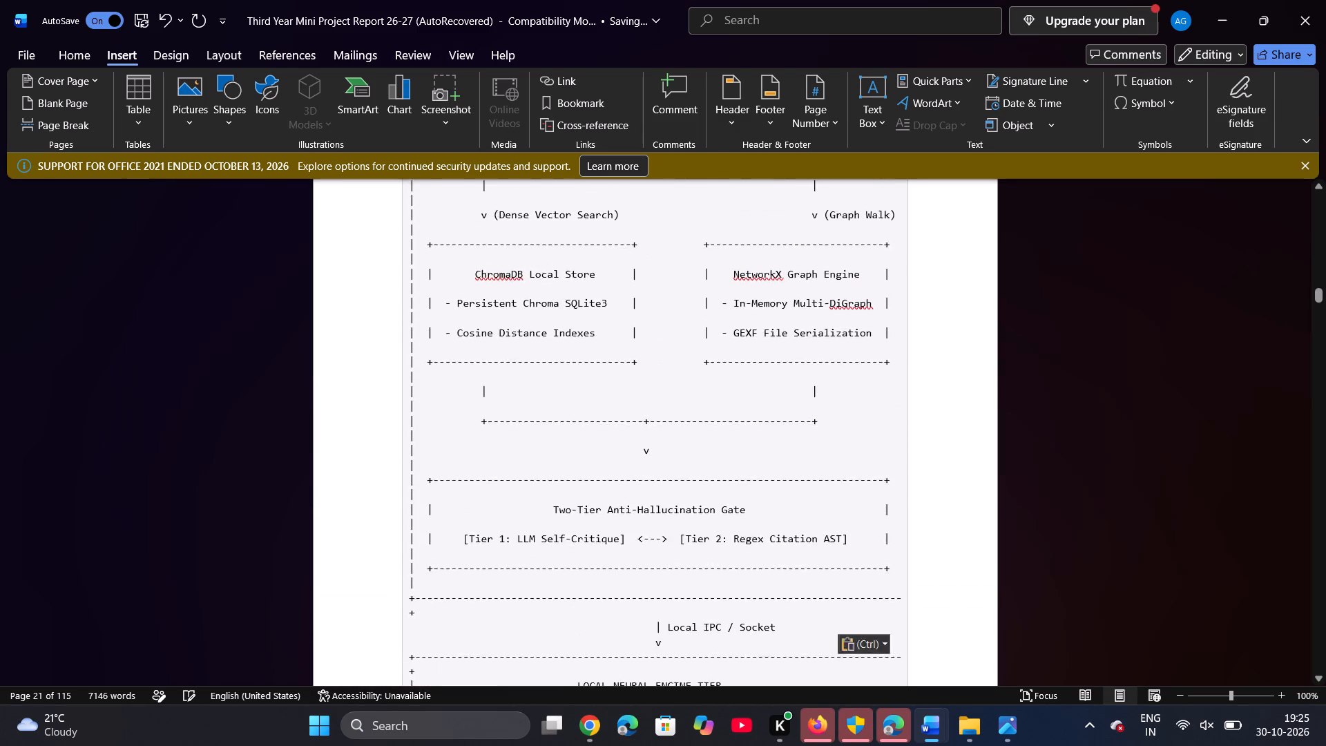
pyautogui.scroll(1, 827, 430)
pyautogui.click(705, 328)
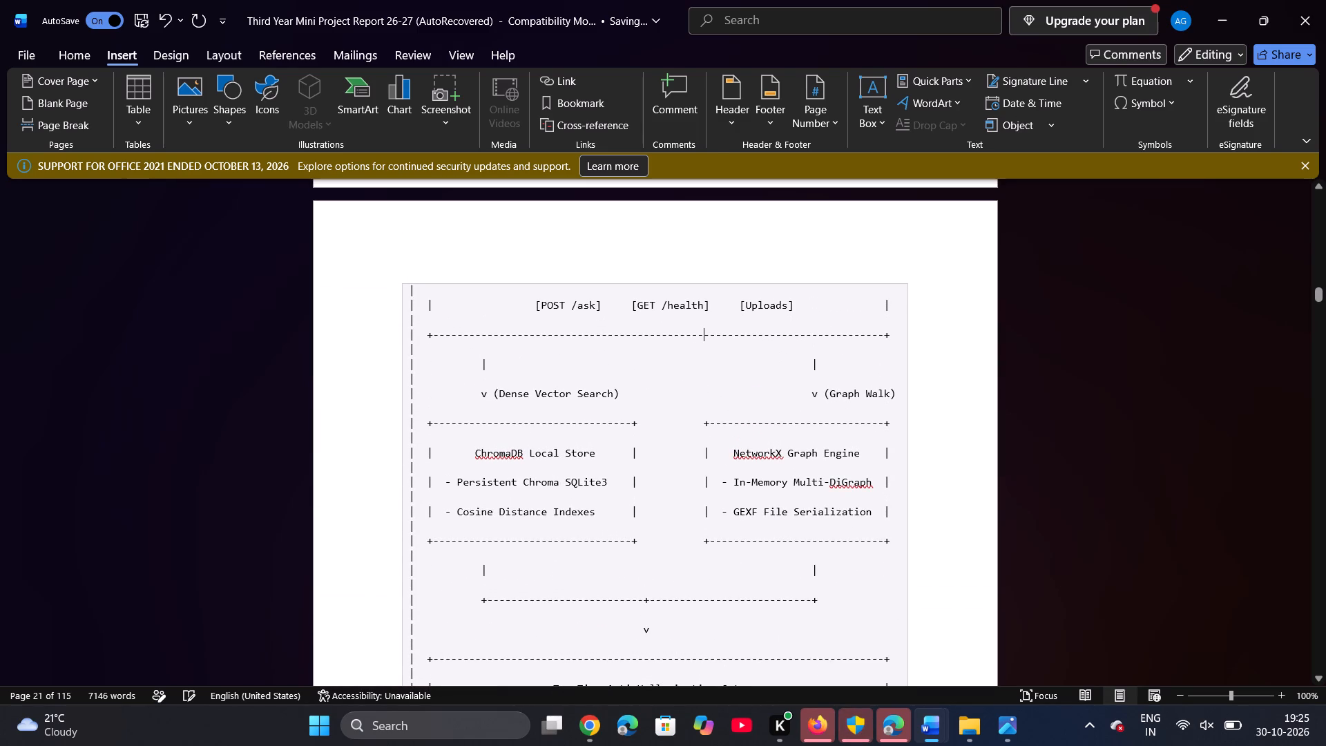
pyautogui.click(409, 270)
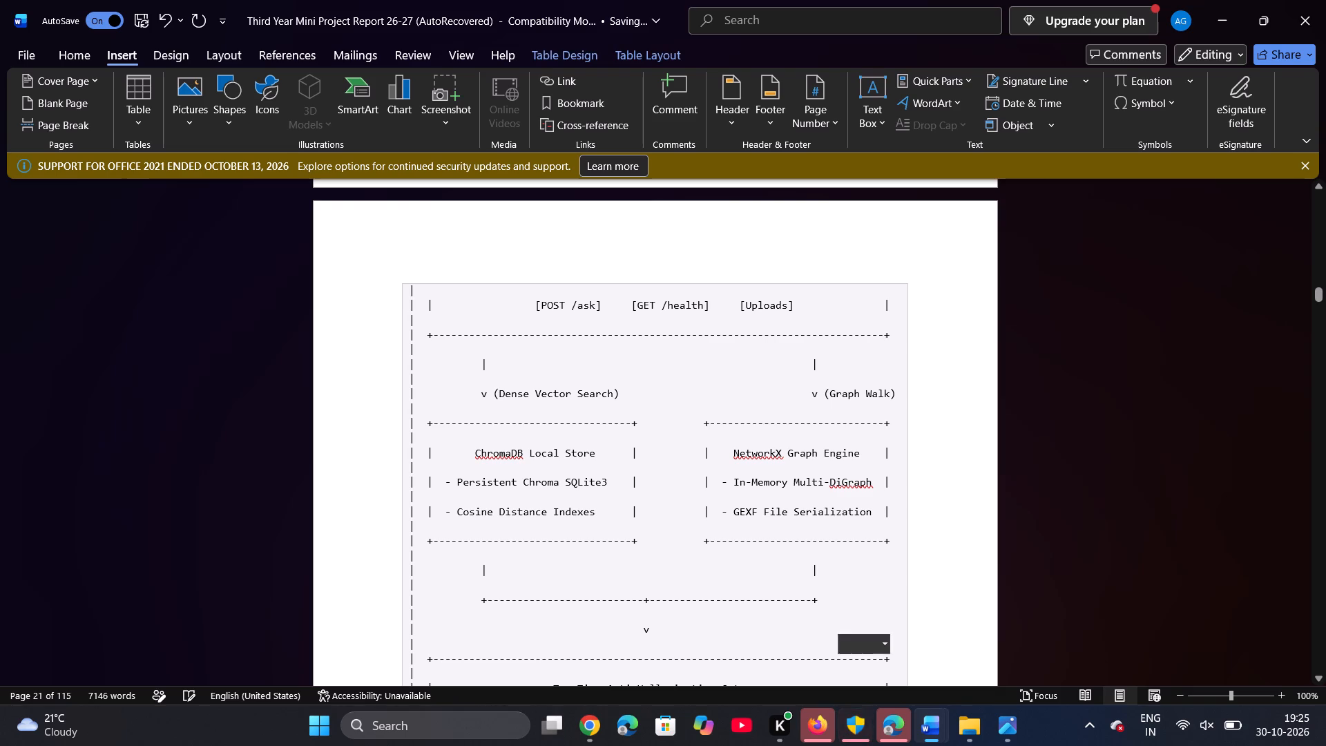
pyautogui.scroll(-3, 504, 337)
pyautogui.scroll(1, 504, 337)
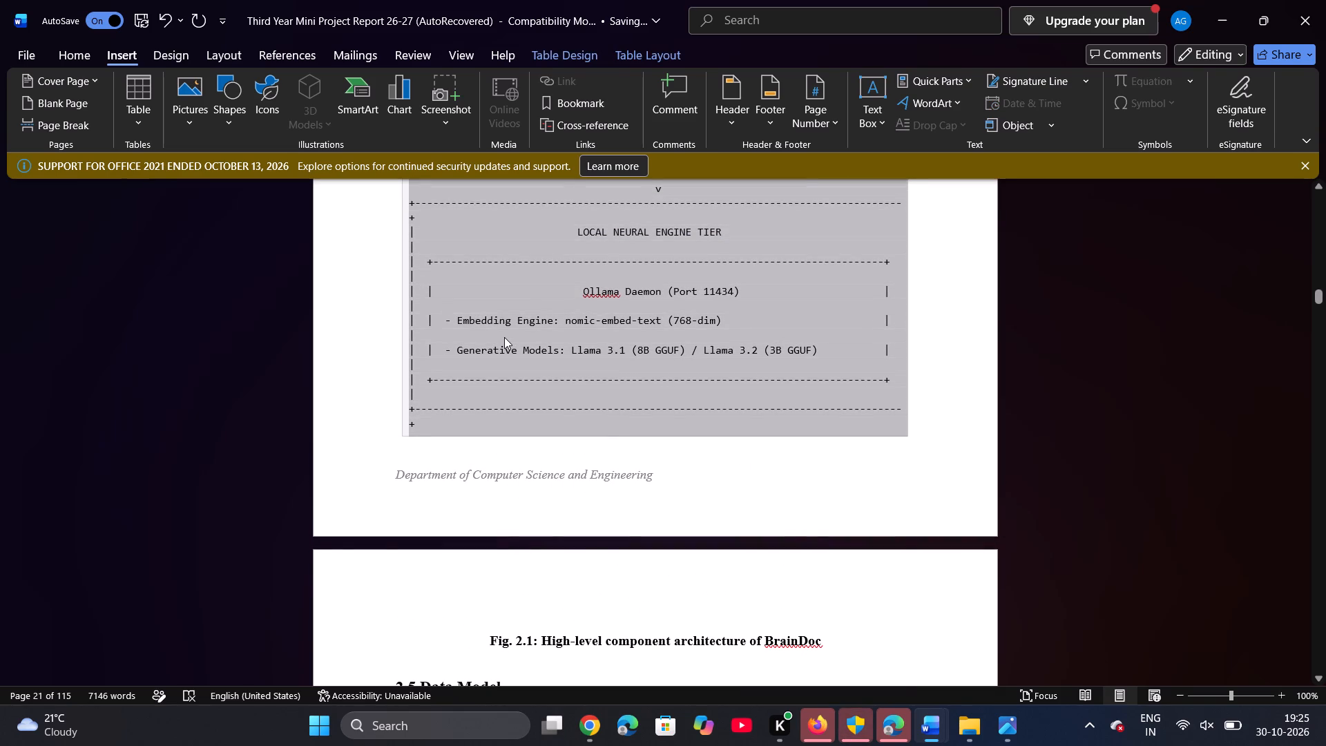
pyautogui.scroll(1, 504, 337)
pyautogui.rightClick(504, 337)
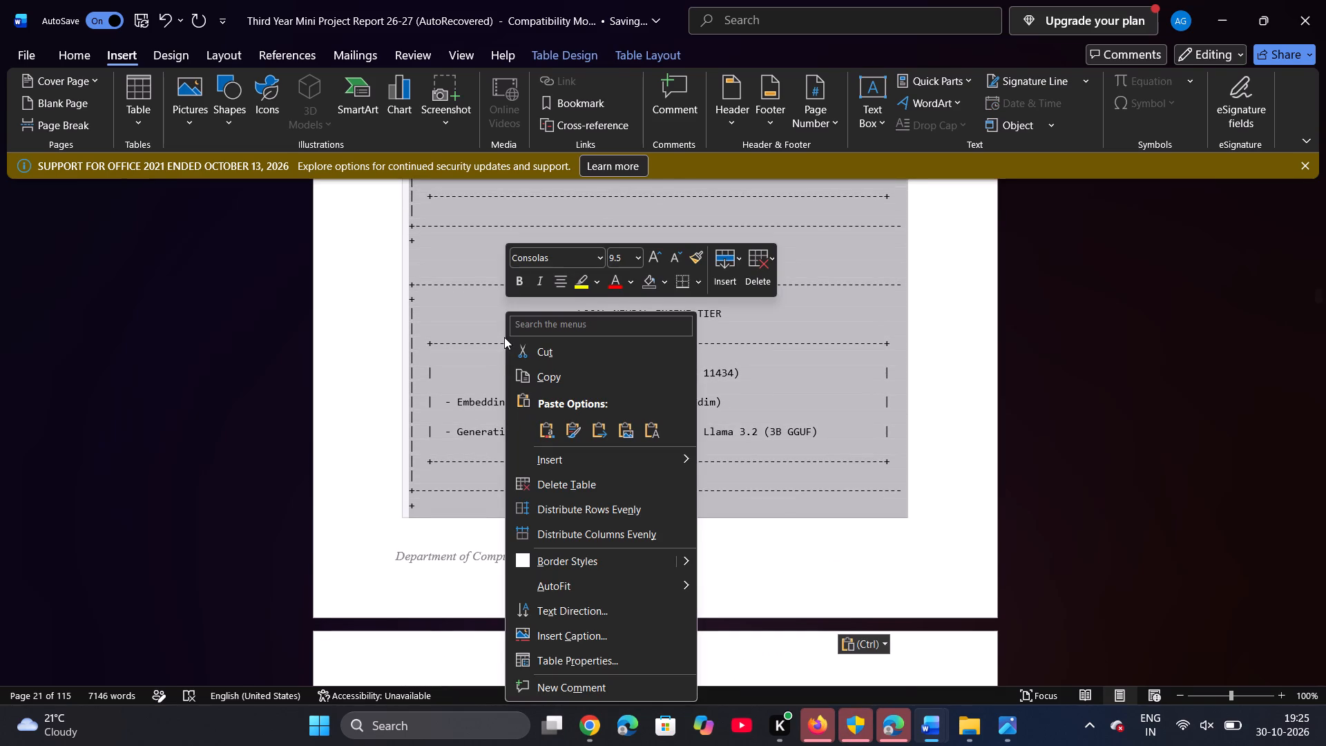
pyautogui.click(541, 348)
# Add nine blank lines above the Fig. 2.1 caption to make room for a figure.
pyautogui.scroll(1, 541, 348)
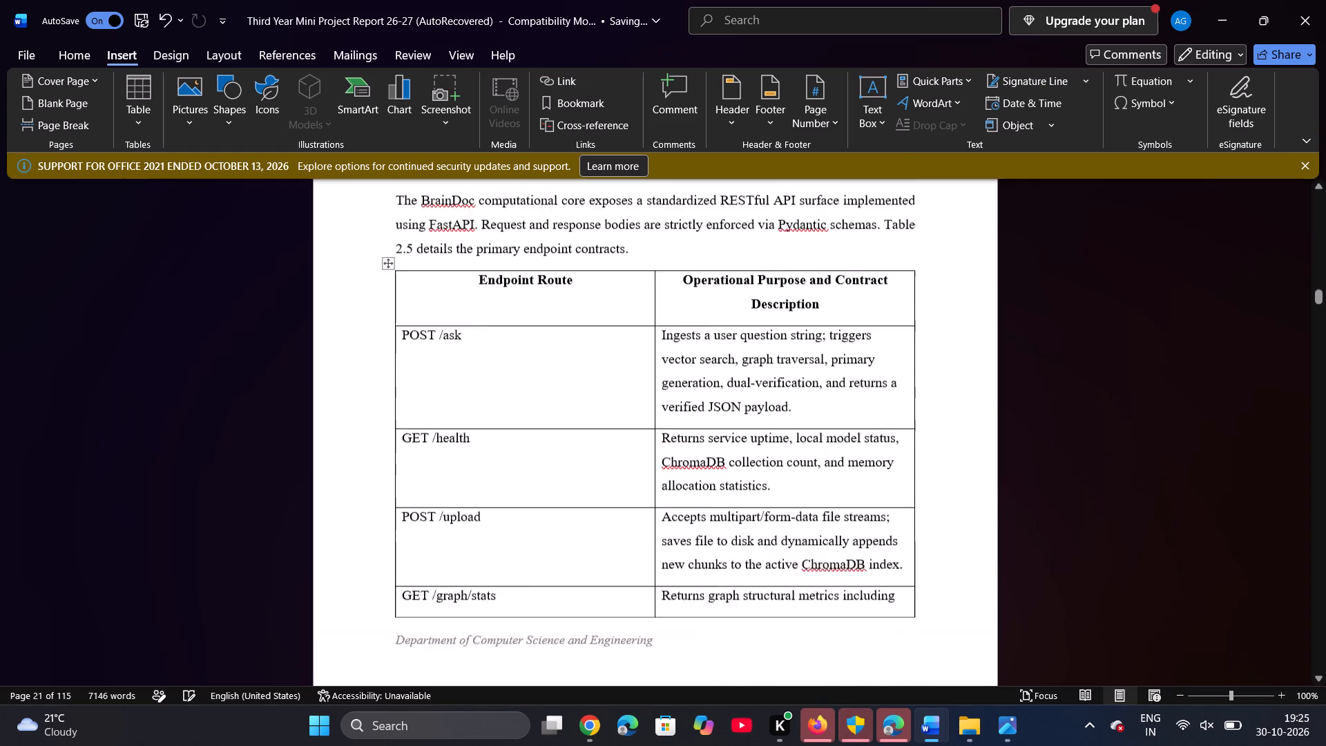
pyautogui.scroll(2, 541, 348)
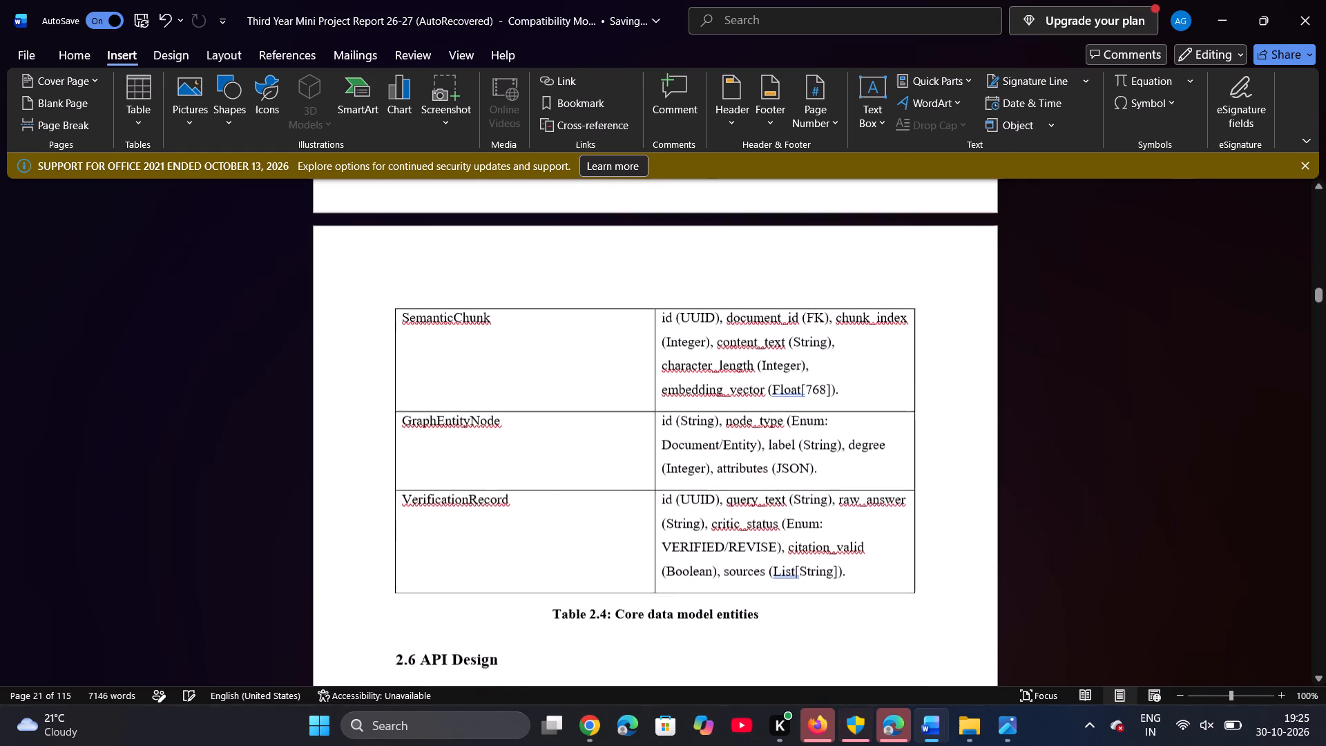
pyautogui.scroll(2, 541, 348)
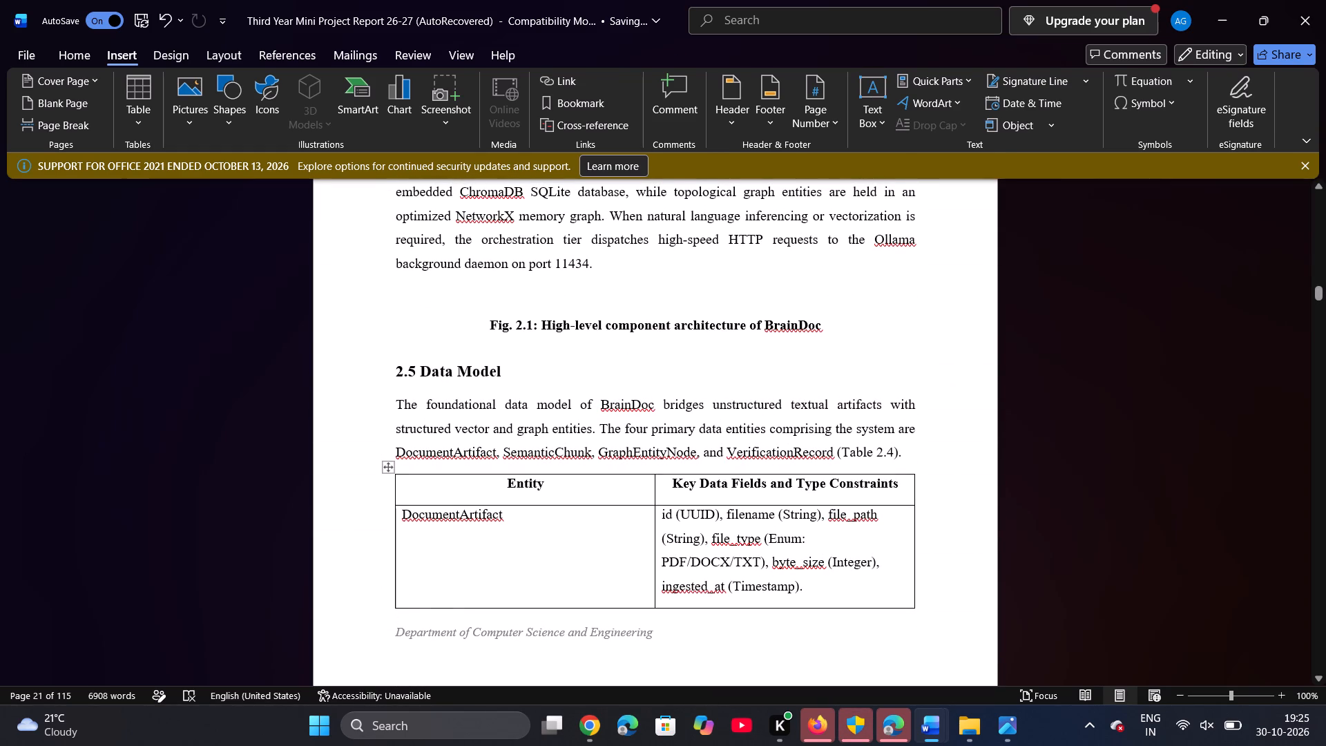
pyautogui.press('Return')
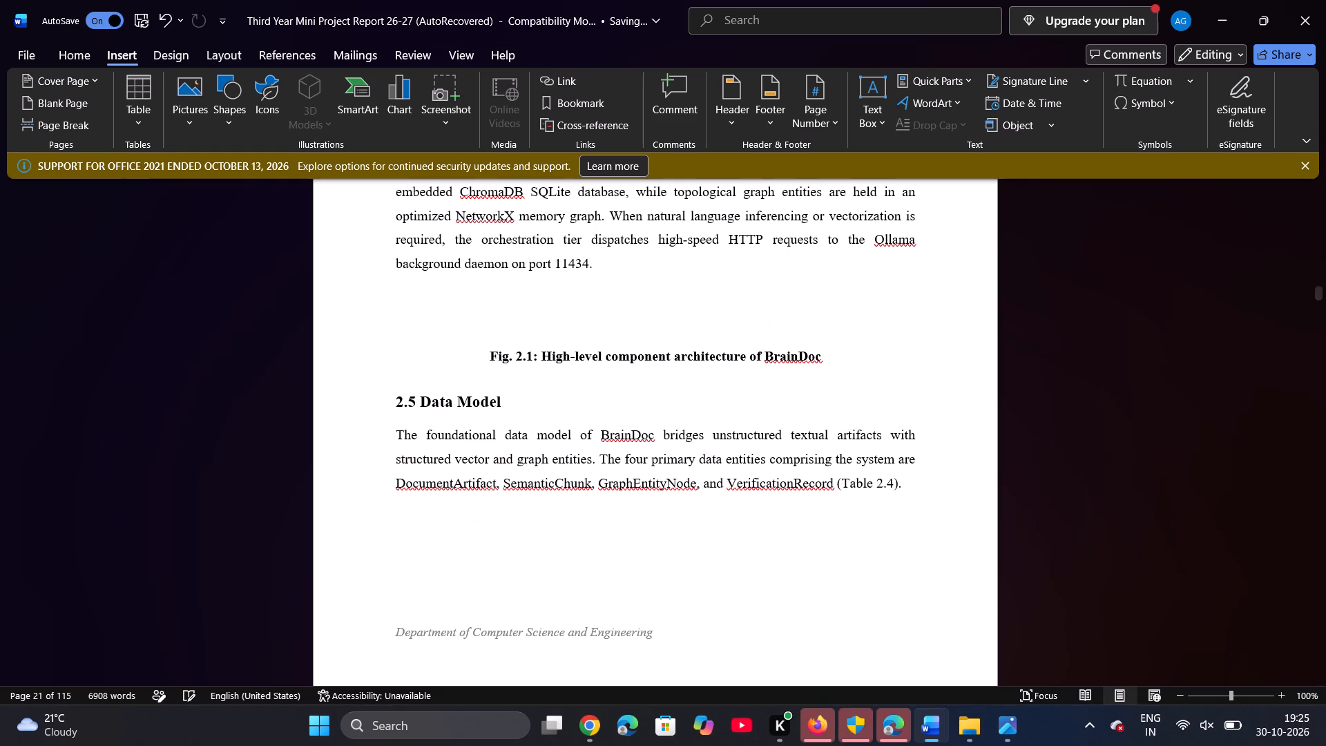
pyautogui.press('Return')
pyautogui.press('Return')
pyautogui.press('Return')
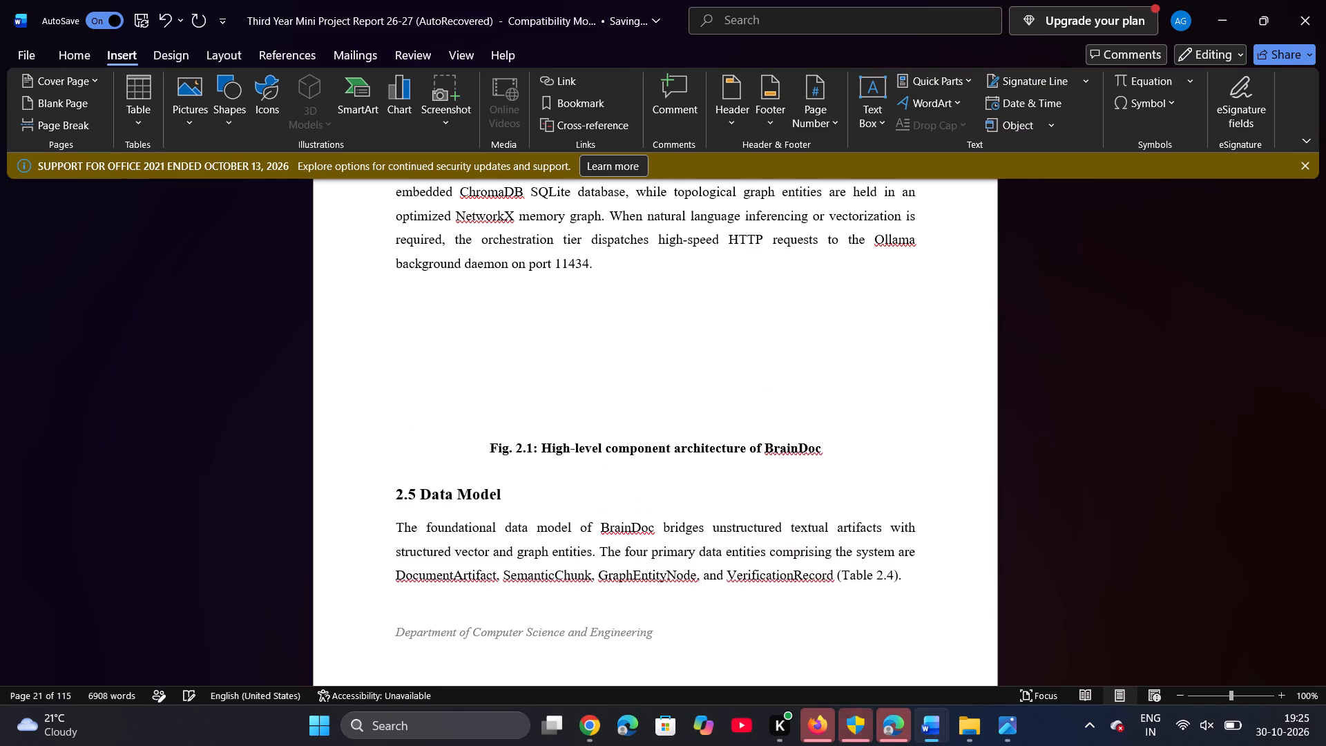
pyautogui.press('Return')
pyautogui.press('Return')
pyautogui.press('Return')
pyautogui.press('Return')
pyautogui.press('Return')
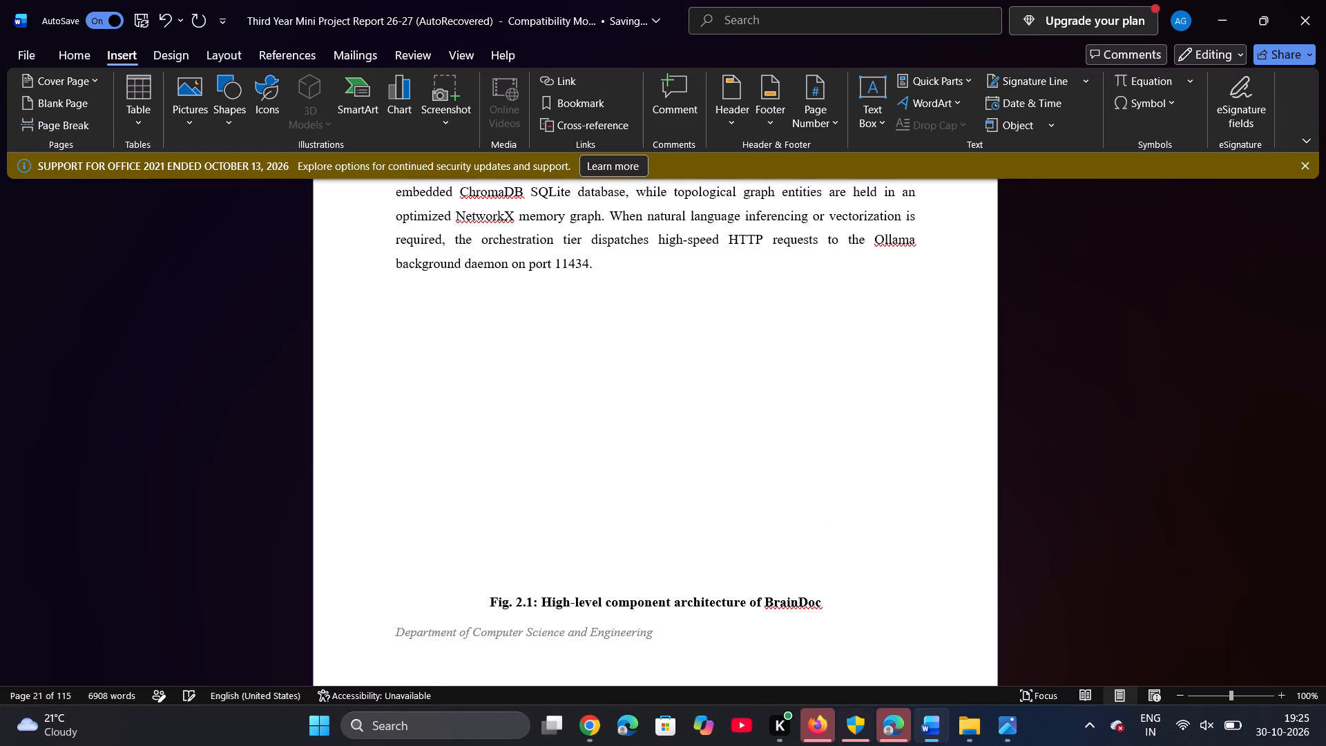
pyautogui.press('Return')
pyautogui.press('BackSpace')
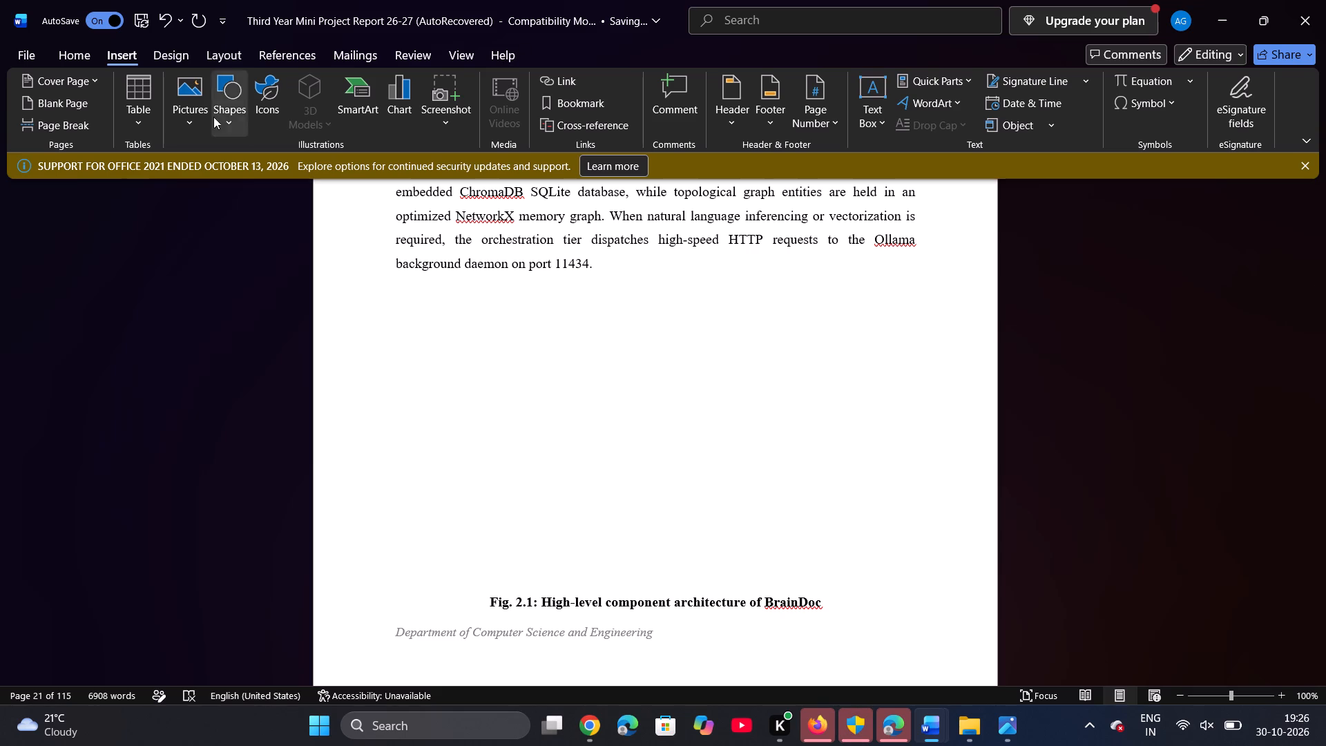
# Insert the picture Gemini_Generated_Image_usaozbusaozbusao (1) from the Downloads folder above the Fig. 2.1 caption.
pyautogui.click(195, 116)
pyautogui.click(224, 174)
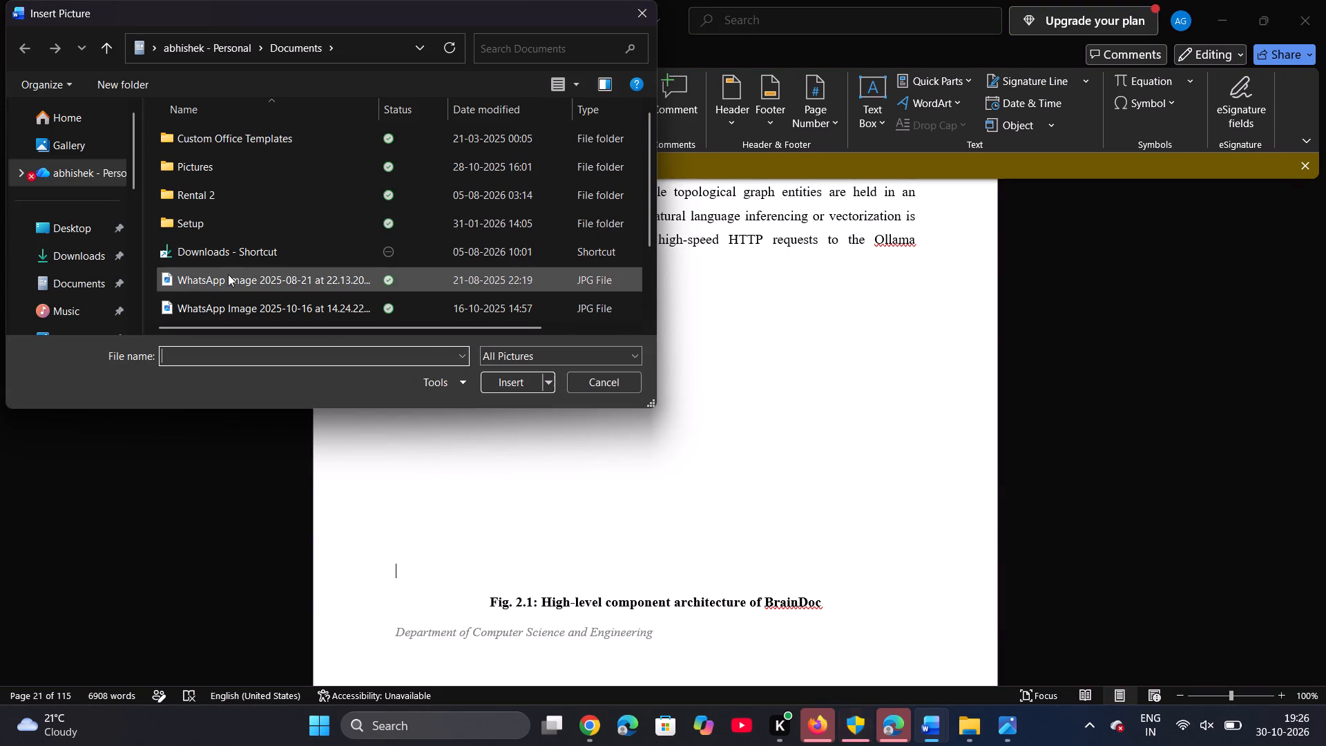
pyautogui.click(86, 118)
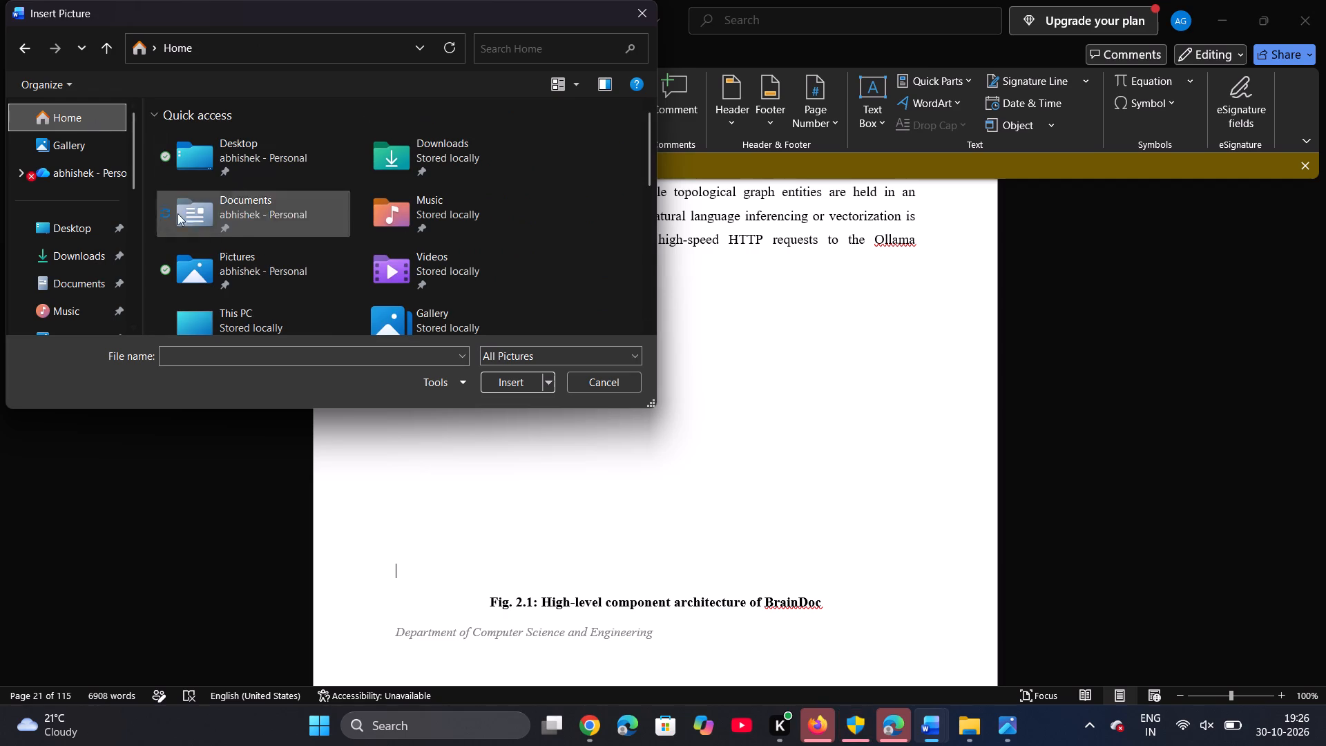
pyautogui.click(81, 252)
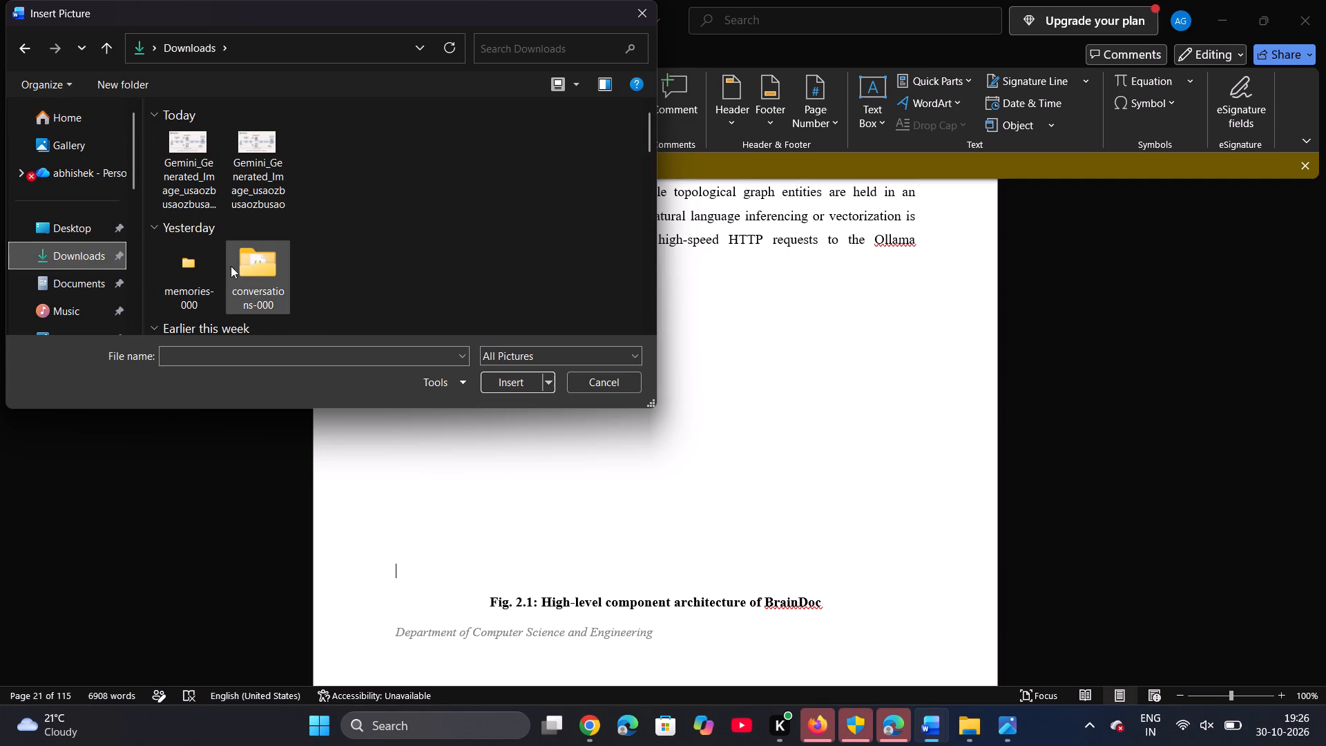
pyautogui.click(194, 188)
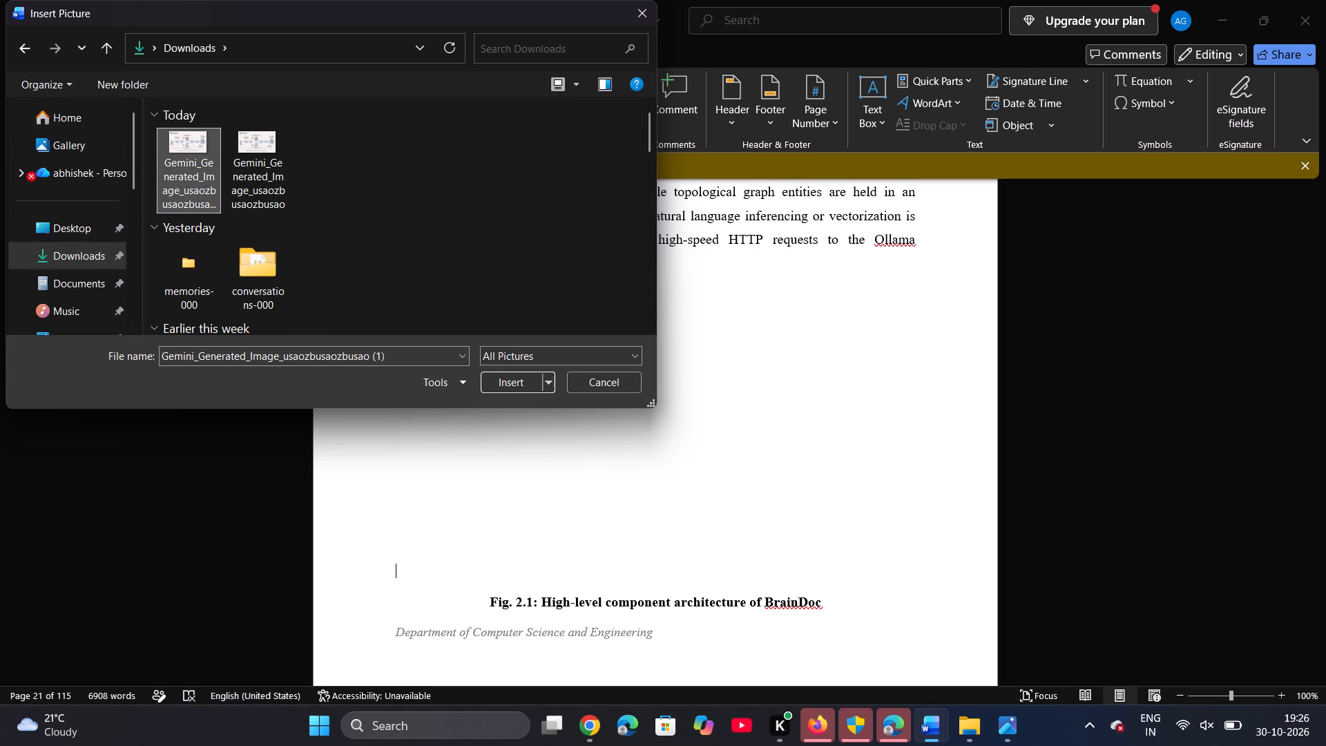
pyautogui.click(499, 375)
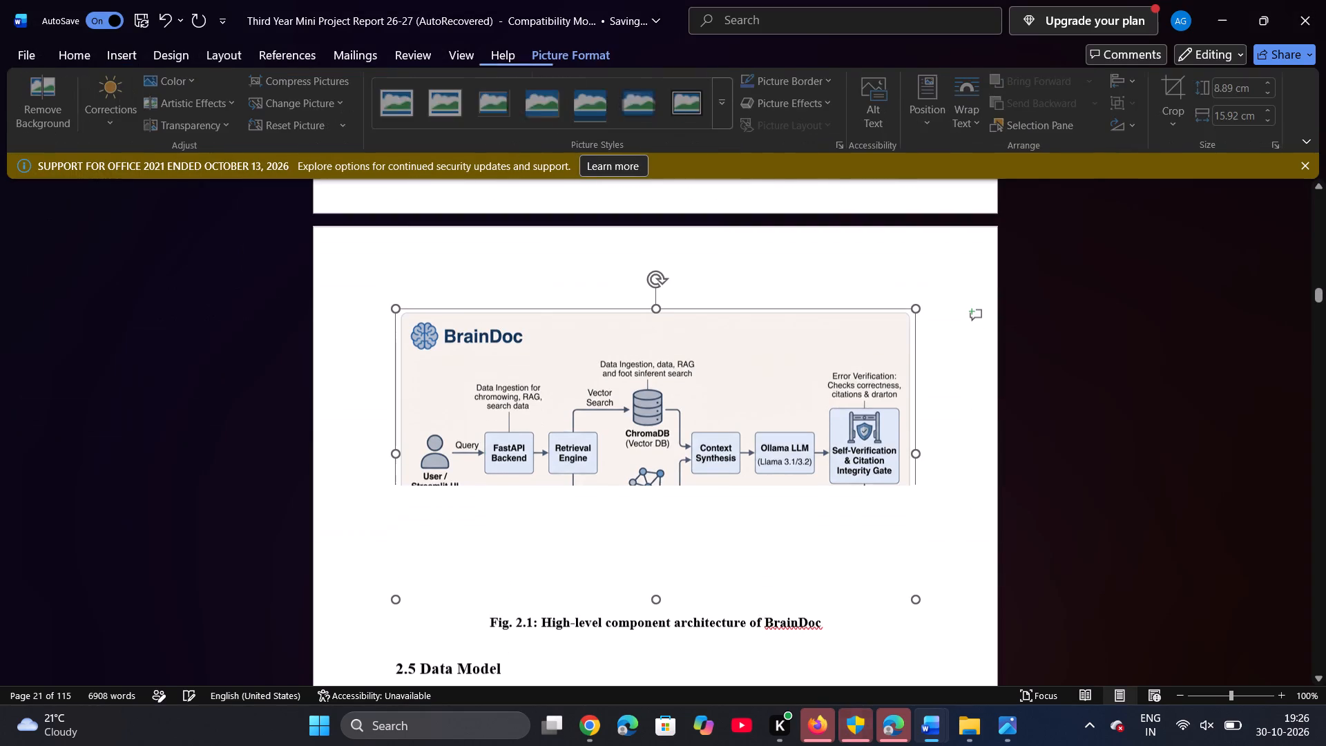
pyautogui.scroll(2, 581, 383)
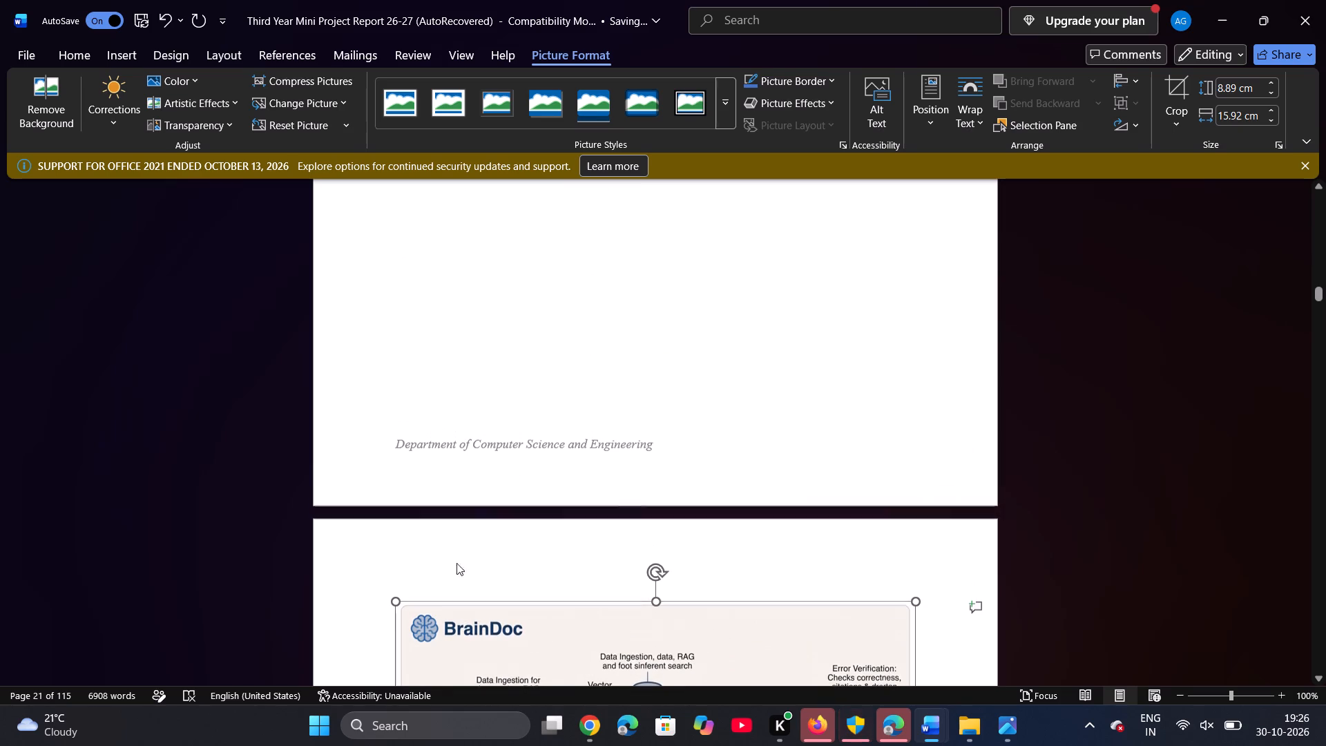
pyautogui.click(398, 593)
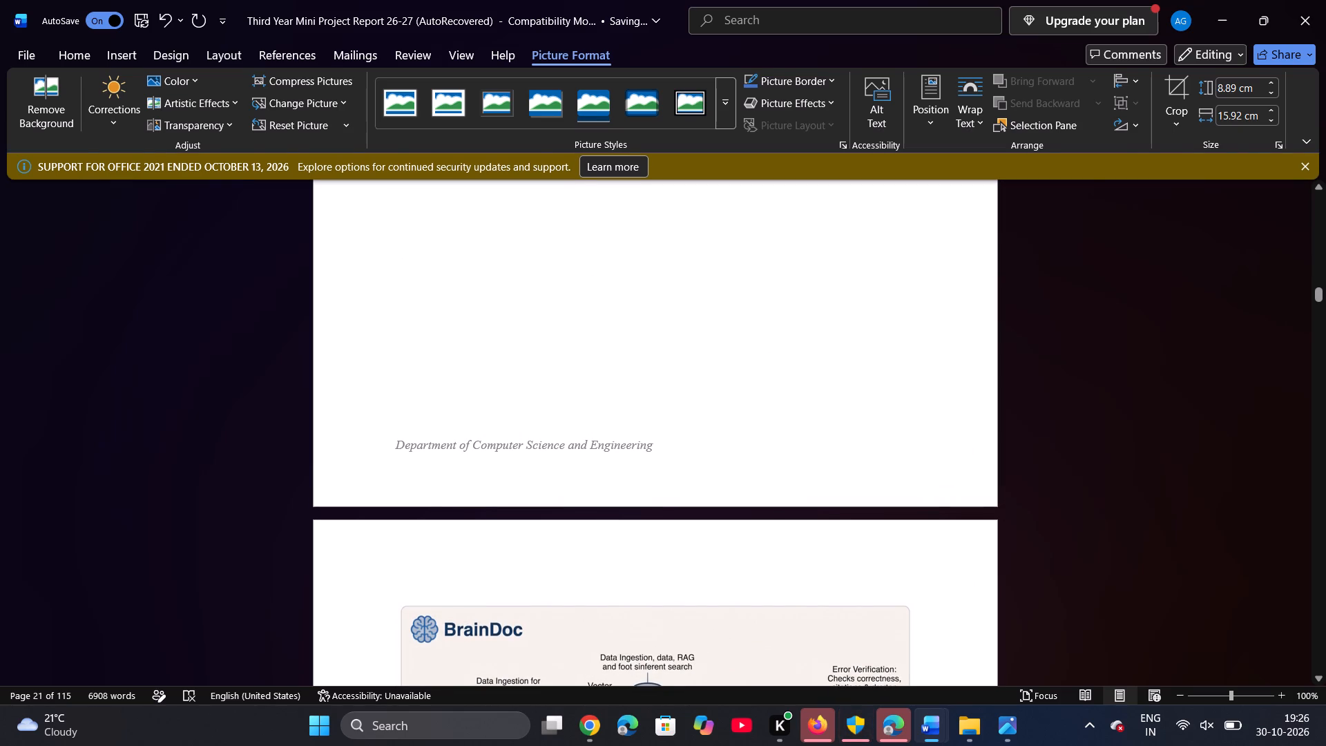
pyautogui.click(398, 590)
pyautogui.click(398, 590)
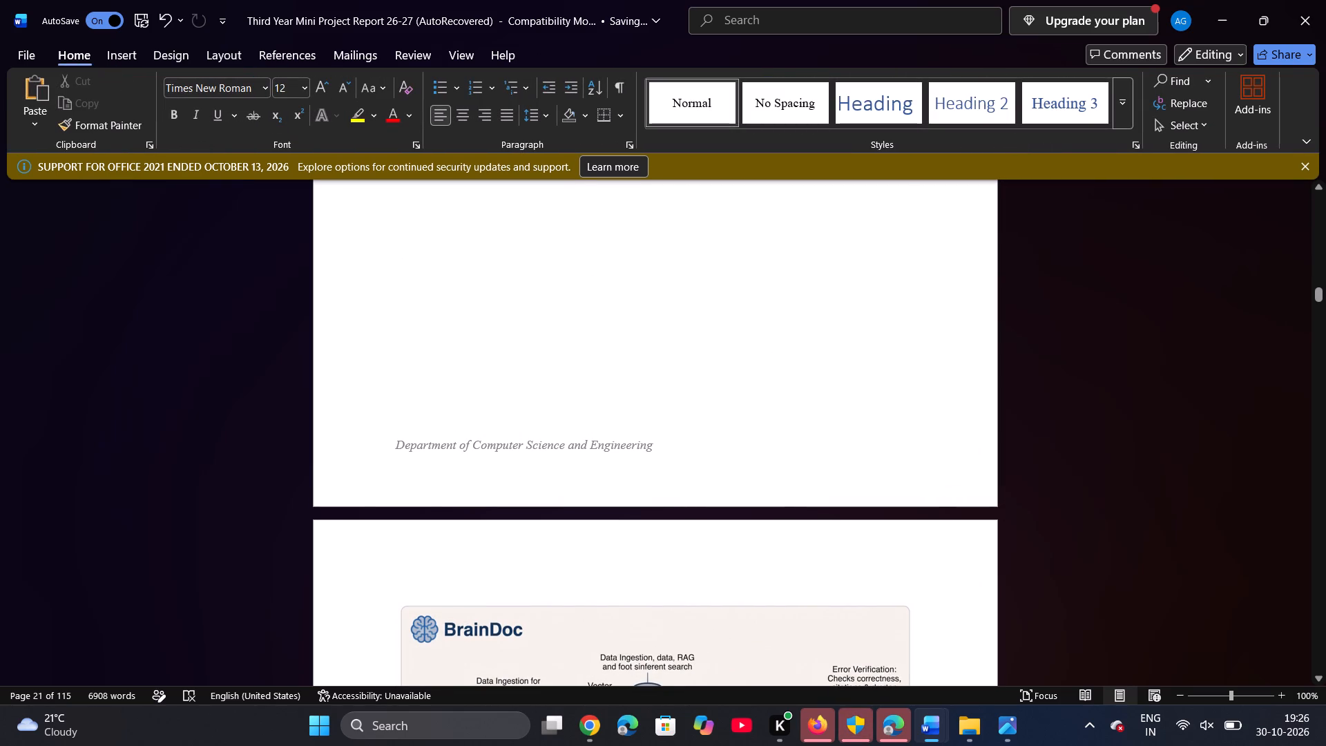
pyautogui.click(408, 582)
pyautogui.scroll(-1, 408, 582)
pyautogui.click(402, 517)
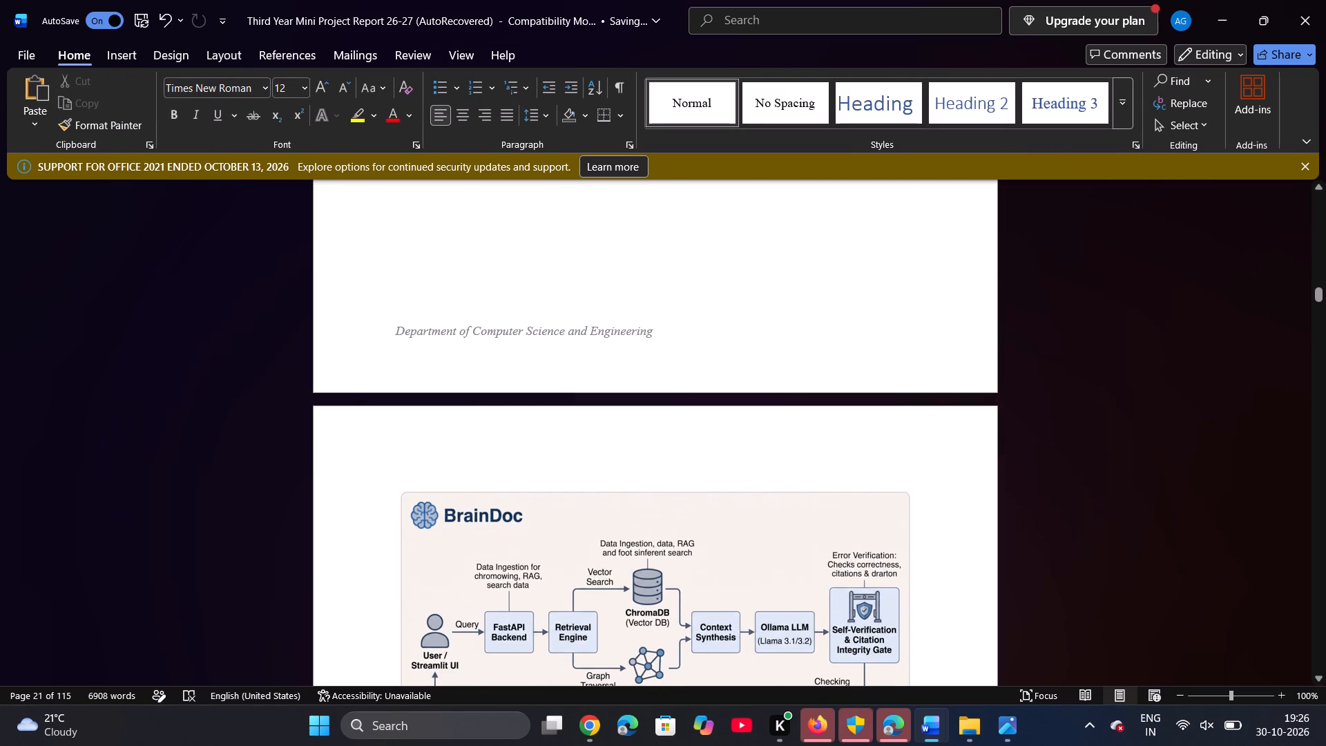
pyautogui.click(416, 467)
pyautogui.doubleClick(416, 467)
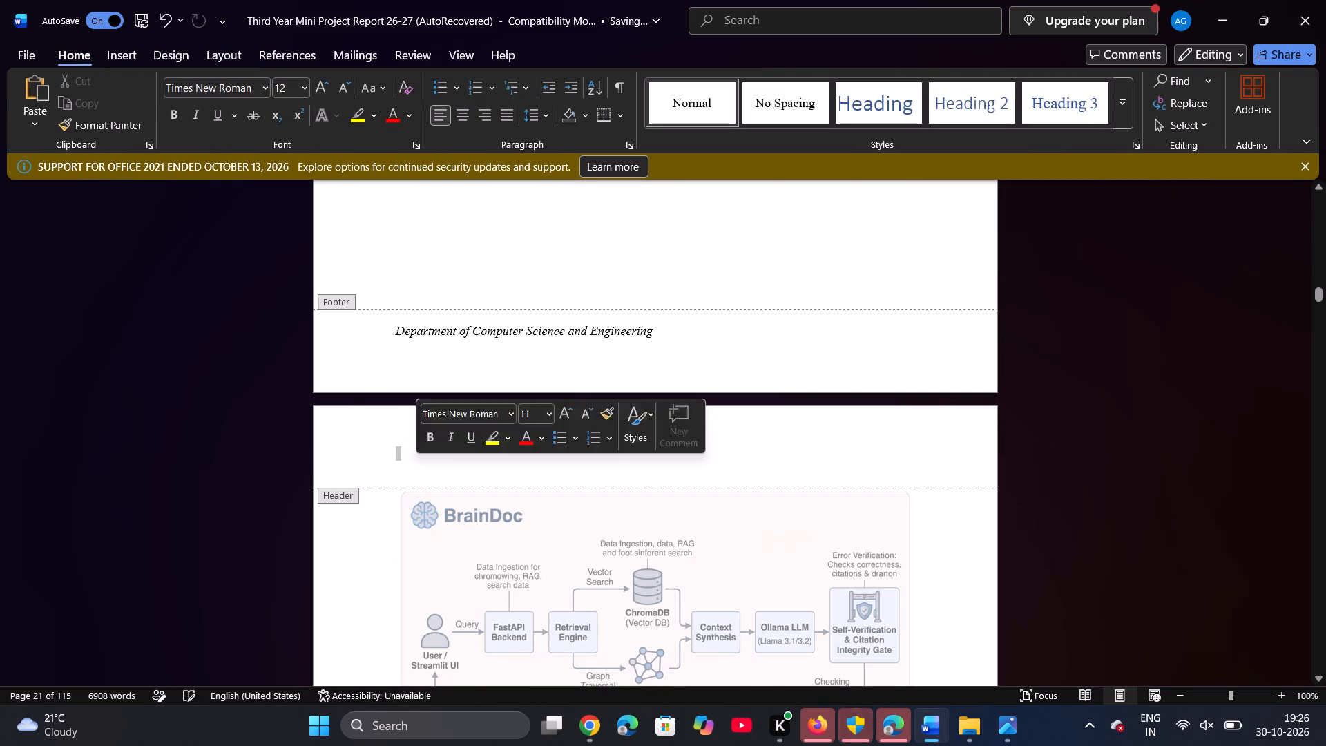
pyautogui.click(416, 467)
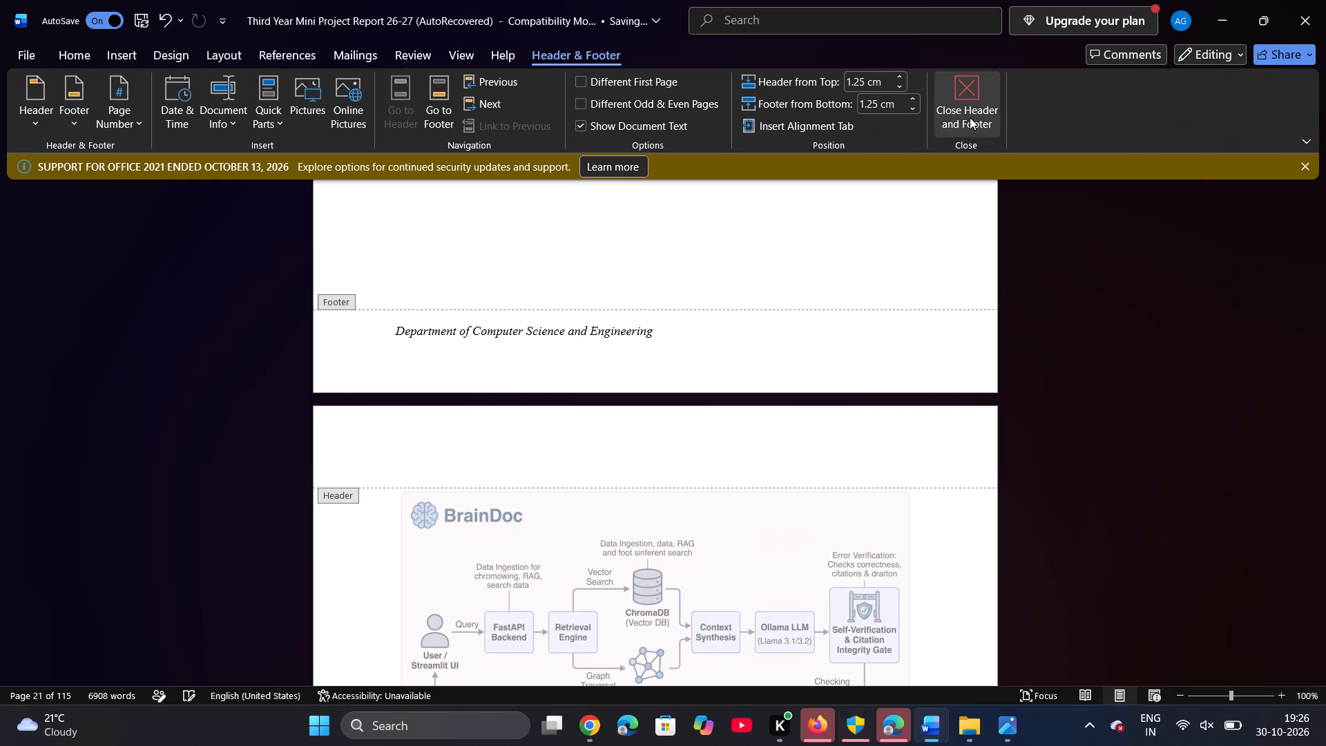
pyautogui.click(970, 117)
# Delete the inserted BrainDoc architecture picture above the Fig. 2.1 caption.
pyautogui.click(660, 334)
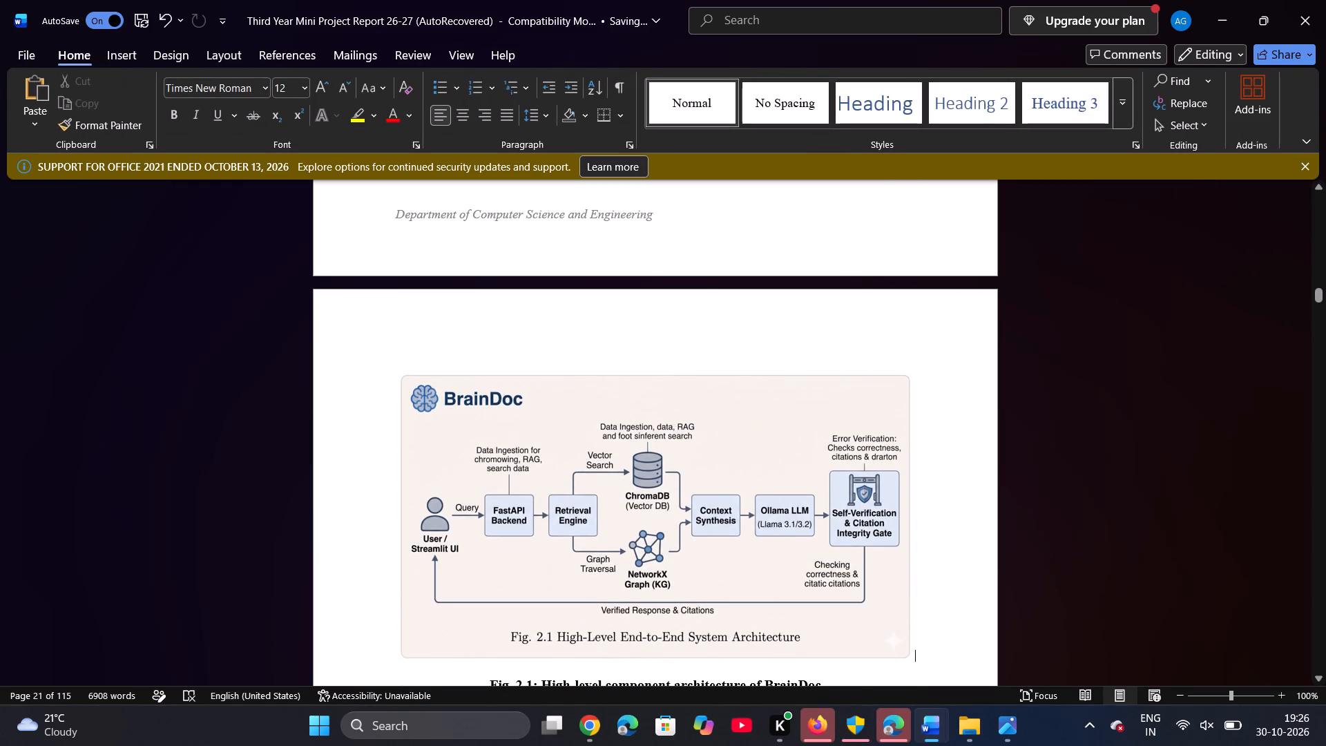
pyautogui.click(627, 376)
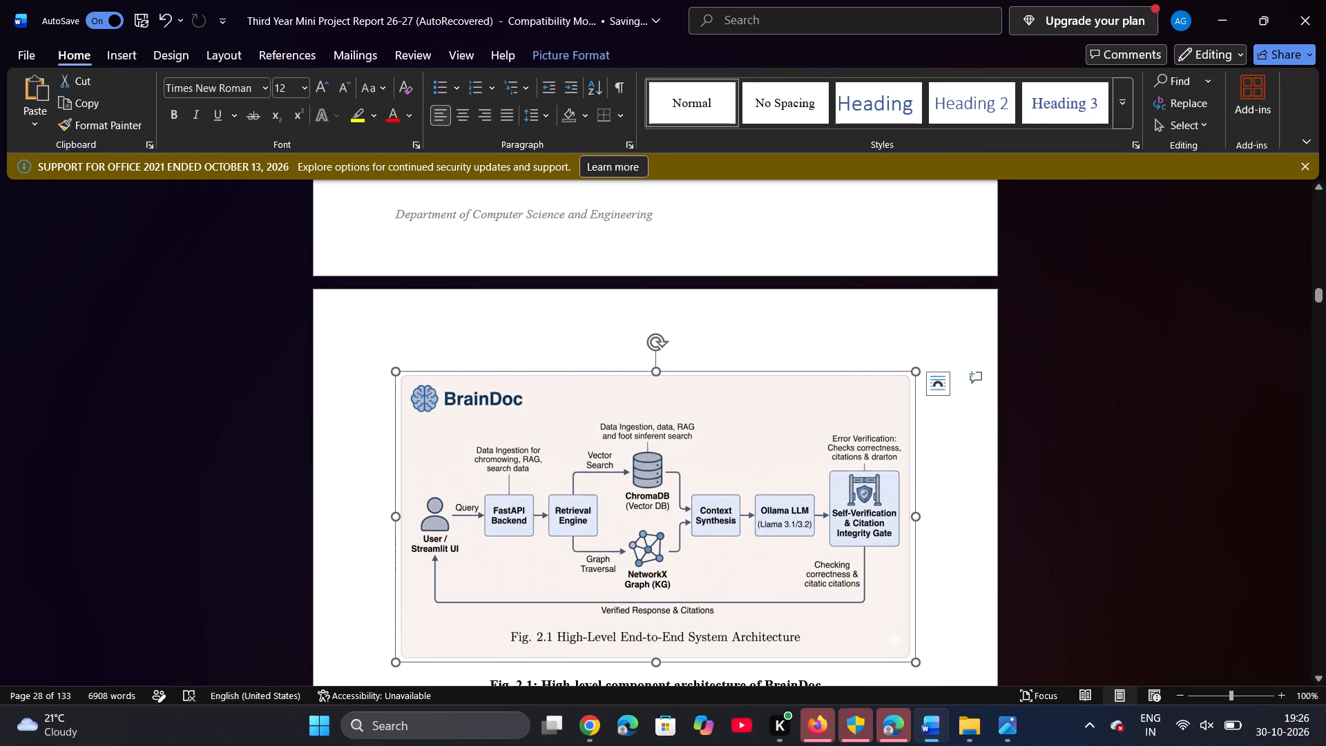
pyautogui.press('BackSpace')
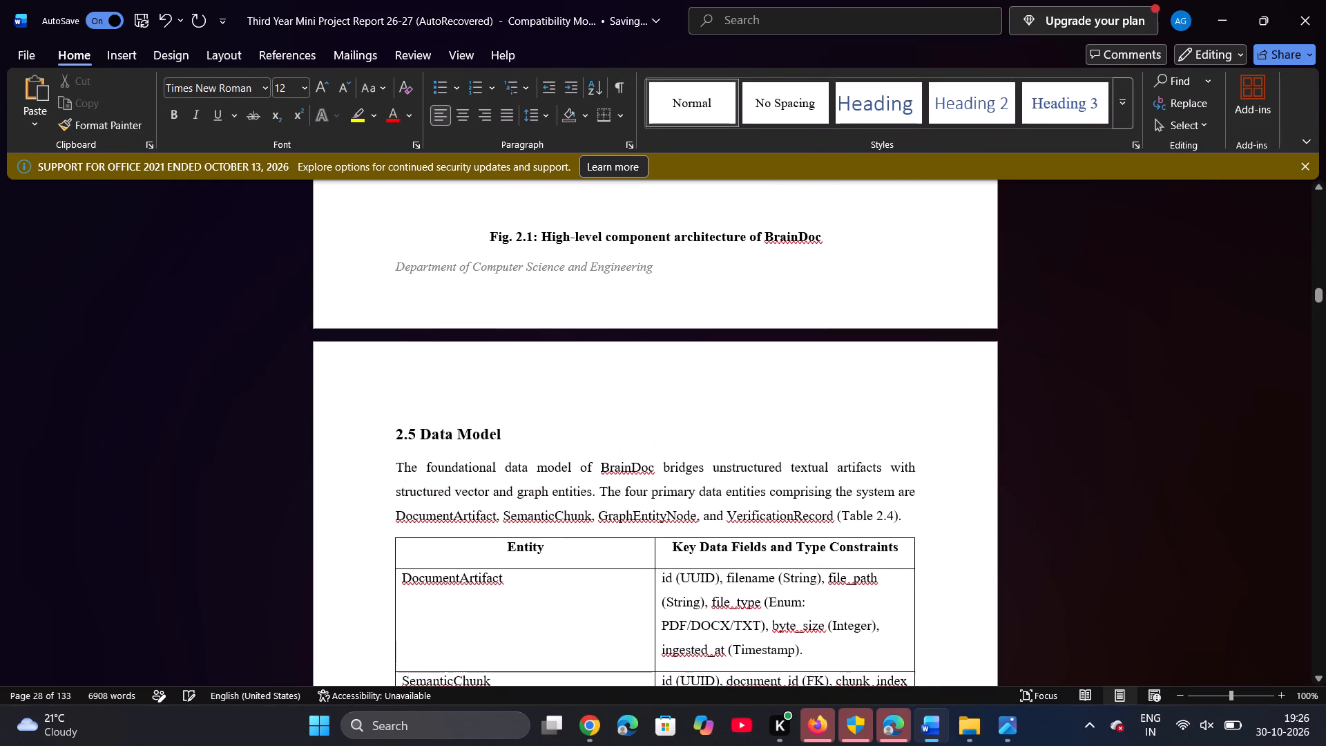
# Open the header for editing on the page where Table 2.3: Actors and use cases ends.
pyautogui.scroll(3, 627, 376)
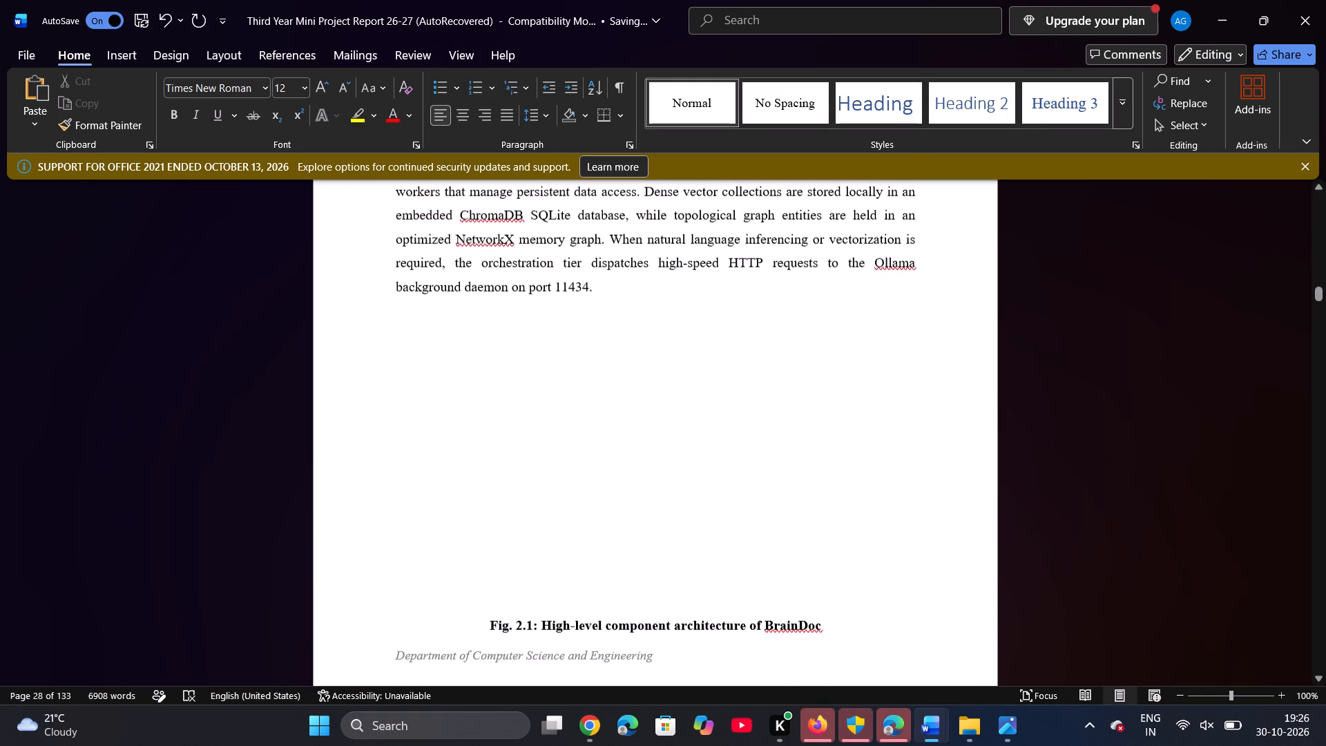
pyautogui.scroll(2, 627, 376)
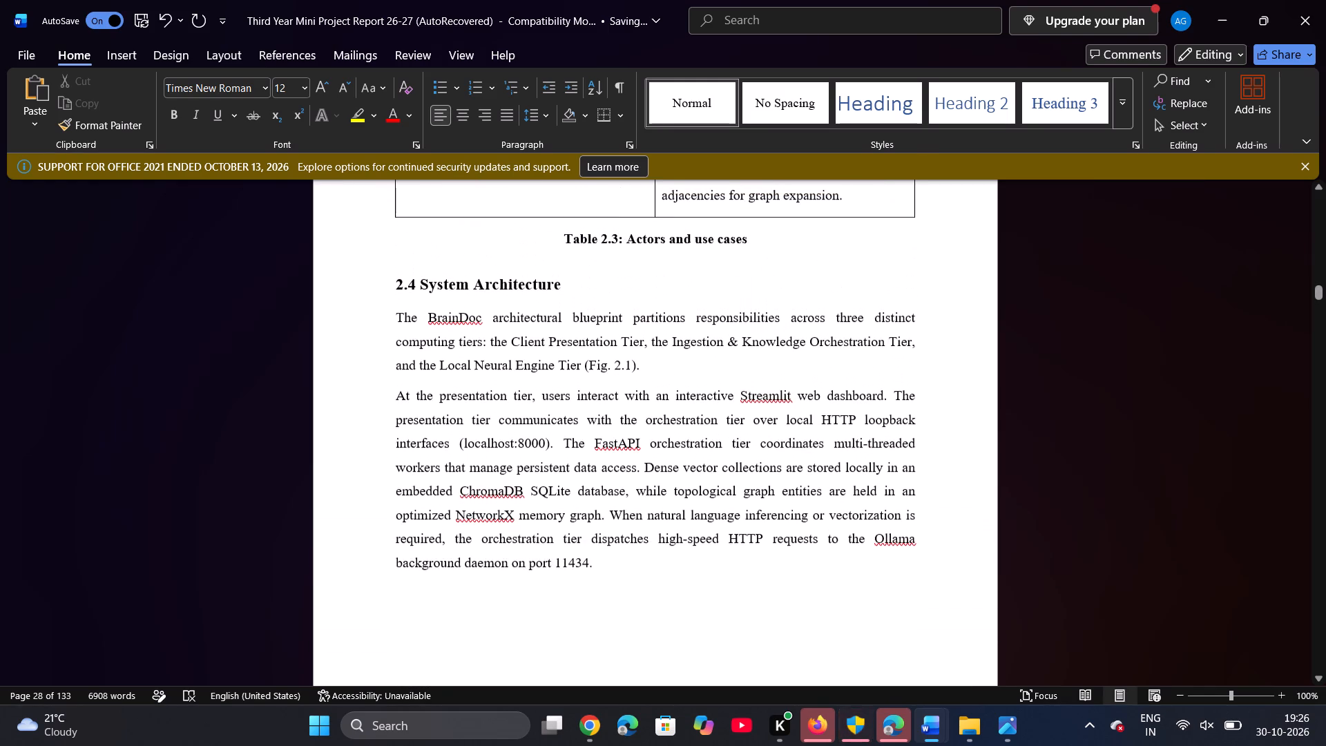
pyautogui.scroll(1, 627, 376)
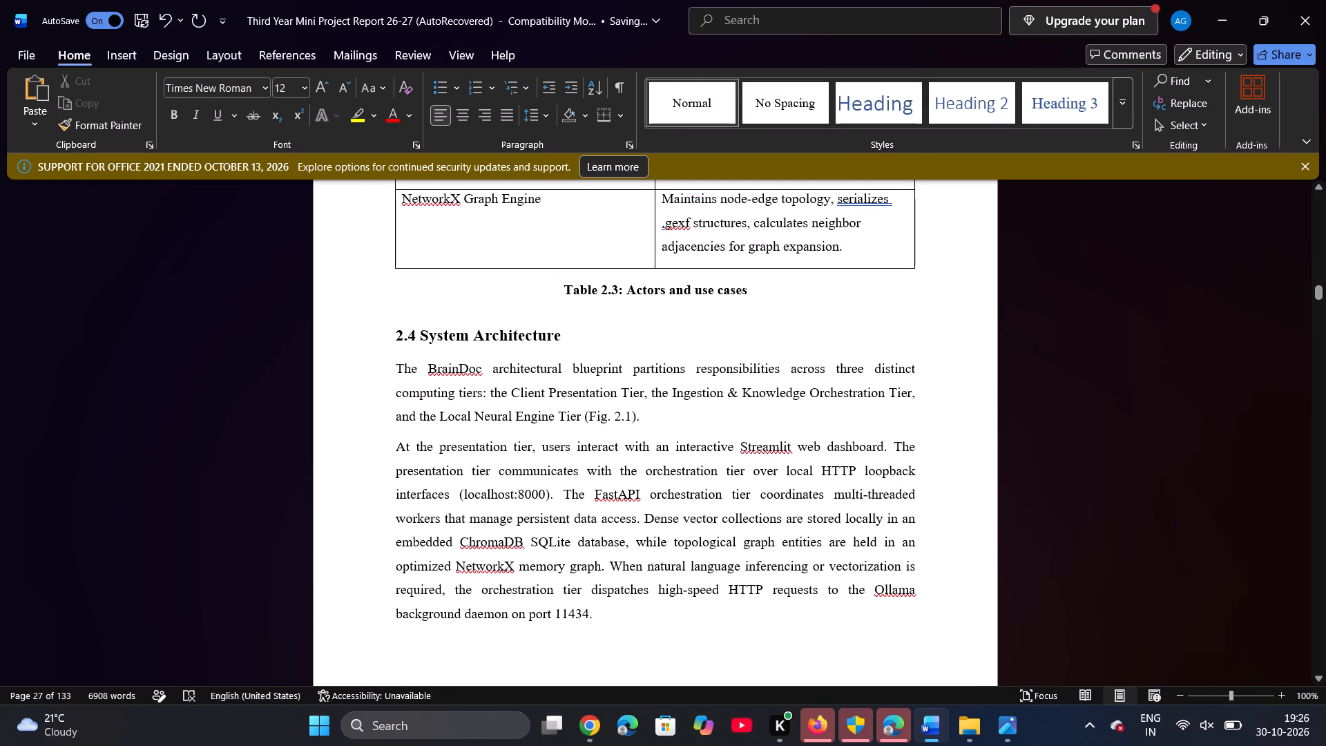
pyautogui.scroll(2, 568, 546)
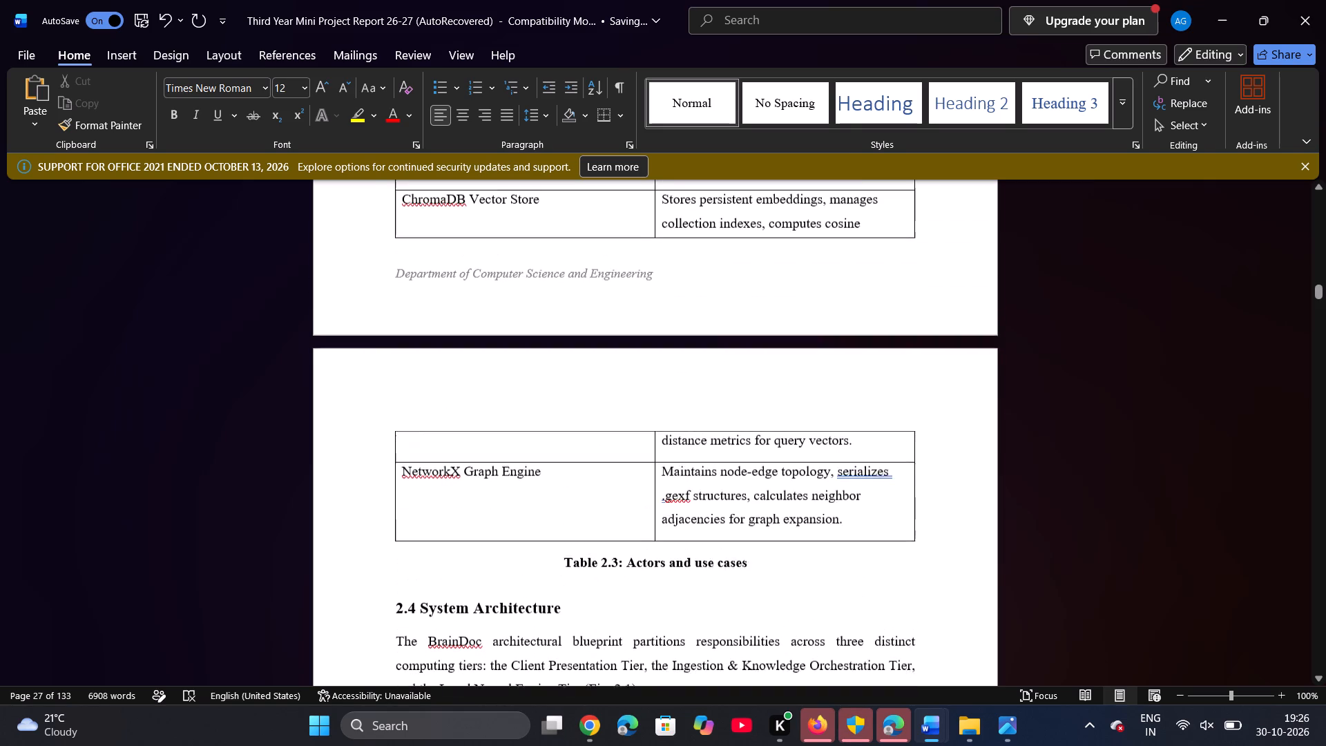
pyautogui.click(480, 421)
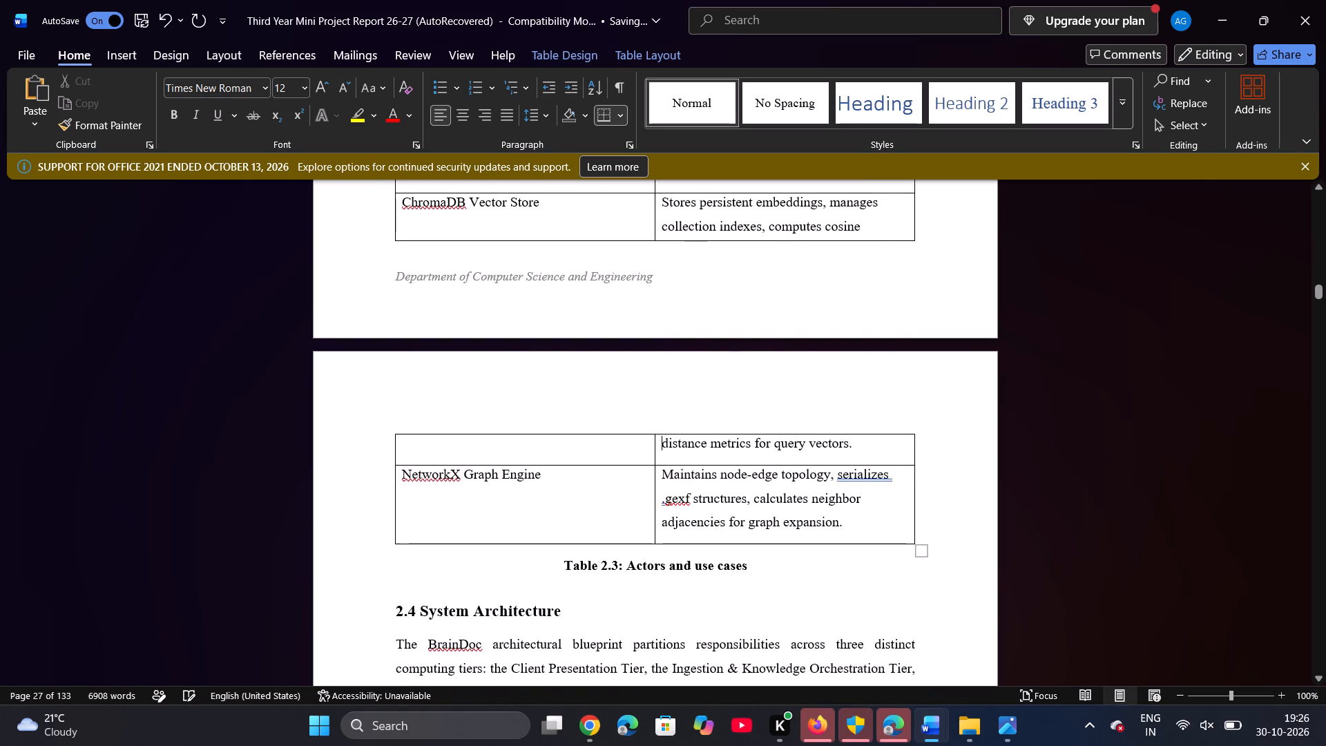
pyautogui.doubleClick(480, 421)
pyautogui.click(480, 421)
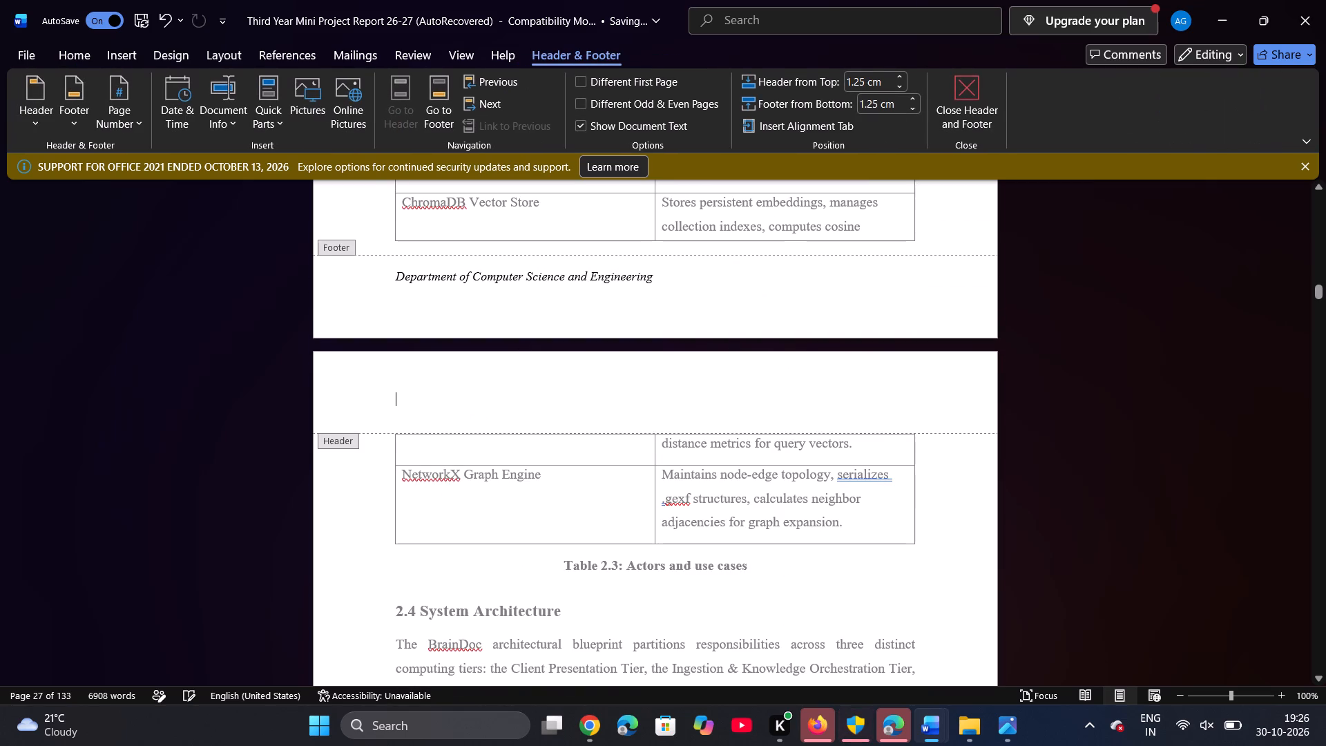
# Review the preceding pages from Table 2.3 back to section 2.3 Requirements Analysis, including their header and footer areas.
pyautogui.scroll(2, 528, 450)
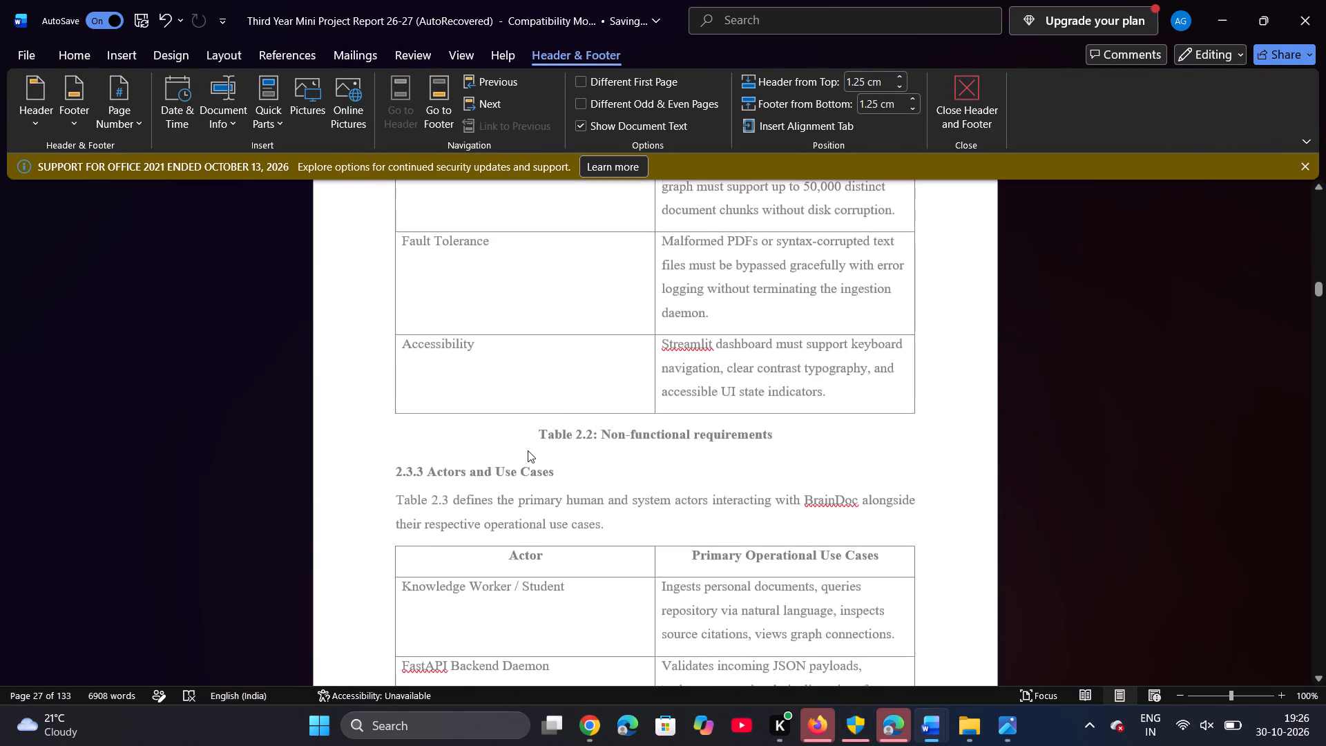
pyautogui.scroll(1, 528, 450)
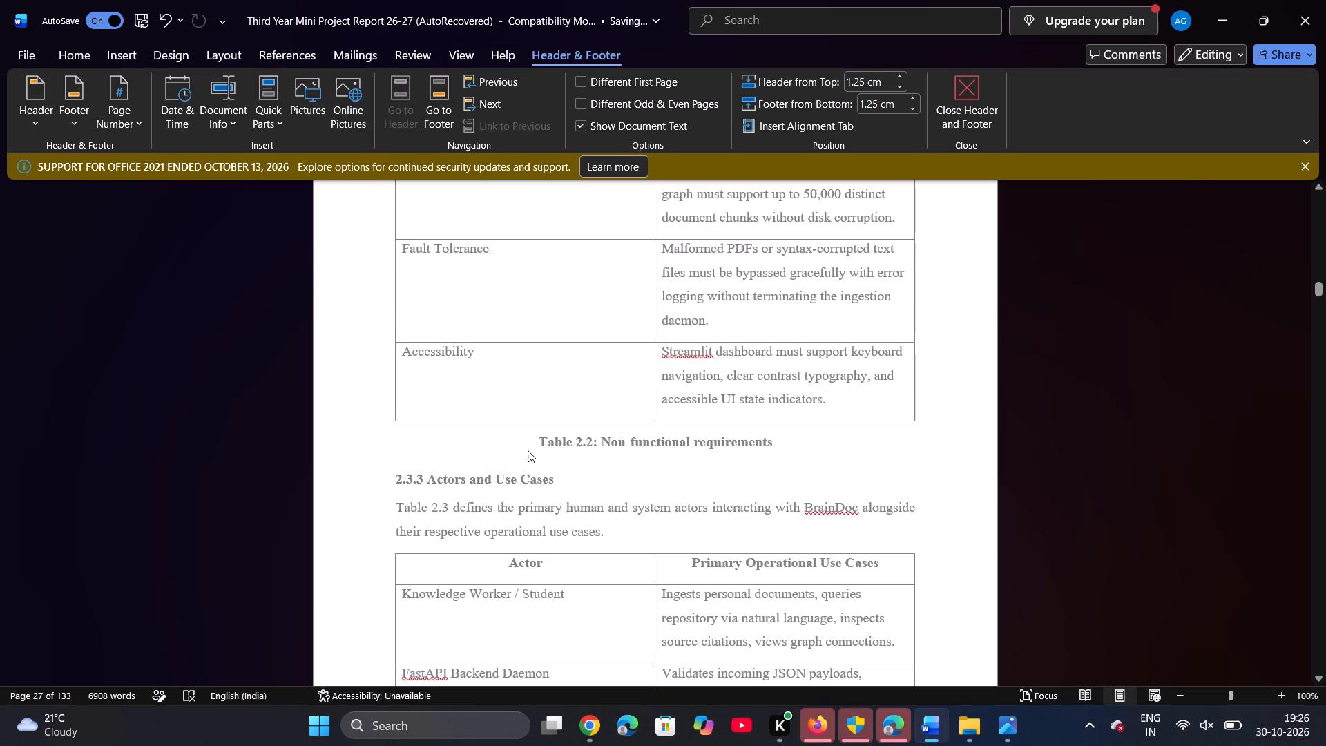
pyautogui.scroll(7, 528, 450)
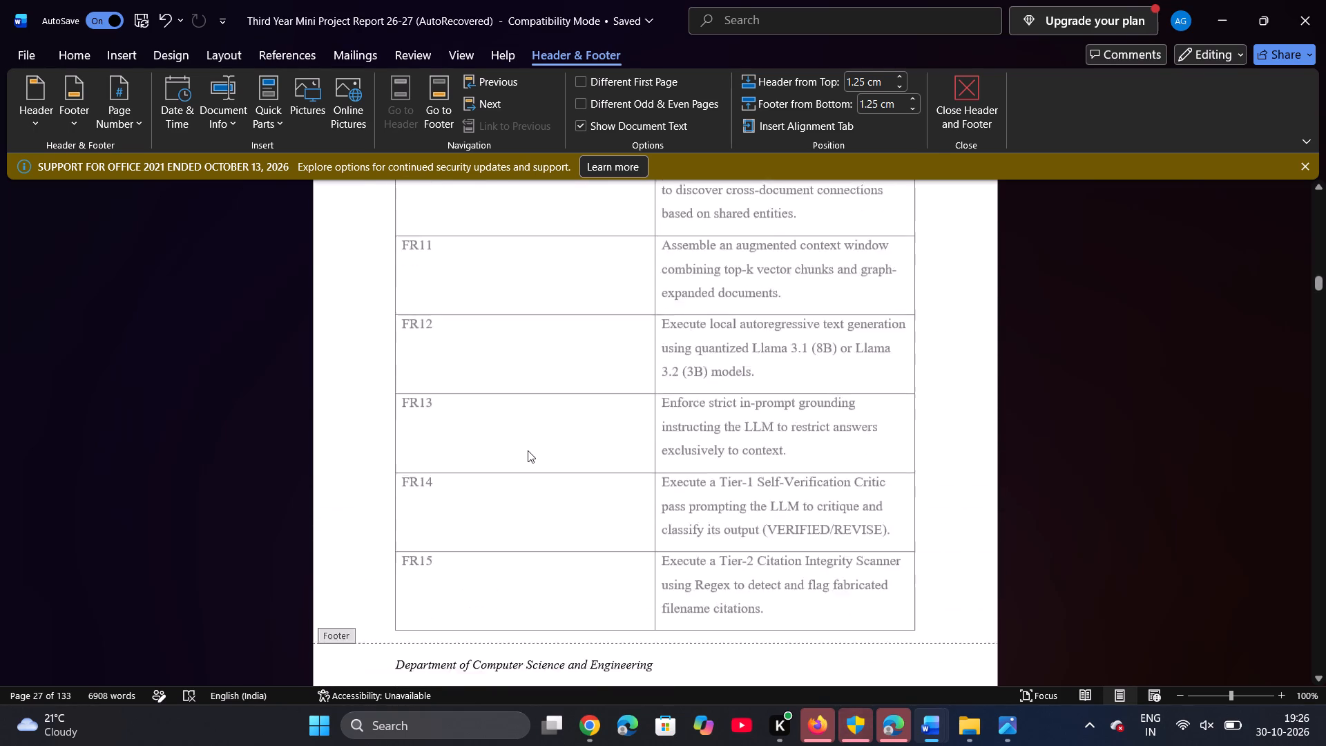
pyautogui.scroll(4, 528, 450)
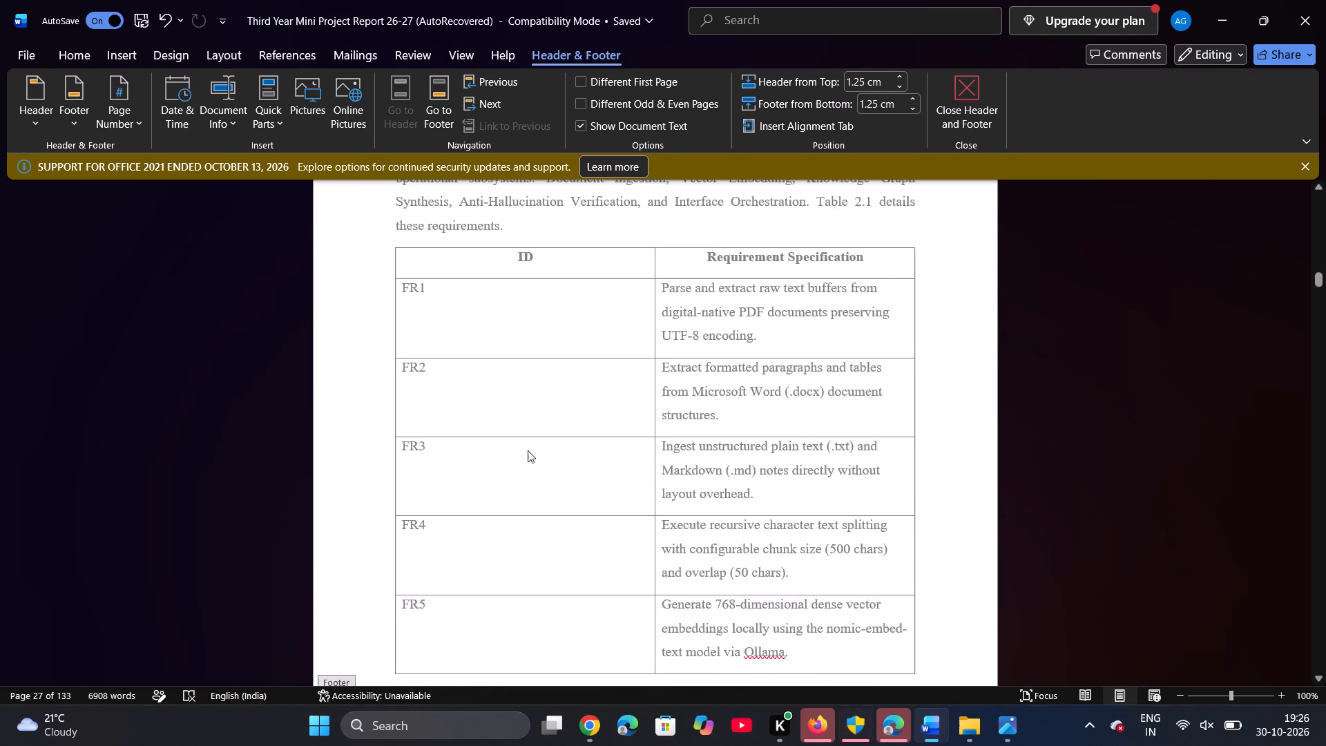
pyautogui.scroll(3, 528, 450)
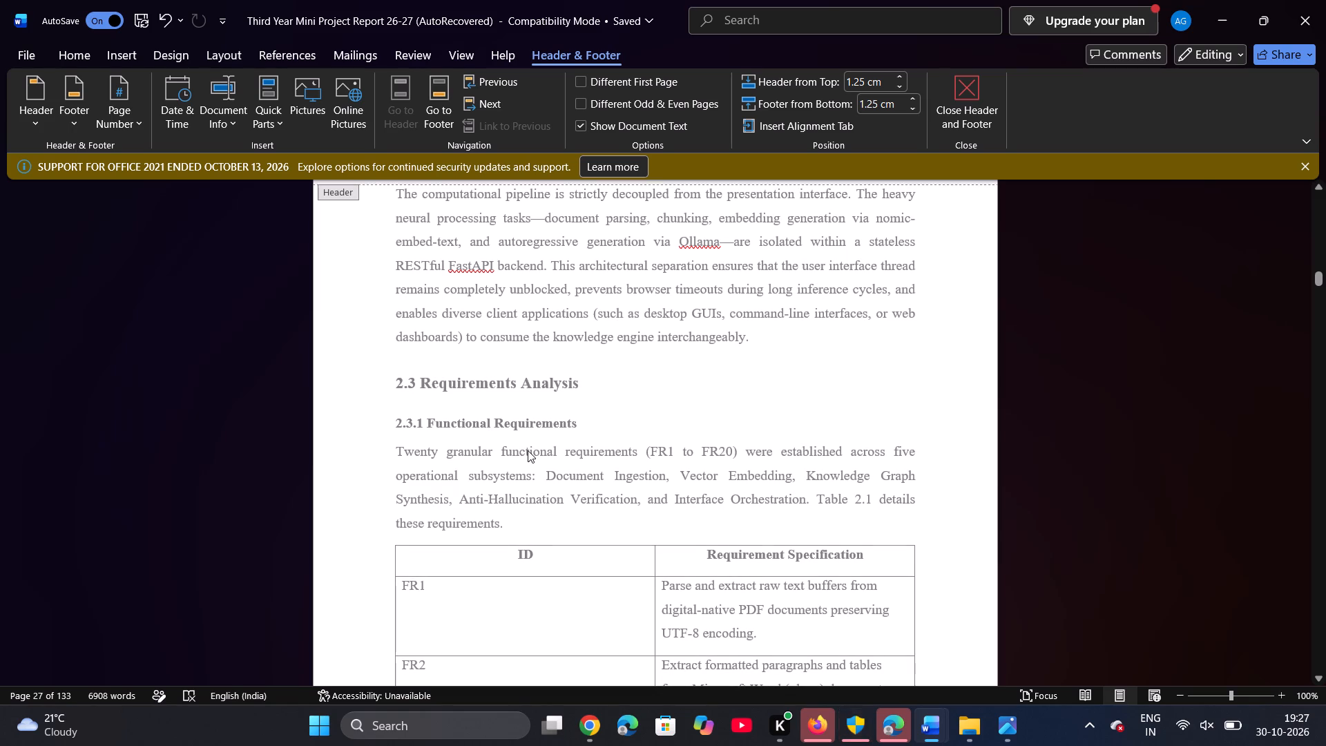
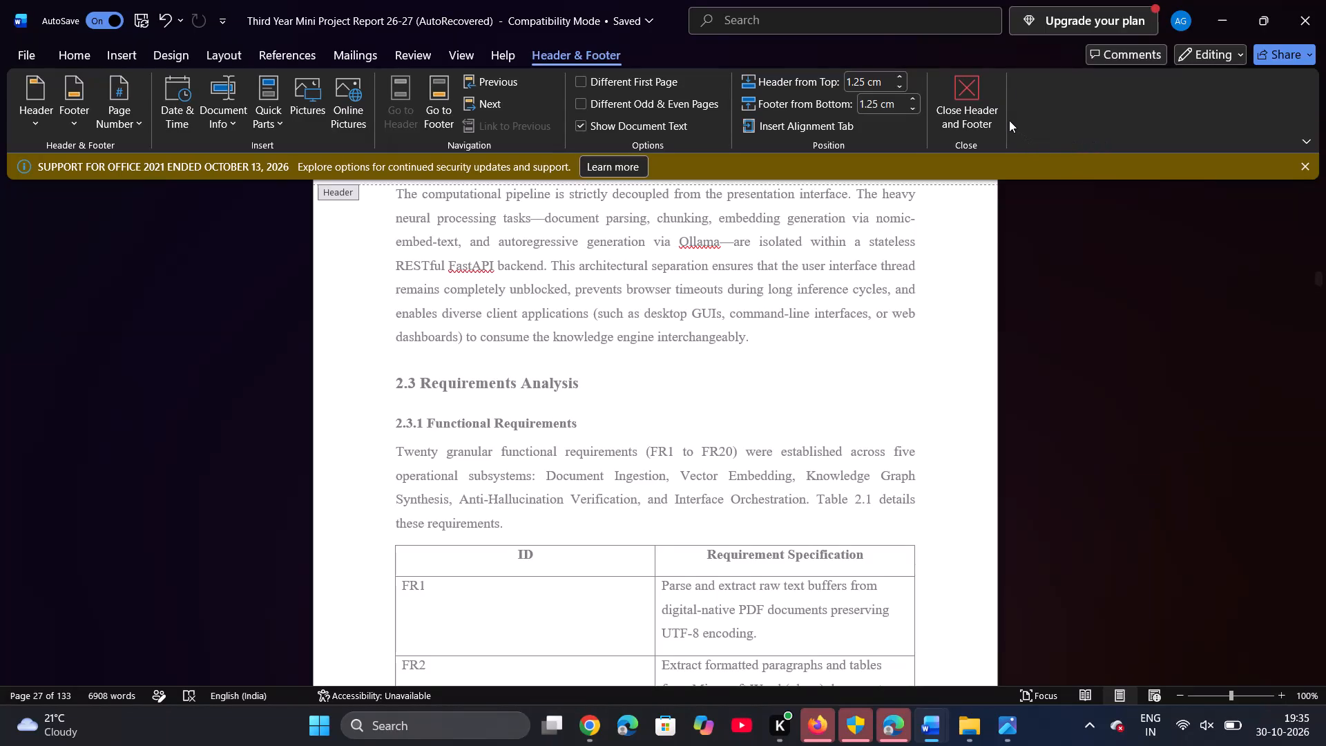
# Close header and footer editing and return to the document body.
pyautogui.click(1009, 120)
pyautogui.click(957, 111)
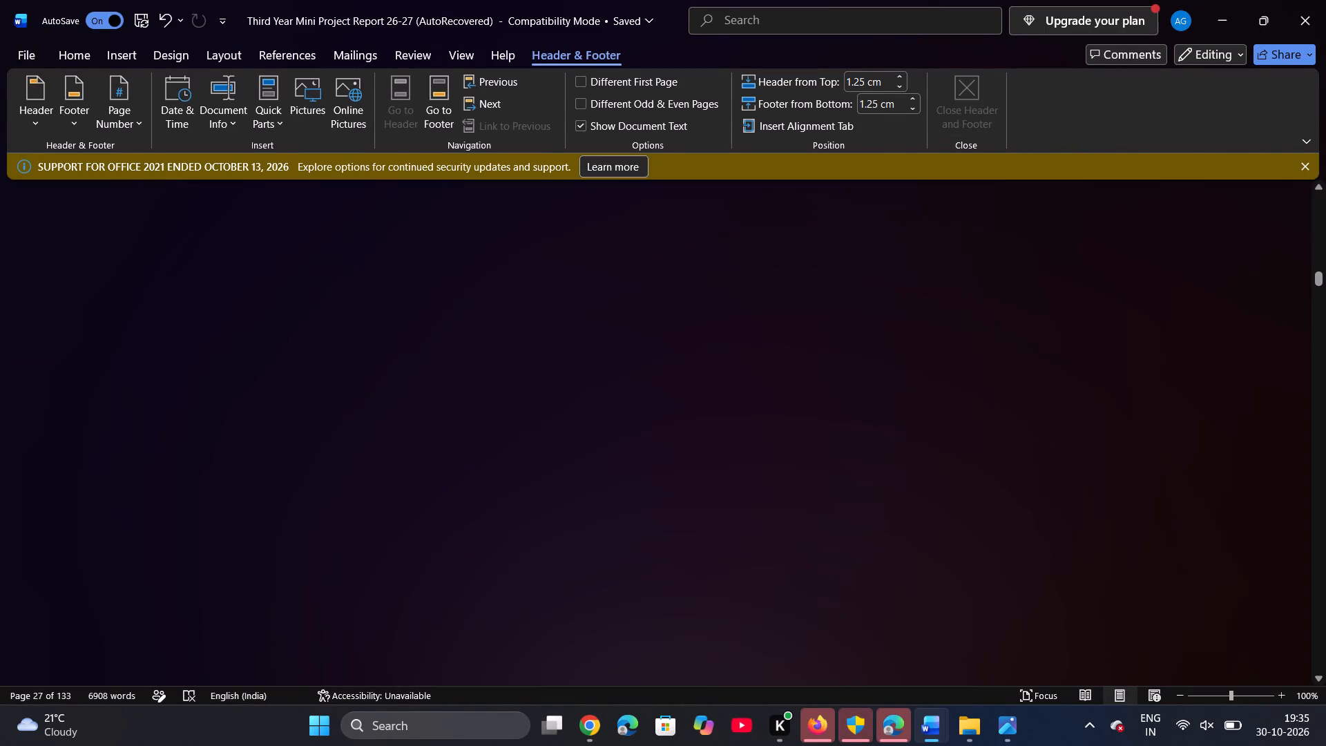
# Examine the page layout from section 1.10 Organization of the Report through the Chapter 2 requirement tables to the Fig. 2.1 caption.
pyautogui.scroll(-2, 705, 334)
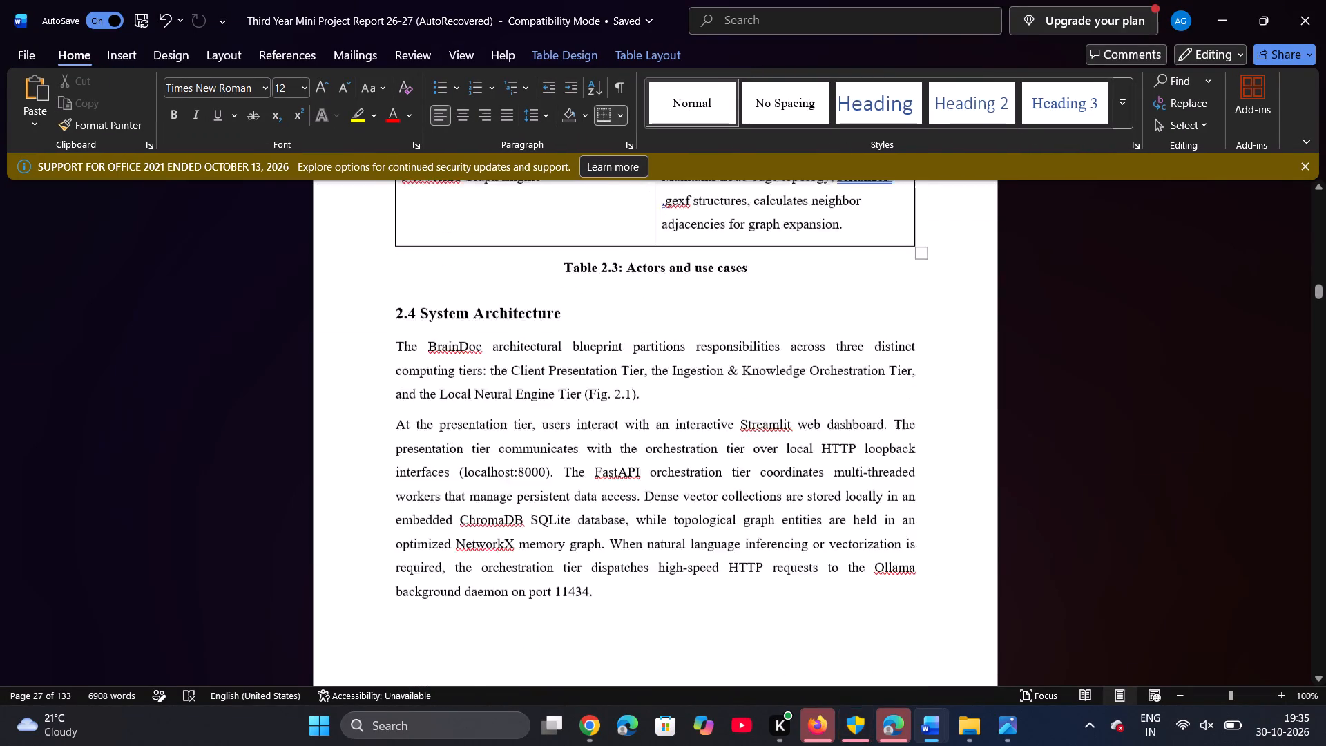
pyautogui.scroll(9, 705, 334)
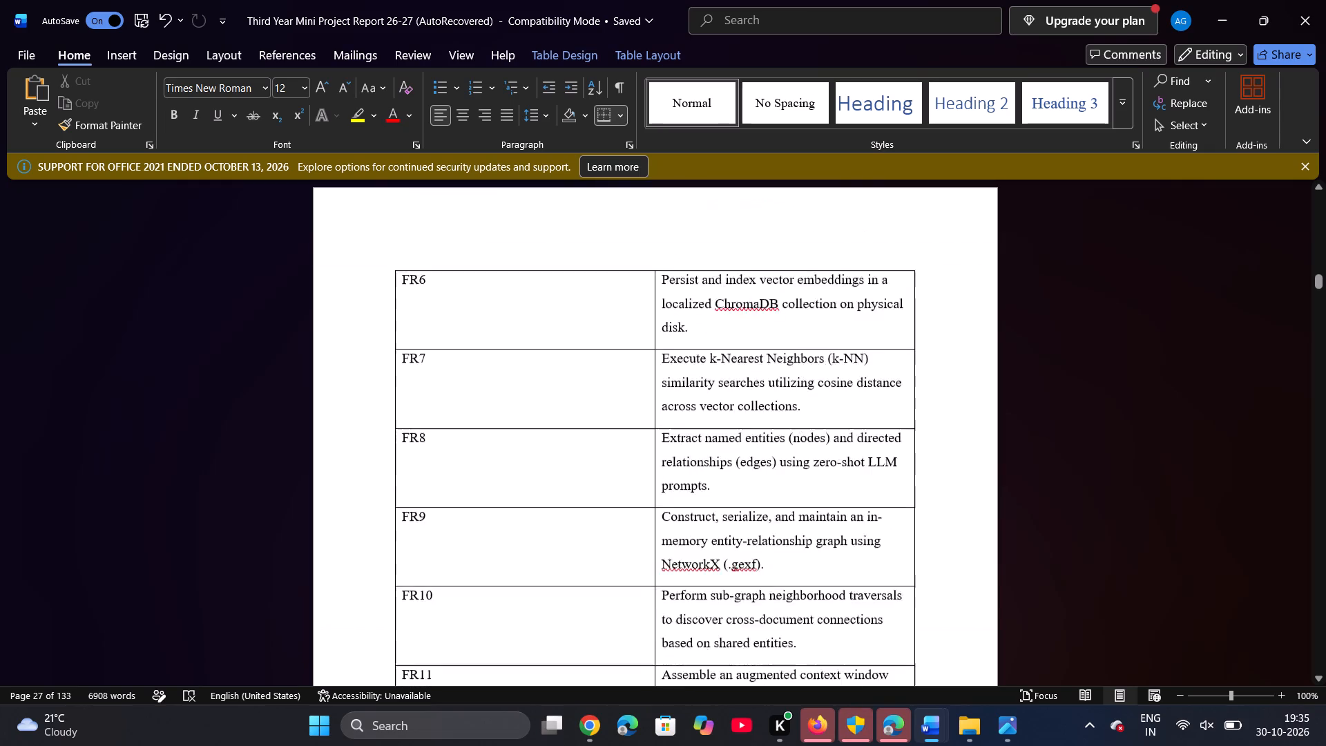
pyautogui.scroll(4, 705, 334)
pyautogui.scroll(-4, 705, 334)
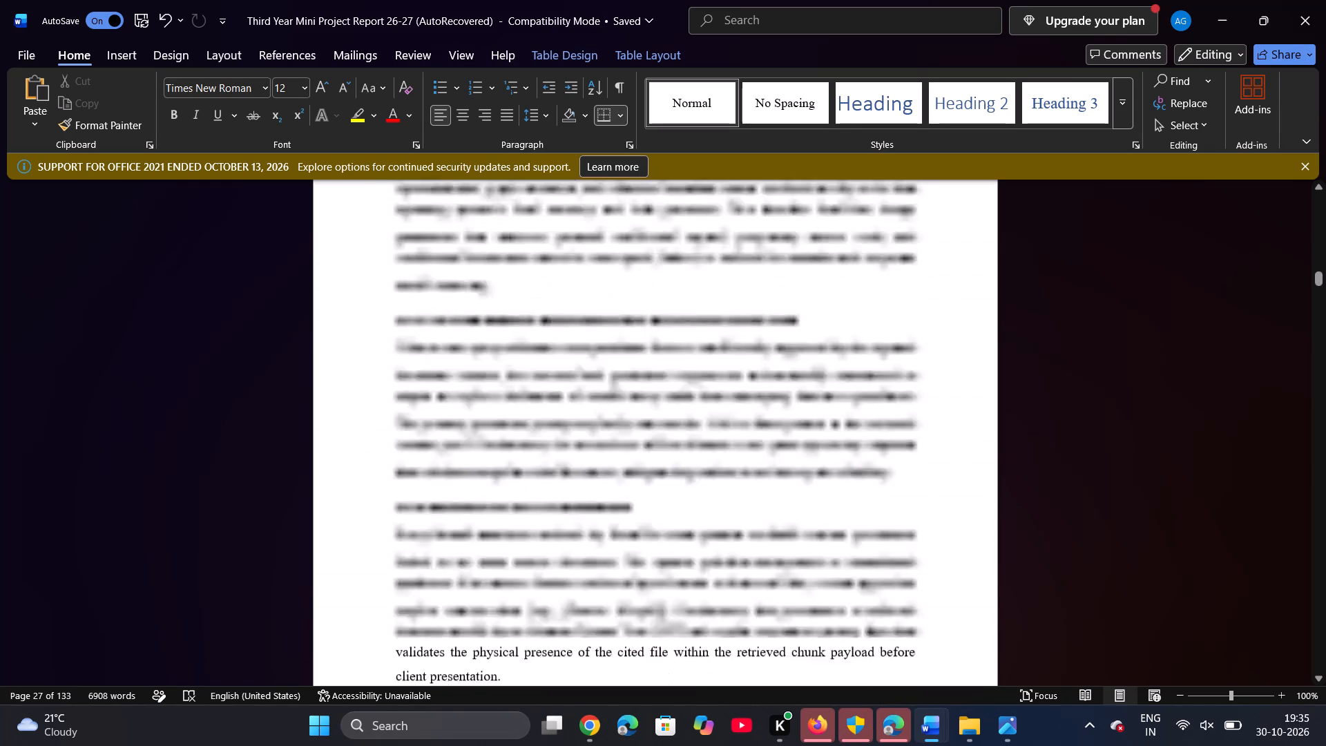
pyautogui.scroll(-1, 705, 334)
pyautogui.scroll(2, 705, 334)
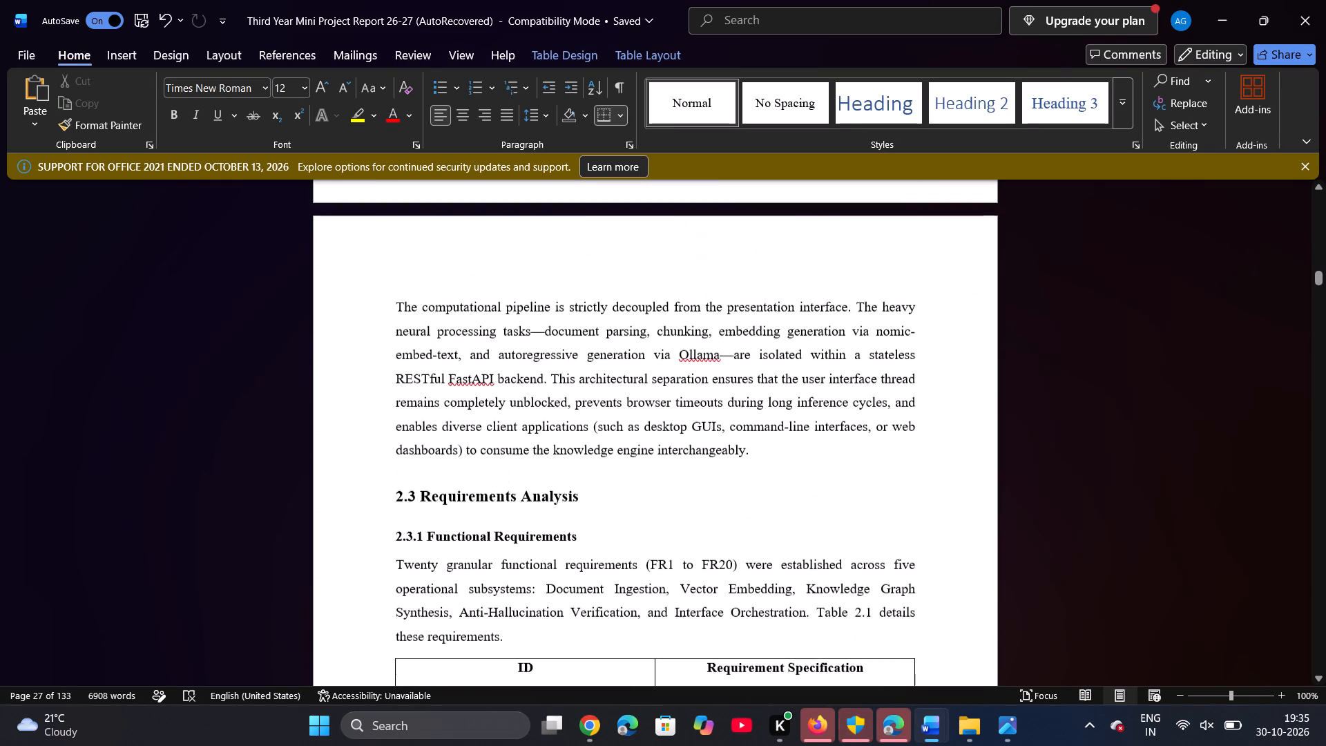
pyautogui.scroll(-5, 705, 334)
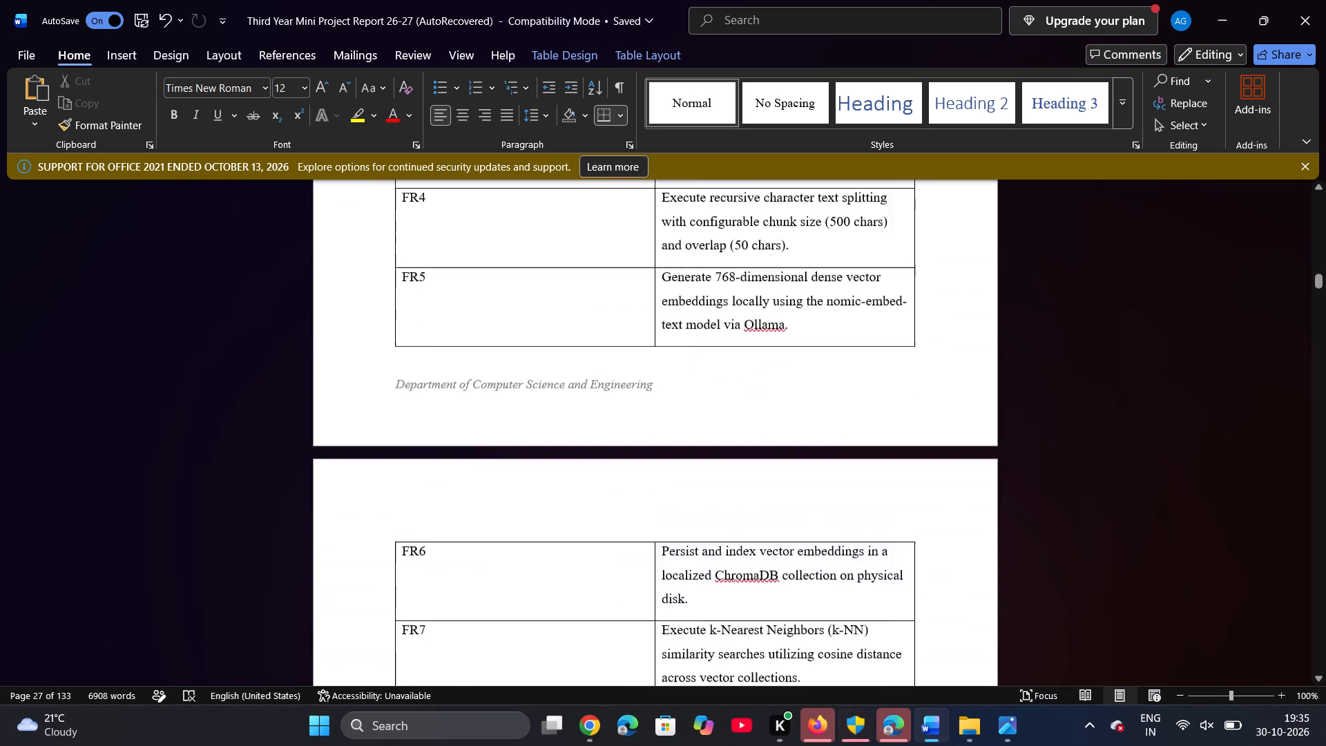
pyautogui.scroll(-8, 705, 334)
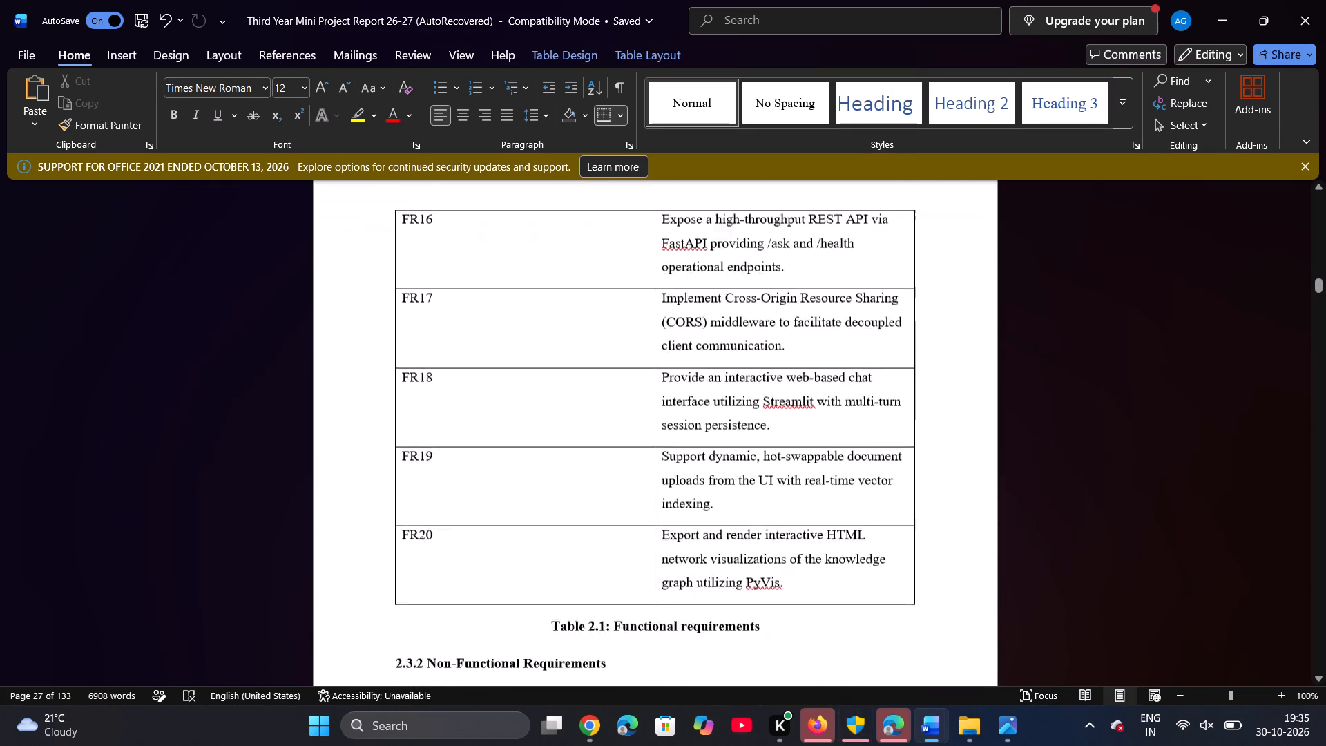
pyautogui.scroll(-1, 705, 334)
pyautogui.scroll(1, 705, 334)
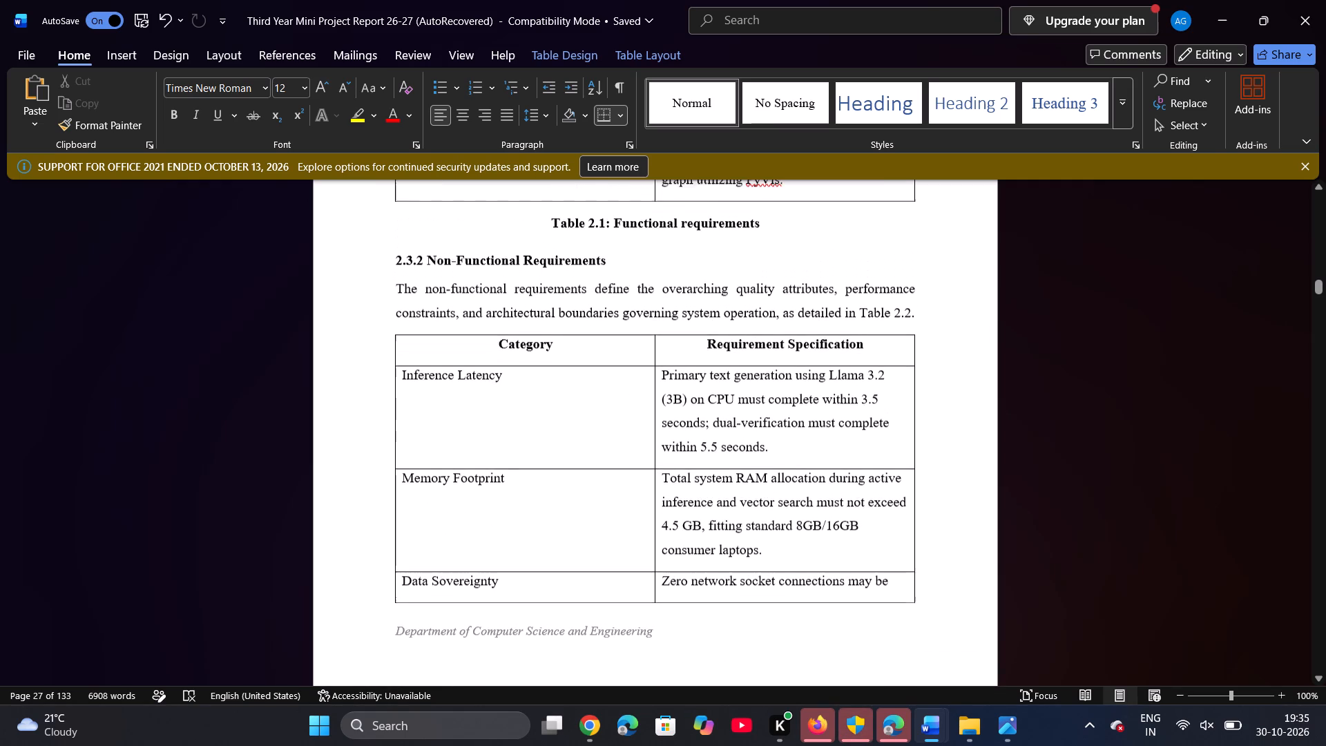
pyautogui.scroll(2, 705, 334)
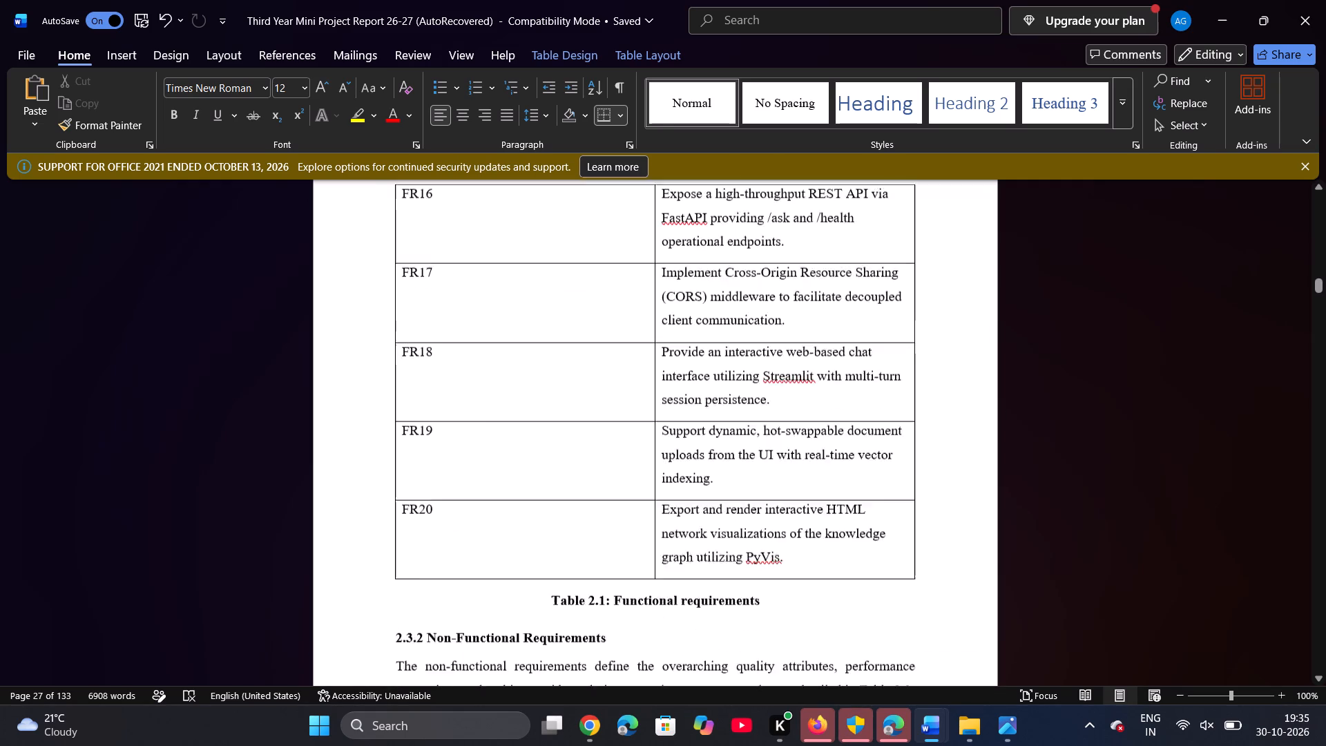
pyautogui.scroll(10, 705, 334)
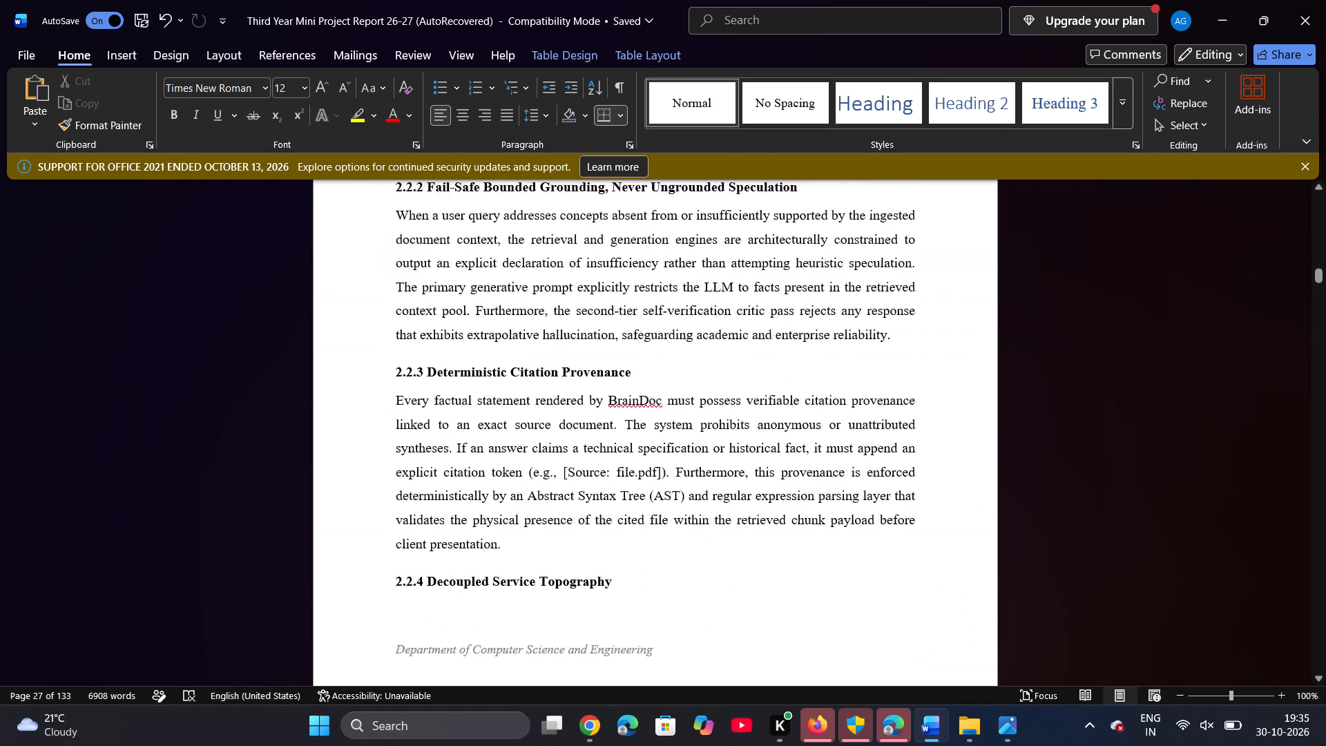
pyautogui.scroll(7, 705, 334)
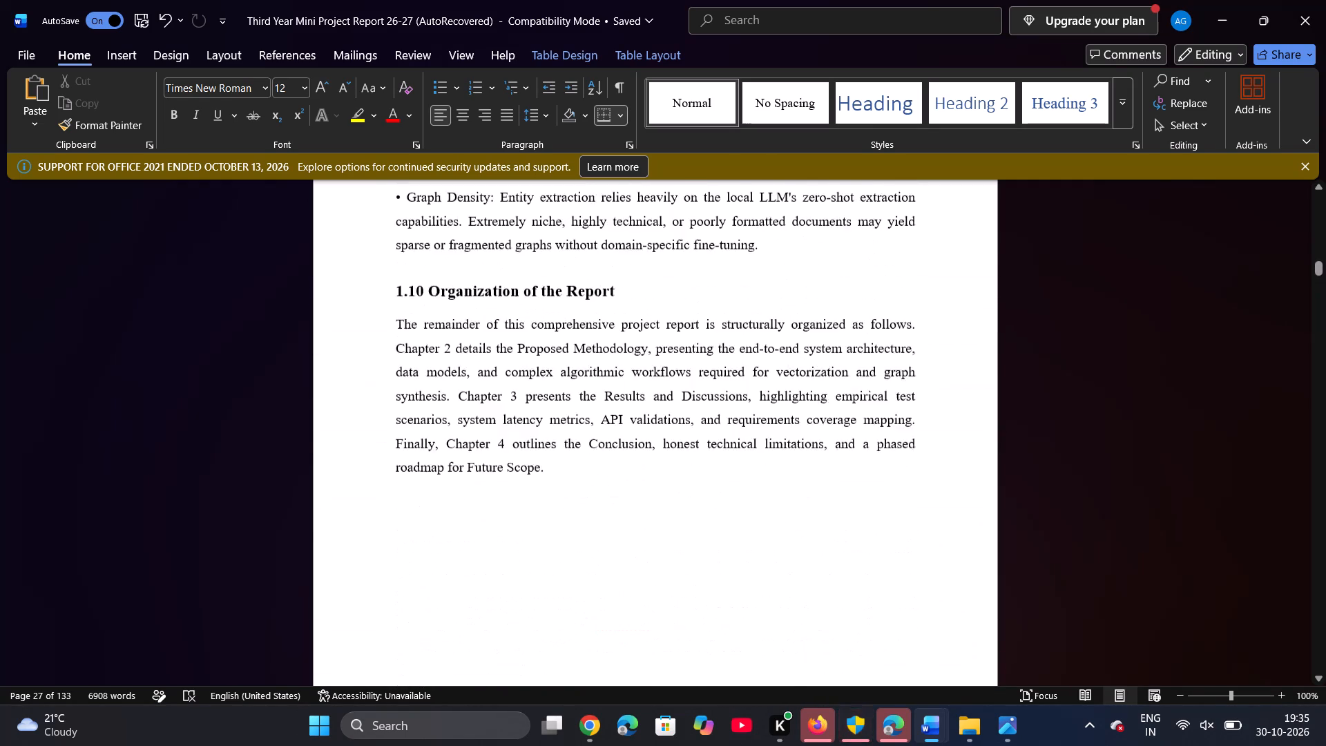
pyautogui.scroll(-7, 705, 334)
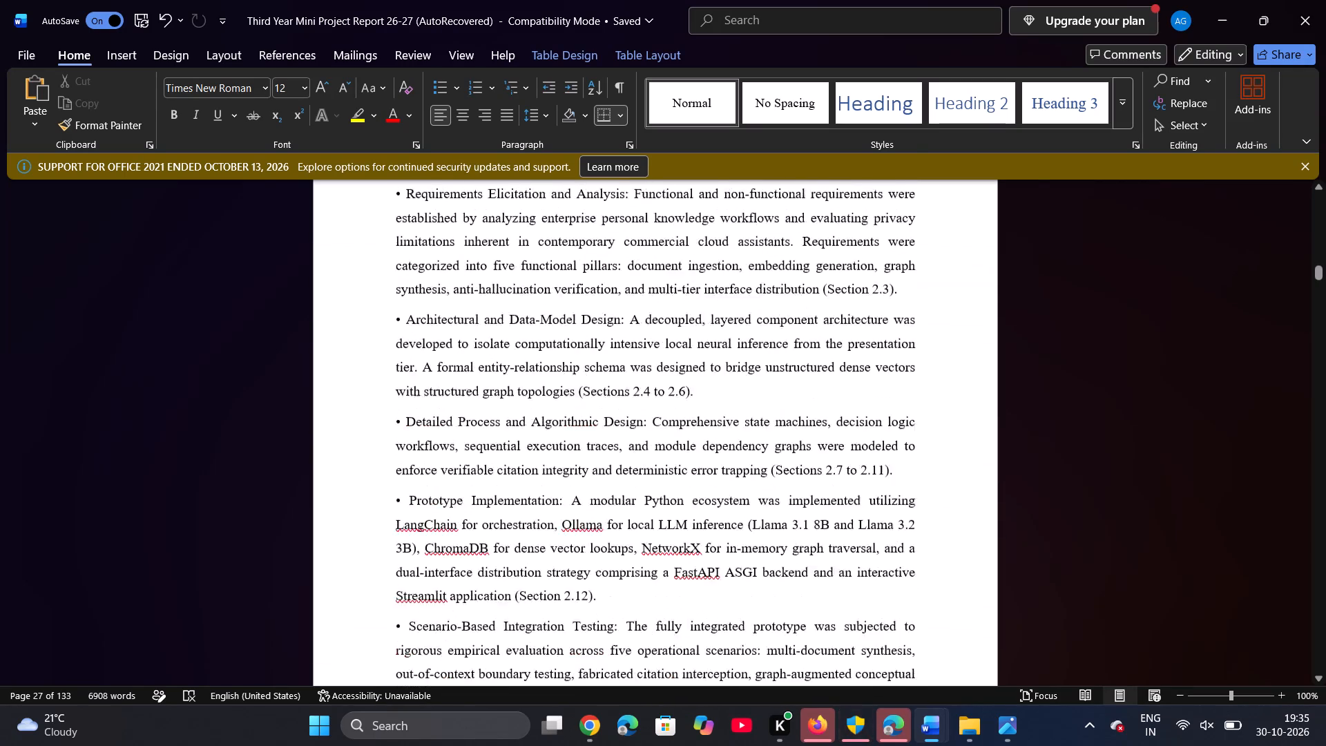
pyautogui.scroll(-7, 705, 334)
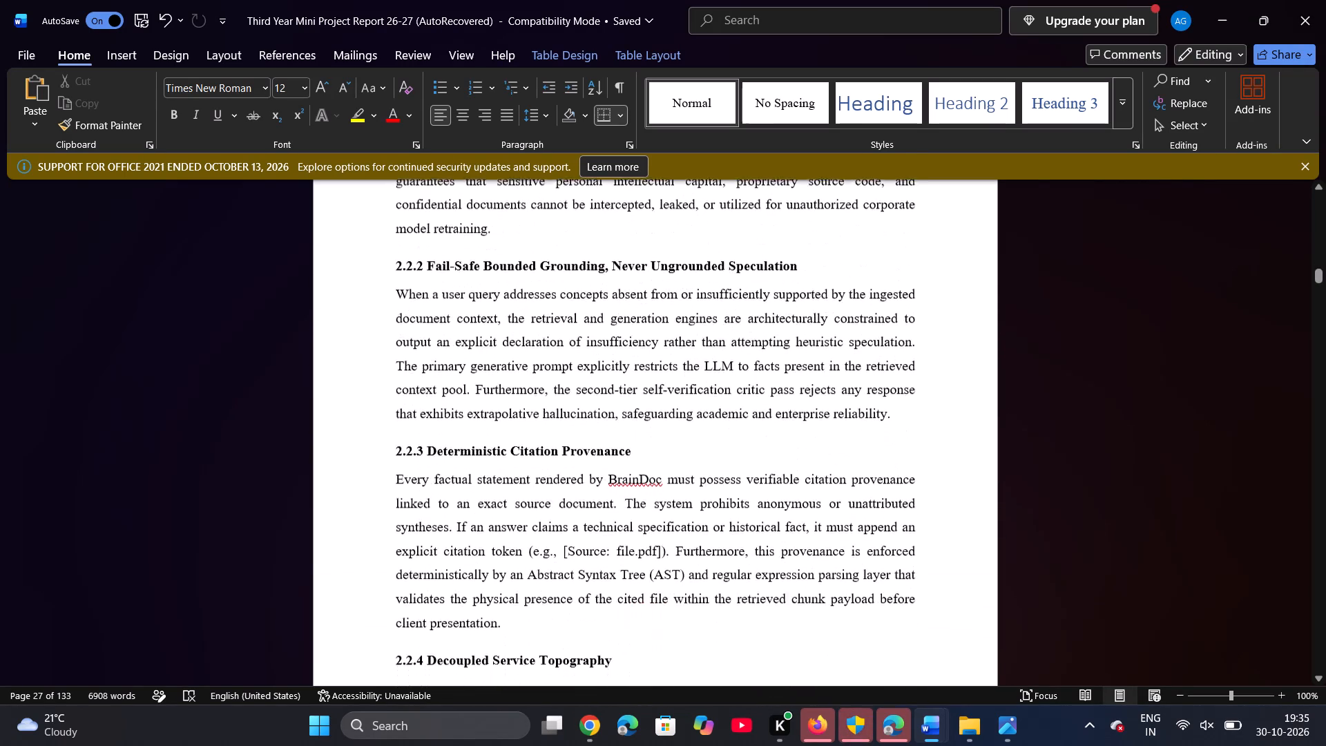
pyautogui.scroll(-6, 705, 334)
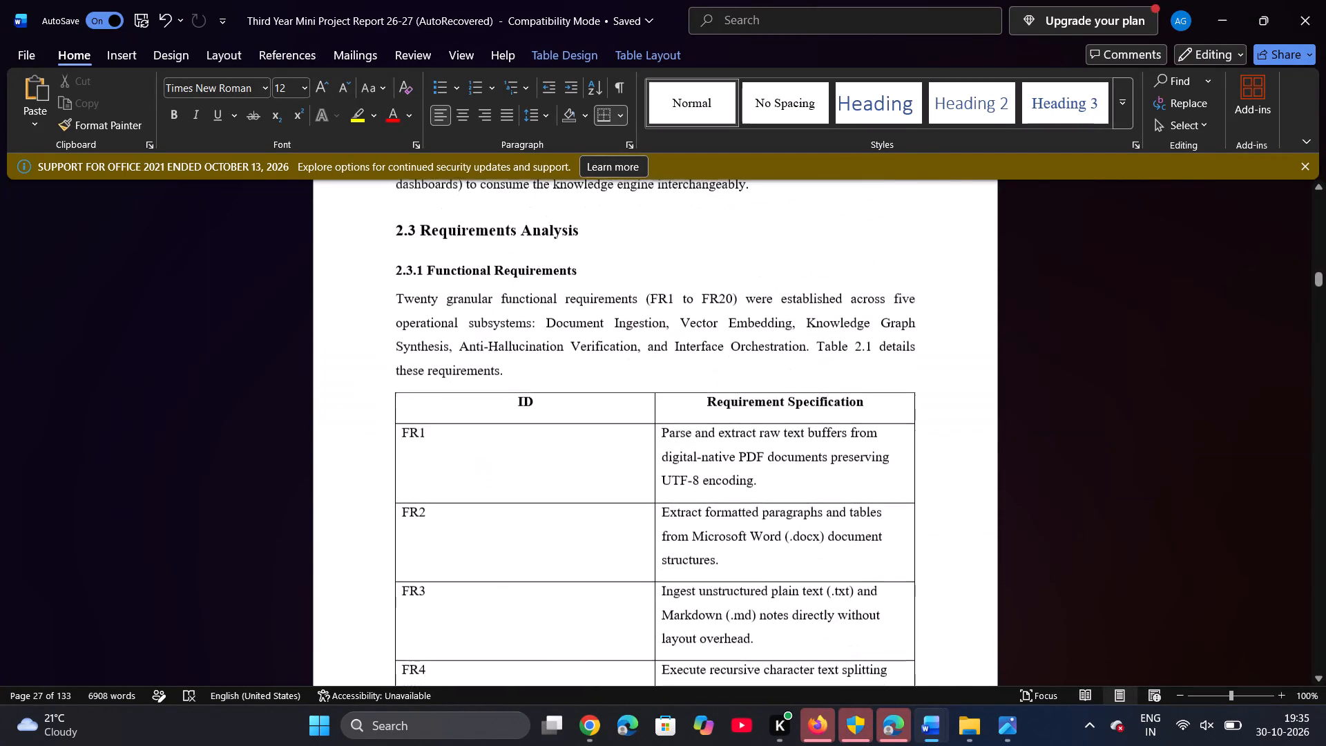
pyautogui.scroll(-6, 705, 334)
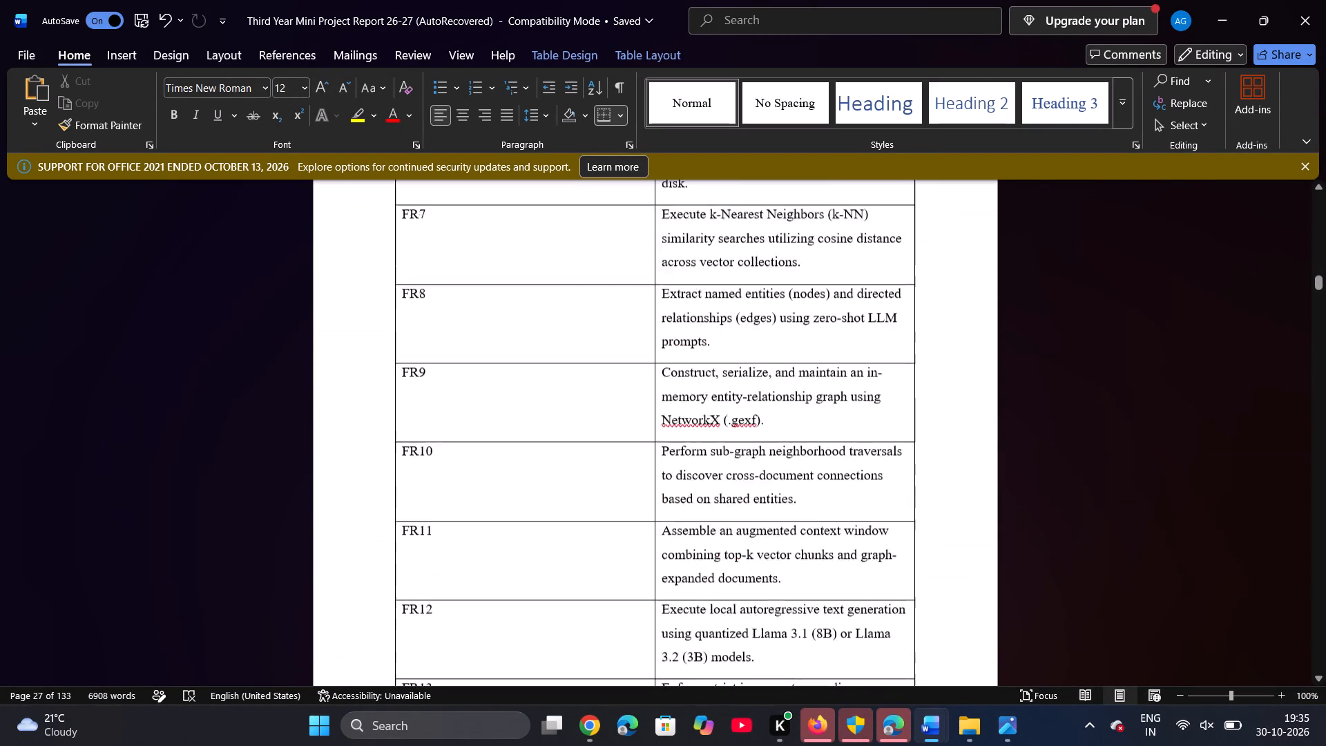
pyautogui.scroll(-6, 705, 334)
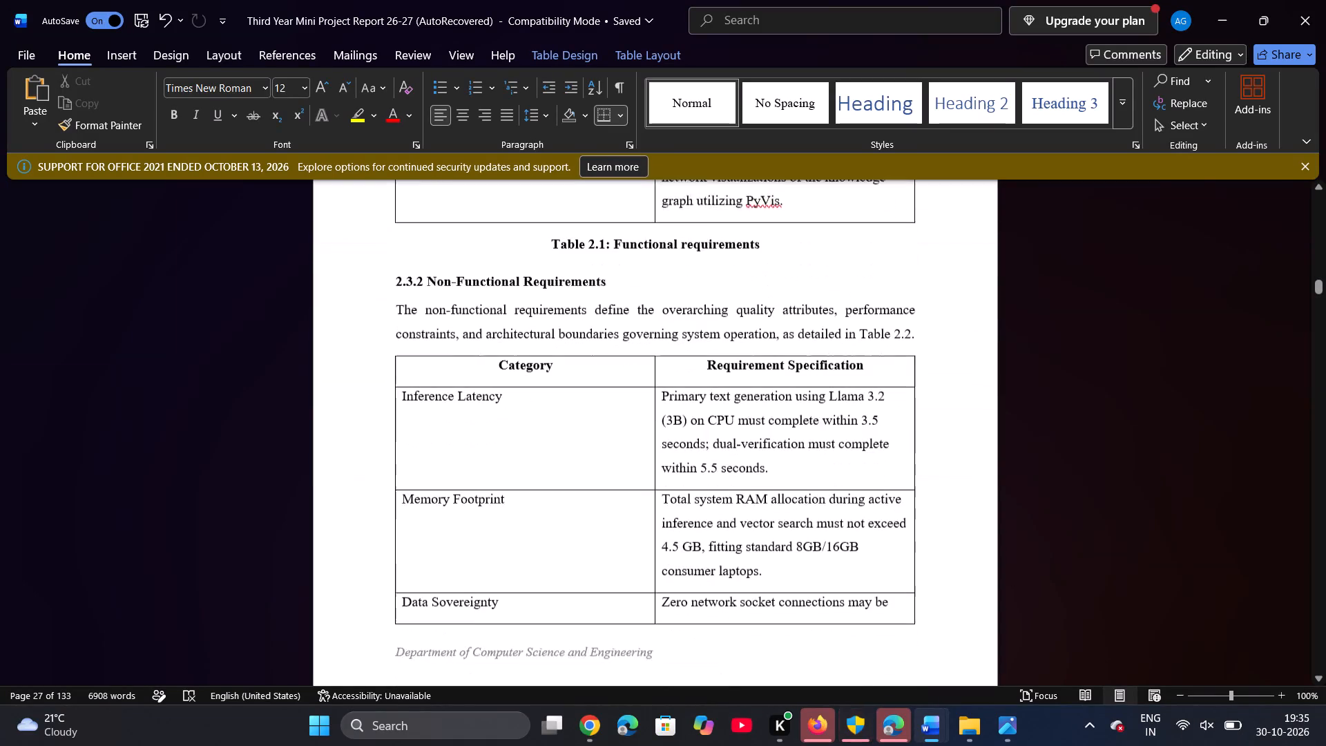
pyautogui.scroll(-6, 705, 334)
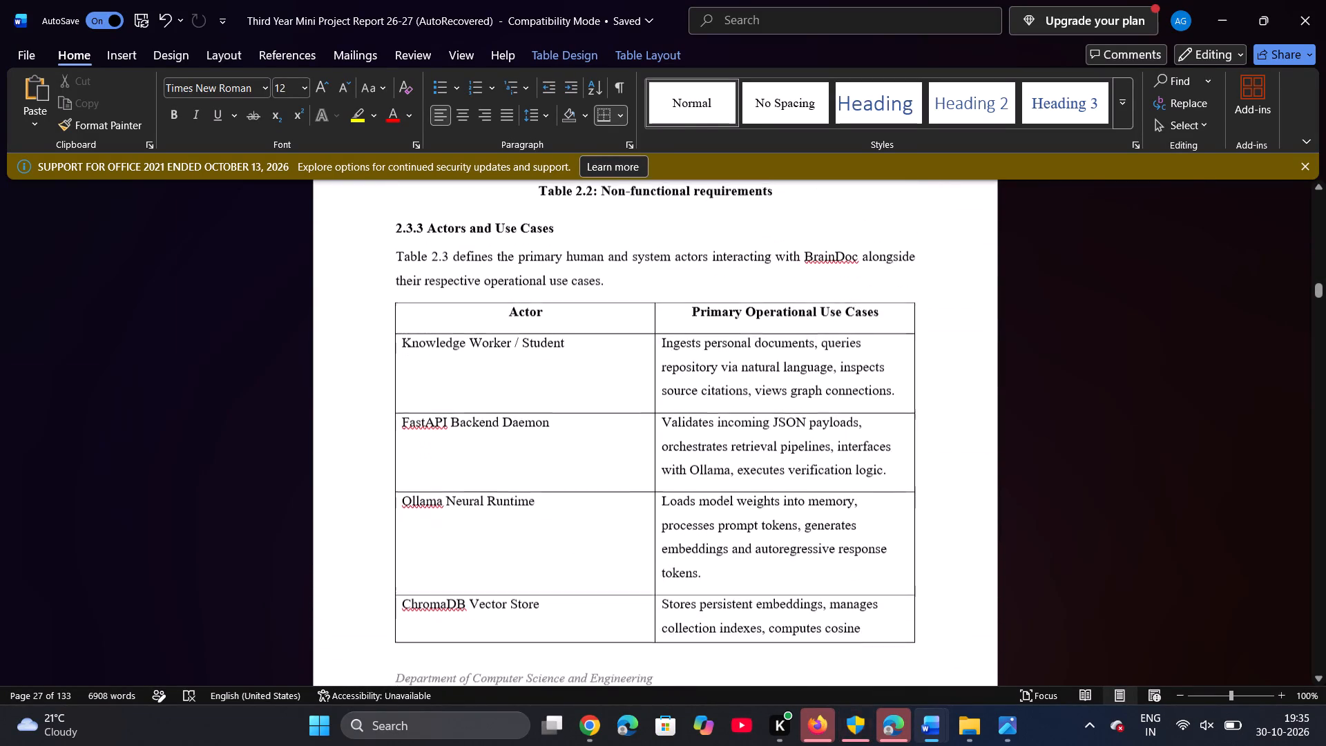
pyautogui.scroll(-6, 705, 334)
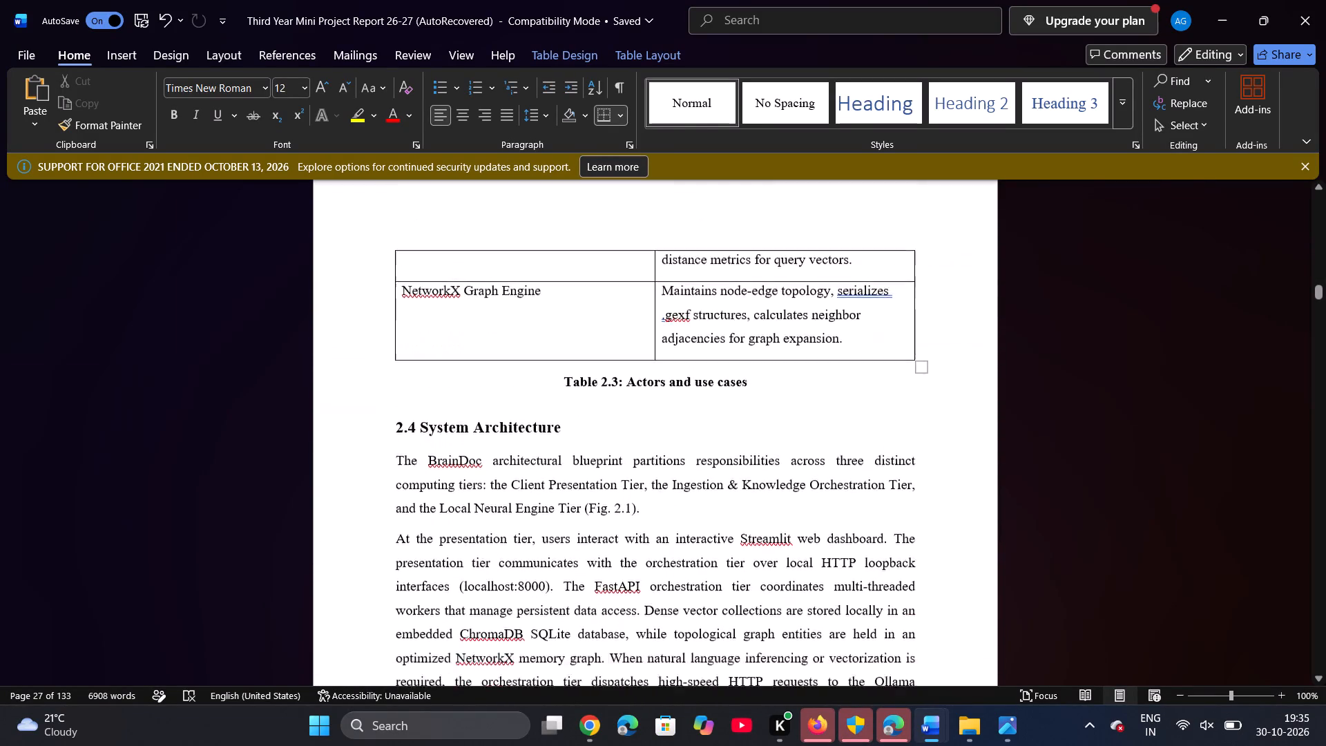
pyautogui.scroll(-2, 705, 334)
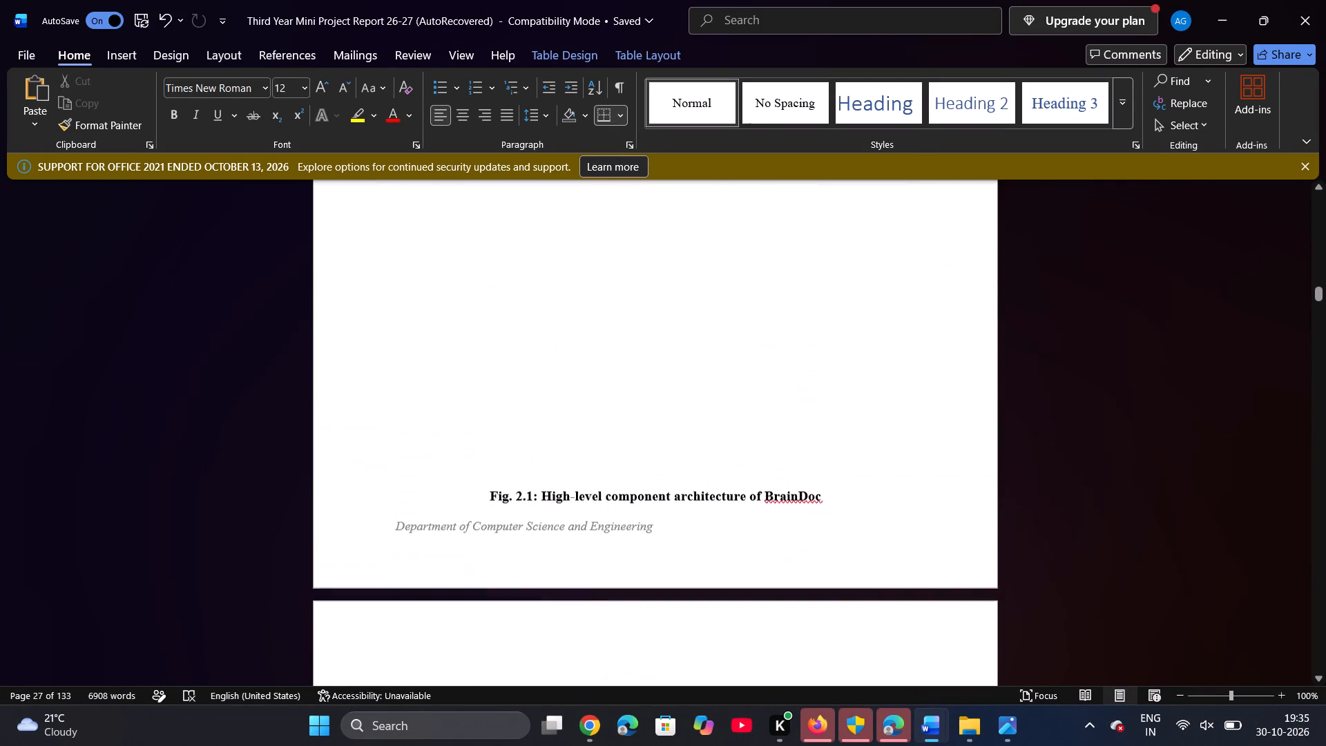
# Insert the picture Gemini_Generated_Image_usaozbusaozbusao (1) from Downloads on a new line after the section 2.4 paragraph ending "port 11434.".
pyautogui.scroll(1, 705, 334)
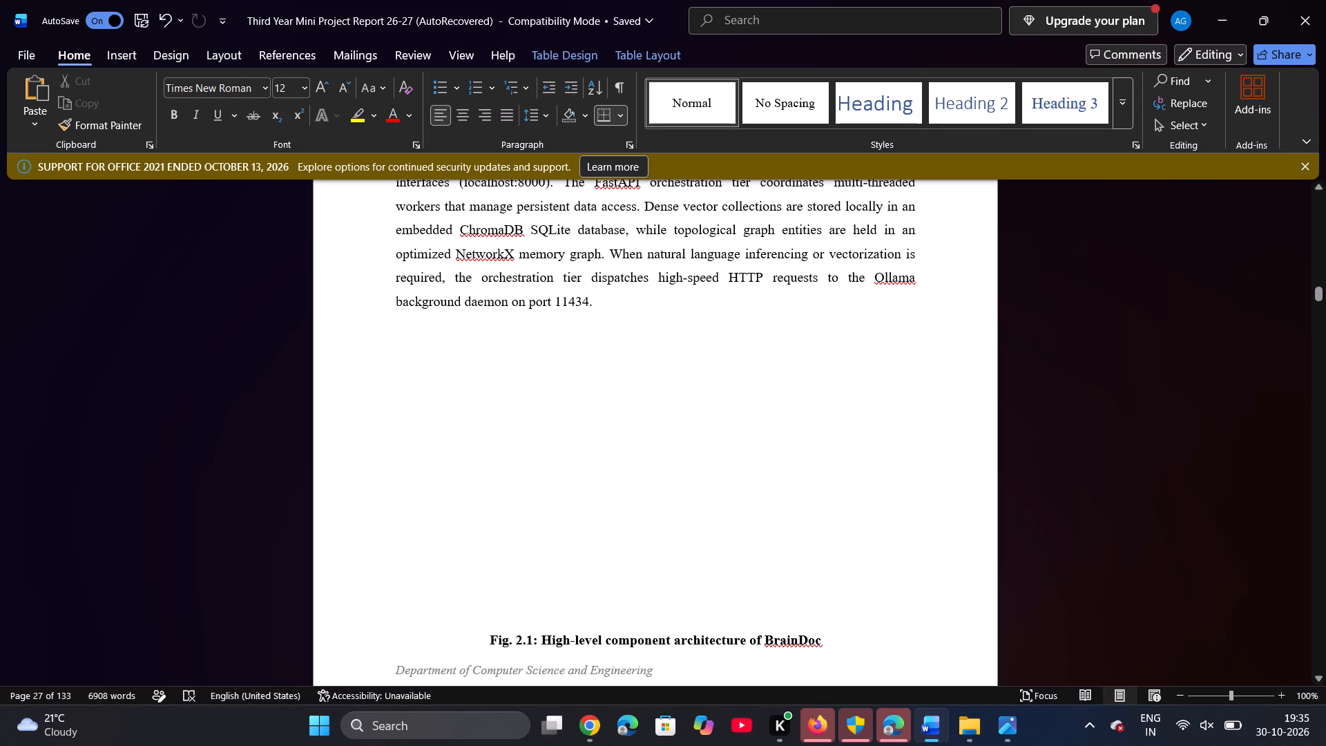
pyautogui.click(615, 304)
pyautogui.press('Return')
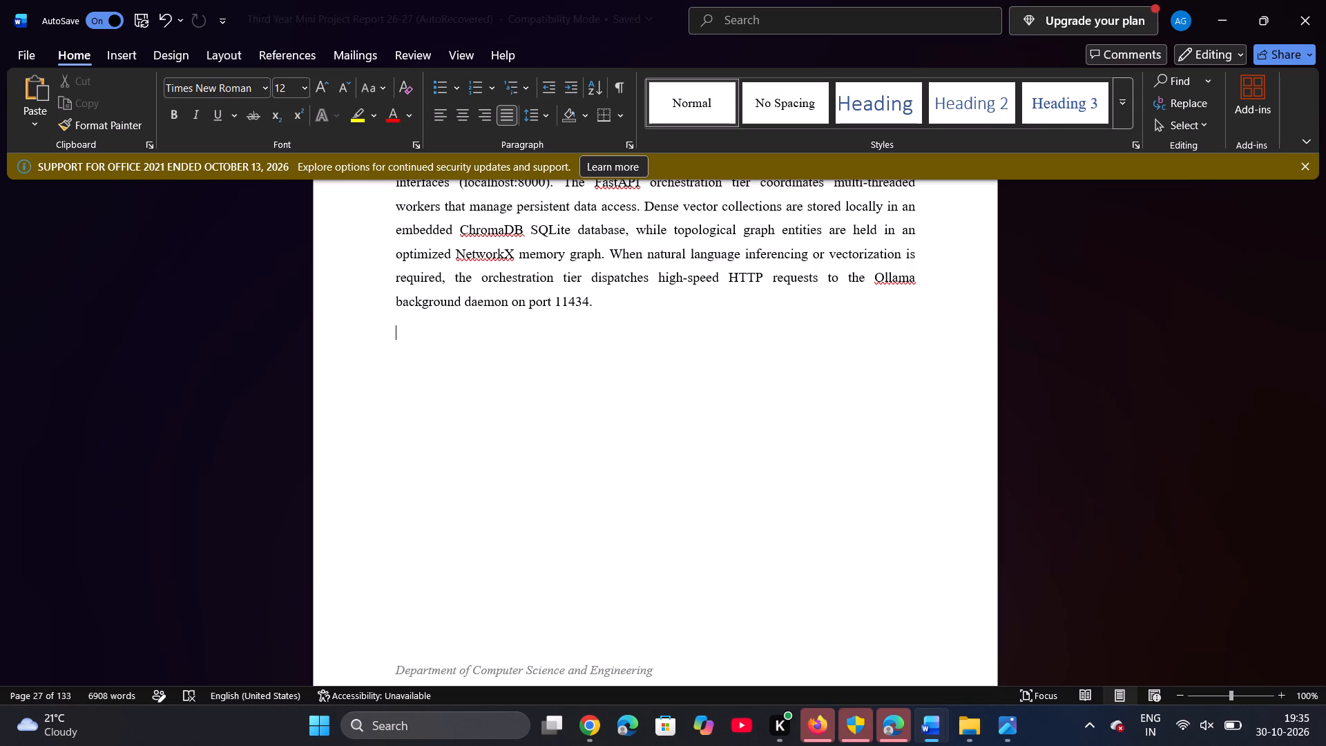
pyautogui.click(108, 51)
pyautogui.click(190, 114)
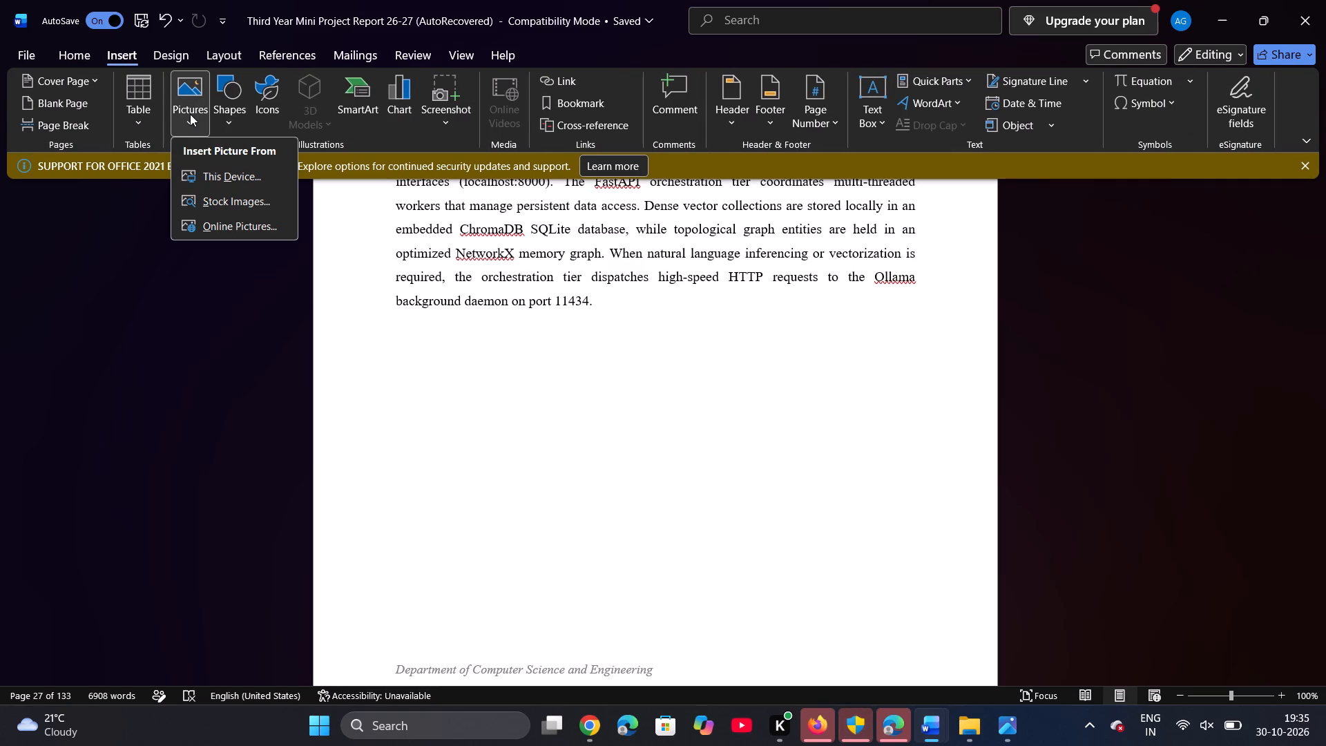
pyautogui.click(211, 164)
pyautogui.click(209, 171)
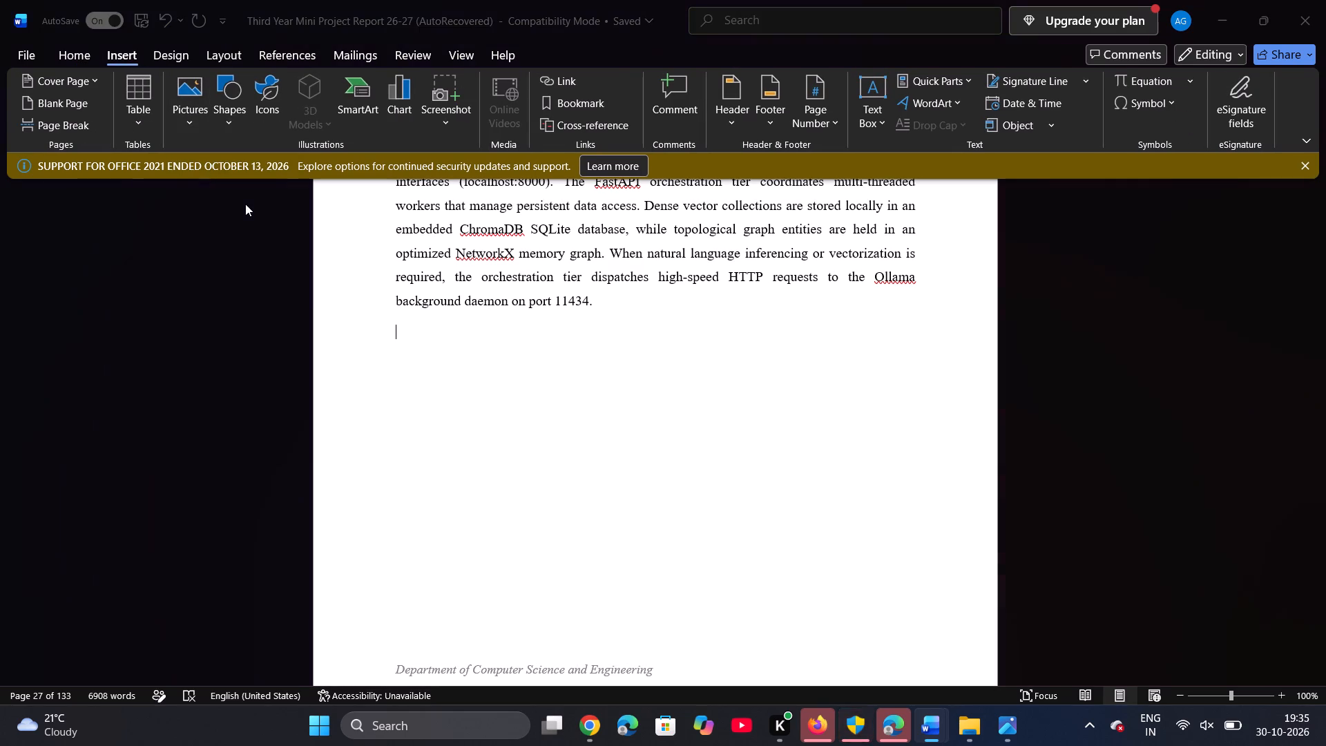
pyautogui.click(205, 179)
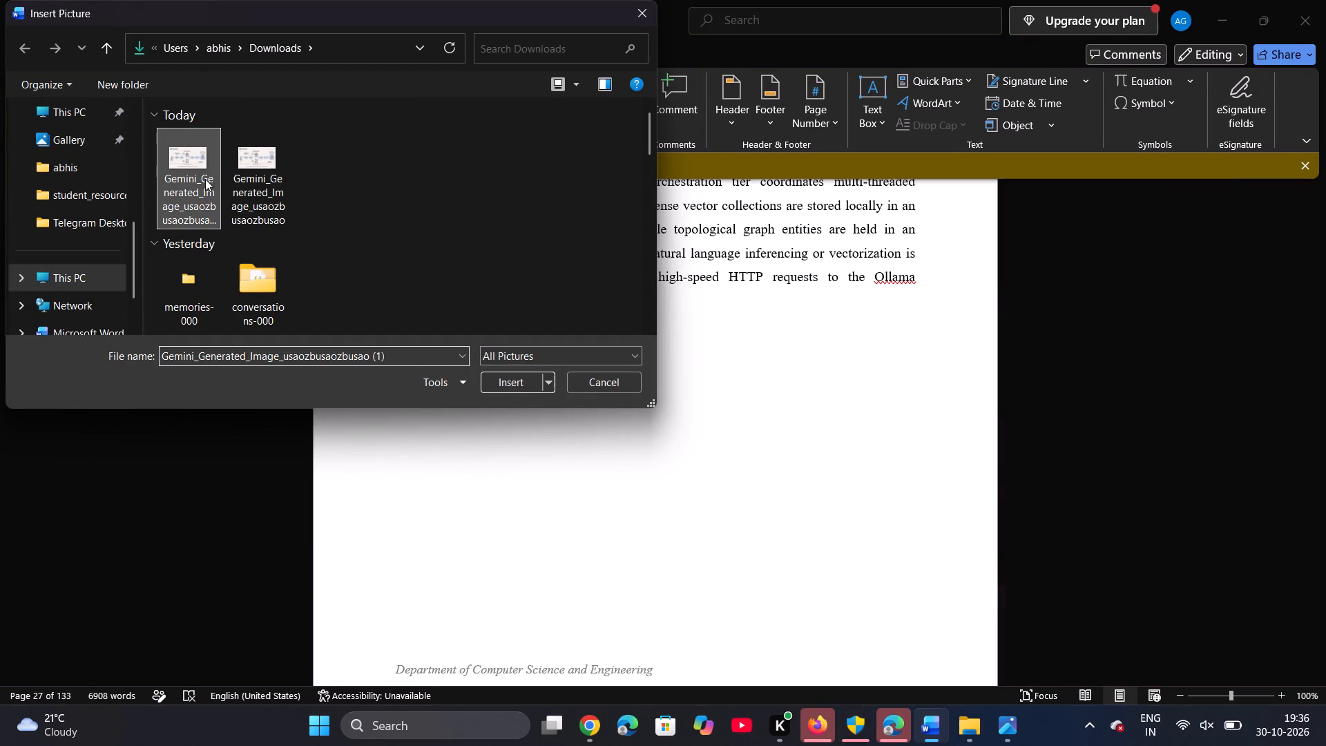
pyautogui.click(514, 390)
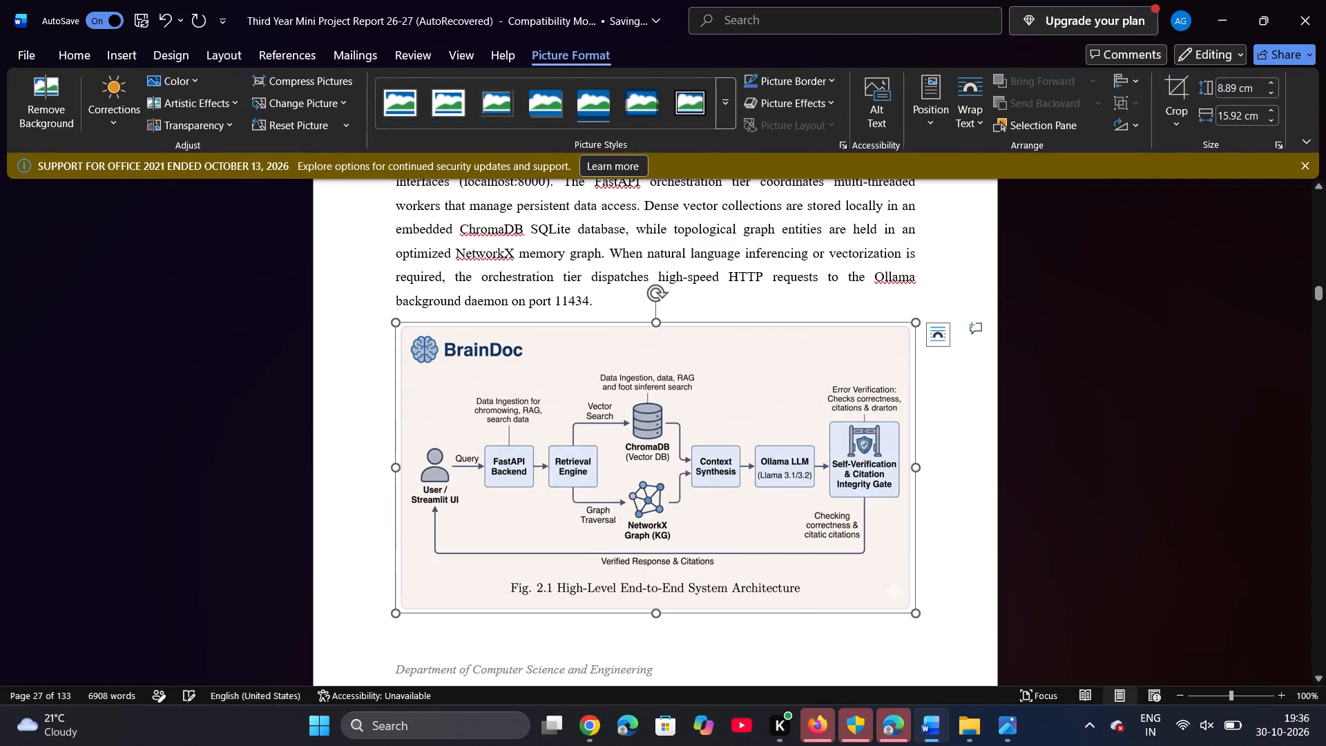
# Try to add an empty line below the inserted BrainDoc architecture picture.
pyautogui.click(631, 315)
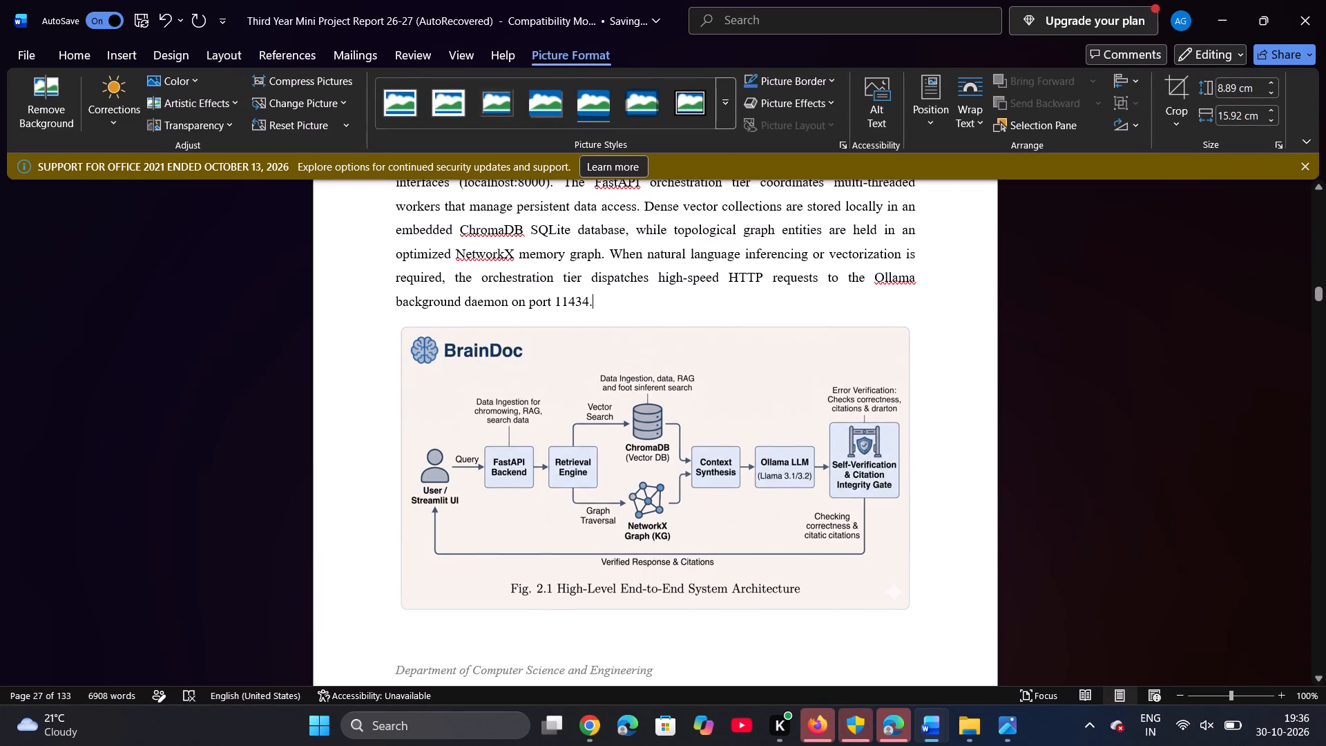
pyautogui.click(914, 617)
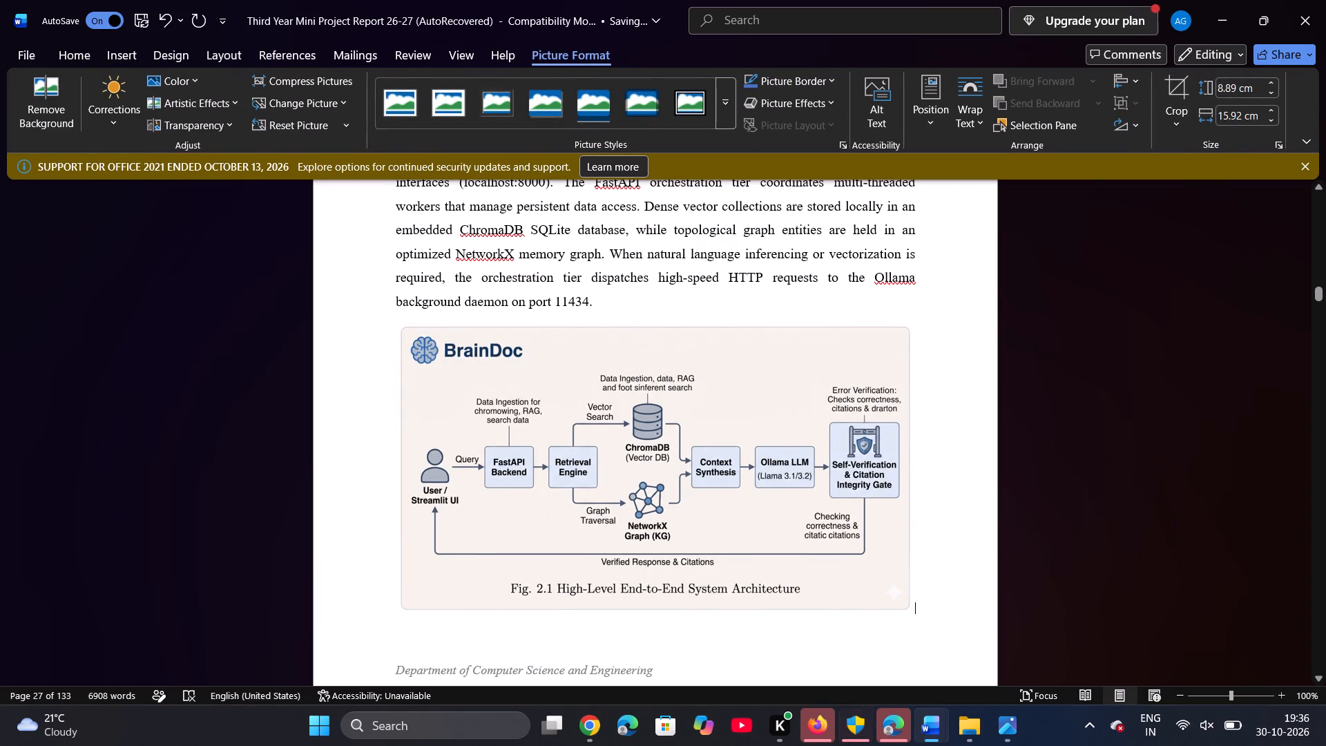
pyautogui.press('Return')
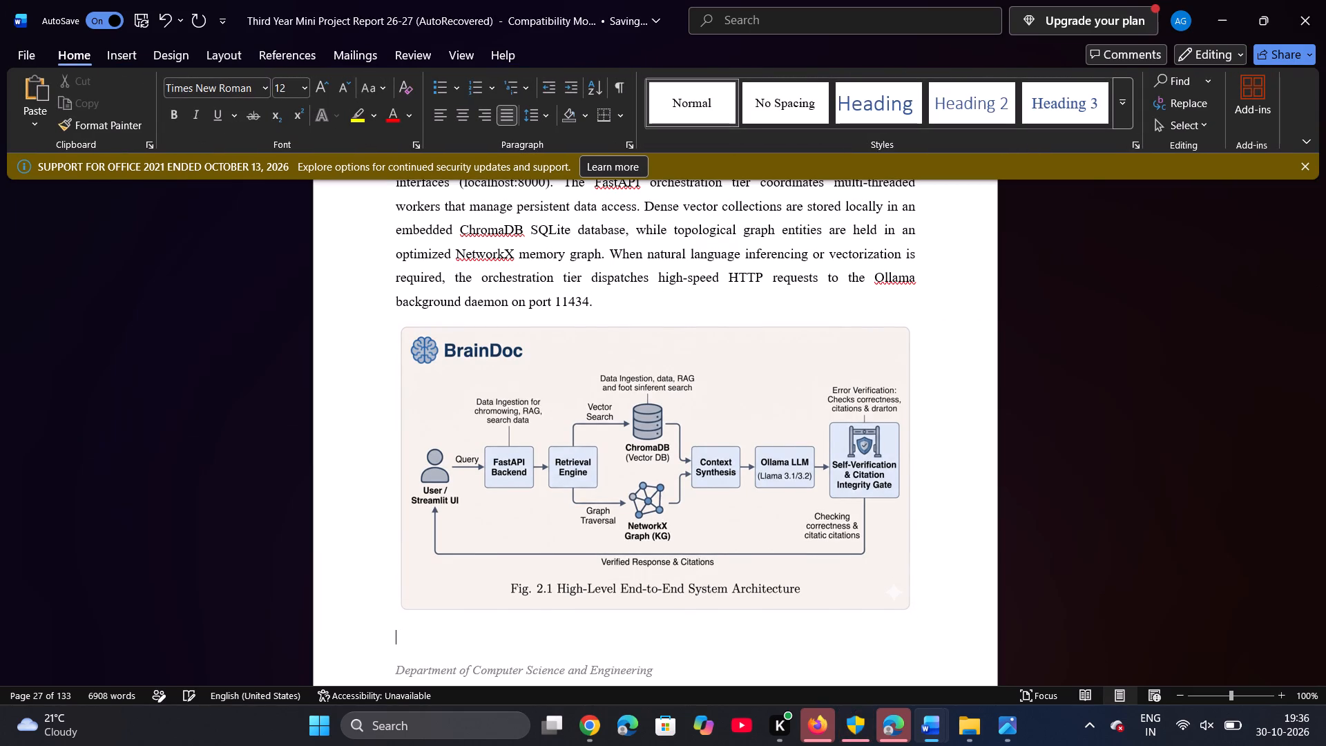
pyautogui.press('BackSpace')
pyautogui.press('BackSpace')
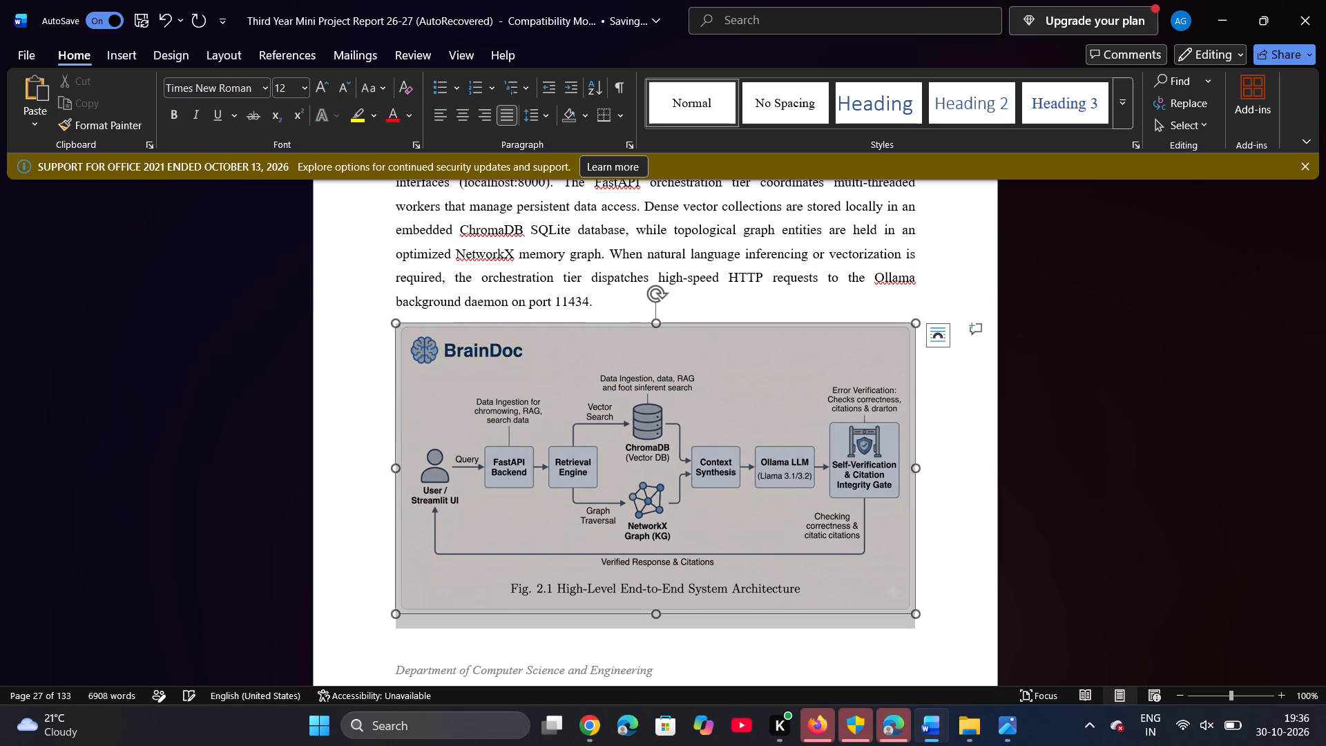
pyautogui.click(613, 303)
# Reduce the BrainDoc architecture picture's height to about 8.4 cm, keeping its 15.92 cm width.
pyautogui.click(640, 328)
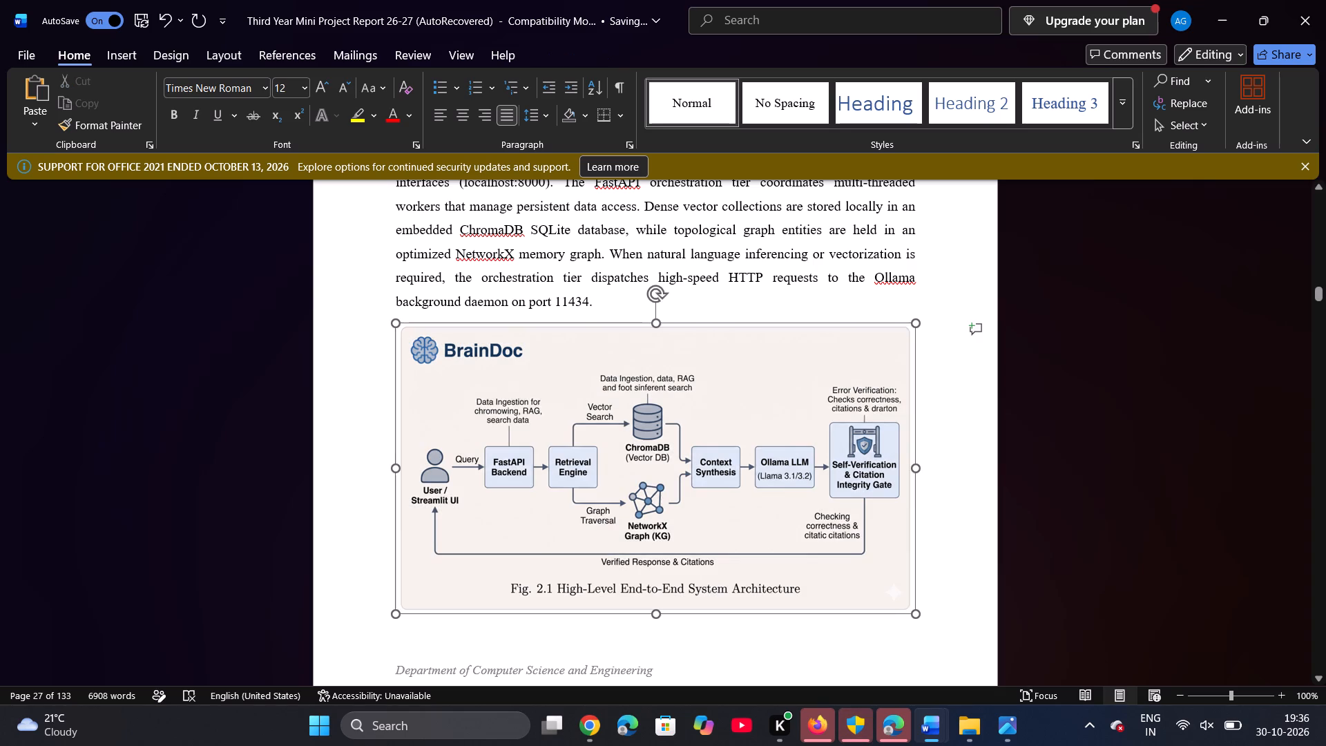
pyautogui.click(640, 328)
pyautogui.moveTo(657, 323); pyautogui.dragTo(657, 338)
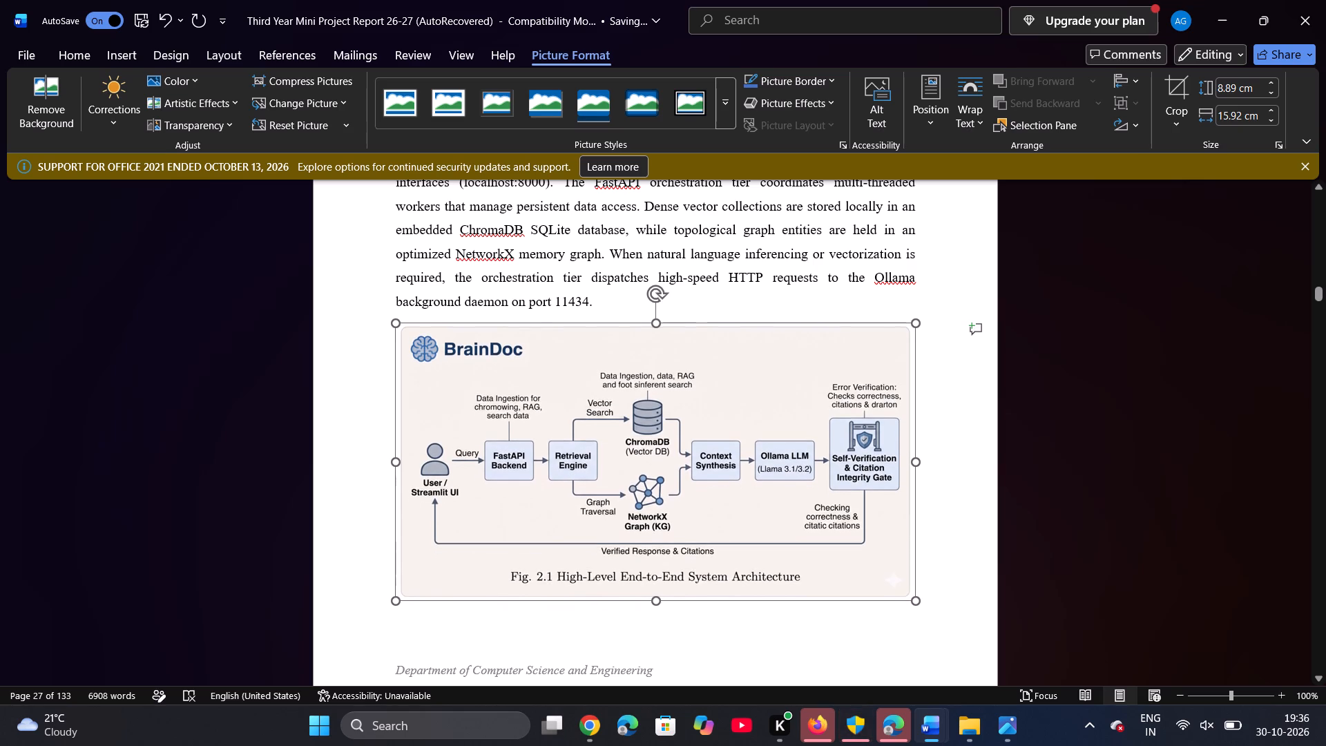
pyautogui.moveTo(657, 338); pyautogui.dragTo(657, 339)
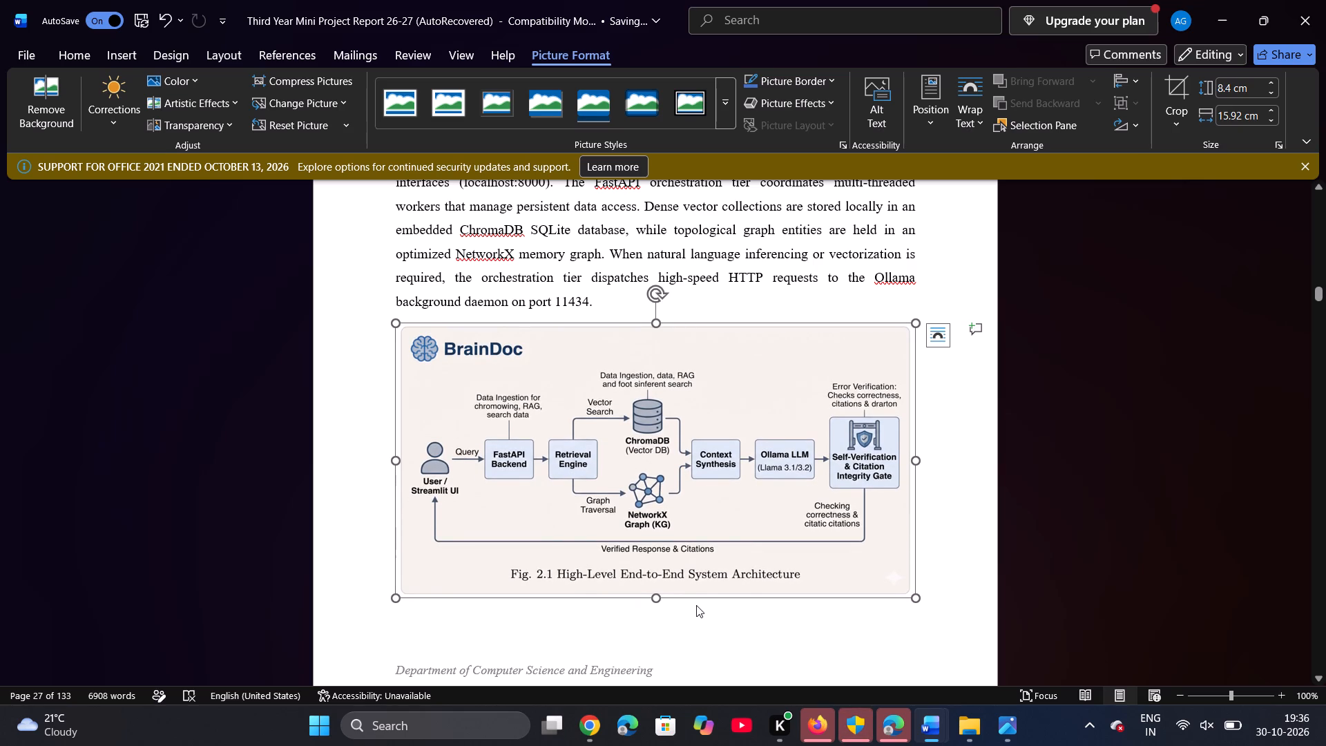
pyautogui.click(696, 605)
# Delete the empty lines between the BrainDoc architecture picture and the Fig. 2.1 caption so the caption sits directly below the picture.
pyautogui.scroll(-1, 725, 620)
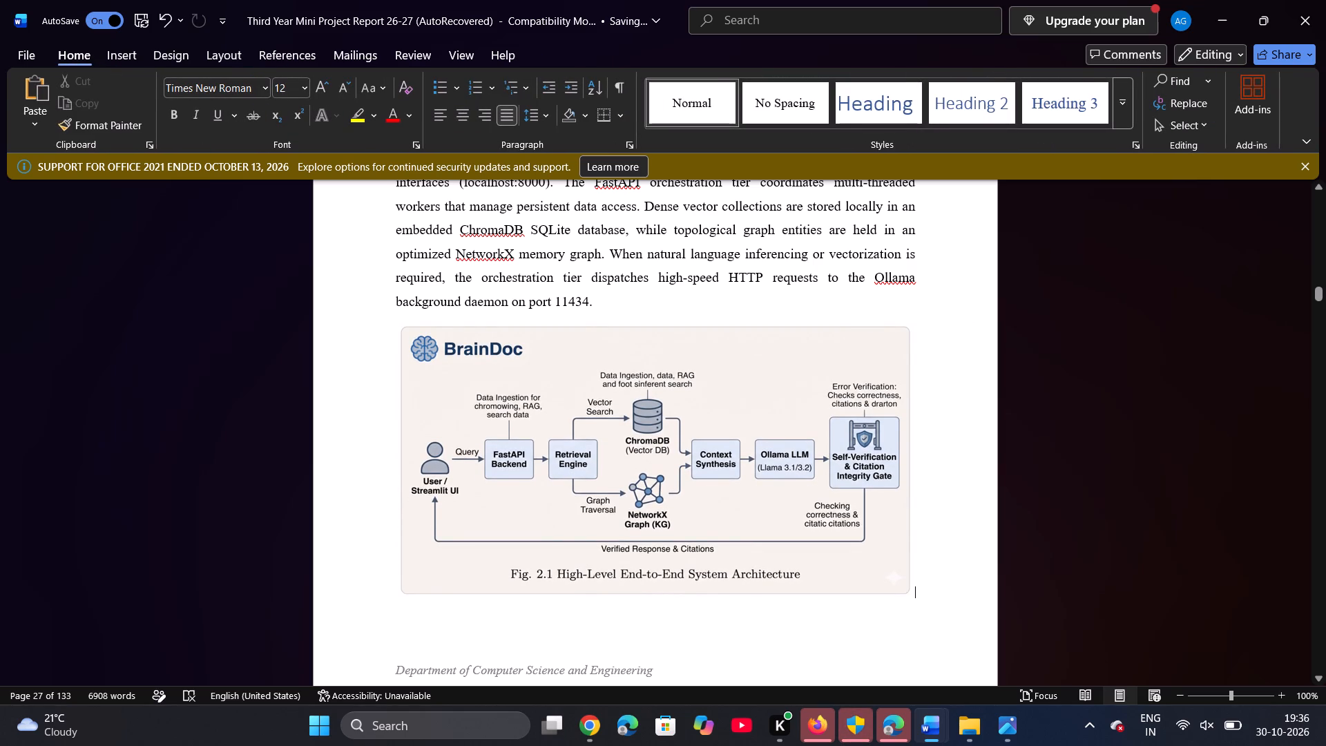
pyautogui.scroll(-4, 725, 620)
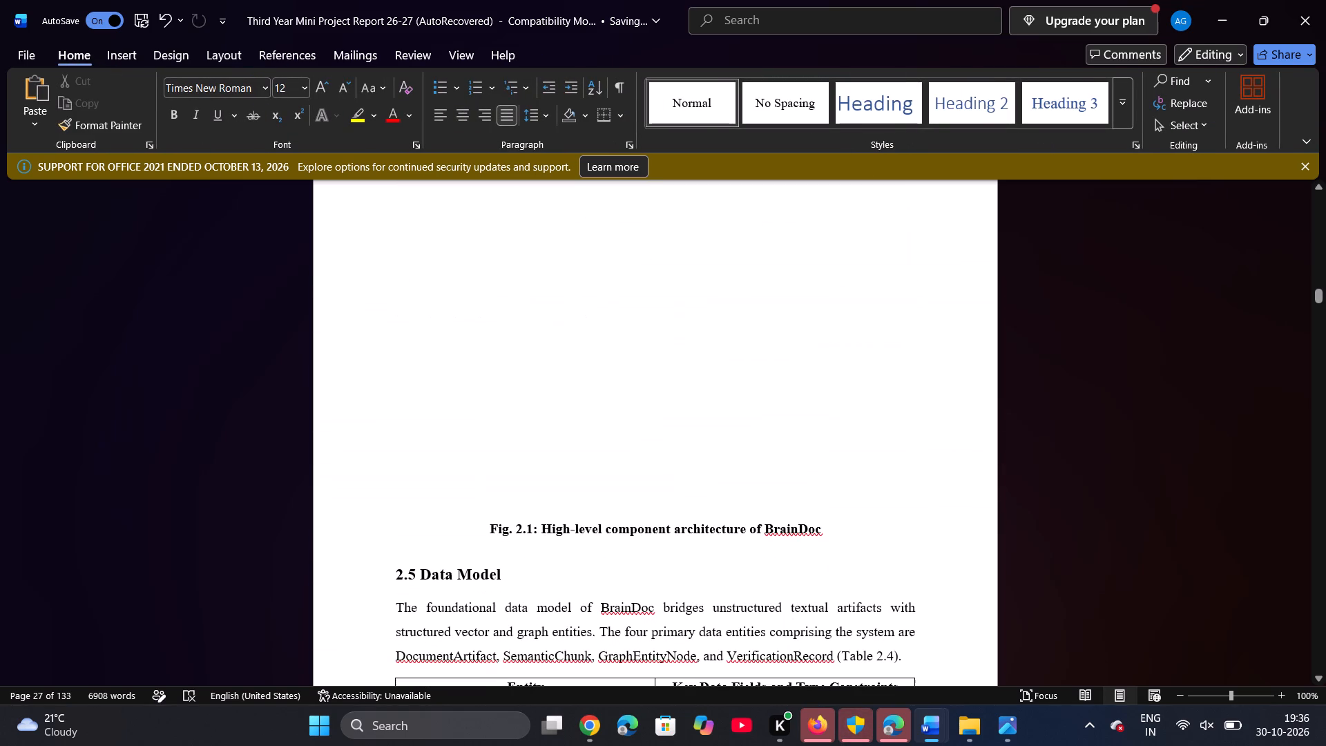
pyautogui.click(487, 481)
pyautogui.click(488, 520)
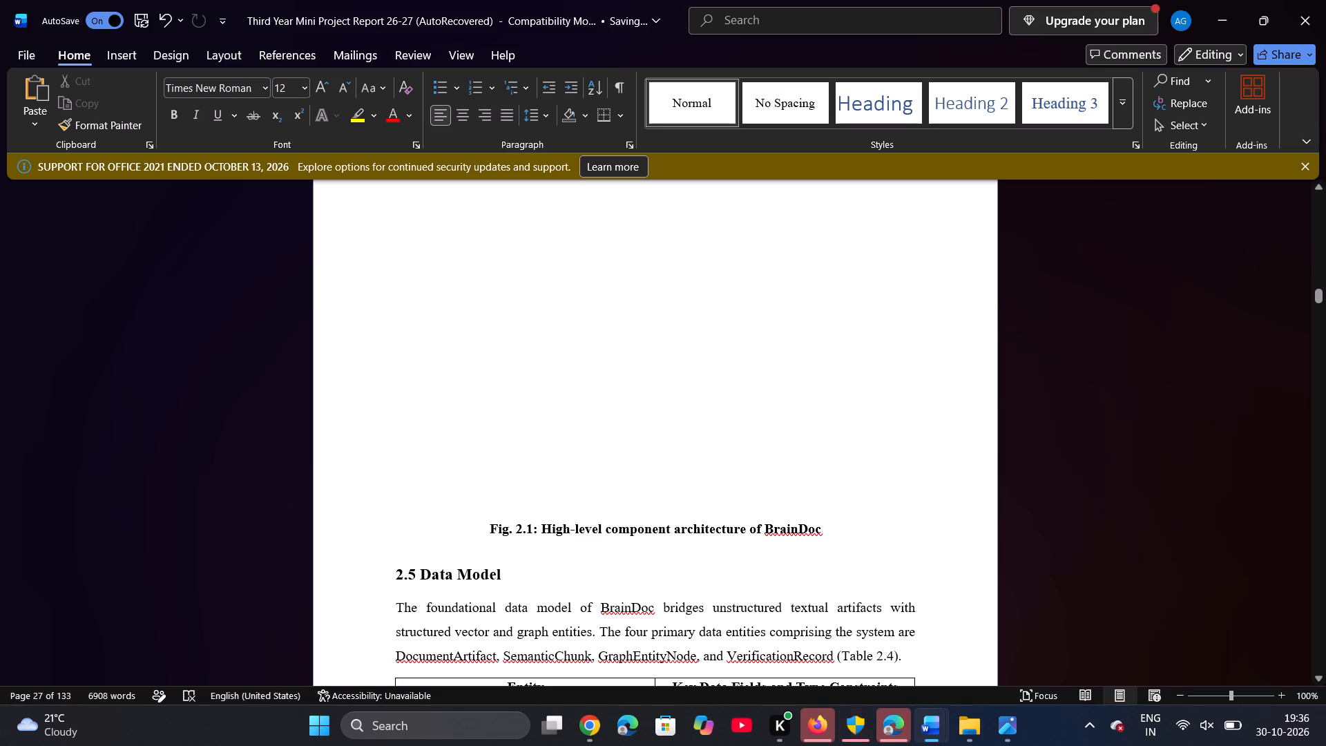
pyautogui.click(486, 506)
pyautogui.press('BackSpace')
pyautogui.press('BackSpace')
pyautogui.press('BackSpace')
pyautogui.press('BackSpace')
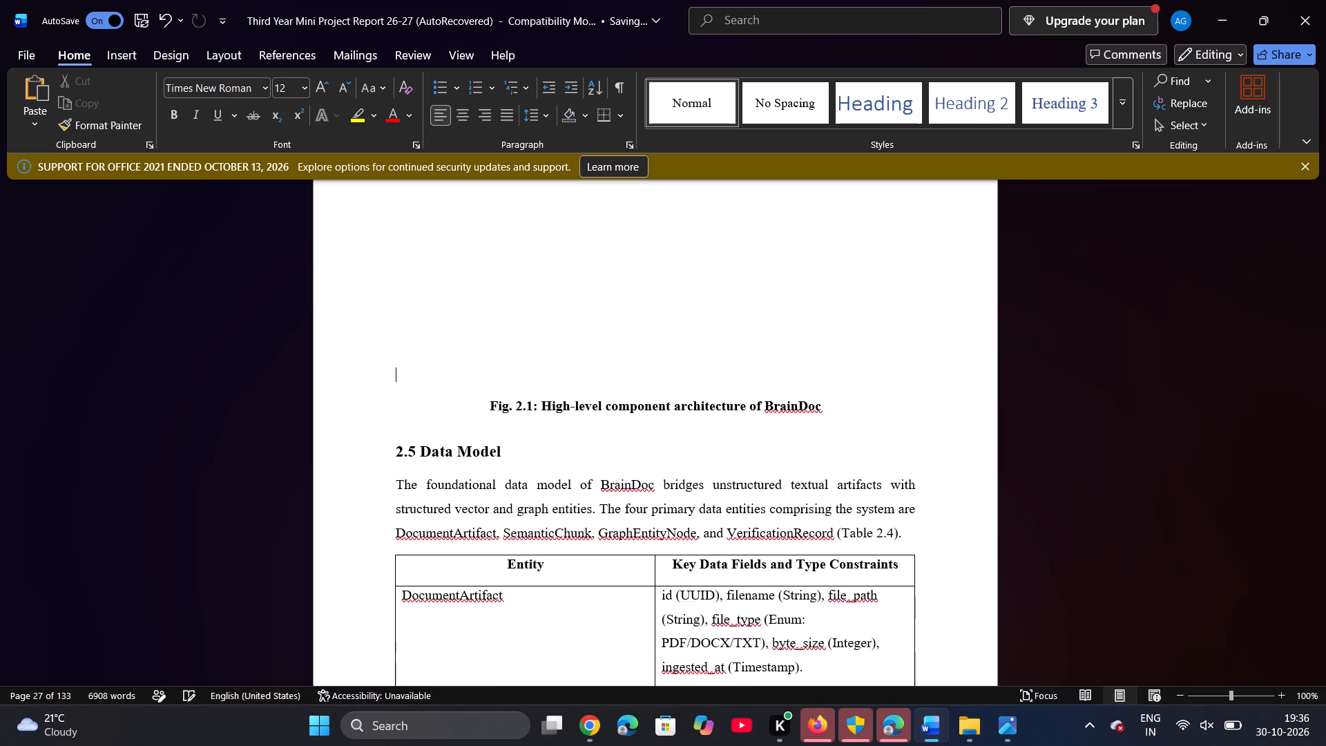
pyautogui.press('BackSpace')
pyautogui.press('BackSpace')
pyautogui.press('BackSpace')
pyautogui.press('BackSpace')
pyautogui.press('BackSpace')
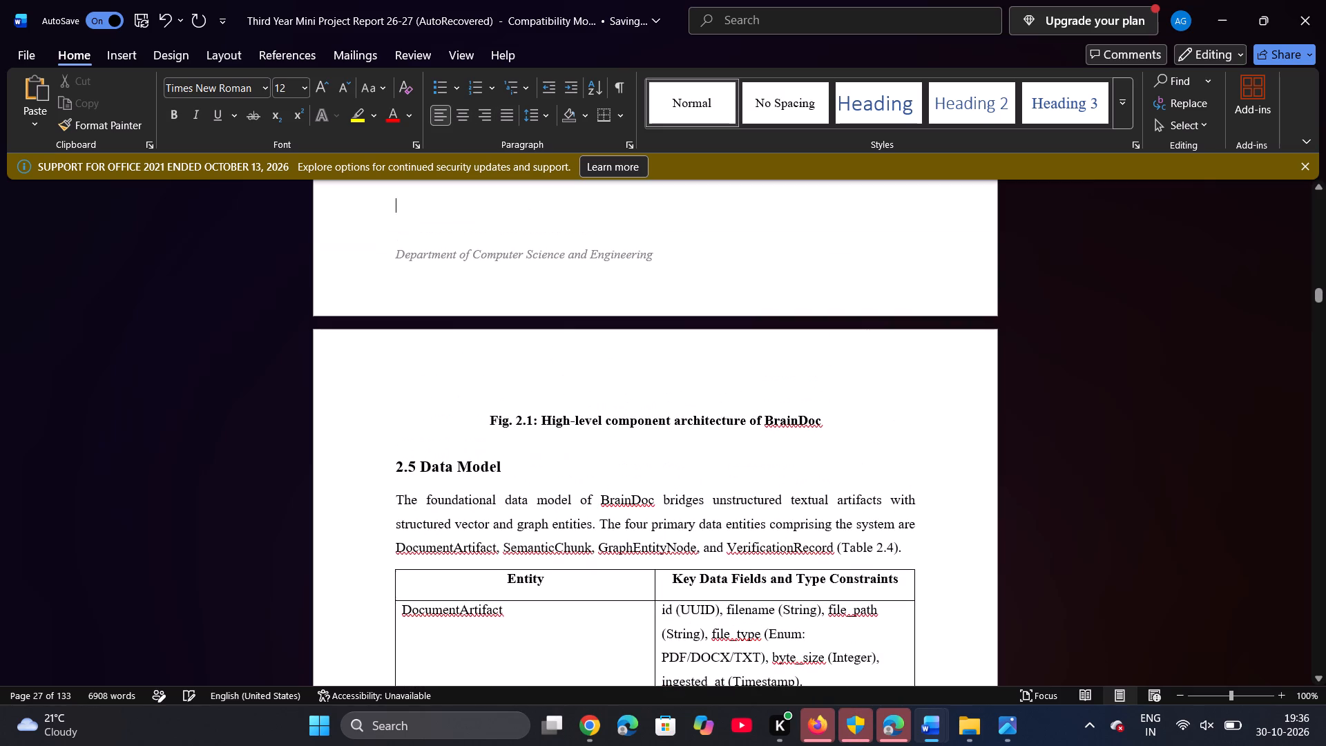
pyautogui.press('BackSpace')
pyautogui.scroll(1, 486, 506)
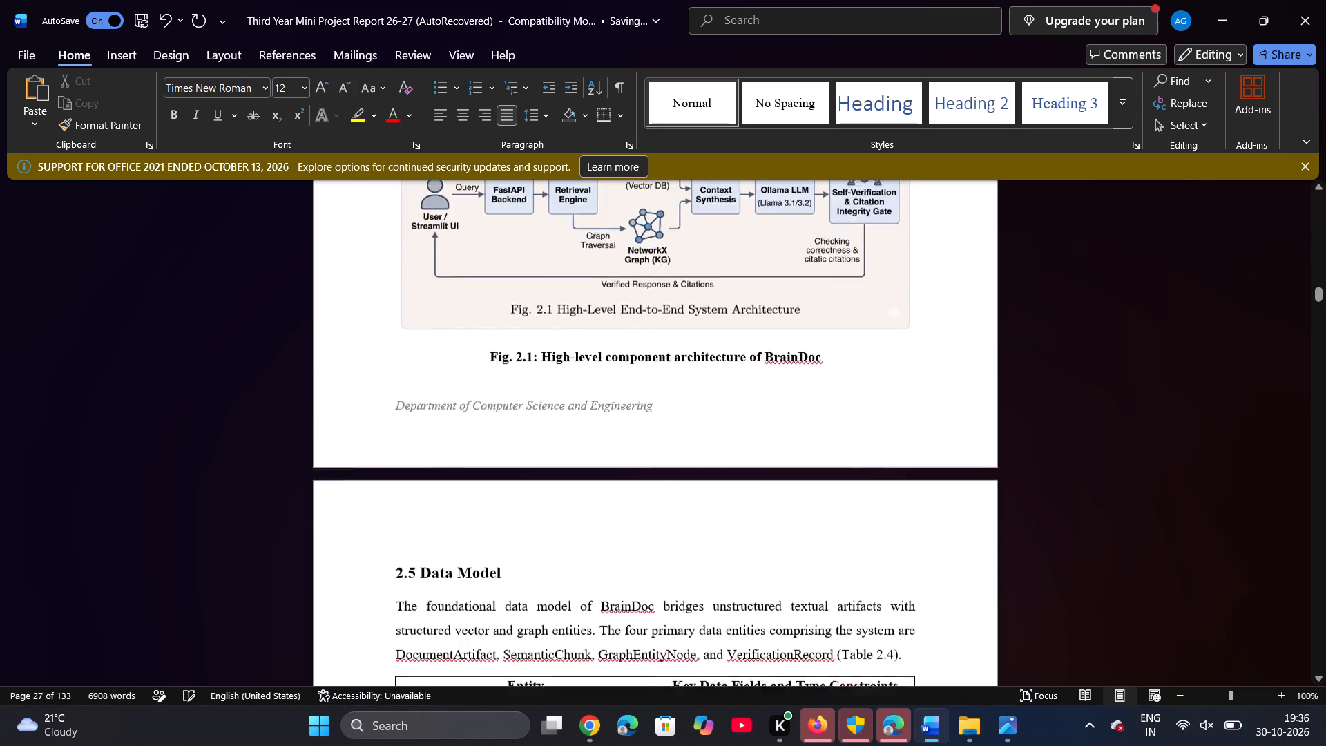
pyautogui.scroll(1, 486, 506)
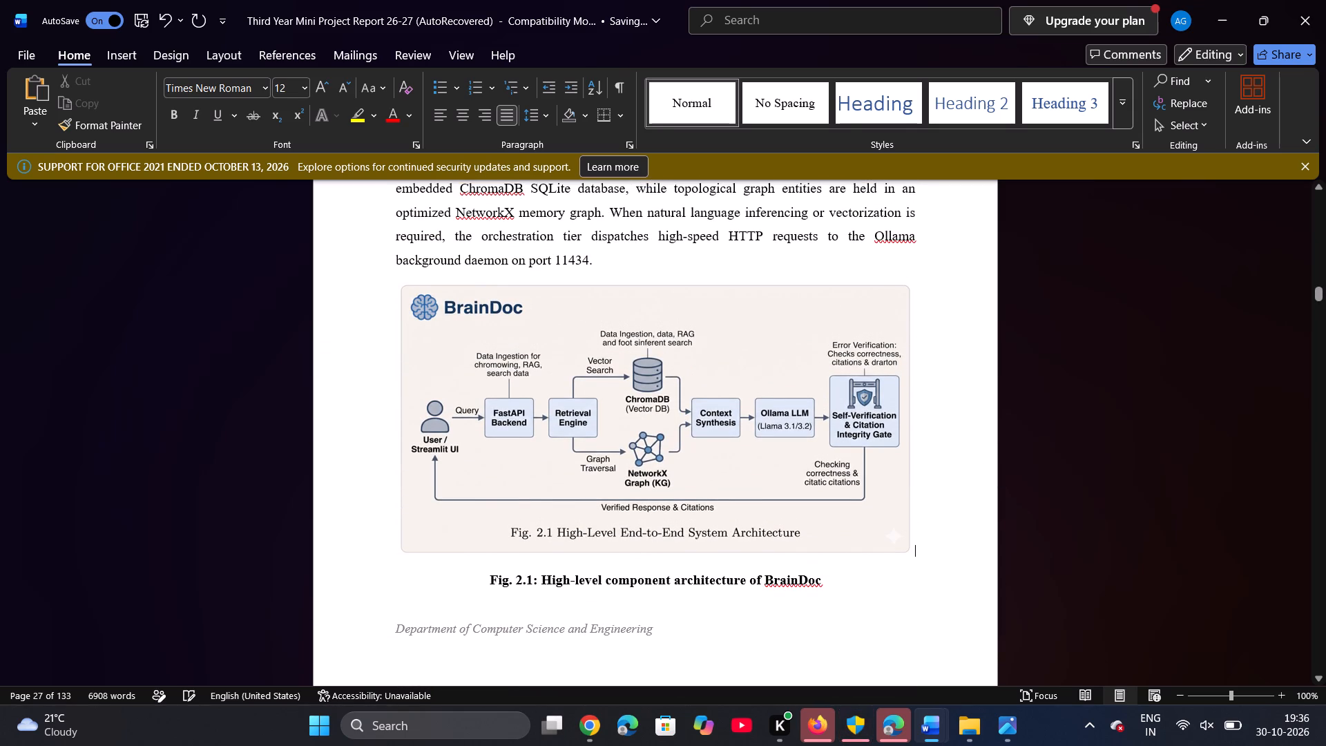
pyautogui.scroll(-4, 486, 506)
pyautogui.scroll(1, 486, 506)
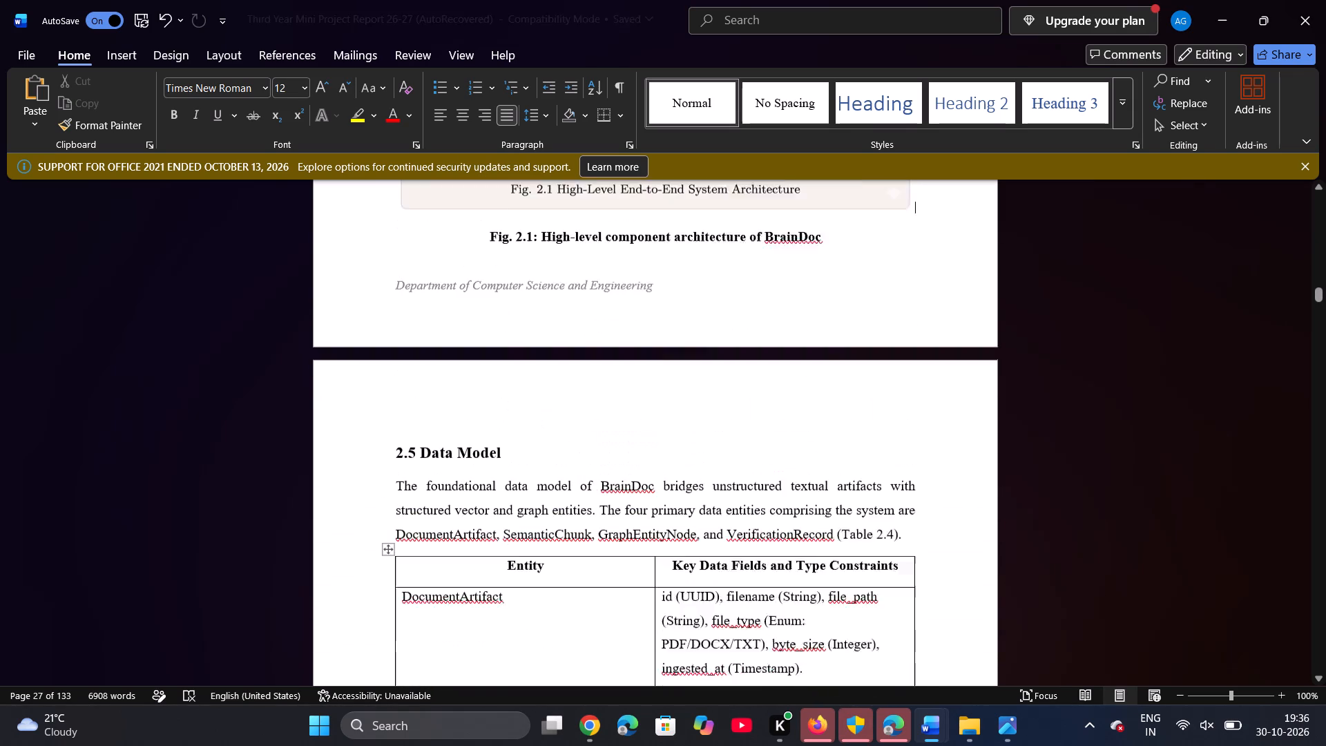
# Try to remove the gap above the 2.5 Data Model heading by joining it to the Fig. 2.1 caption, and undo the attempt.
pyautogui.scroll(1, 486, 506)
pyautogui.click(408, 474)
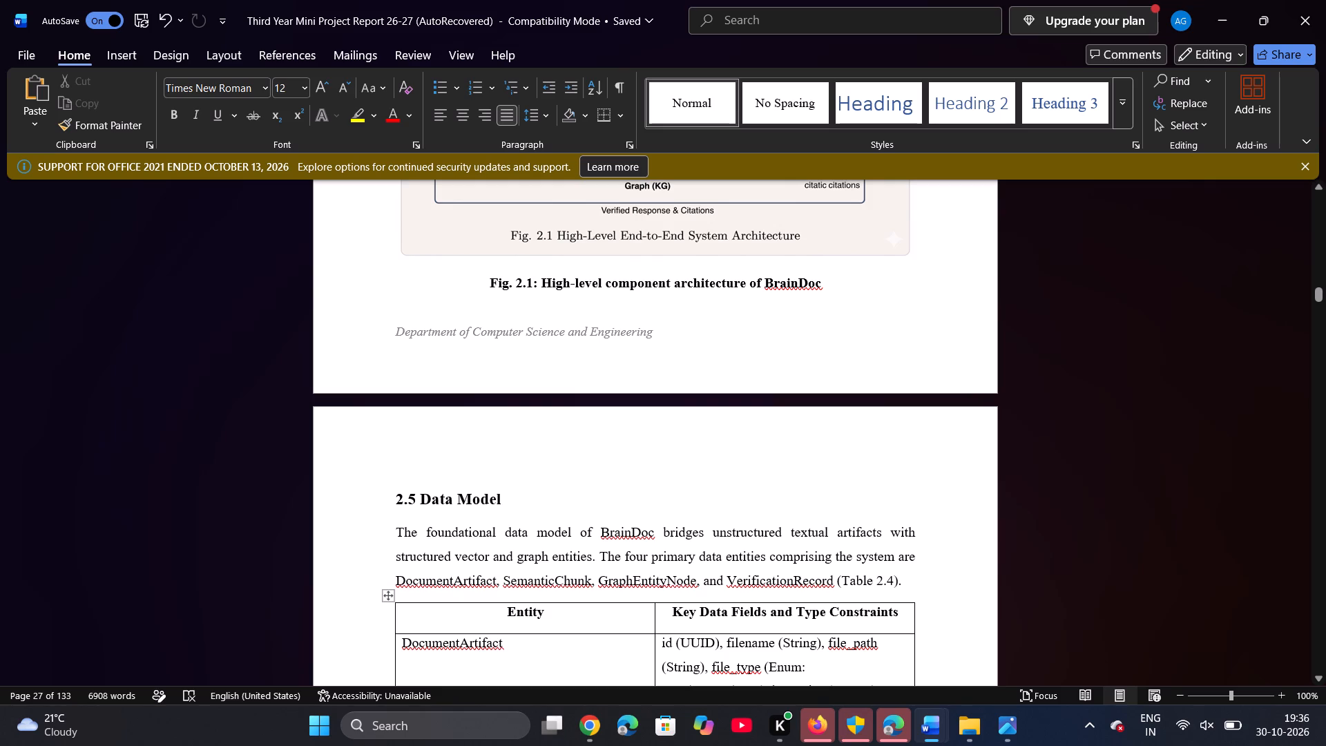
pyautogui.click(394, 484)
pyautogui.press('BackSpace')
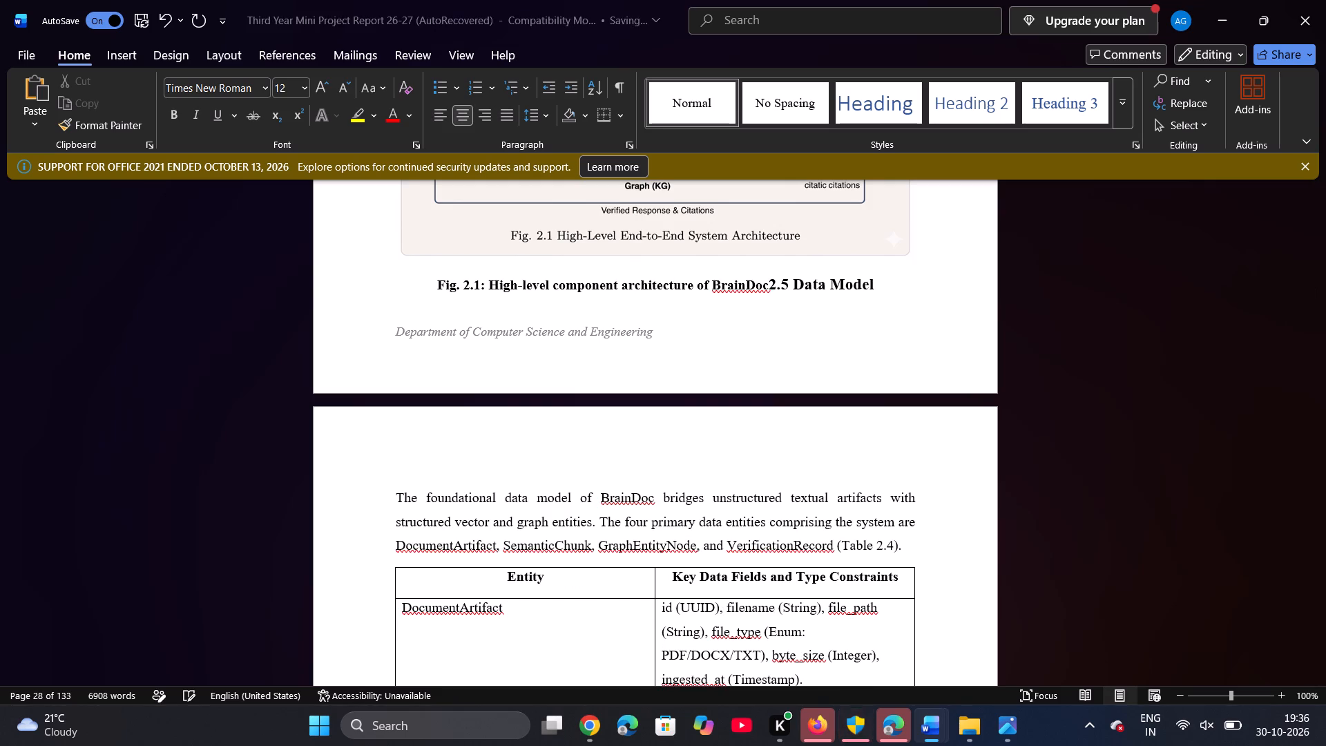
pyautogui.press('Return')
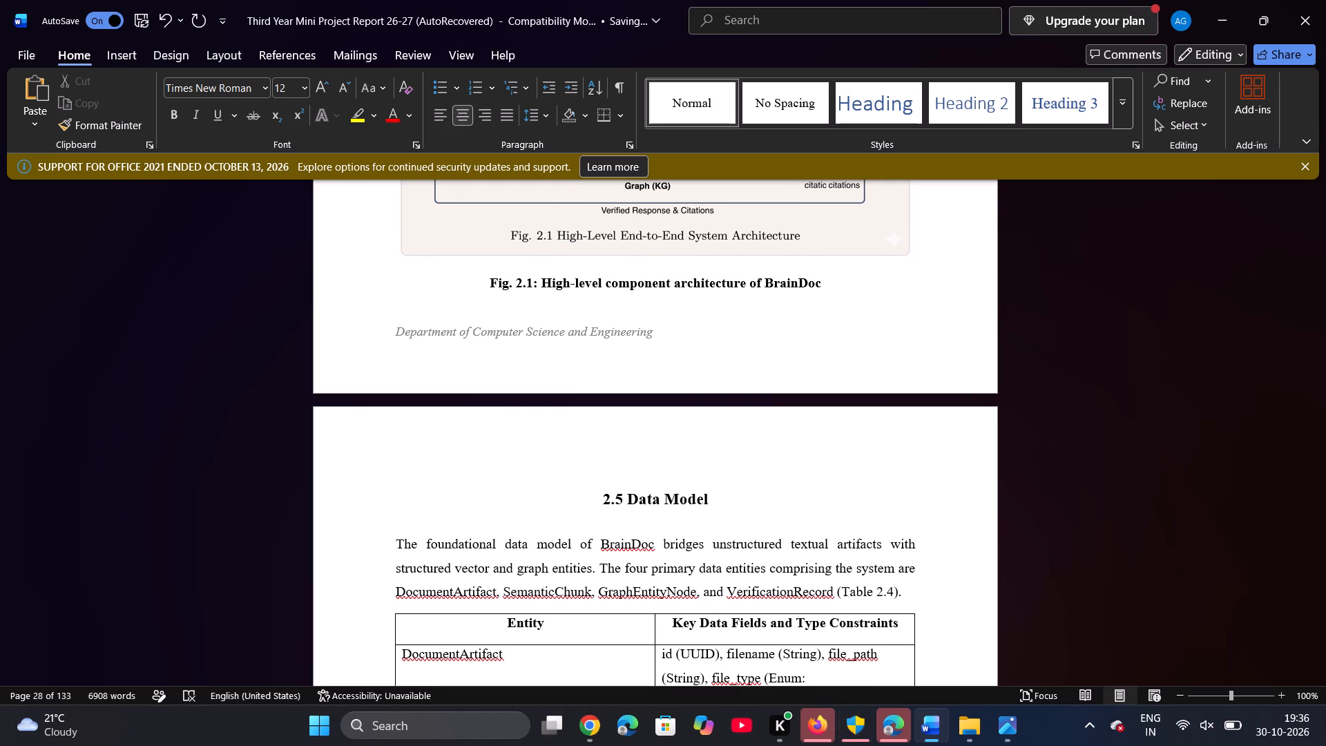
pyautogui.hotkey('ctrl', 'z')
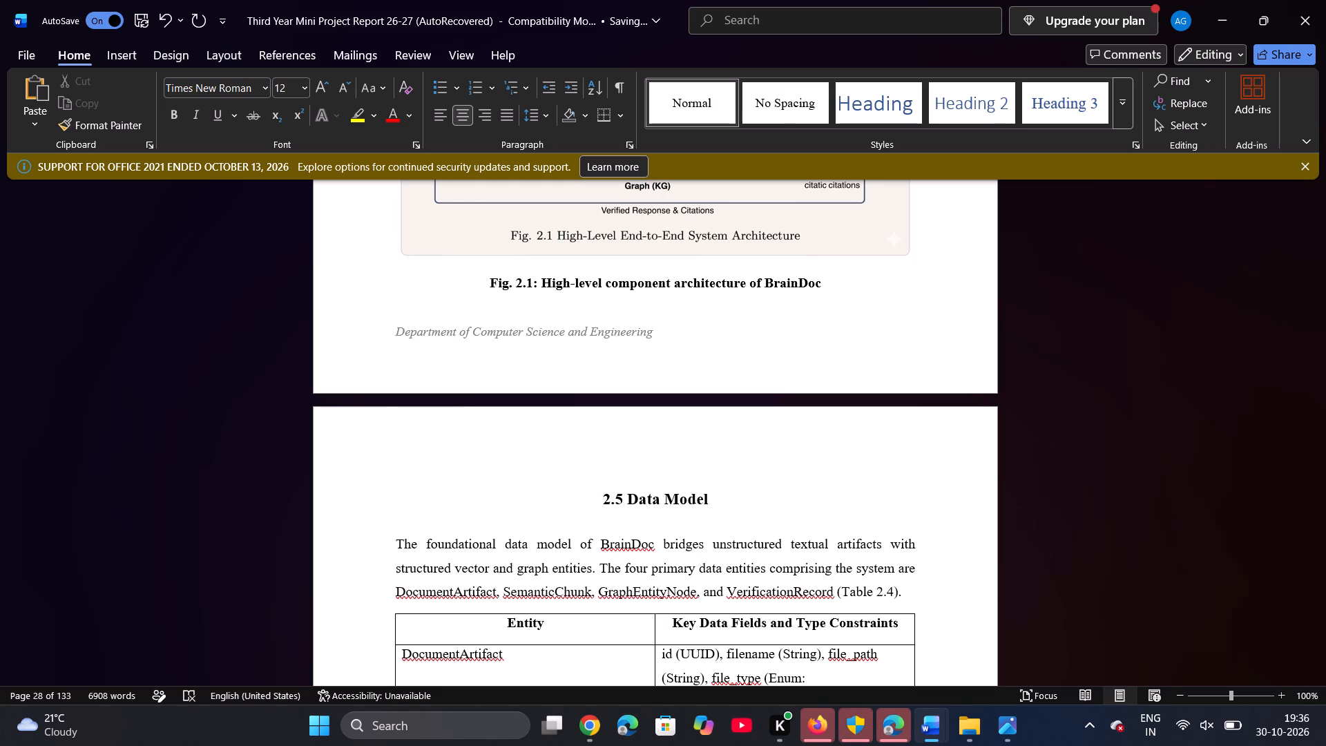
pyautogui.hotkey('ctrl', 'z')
# Add three empty lines after the section 2.6 paragraph ending "primary endpoint contracts." to push the endpoint table onto the next page.
pyautogui.scroll(-1, 394, 484)
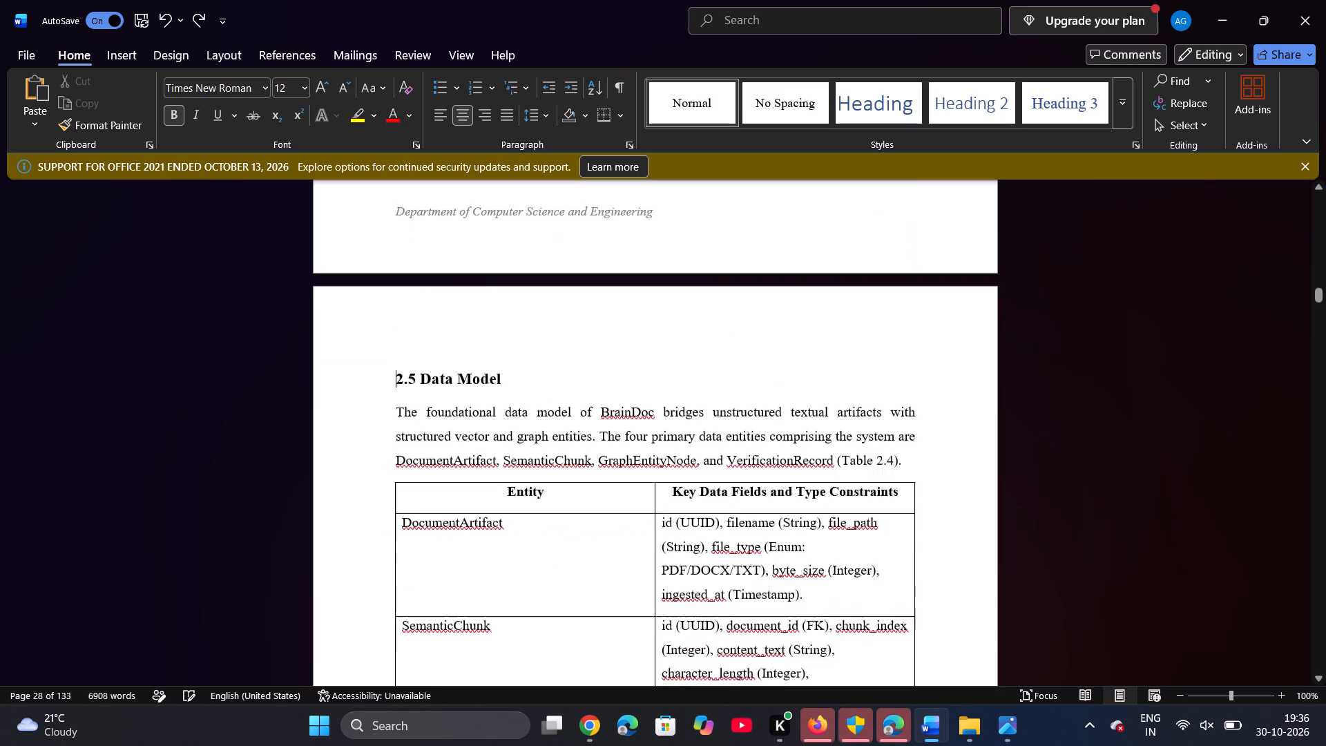
pyautogui.scroll(-5, 394, 484)
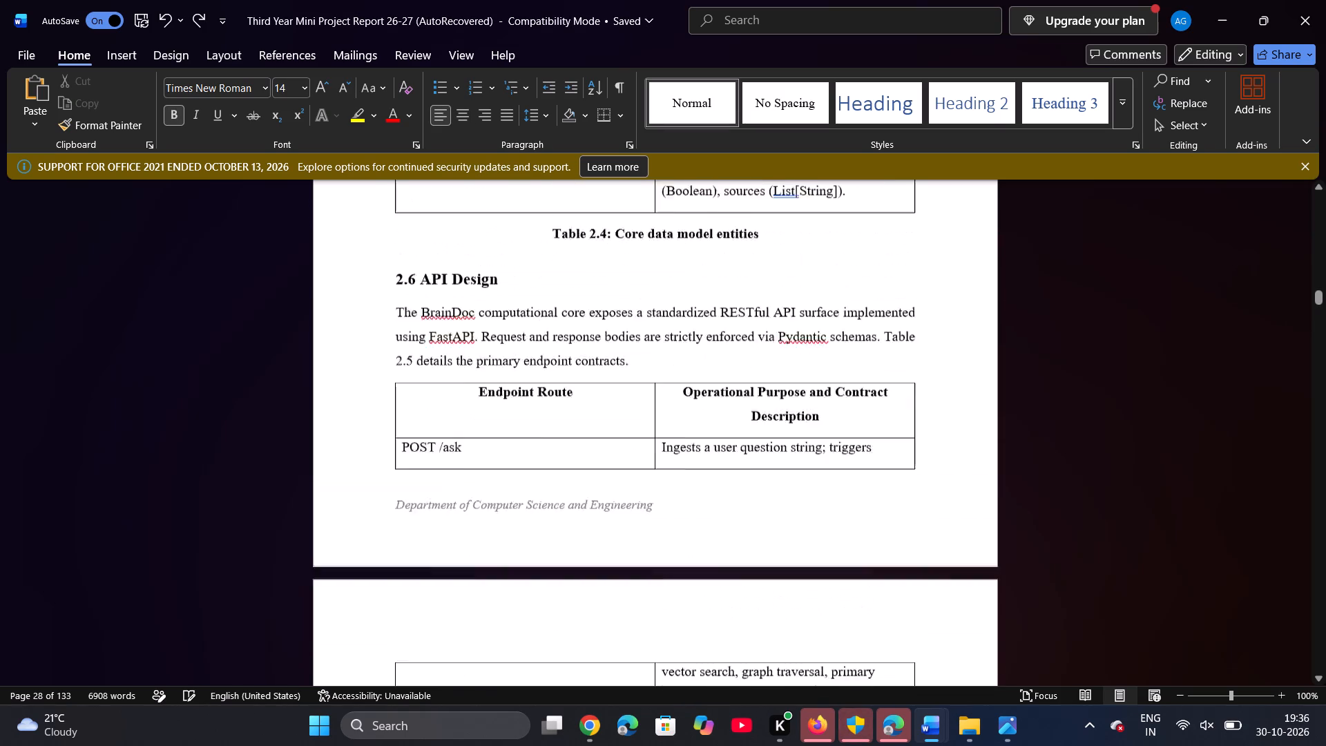
pyautogui.scroll(-2, 394, 484)
pyautogui.scroll(1, 394, 484)
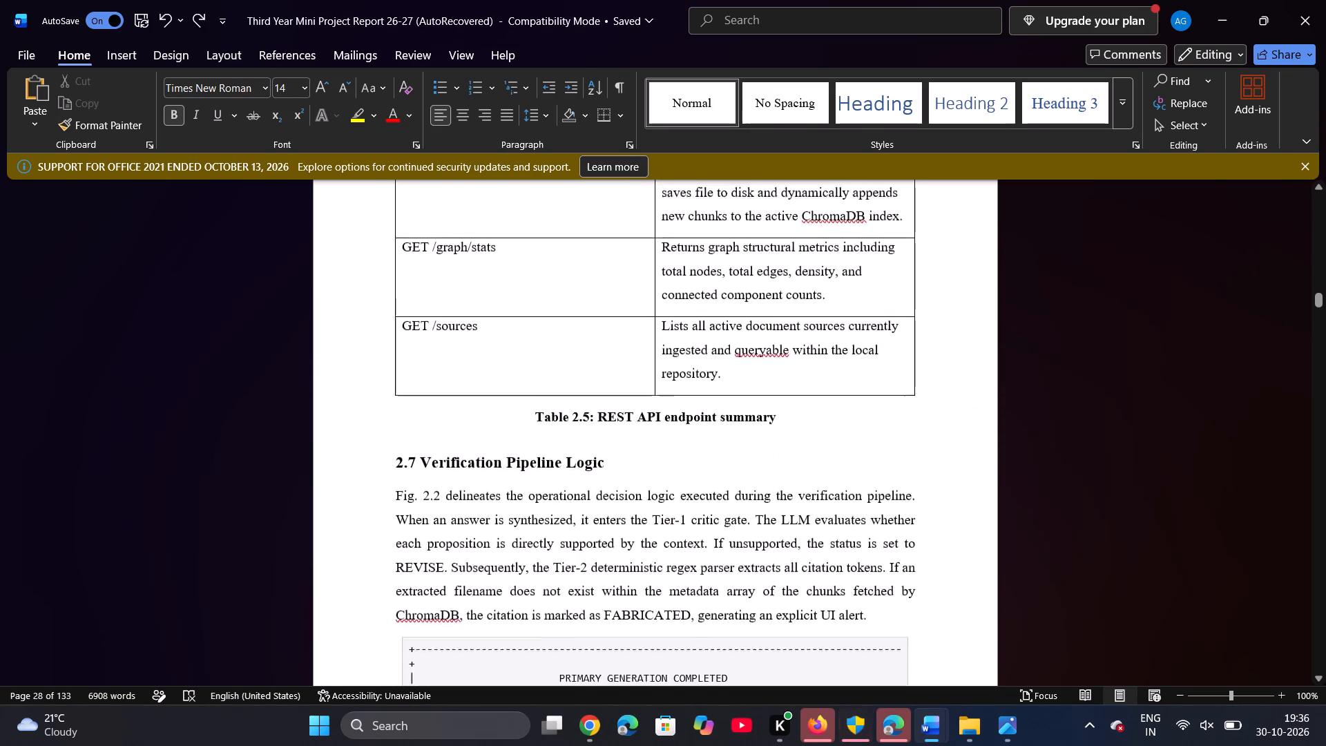
pyautogui.scroll(1, 394, 484)
pyautogui.scroll(-1, 394, 484)
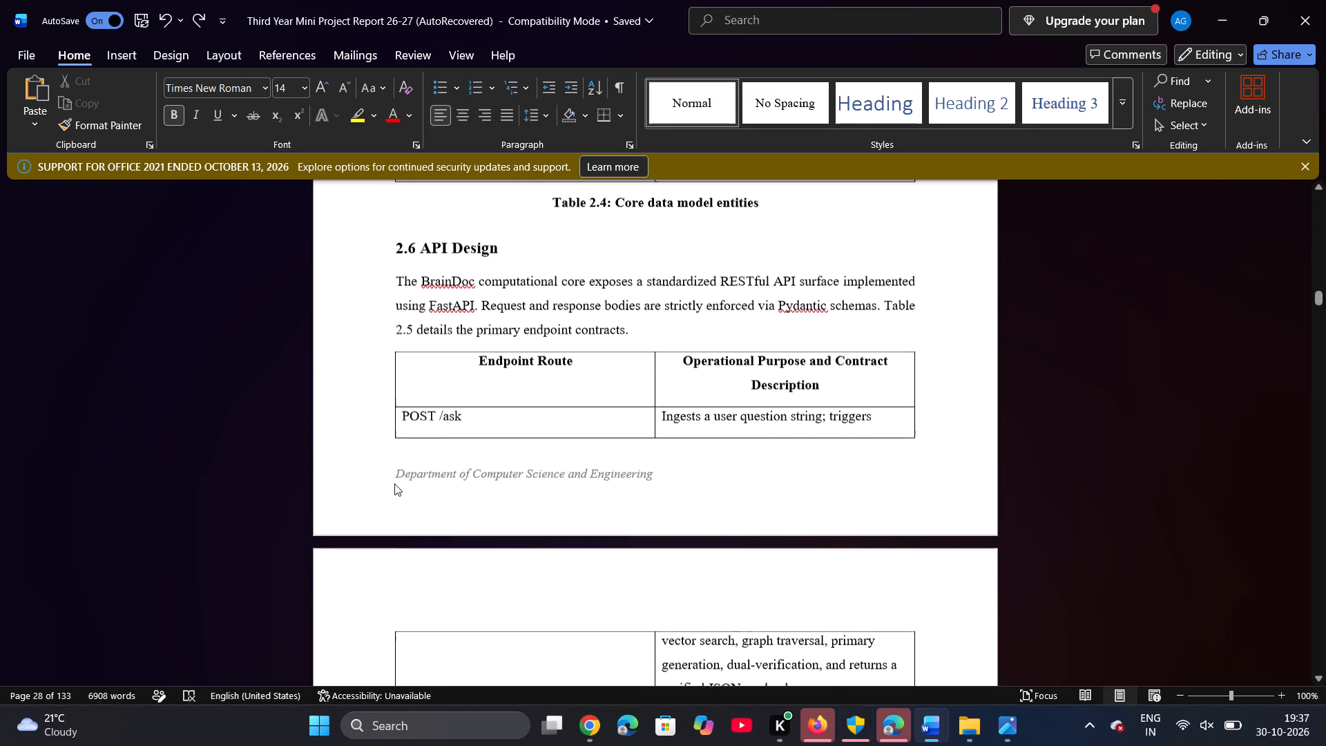
pyautogui.scroll(-1, 394, 484)
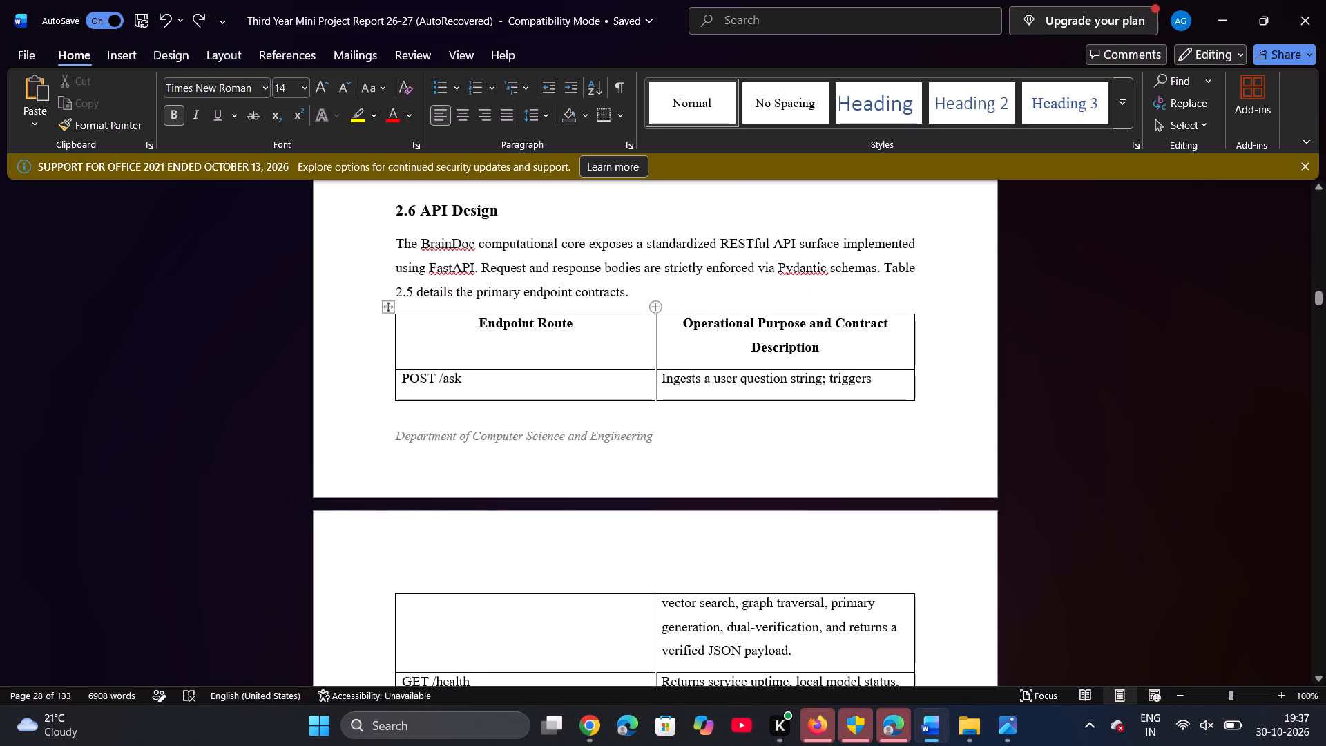
pyautogui.click(651, 295)
pyautogui.press('Return')
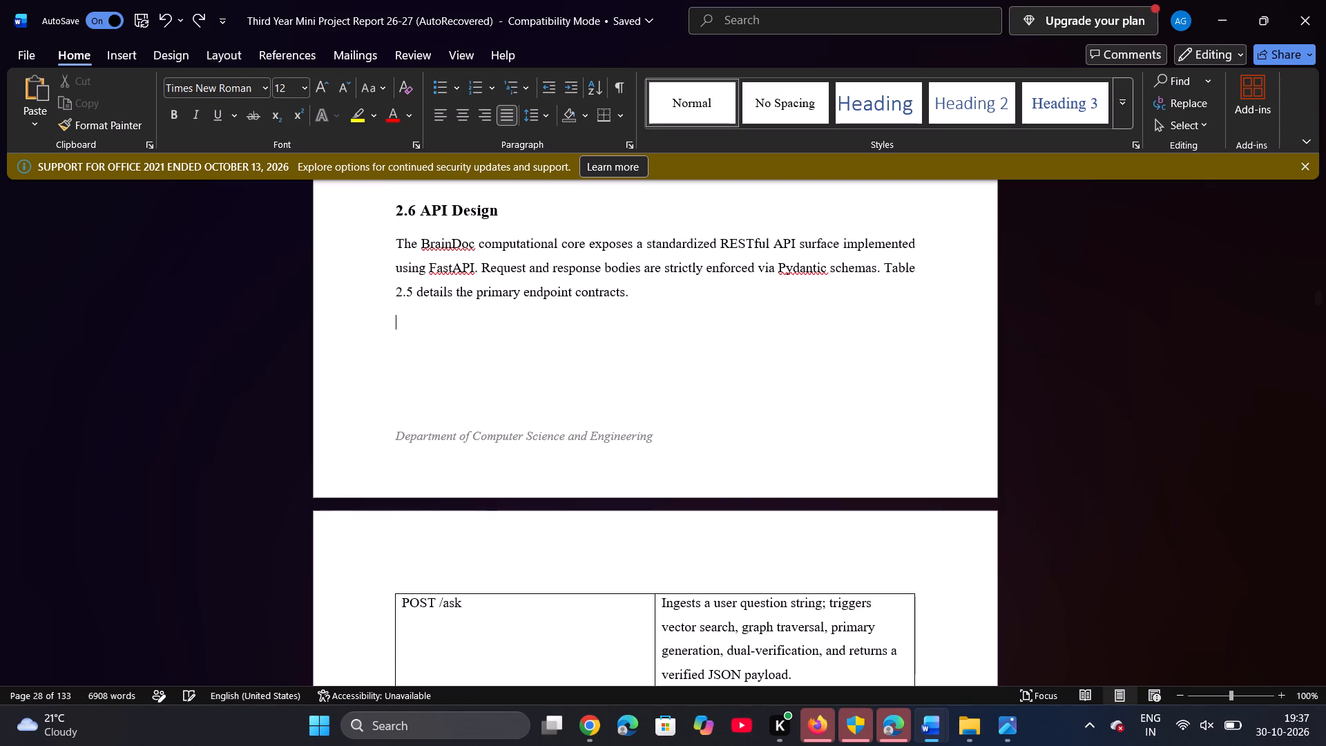
pyautogui.press('Return')
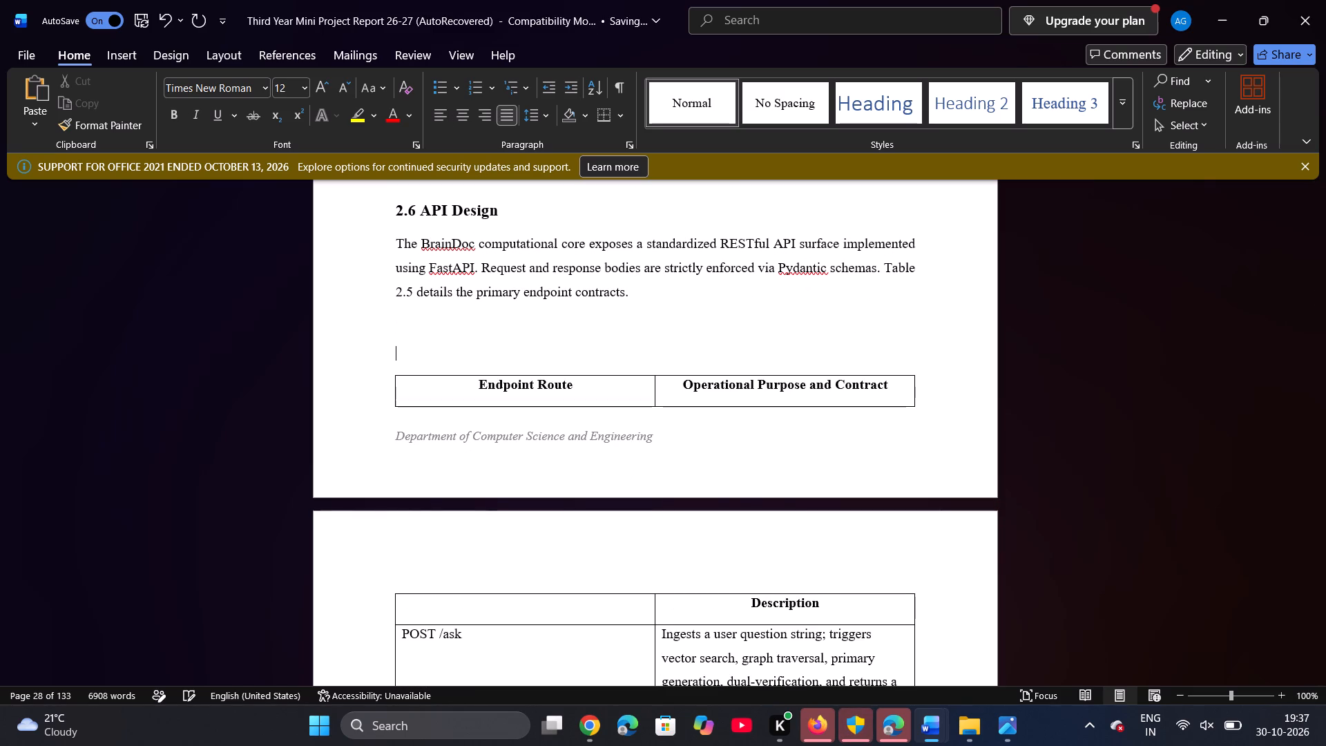
pyautogui.scroll(-1, 651, 295)
pyautogui.click(595, 219)
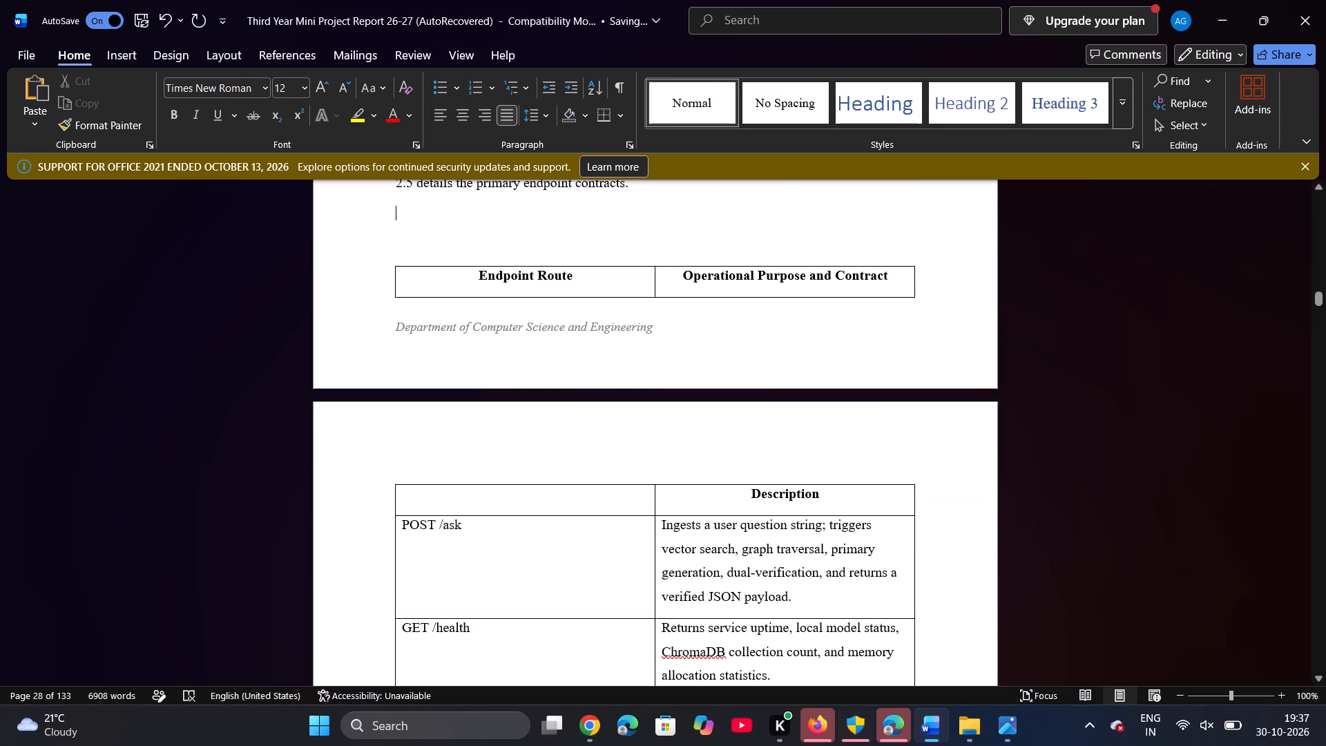
pyautogui.press('Return')
# Examine the page layout between section 2.4 System Architecture and section 2.7 Verification Pipeline Logic.
pyautogui.scroll(-2, 595, 219)
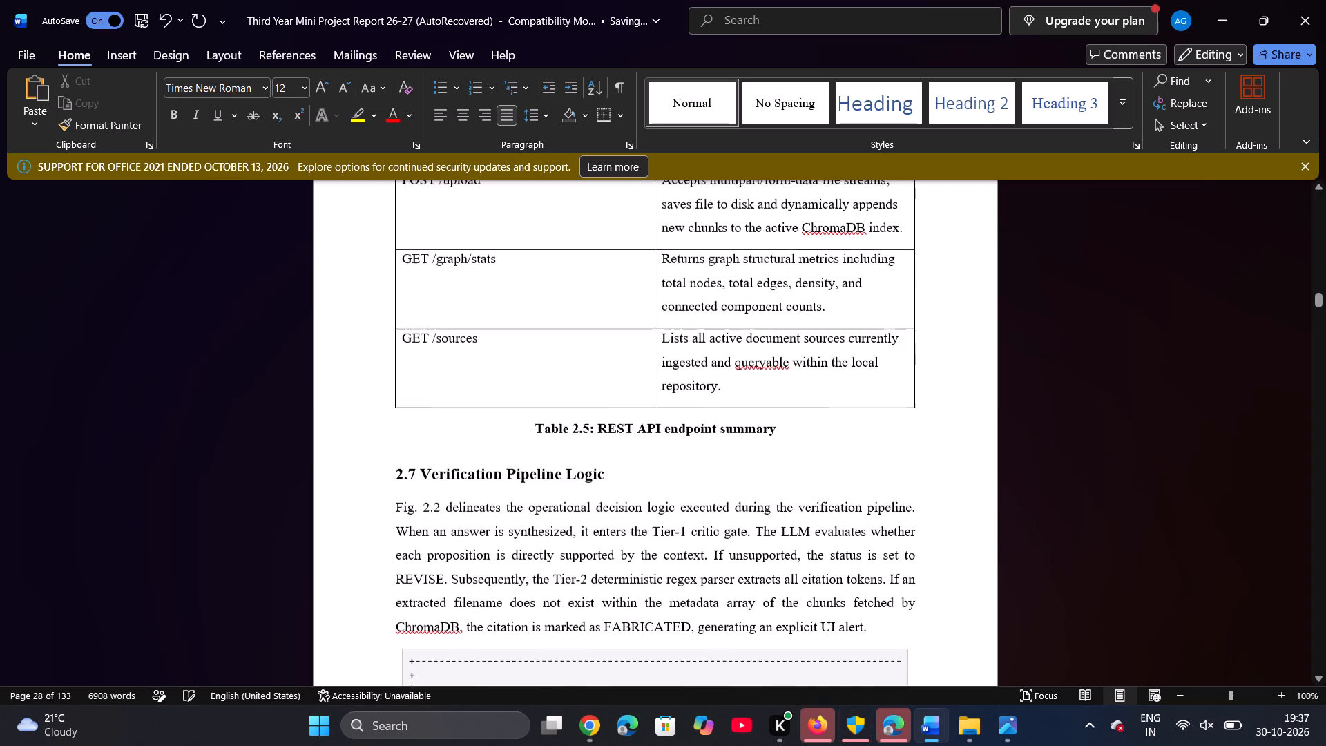
pyautogui.scroll(-1, 595, 219)
pyautogui.scroll(2, 595, 219)
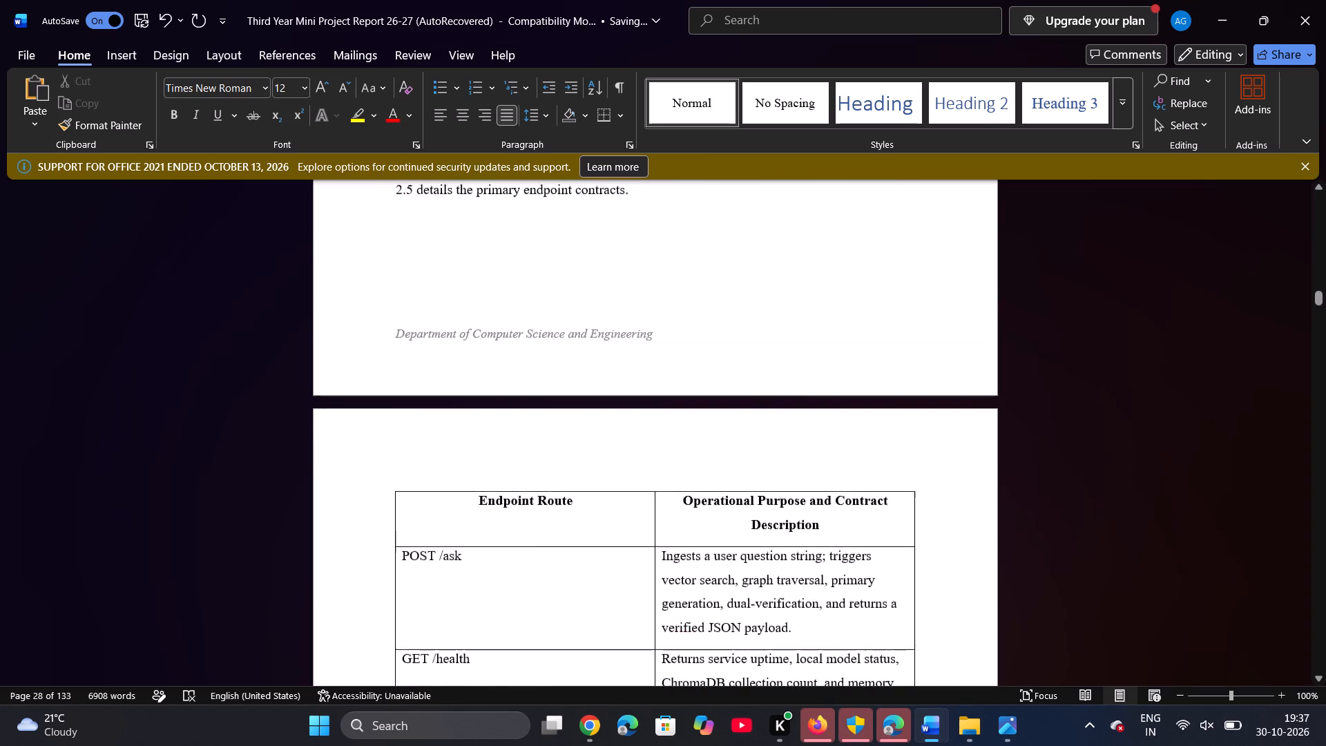
pyautogui.scroll(2, 595, 219)
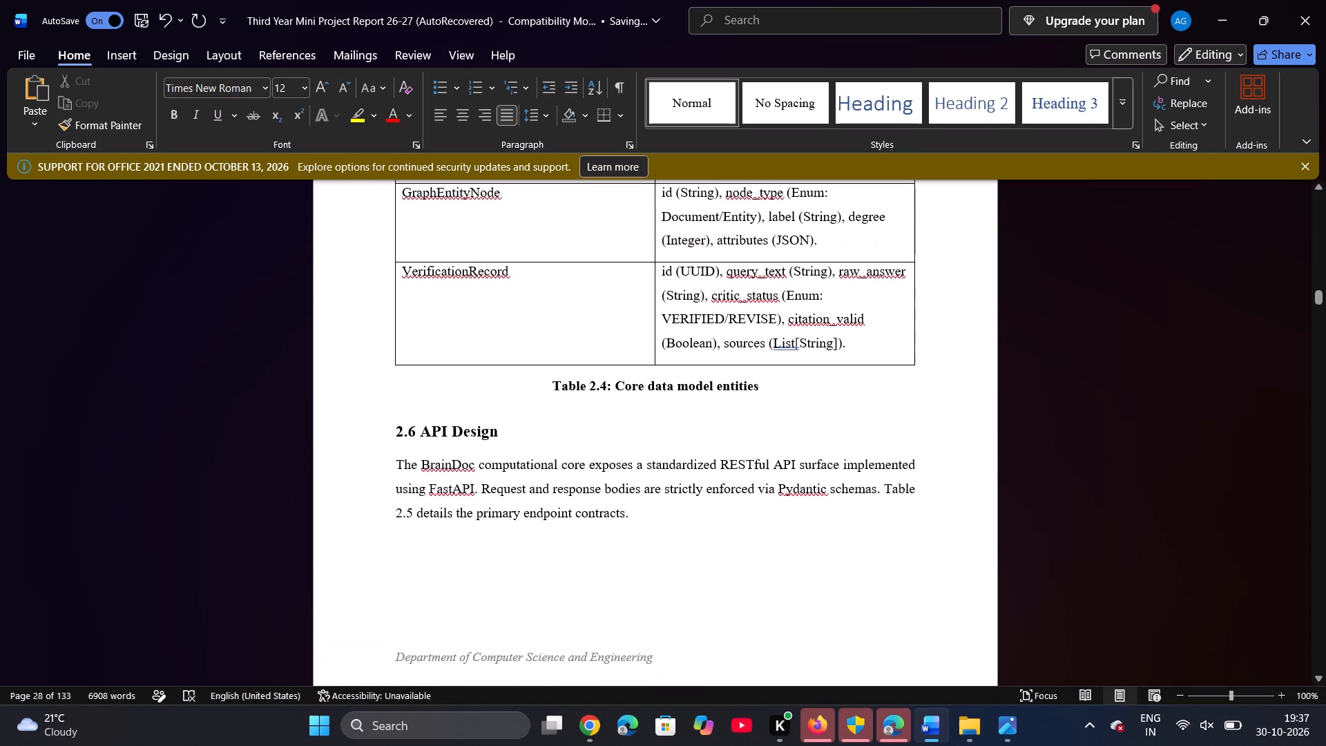
pyautogui.scroll(2, 595, 219)
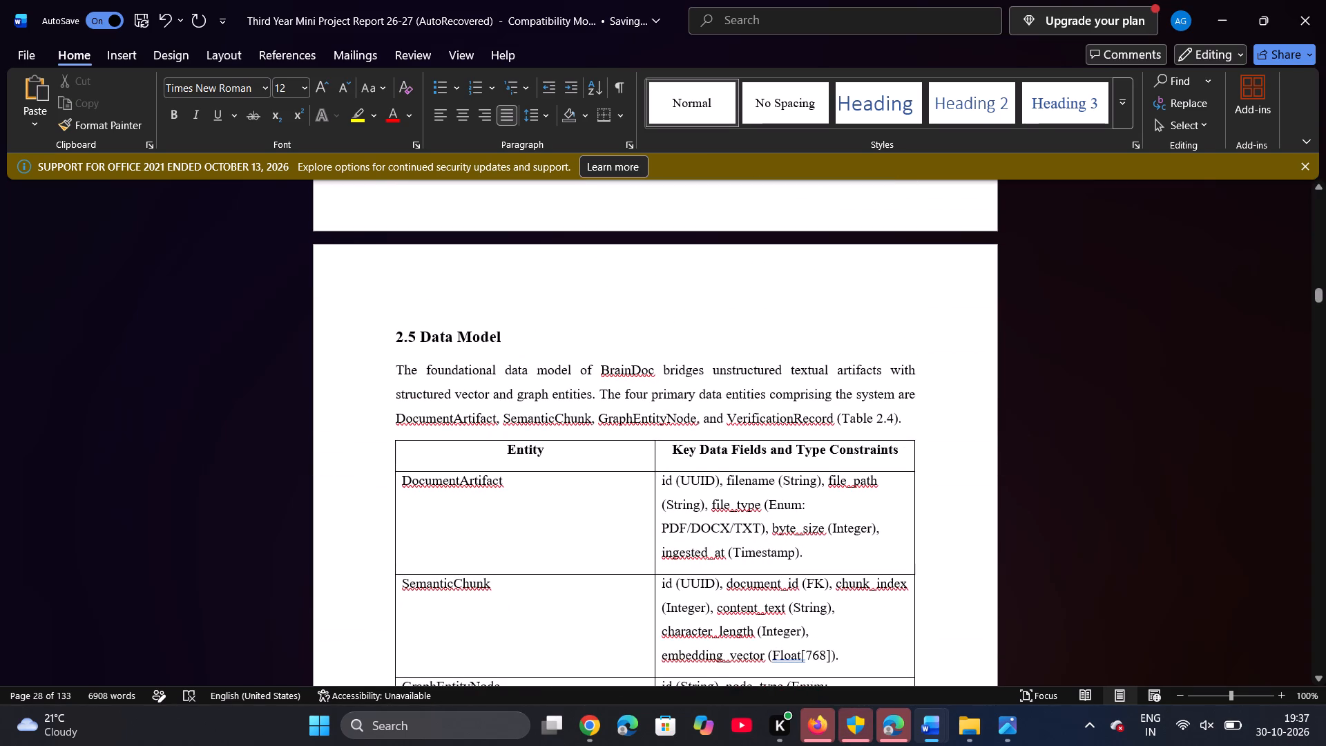
pyautogui.scroll(6, 595, 219)
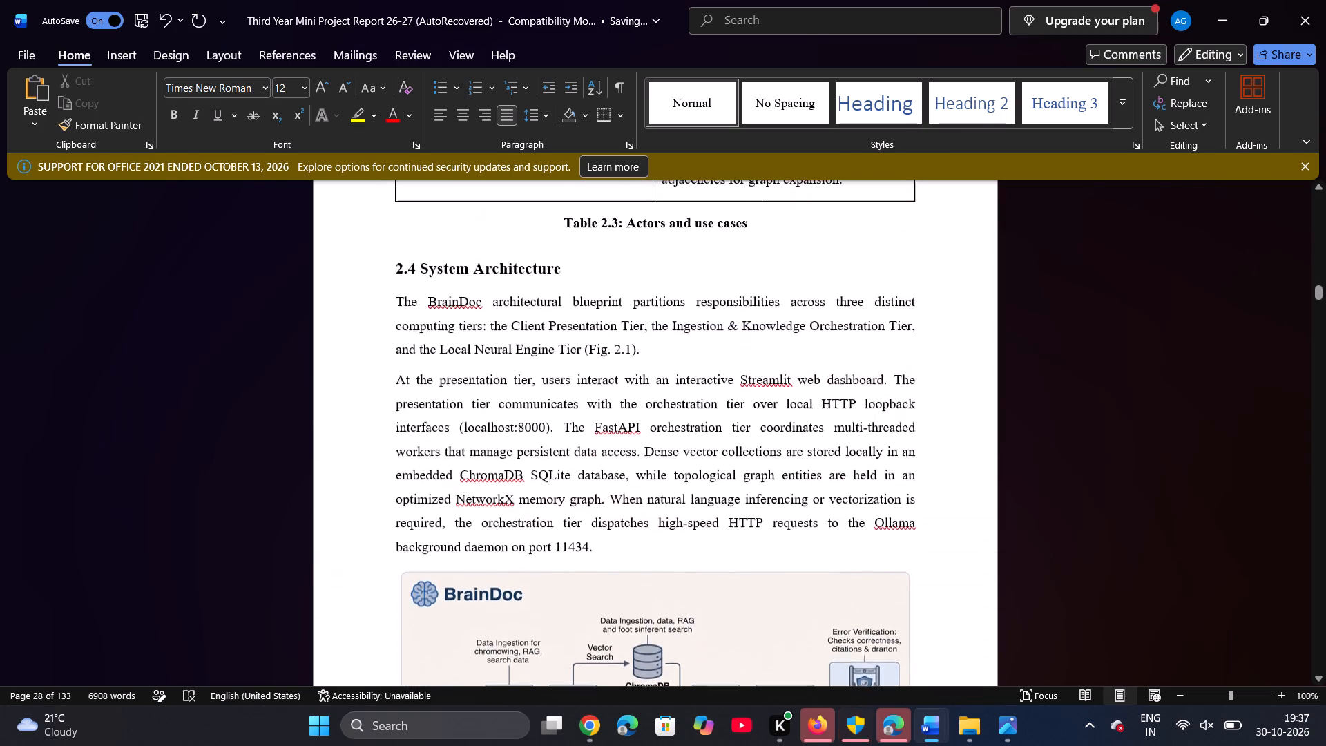
pyautogui.scroll(1, 595, 219)
pyautogui.scroll(-7, 595, 219)
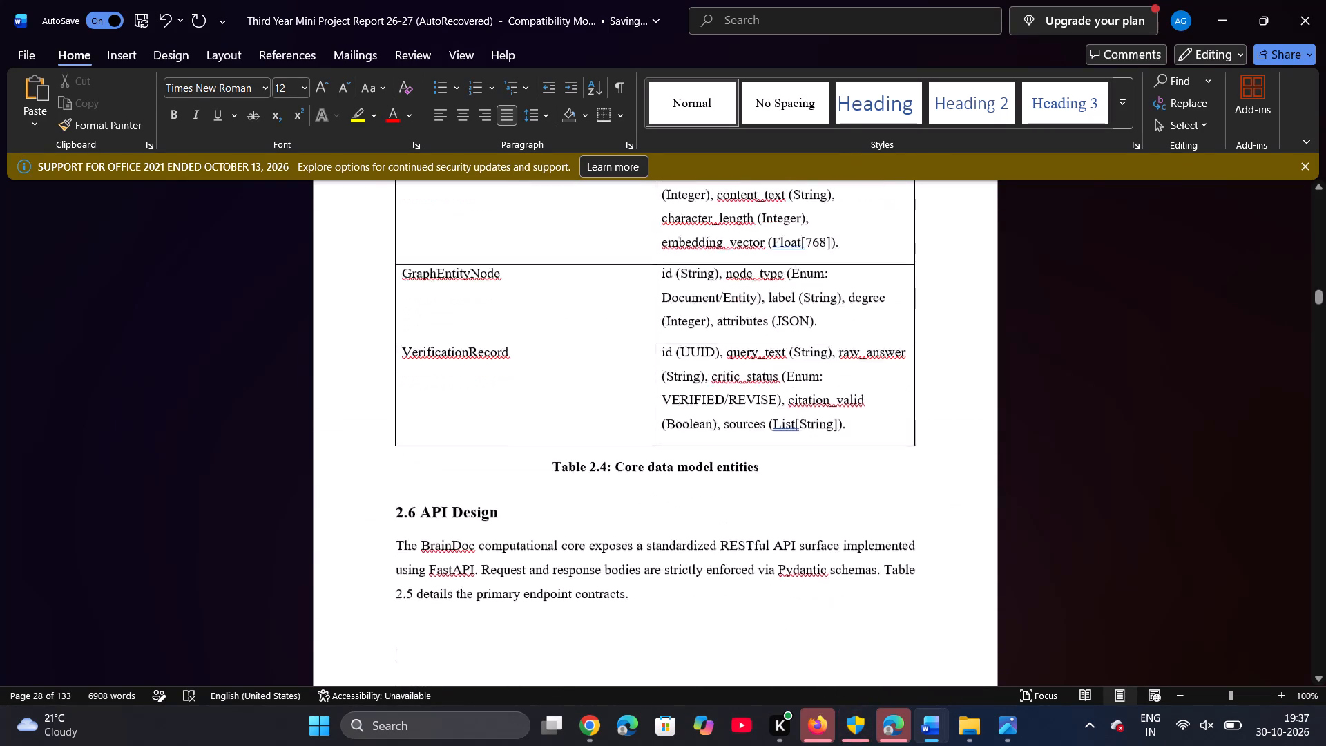
# Examine the rest of Chapter 2's layout, including the technology stack table and the code listings in section 2.12.2.
pyautogui.scroll(-1, 595, 219)
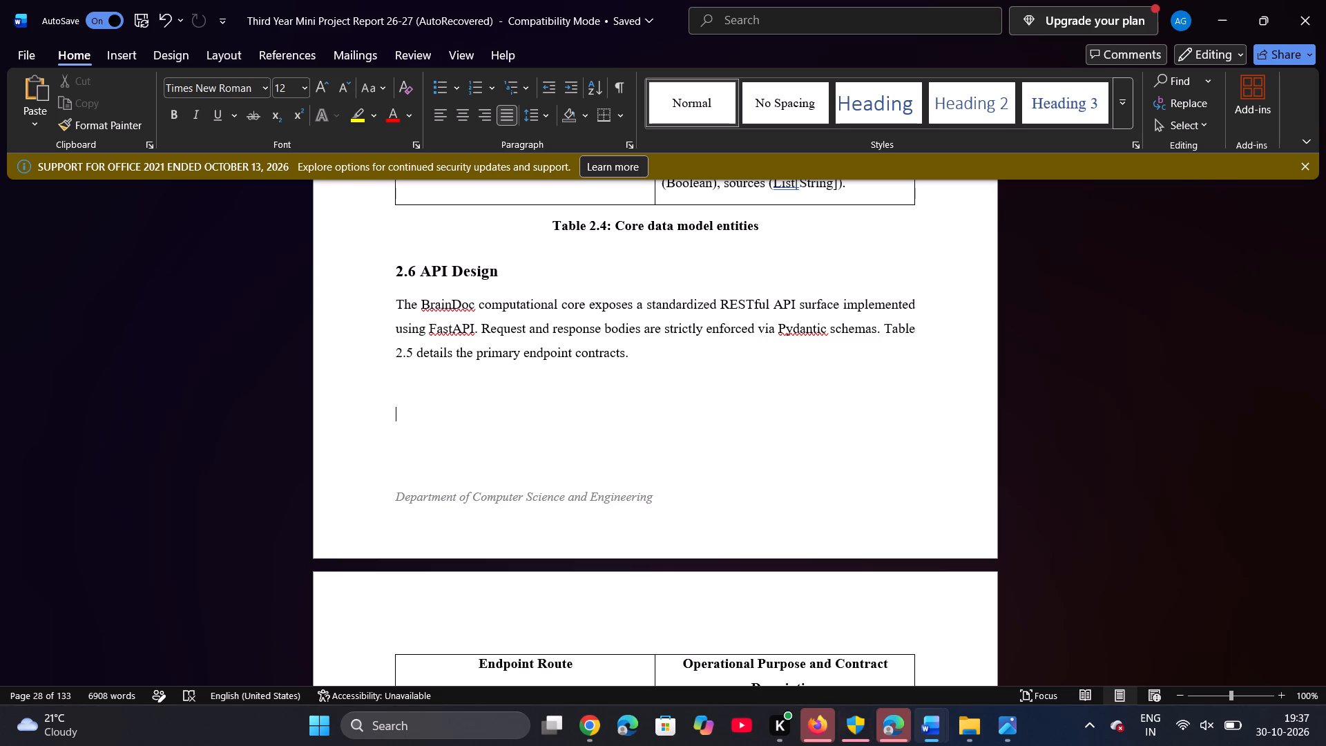
pyautogui.scroll(-20, 595, 219)
pyautogui.scroll(-5, 595, 219)
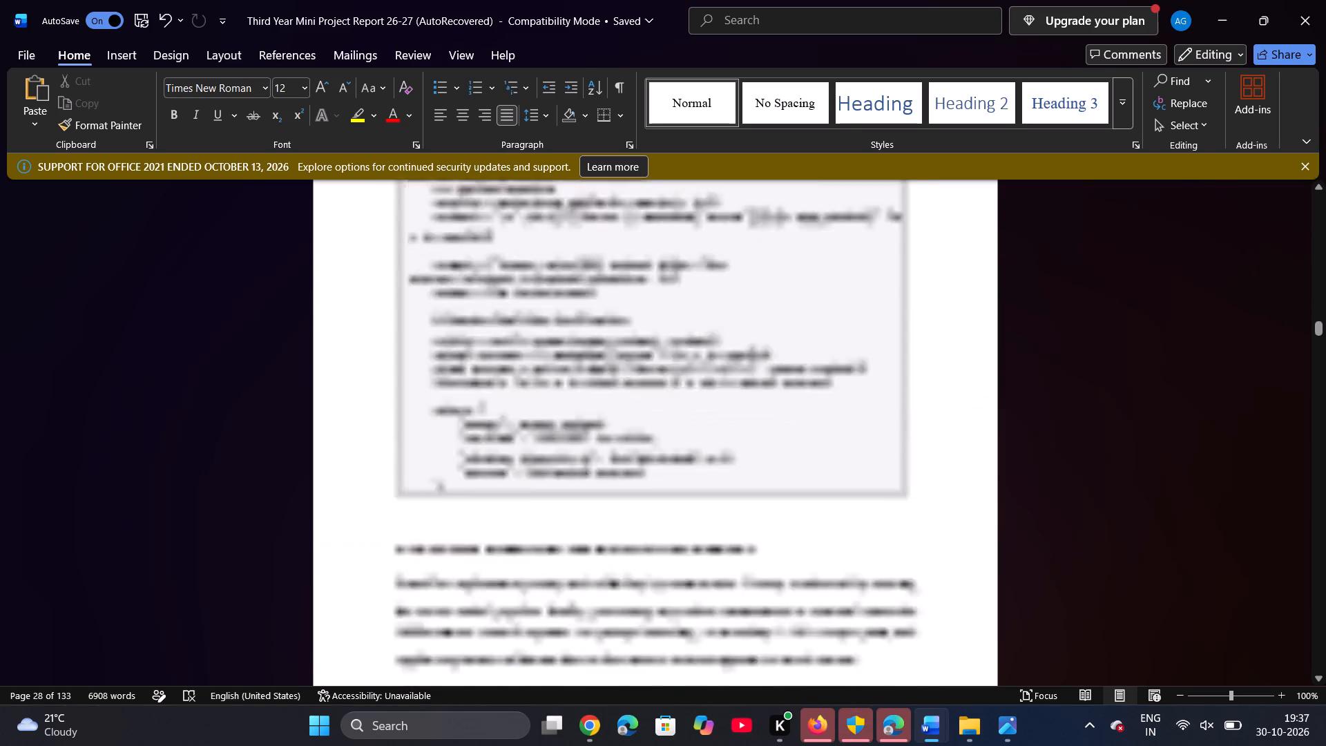
pyautogui.scroll(-17, 595, 219)
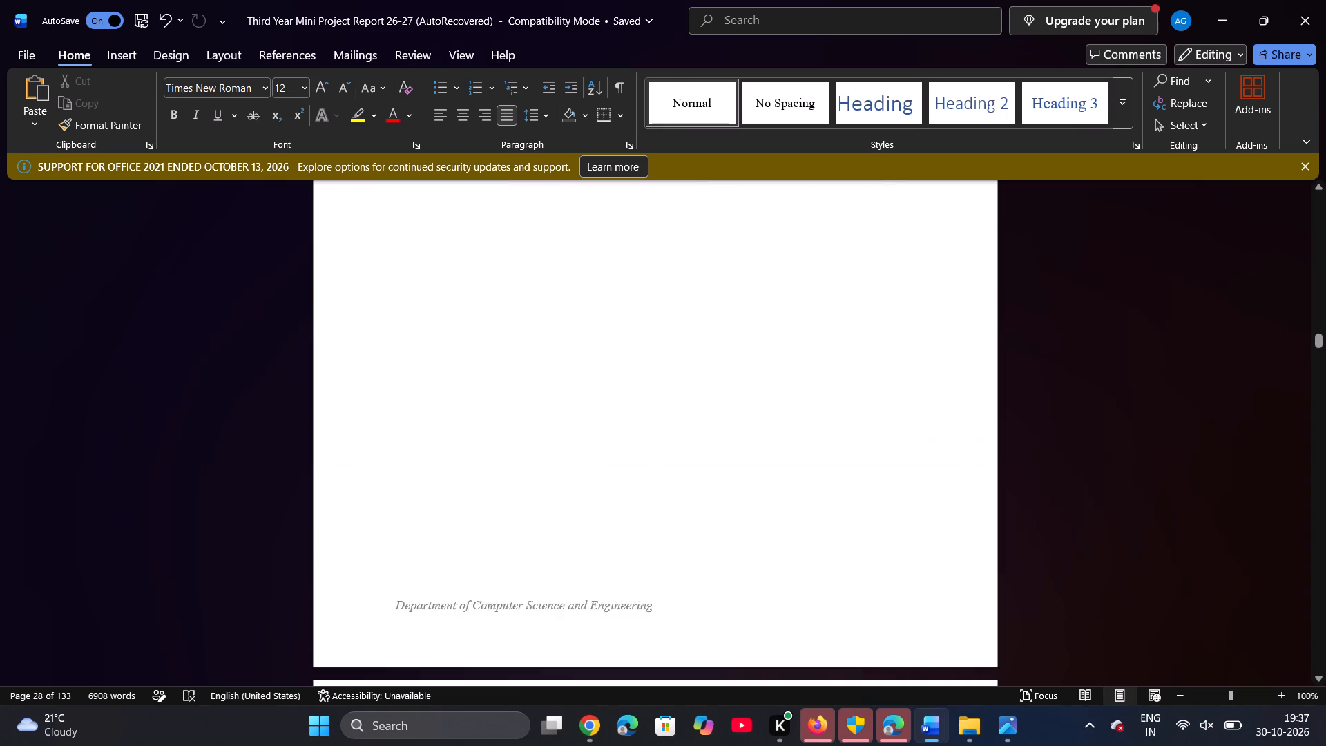
pyautogui.scroll(-2, 595, 219)
pyautogui.scroll(7, 595, 219)
pyautogui.scroll(-2, 595, 219)
pyautogui.scroll(6, 595, 219)
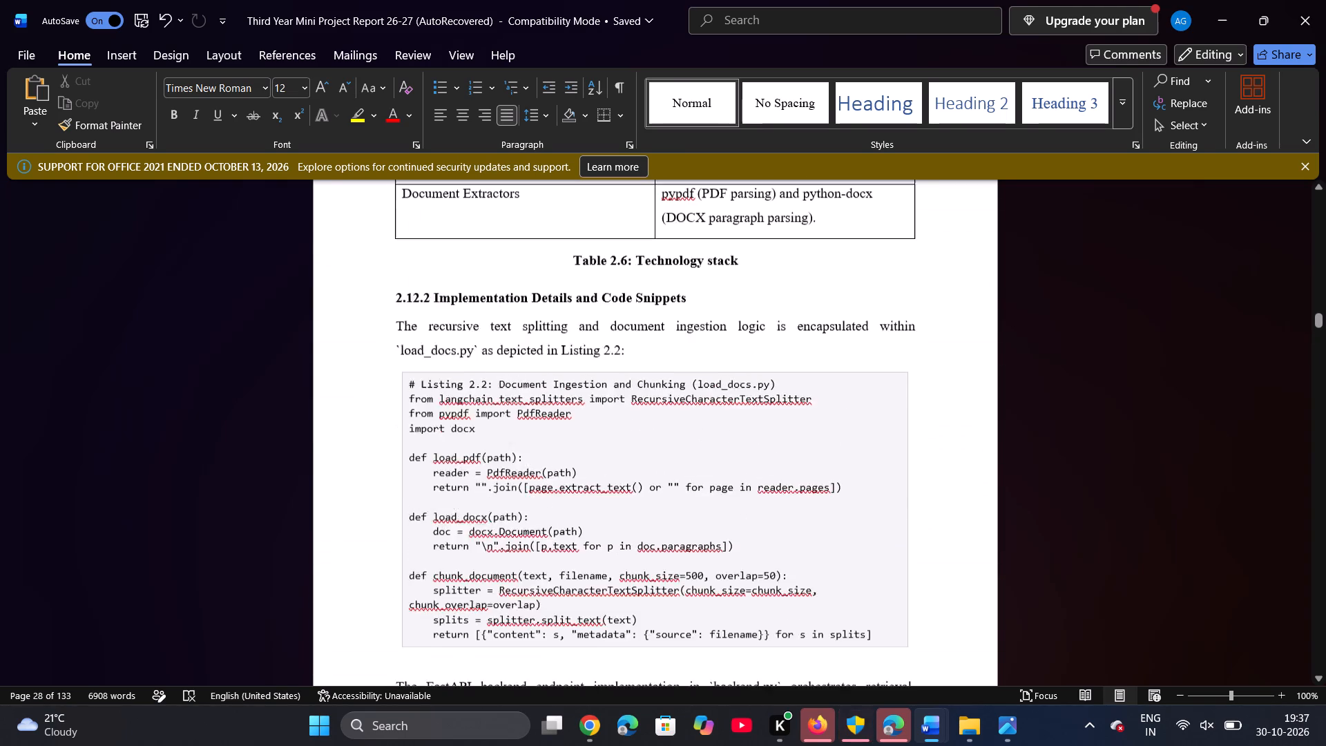
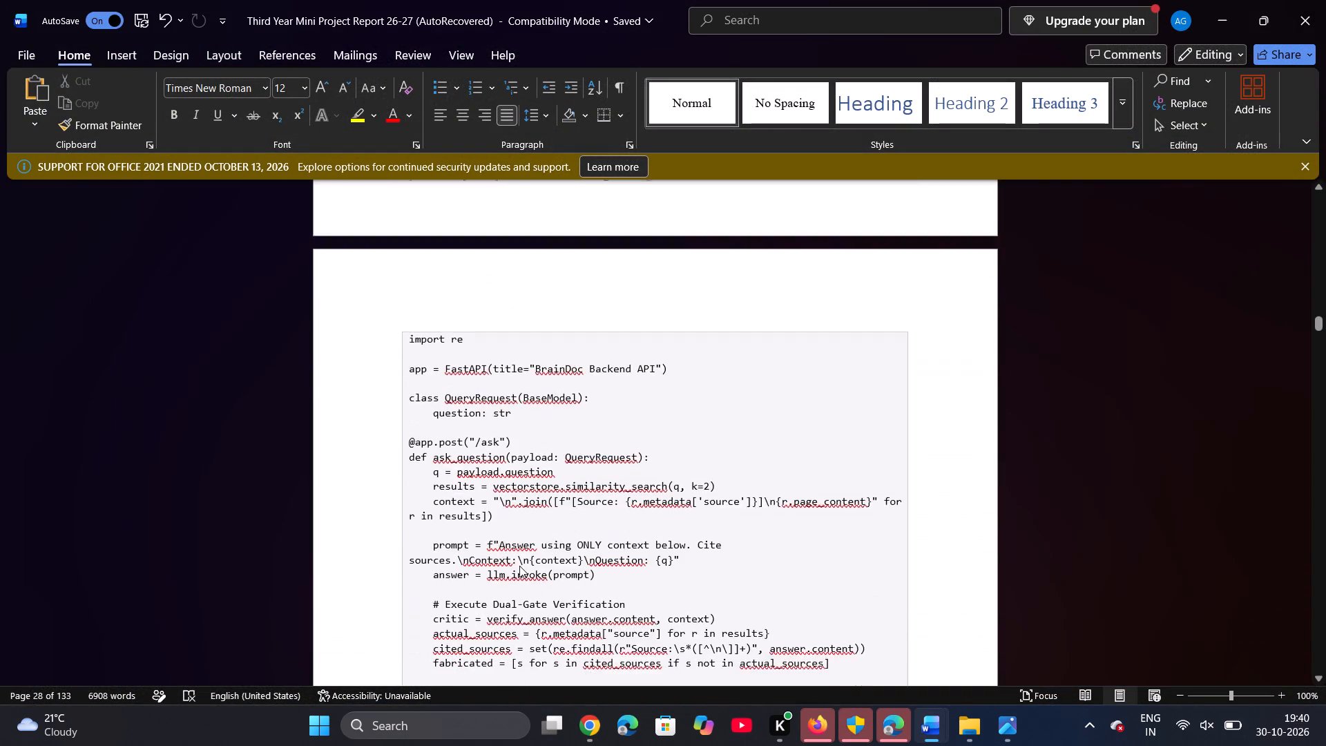
pyautogui.scroll(-5, 519, 566)
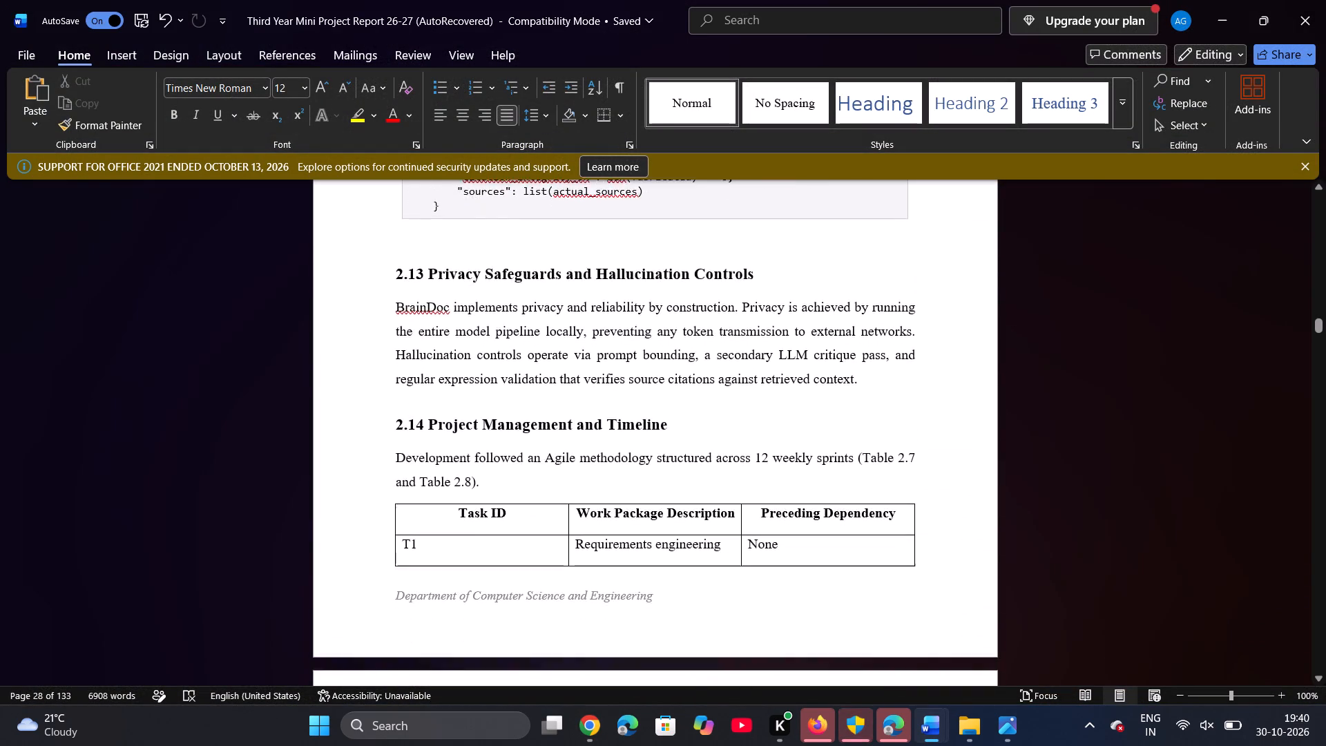
pyautogui.scroll(-5, 519, 566)
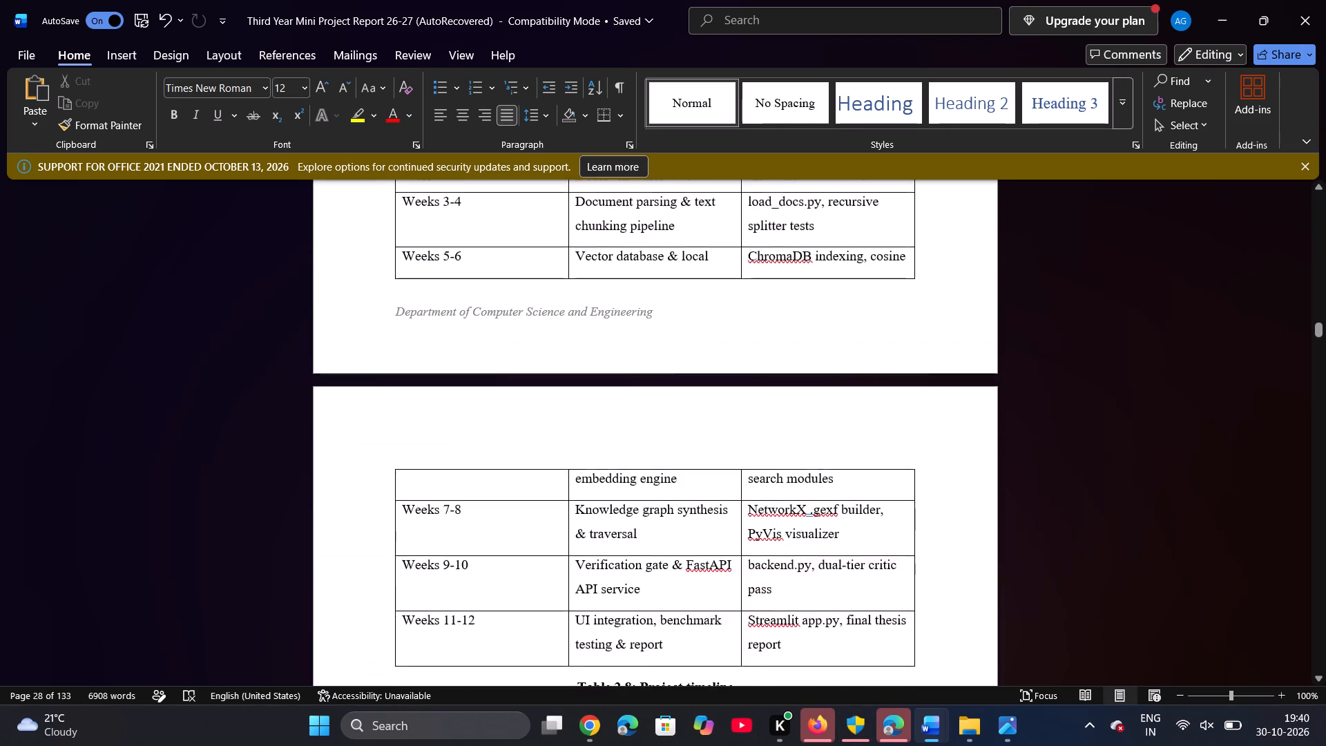
pyautogui.scroll(-5, 519, 566)
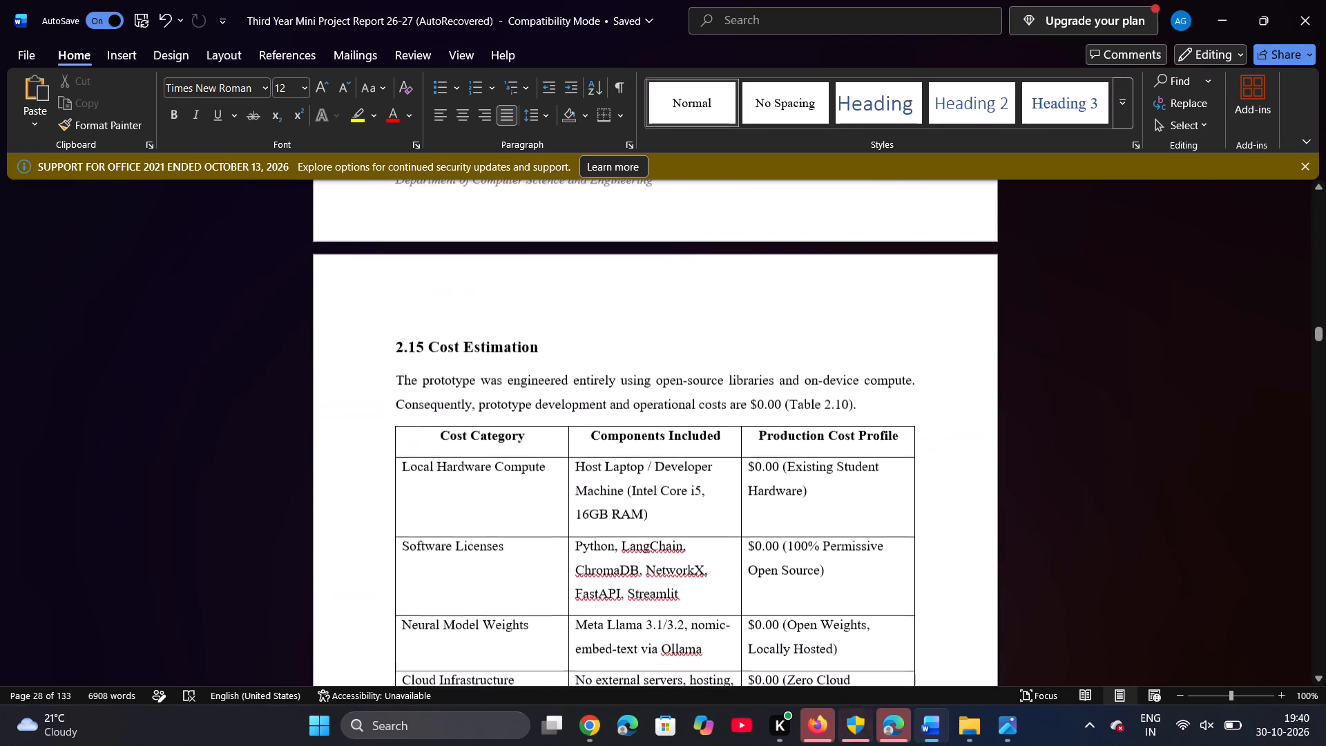
pyautogui.scroll(-5, 519, 566)
pyautogui.scroll(4, 519, 566)
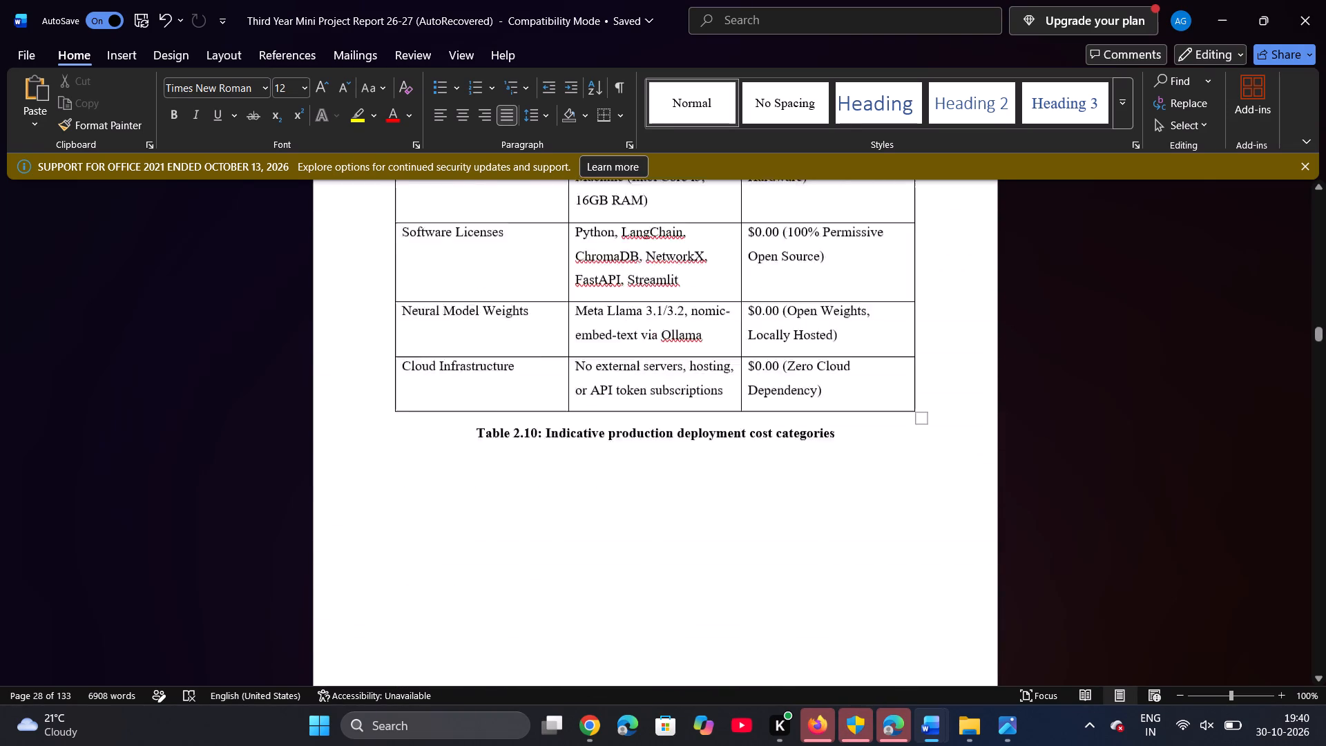
pyautogui.scroll(13, 519, 566)
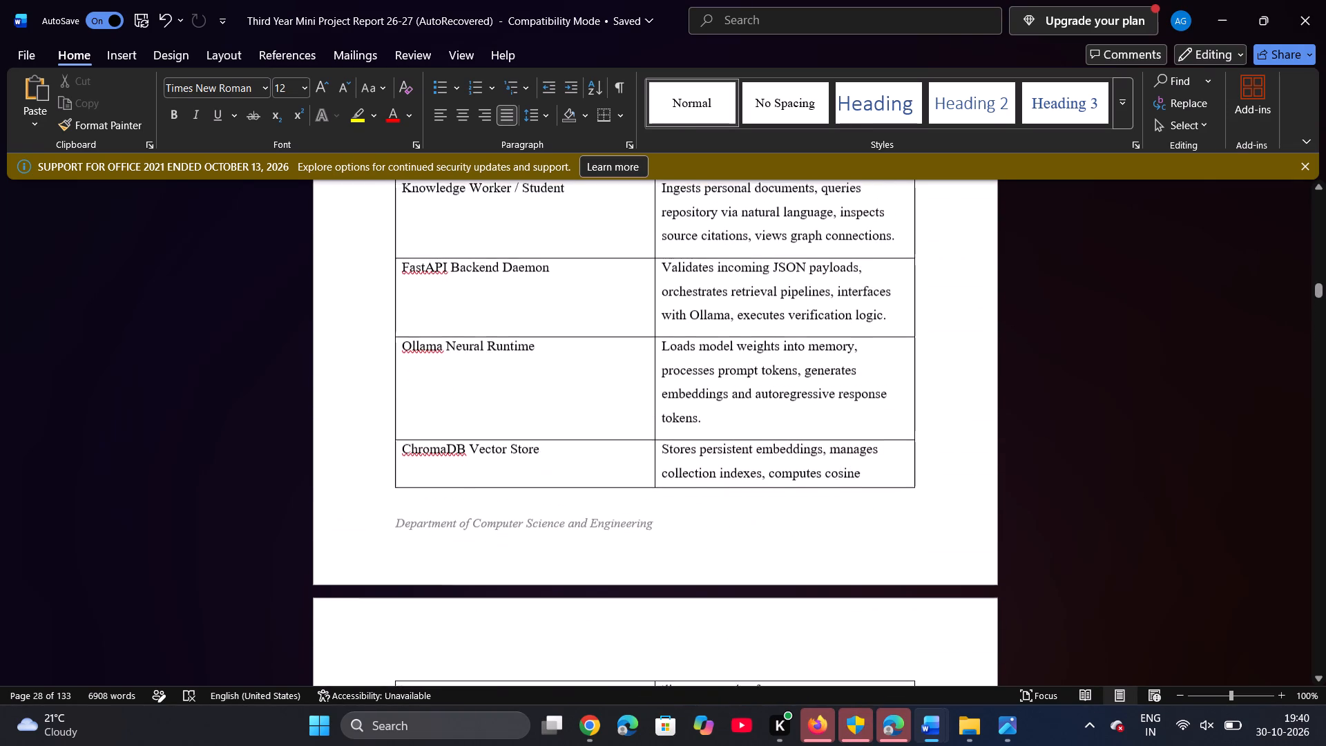
pyautogui.scroll(-5, 519, 566)
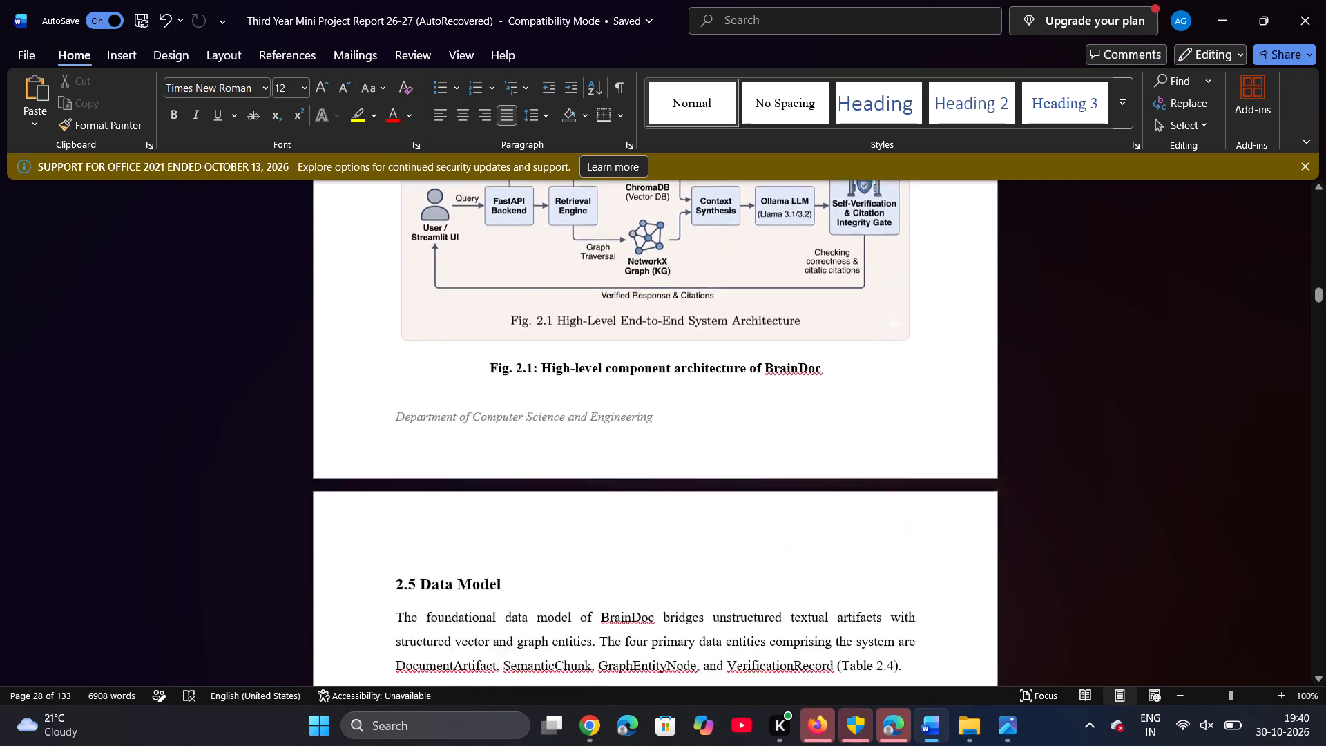
pyautogui.scroll(-6, 519, 566)
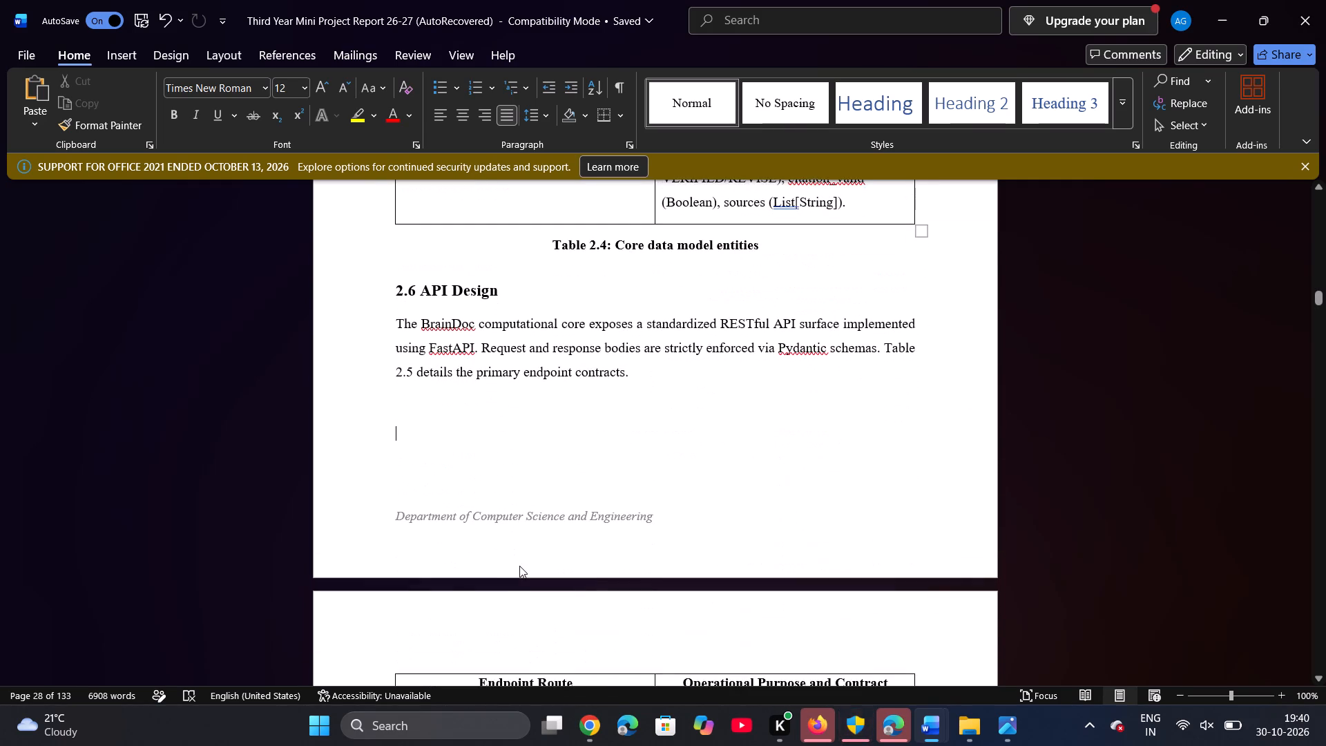
pyautogui.scroll(-1, 519, 566)
pyautogui.scroll(1, 519, 566)
pyautogui.scroll(-4, 519, 566)
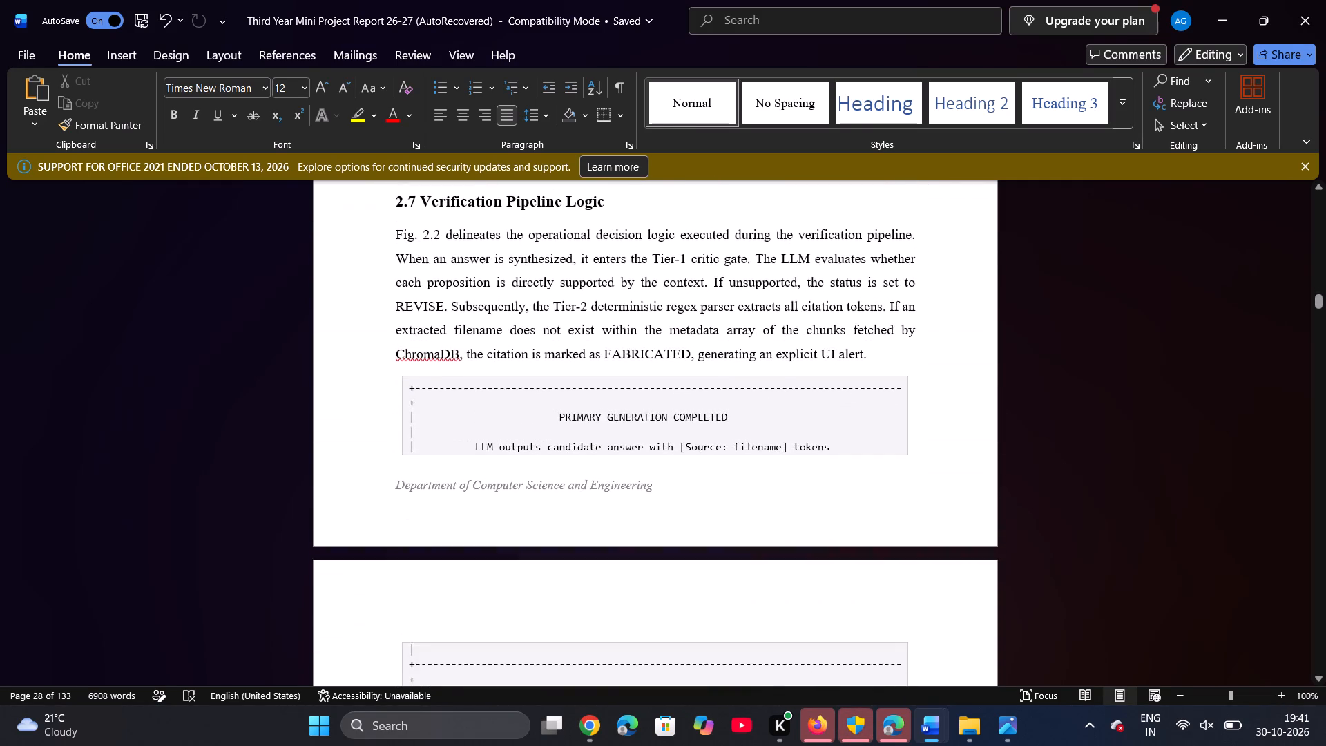
pyautogui.scroll(-4, 519, 566)
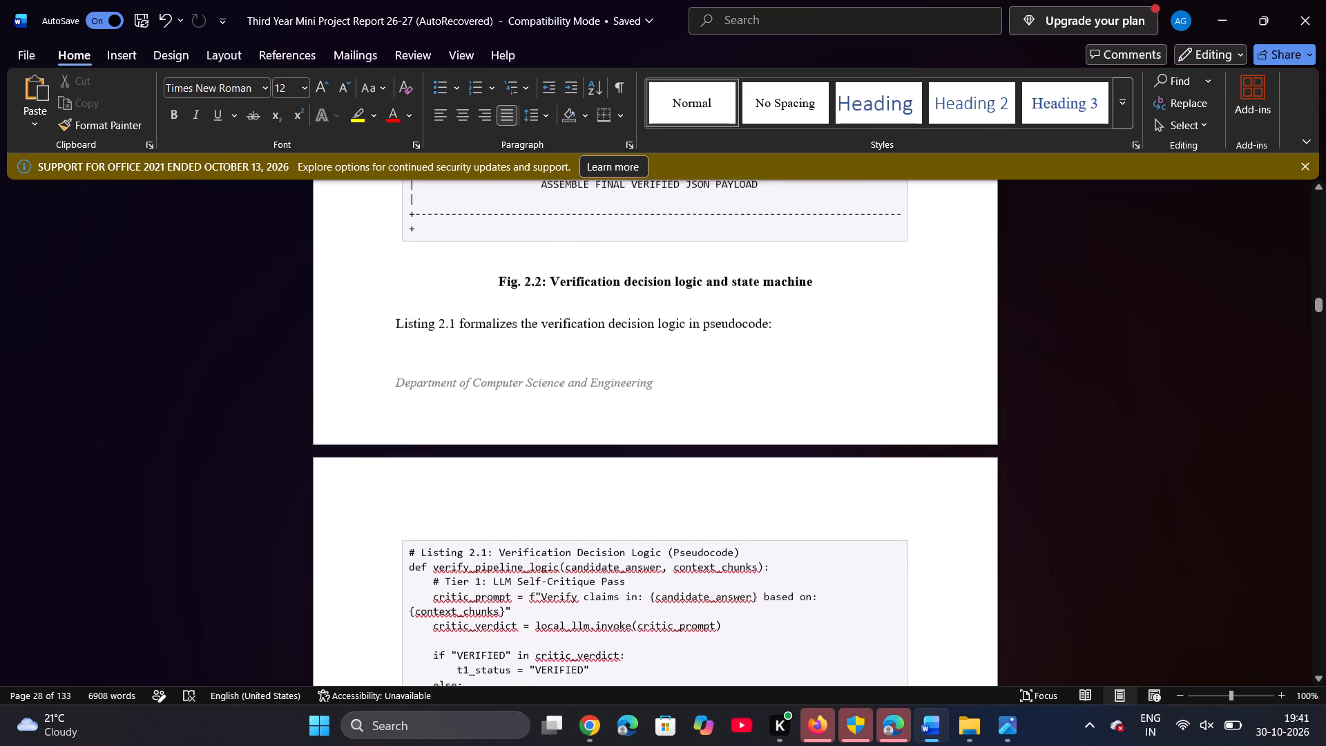
pyautogui.scroll(-1, 519, 566)
pyautogui.scroll(1, 519, 566)
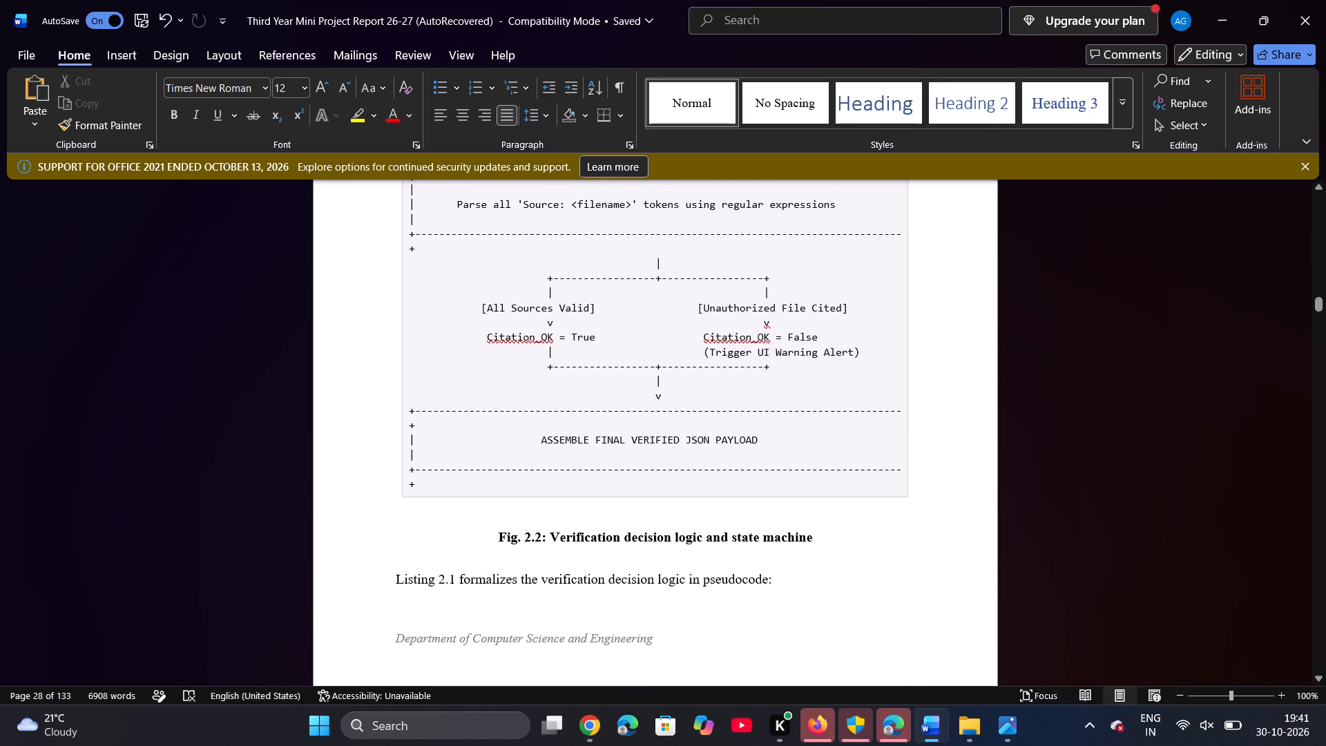
# Cut the whole text-drawn verification diagram block under section 2.7, Verification Pipeline Logic, leaving the Fig. 2.2 caption in place.
pyautogui.click(565, 483)
pyautogui.doubleClick(565, 483)
pyautogui.doubleClick(565, 483)
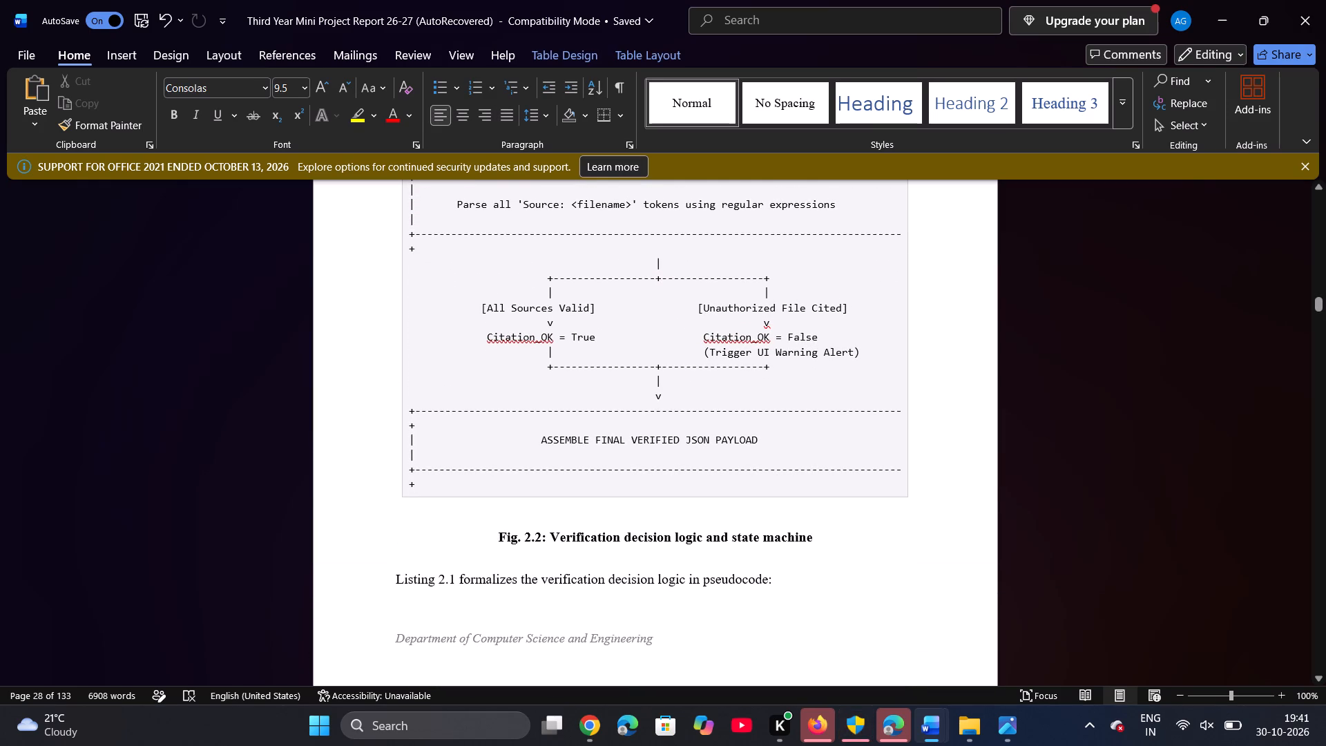
pyautogui.doubleClick(579, 408)
pyautogui.scroll(1, 579, 408)
pyautogui.rightClick(579, 408)
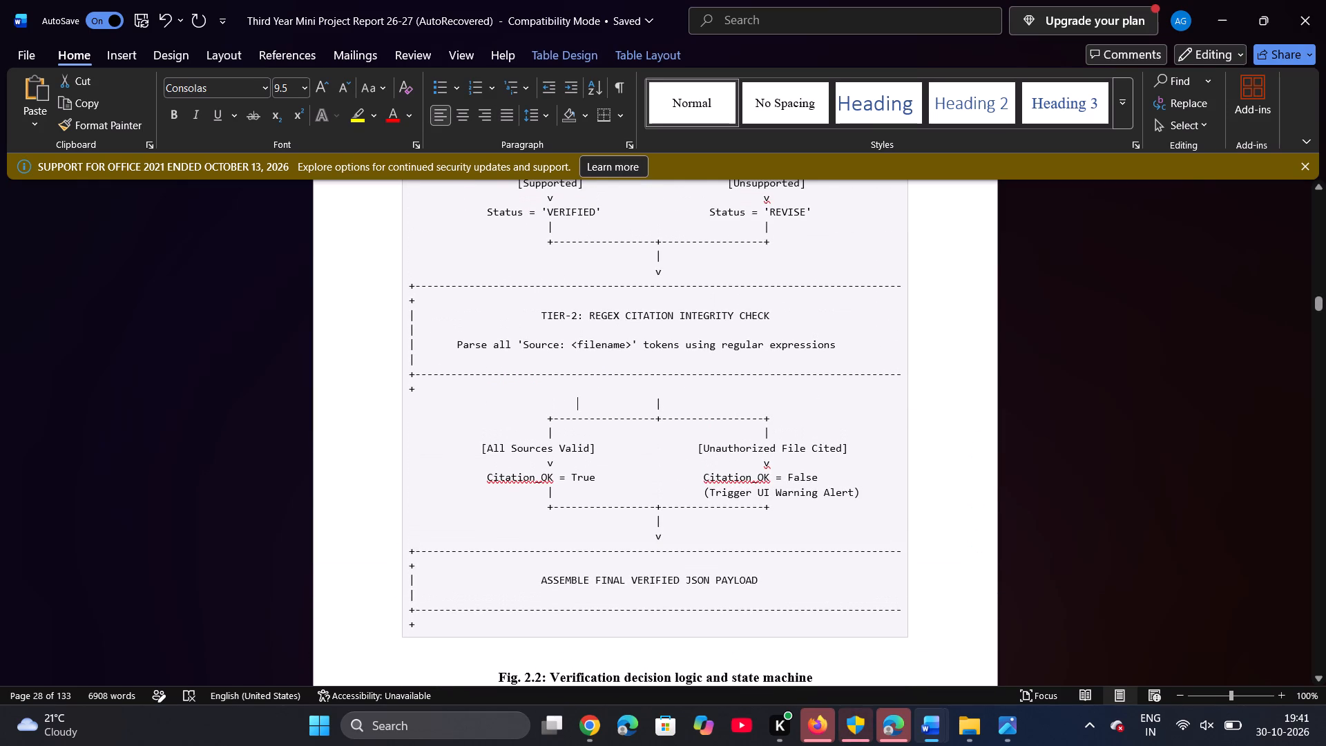
pyautogui.rightClick(579, 408)
pyautogui.click(517, 395)
pyautogui.scroll(1, 517, 395)
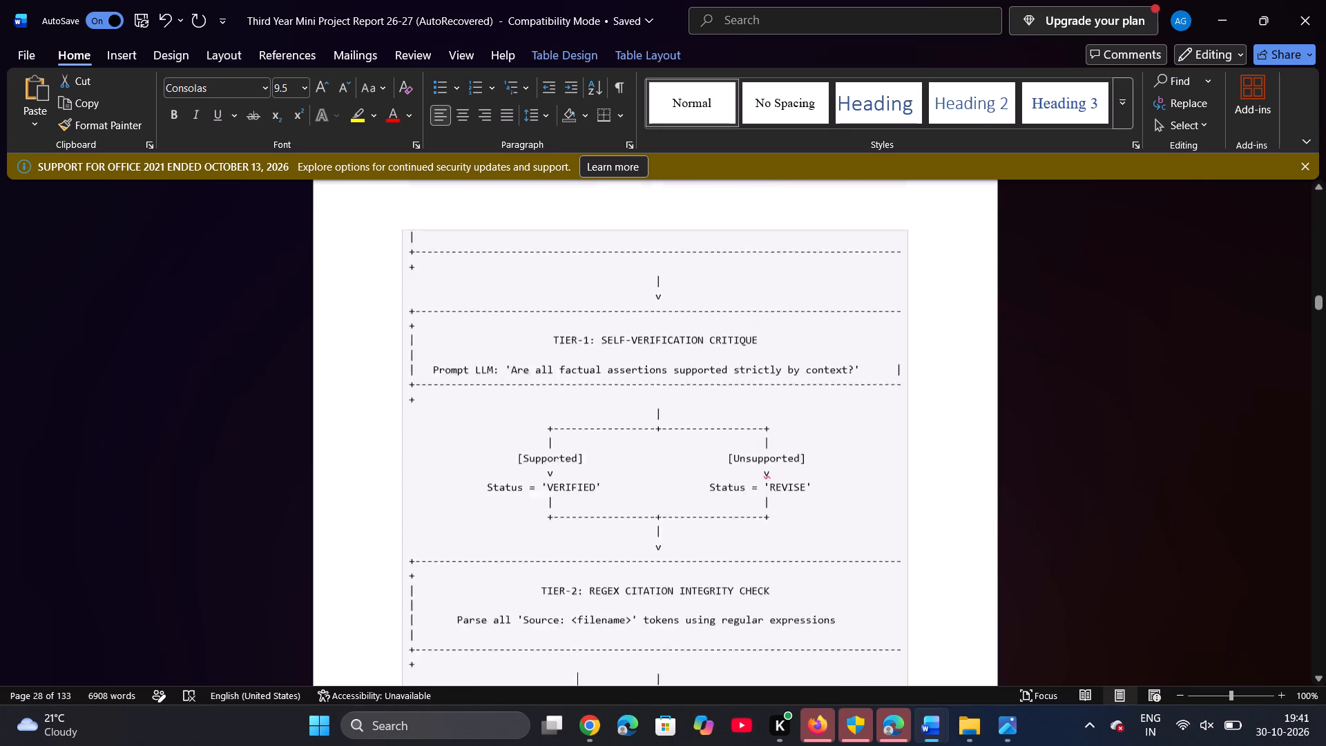
pyautogui.scroll(1, 517, 395)
pyautogui.scroll(1, 466, 417)
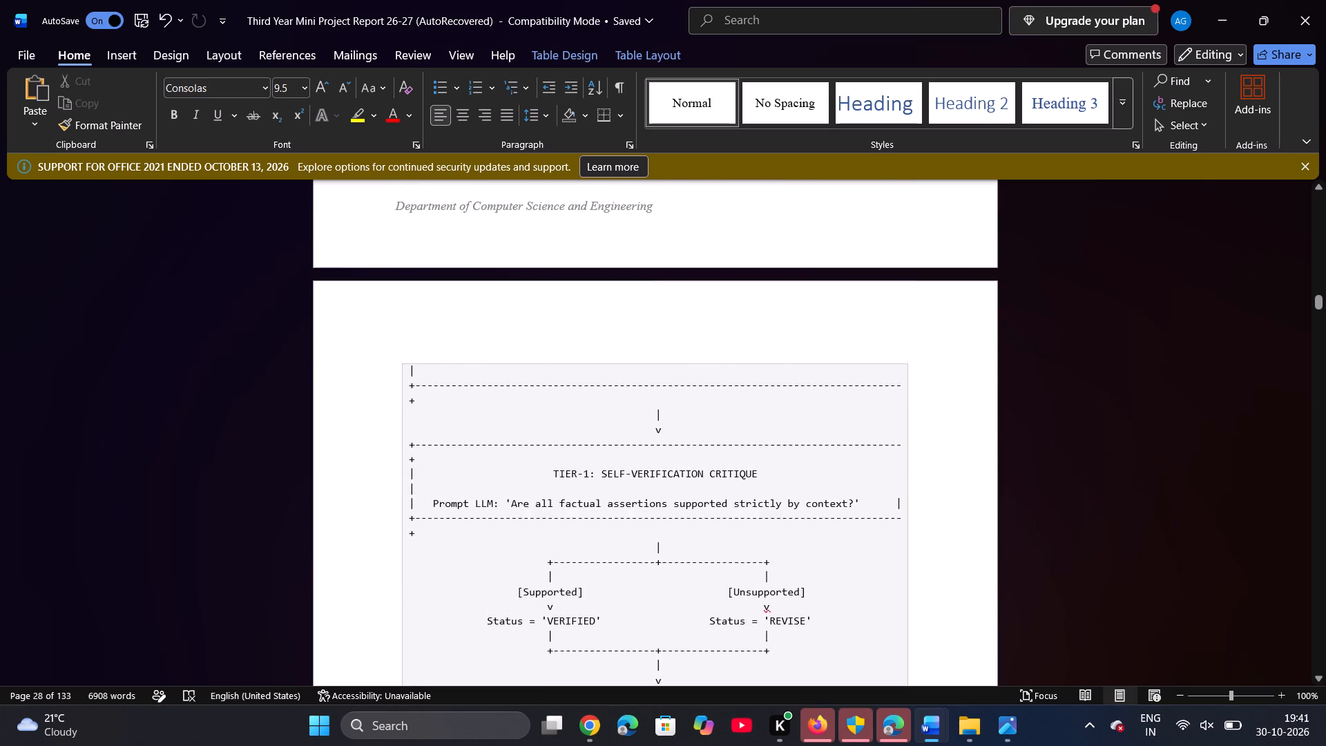
pyautogui.scroll(1, 466, 417)
pyautogui.doubleClick(444, 492)
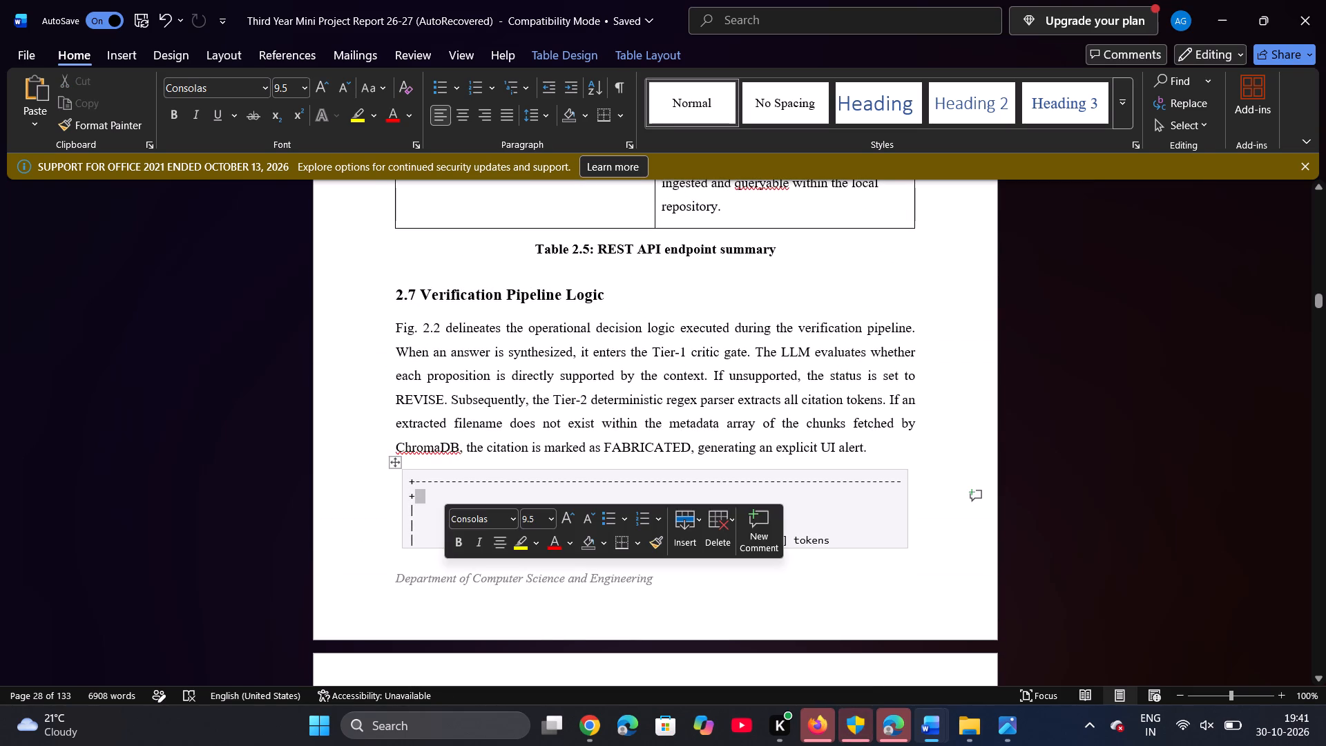
pyautogui.click(390, 461)
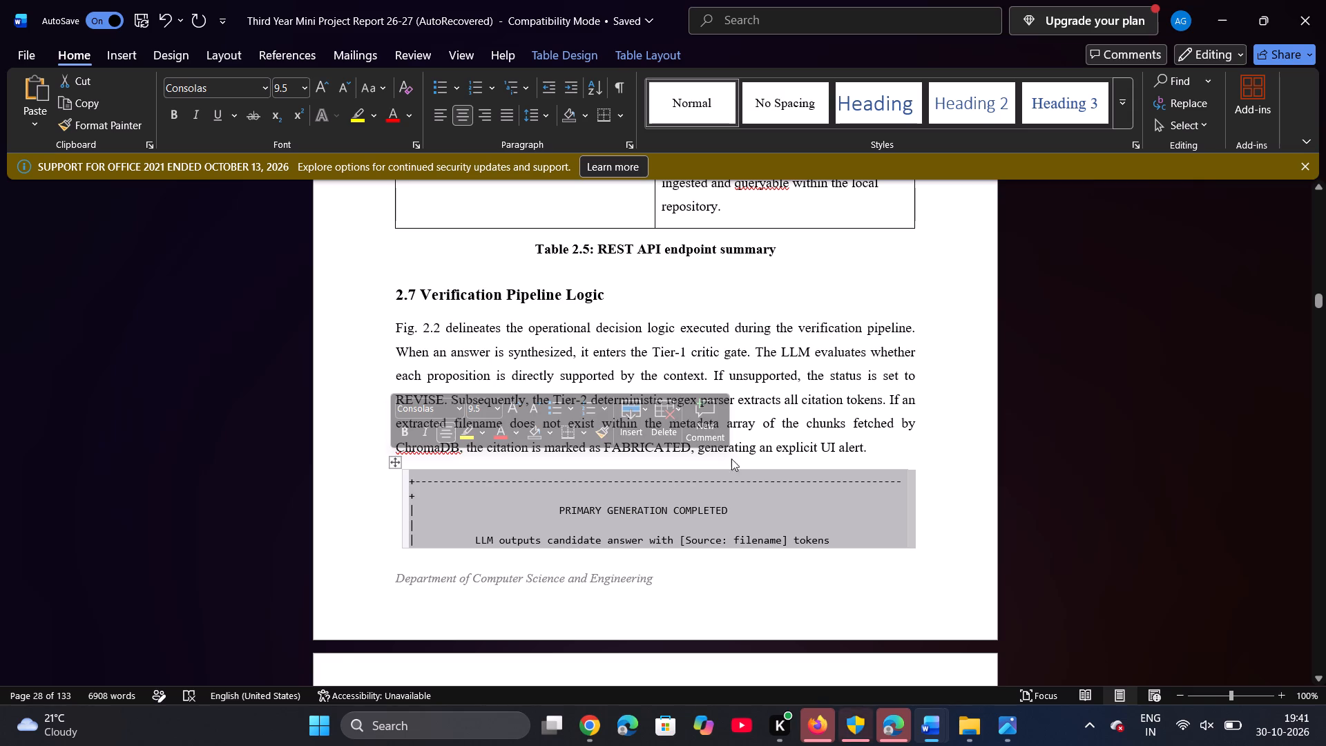
pyautogui.click(659, 413)
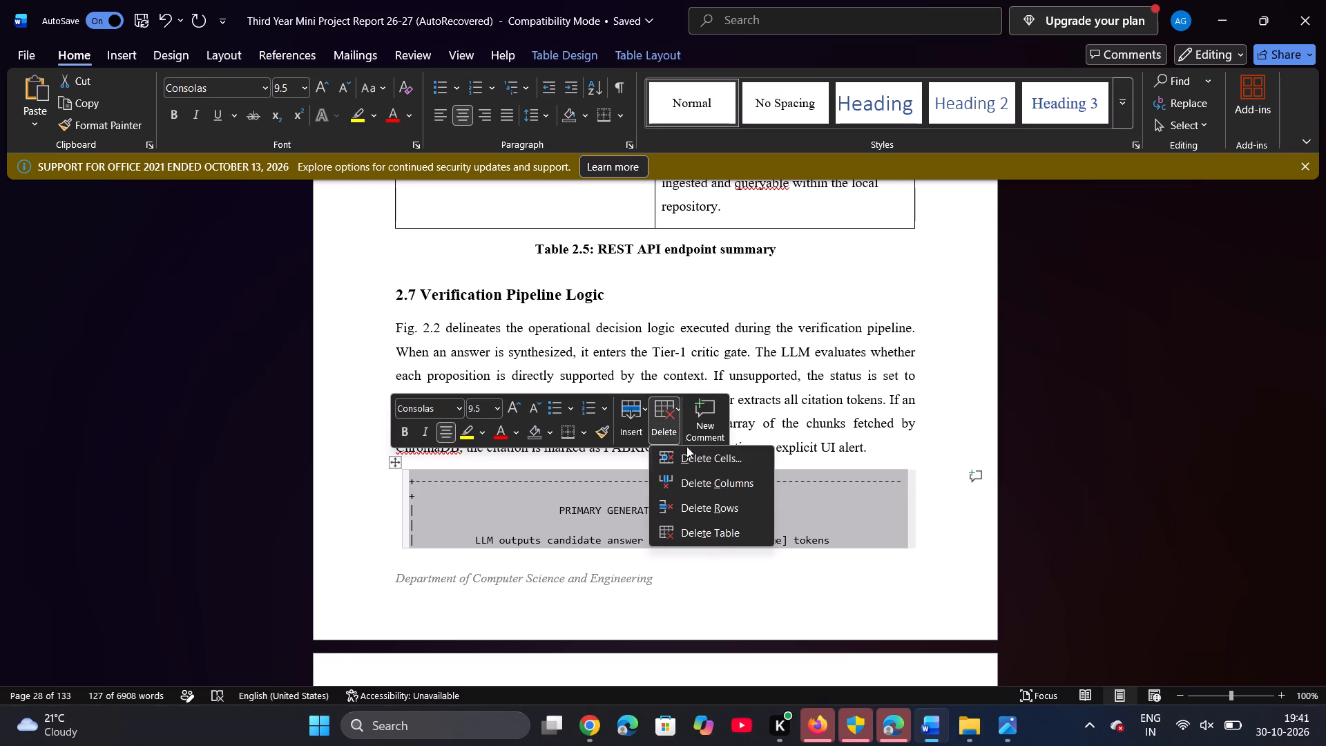
pyautogui.click(613, 533)
pyautogui.rightClick(613, 533)
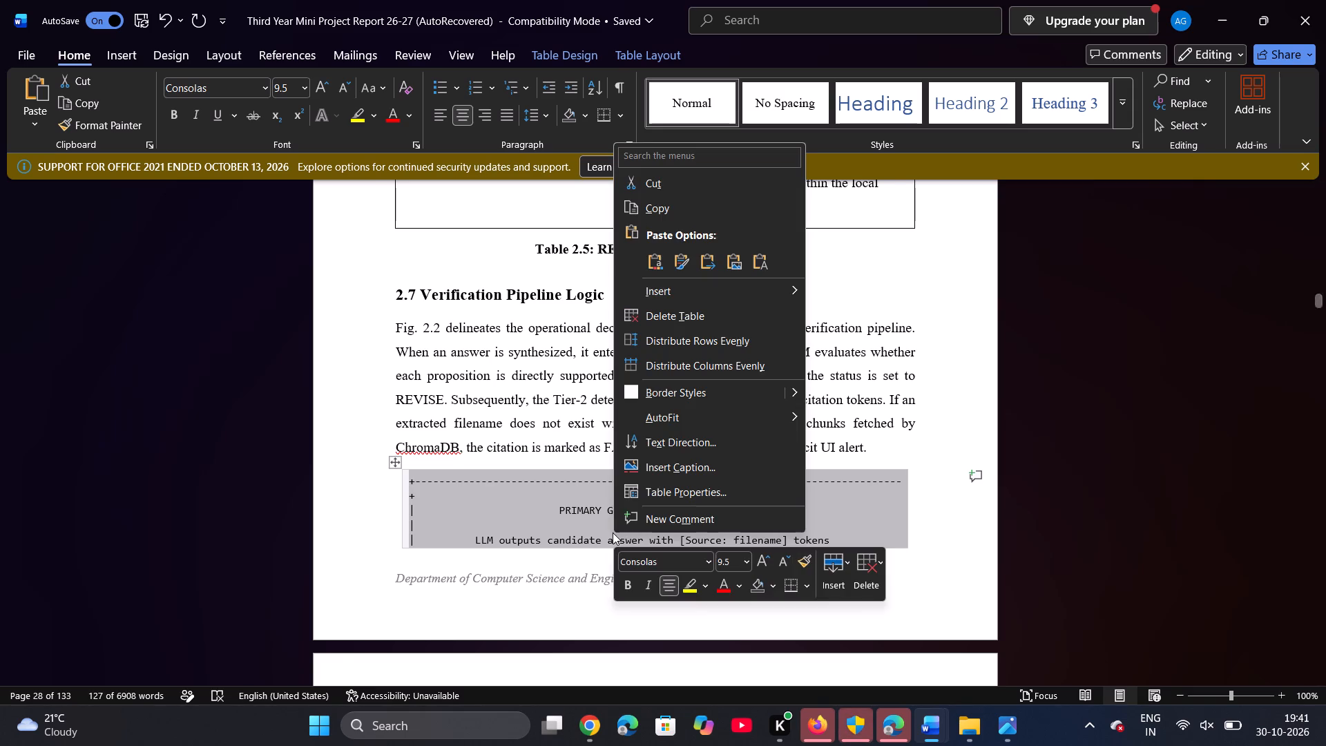
pyautogui.click(662, 188)
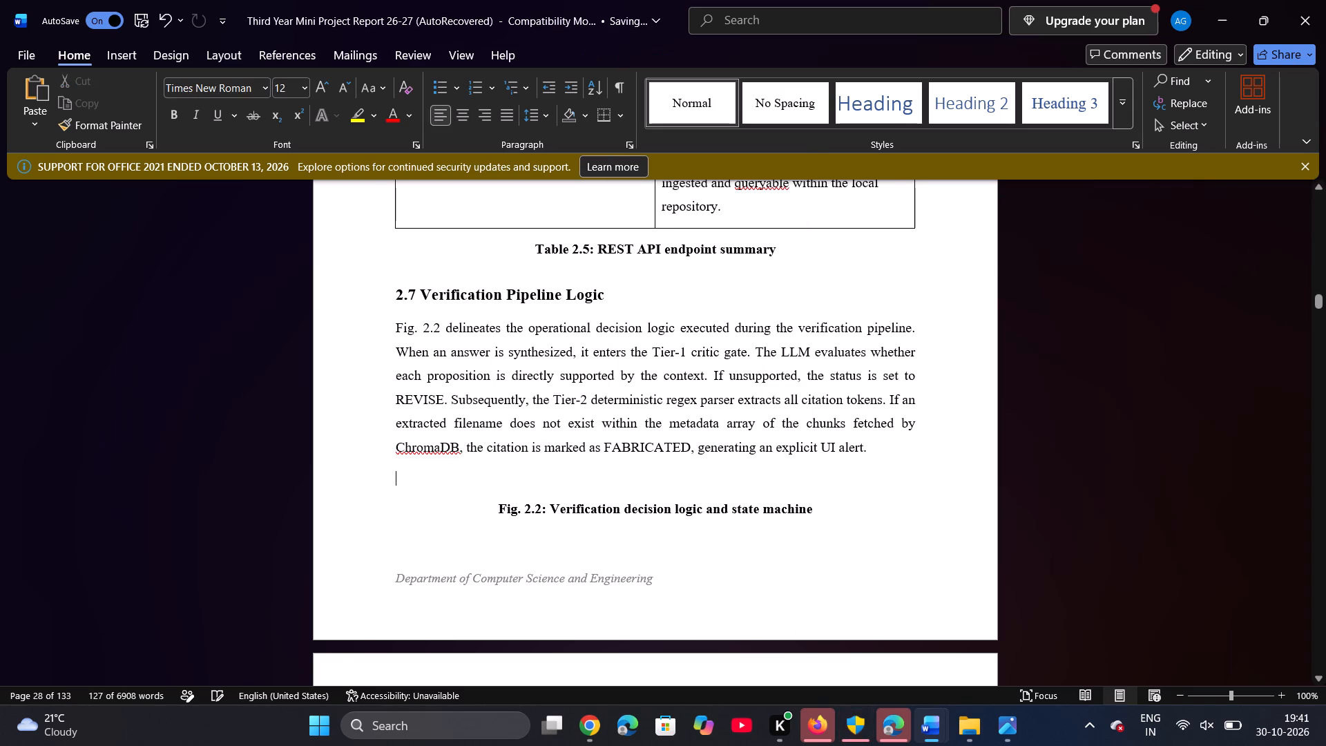
# Add three blank lines between the section 2.7 paragraph and the Fig. 2.2 caption to push the caption onto the next page.
pyautogui.click(539, 486)
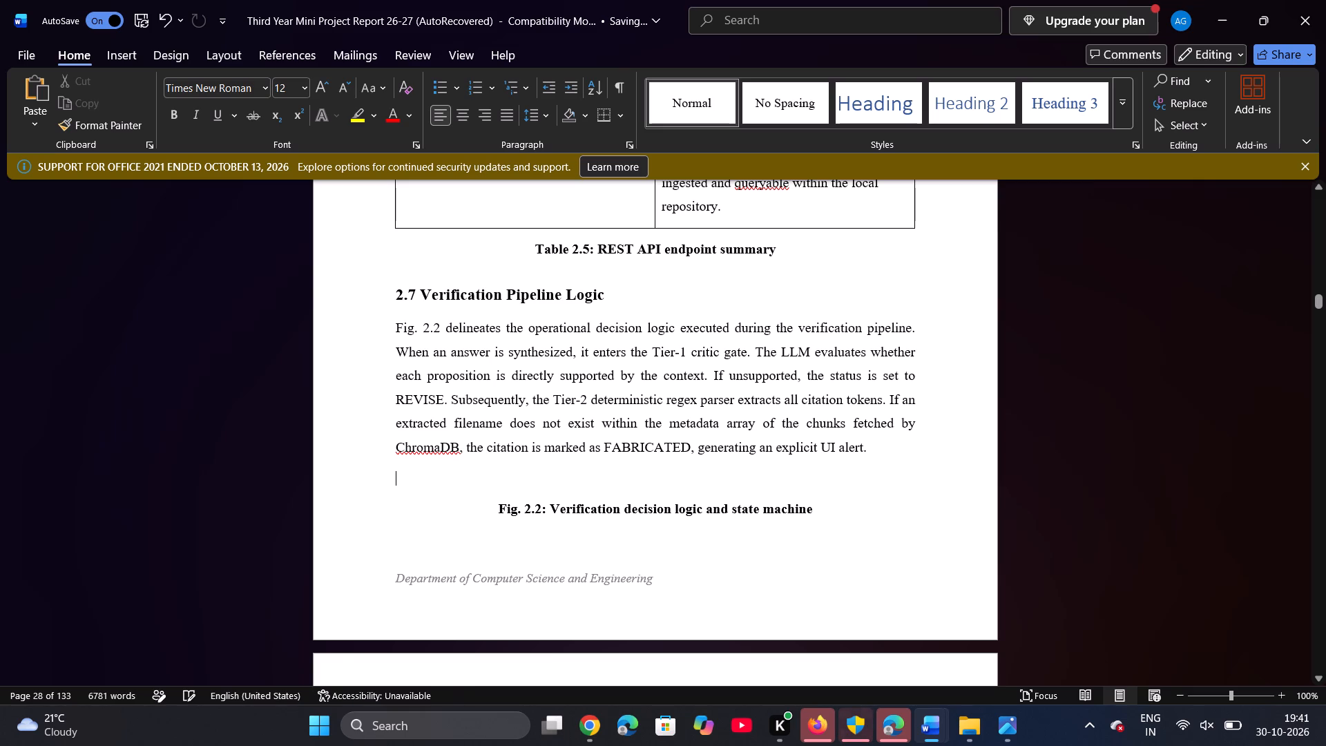
pyautogui.press('Return')
pyautogui.press('Return')
pyautogui.press('Return')
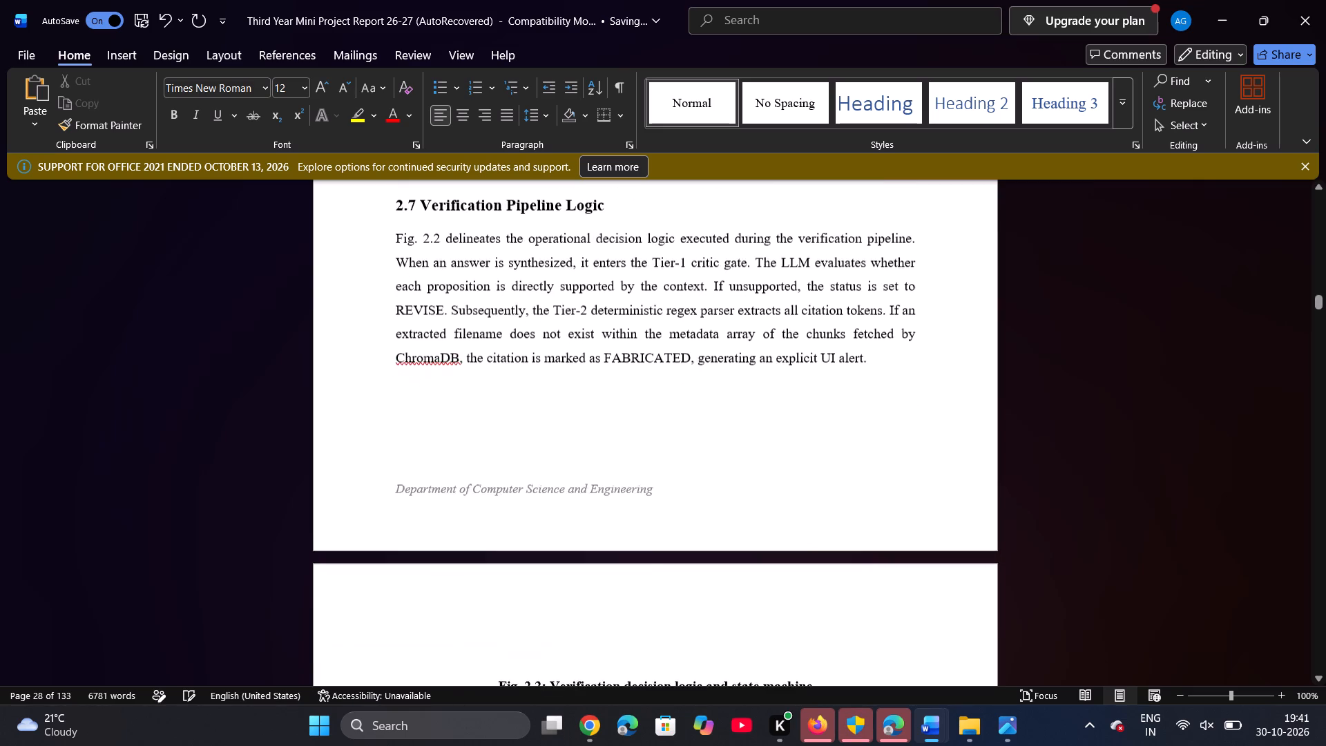
pyautogui.scroll(-2, 539, 486)
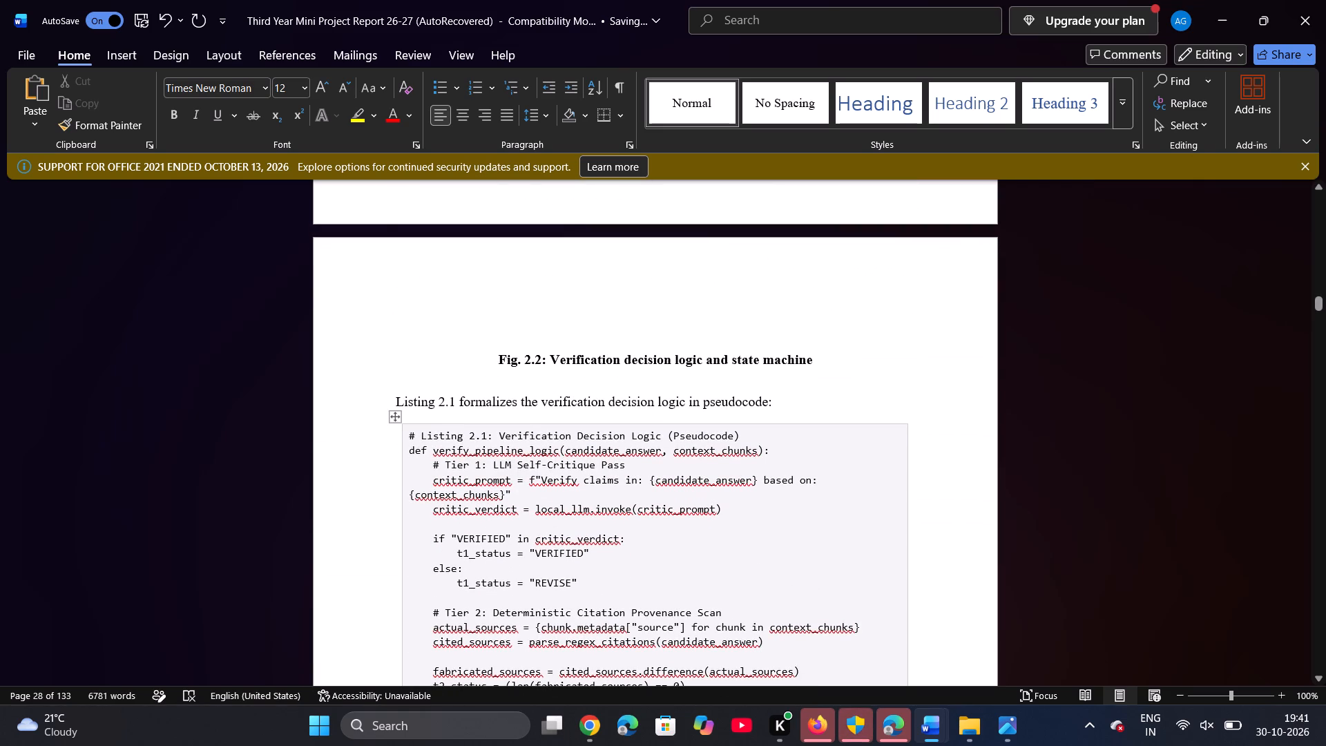
pyautogui.press('BackSpace')
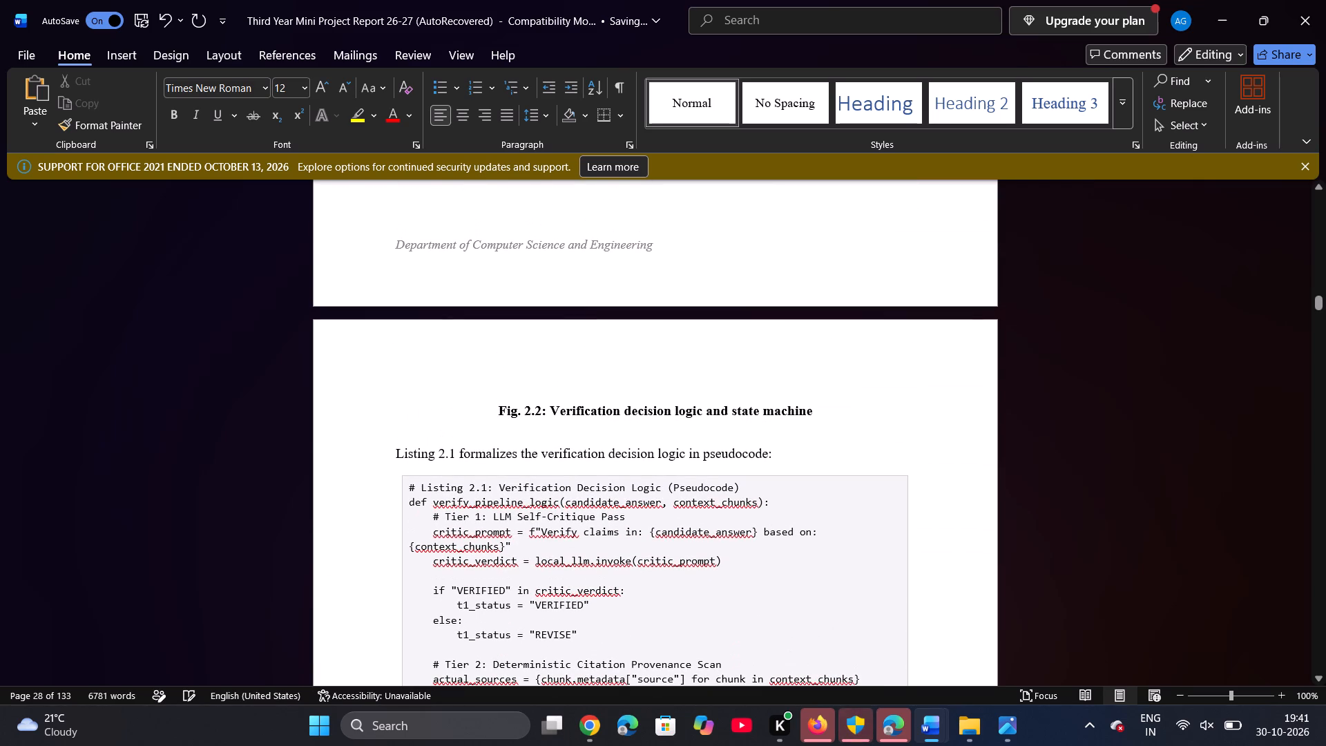
pyautogui.press('Return')
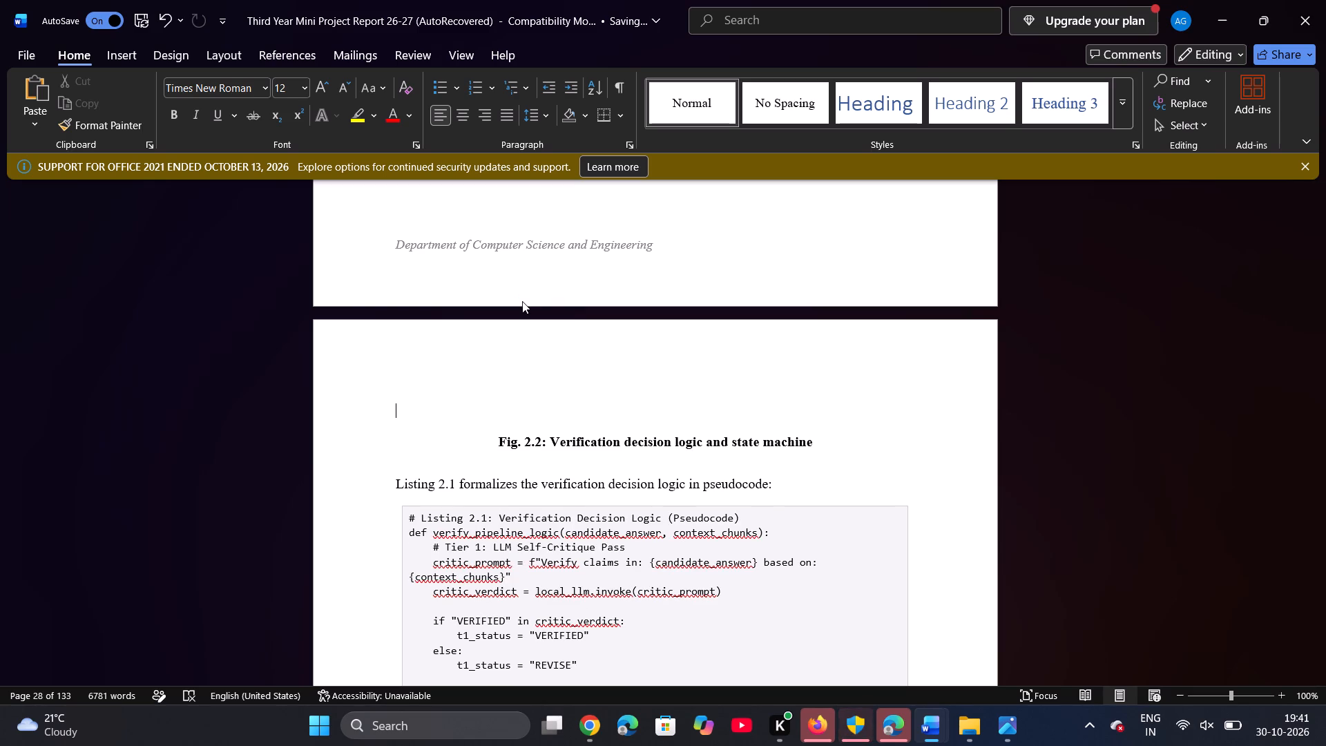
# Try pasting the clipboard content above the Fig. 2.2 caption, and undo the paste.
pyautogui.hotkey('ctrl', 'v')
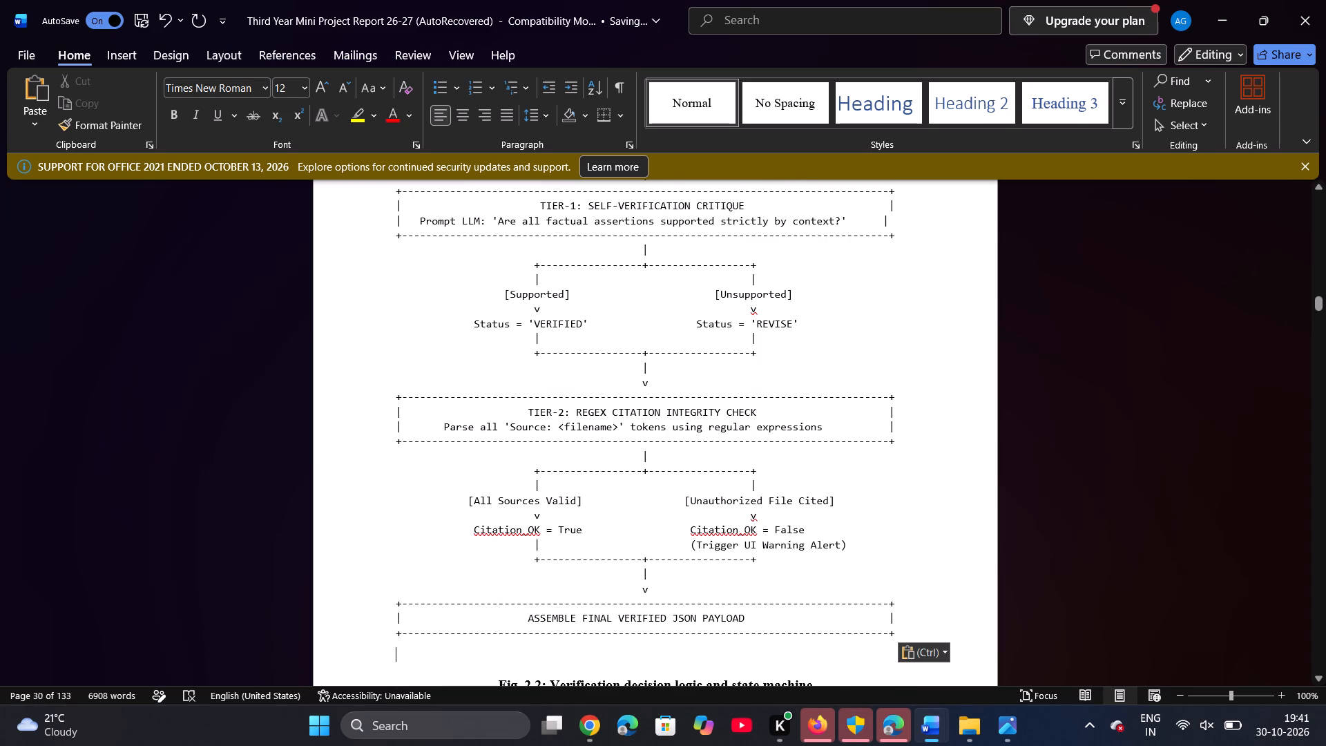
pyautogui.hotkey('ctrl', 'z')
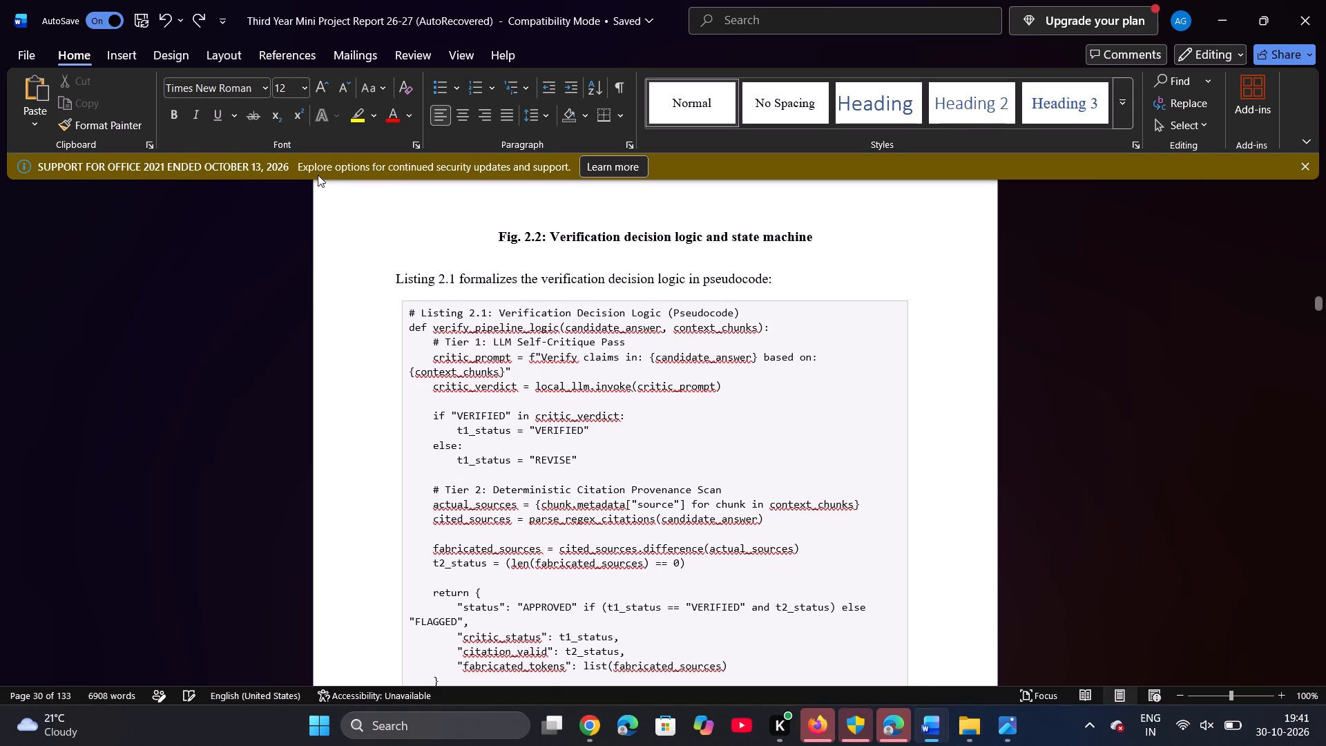
# Insert the newly downloaded Gemini flowchart picture from the Downloads folder on the blank line above the Fig. 2.2 caption.
pyautogui.click(124, 56)
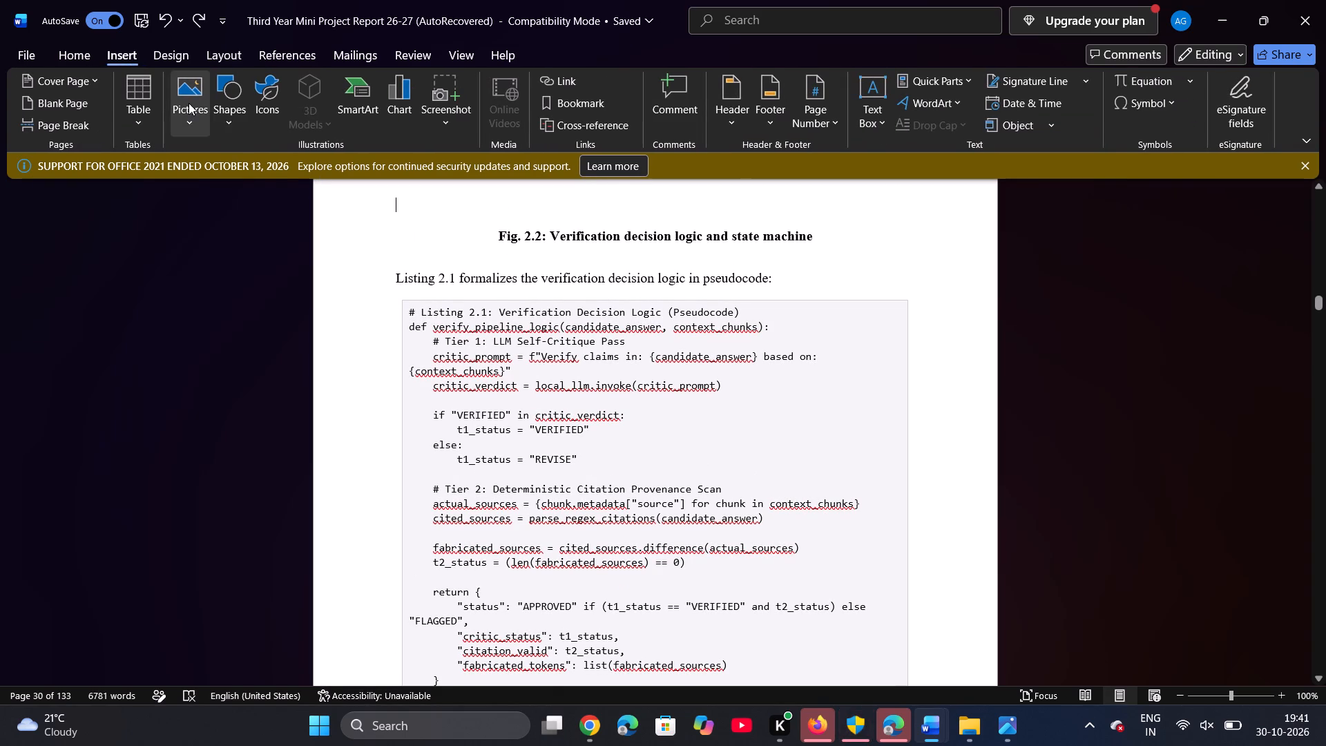
pyautogui.click(189, 103)
pyautogui.click(230, 171)
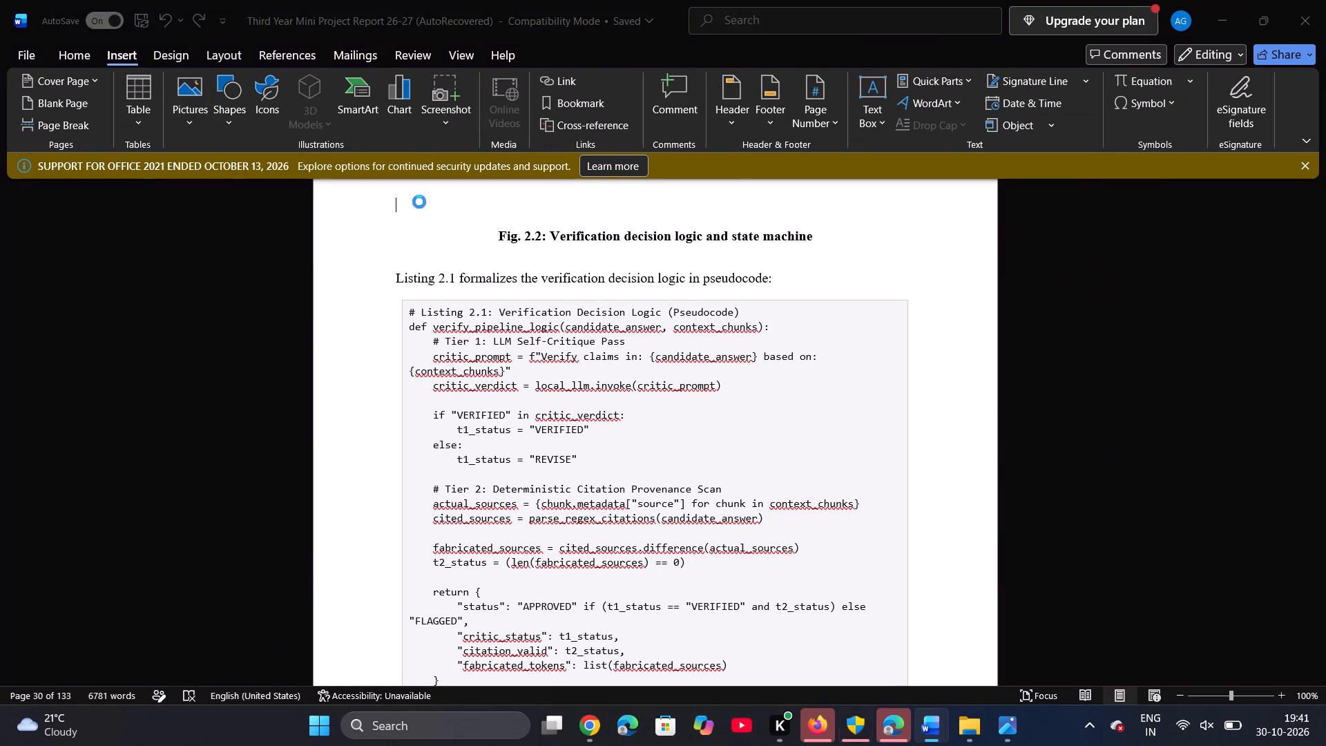
pyautogui.click(195, 171)
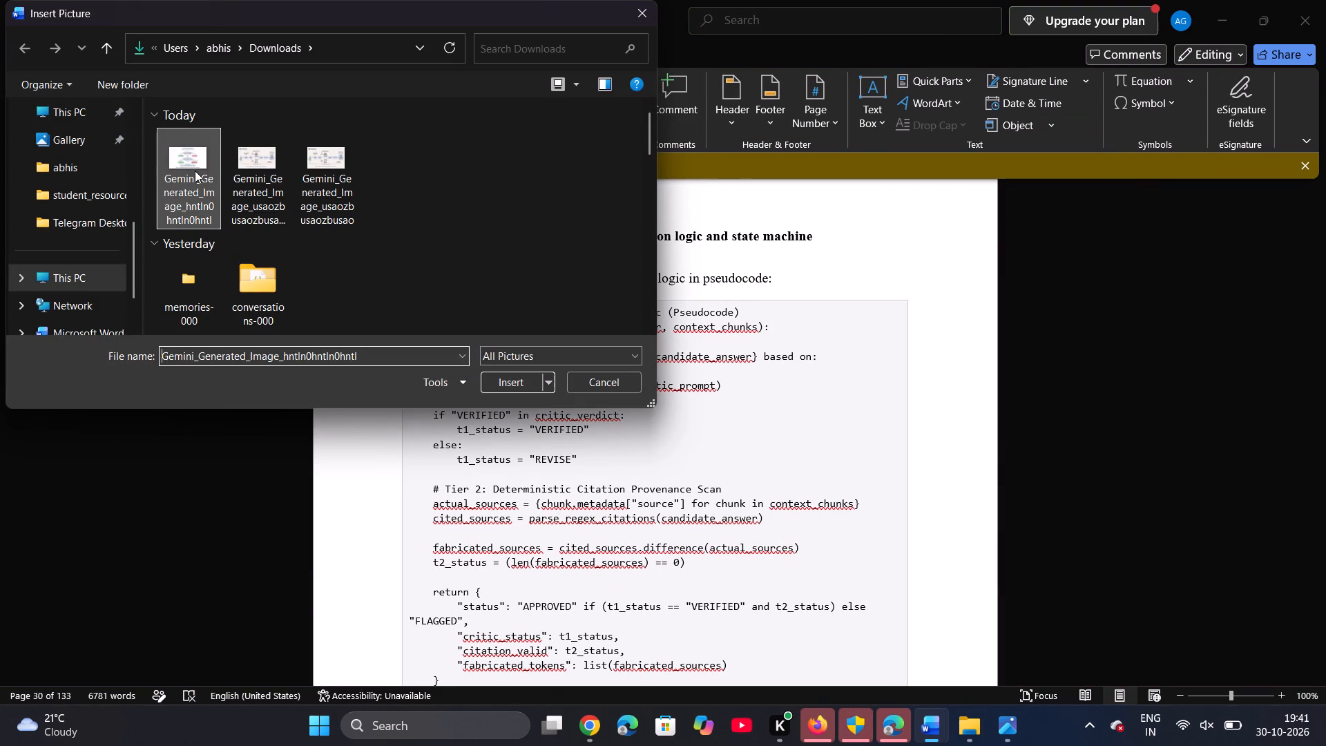
pyautogui.click(503, 383)
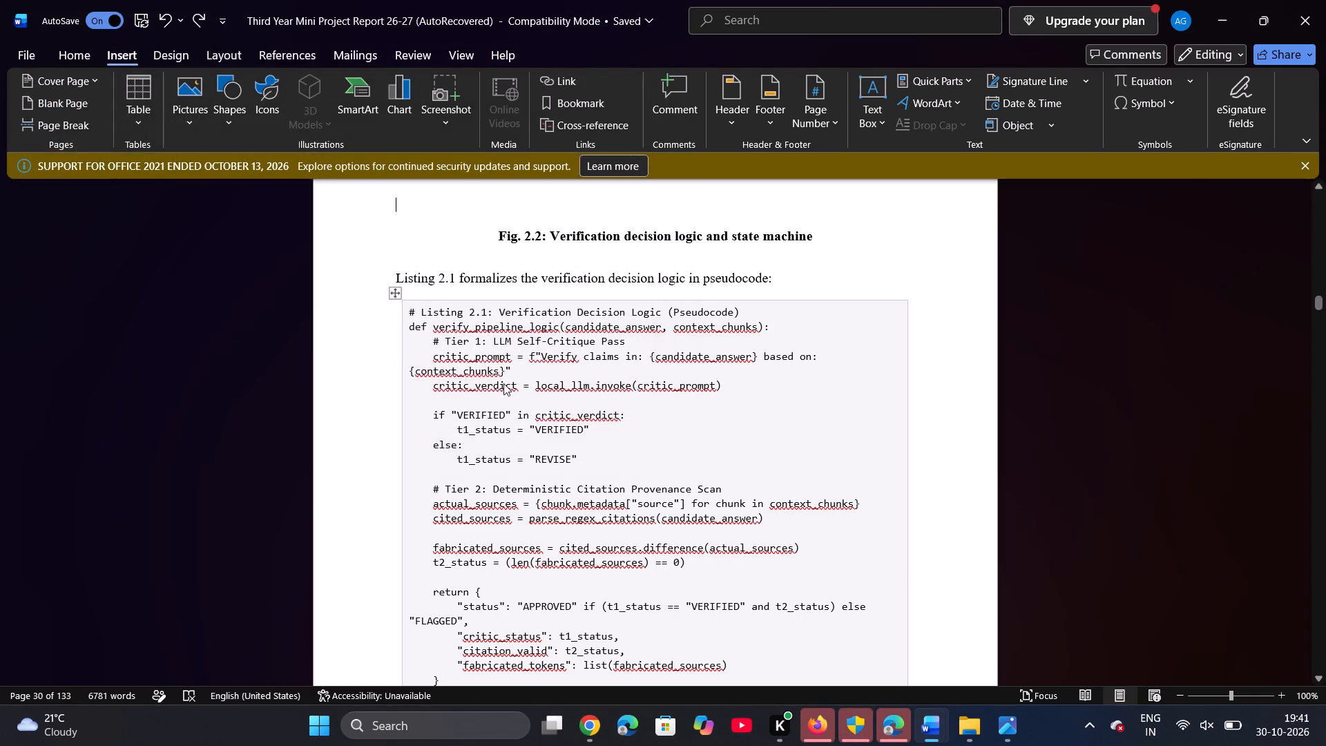
pyautogui.scroll(-1, 611, 344)
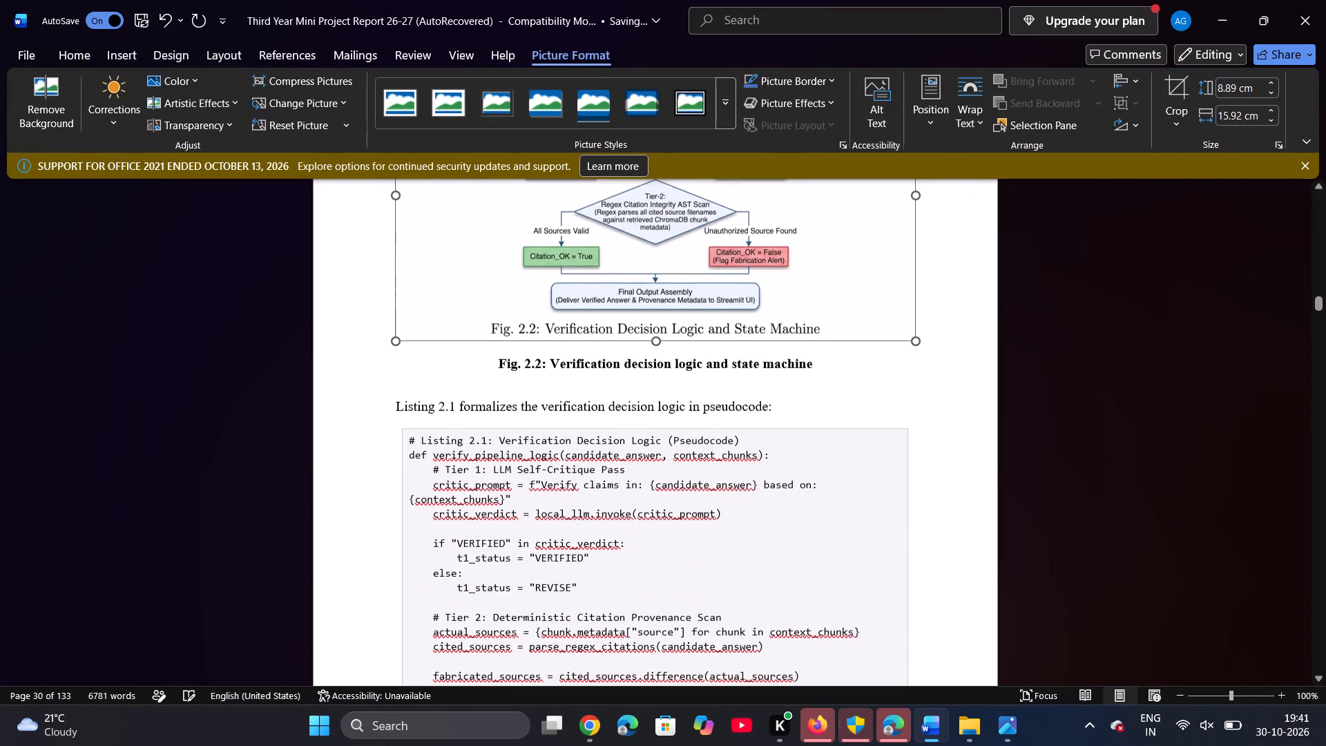
pyautogui.scroll(-1, 611, 344)
pyautogui.click(473, 361)
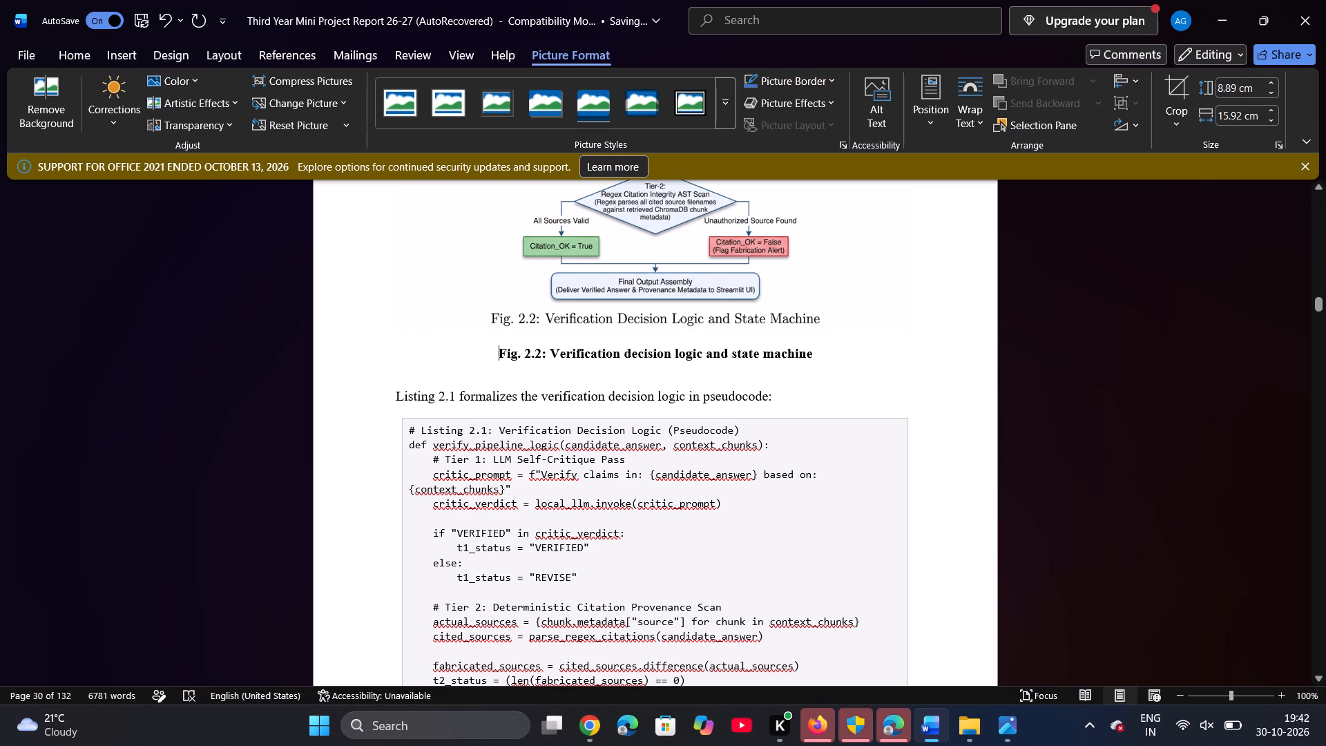
# Delete the typed bold caption "Fig. 2.2: Verification decision logic and state machine" below the flowchart picture, including its empty line.
pyautogui.click(821, 356)
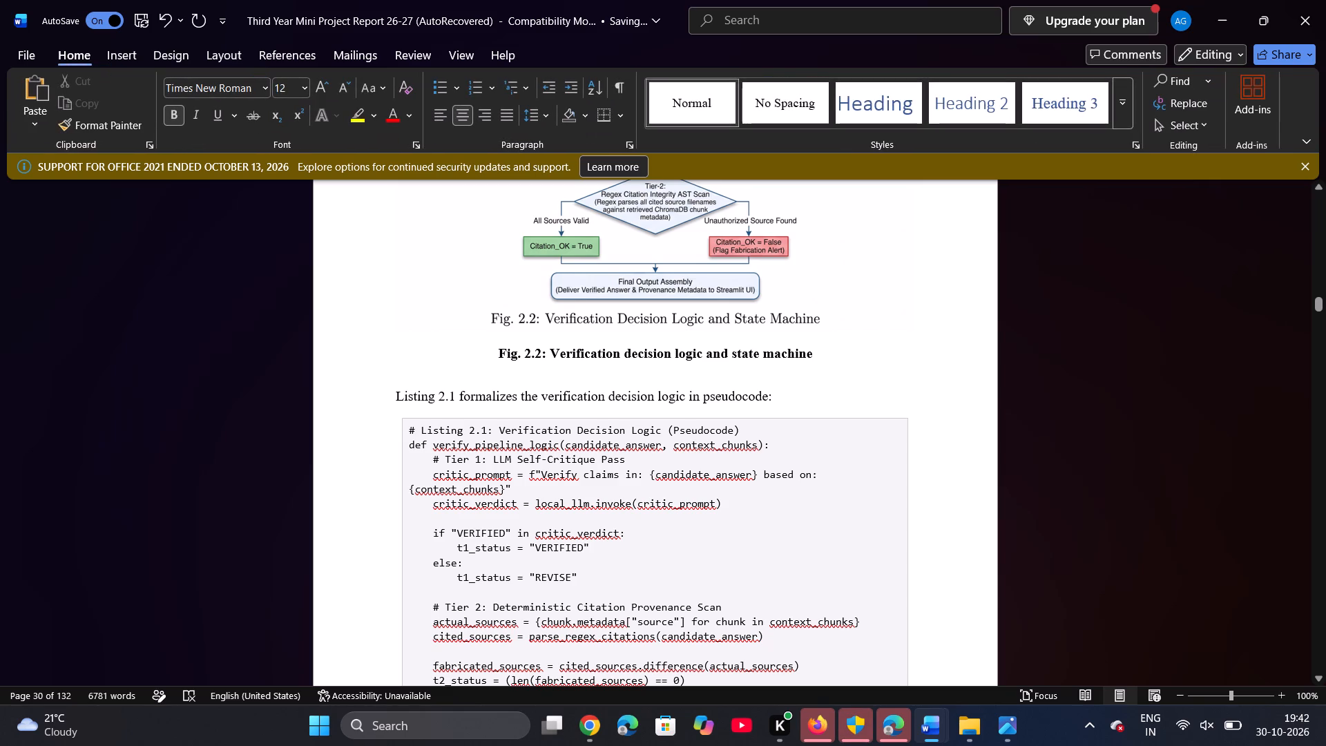
pyautogui.press('BackSpace')
pyautogui.press('BackSpace')
pyautogui.press('BackSpace')
pyautogui.press('BackSpace')
pyautogui.press('BackSpace')
pyautogui.press('BackSpace')
pyautogui.press('BackSpace')
pyautogui.press('BackSpace')
pyautogui.press('BackSpace')
pyautogui.press('BackSpace')
pyautogui.press('BackSpace')
pyautogui.press('BackSpace')
pyautogui.press('BackSpace')
pyautogui.press('BackSpace')
pyautogui.press('BackSpace')
pyautogui.press('BackSpace')
pyautogui.press('BackSpace')
pyautogui.press('BackSpace')
pyautogui.press('BackSpace')
pyautogui.press('BackSpace')
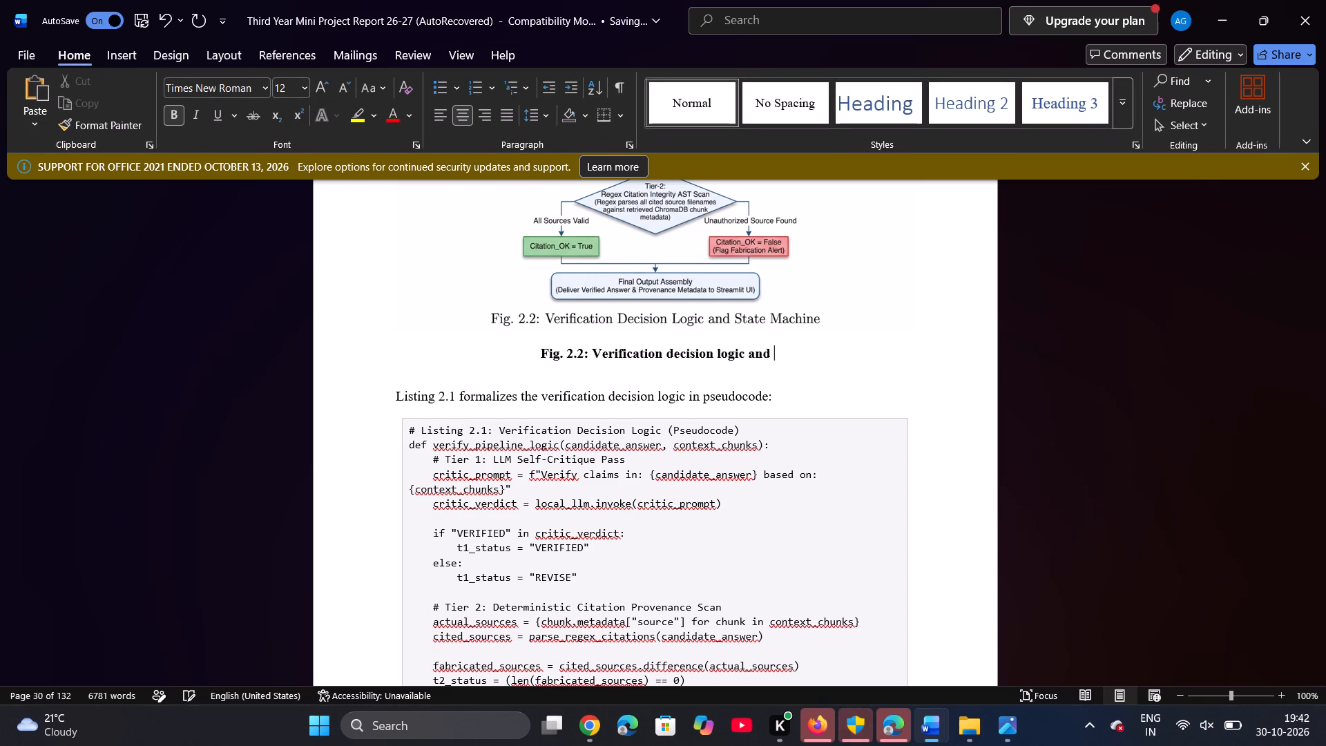
pyautogui.press('BackSpace')
pyautogui.press('BackSpace')
pyautogui.press('BackSpace')
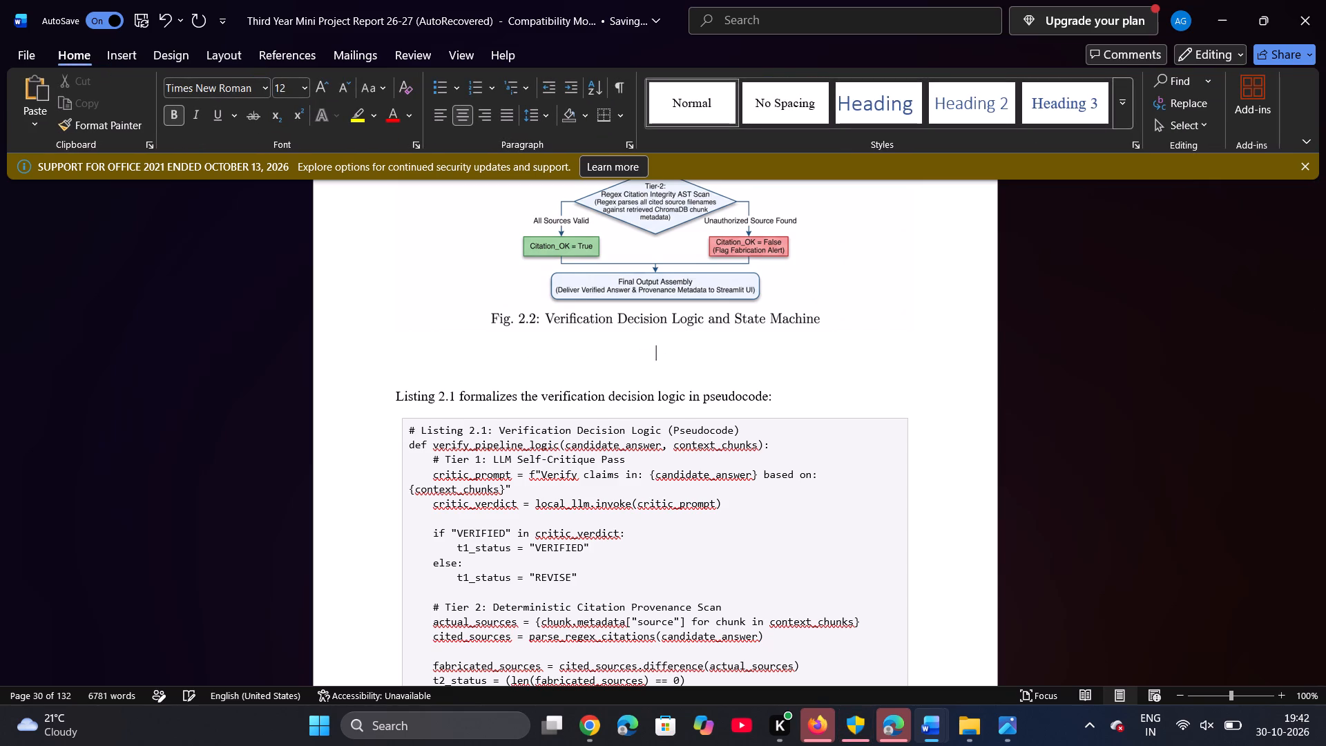
pyautogui.press('BackSpace')
pyautogui.press('BackSpace')
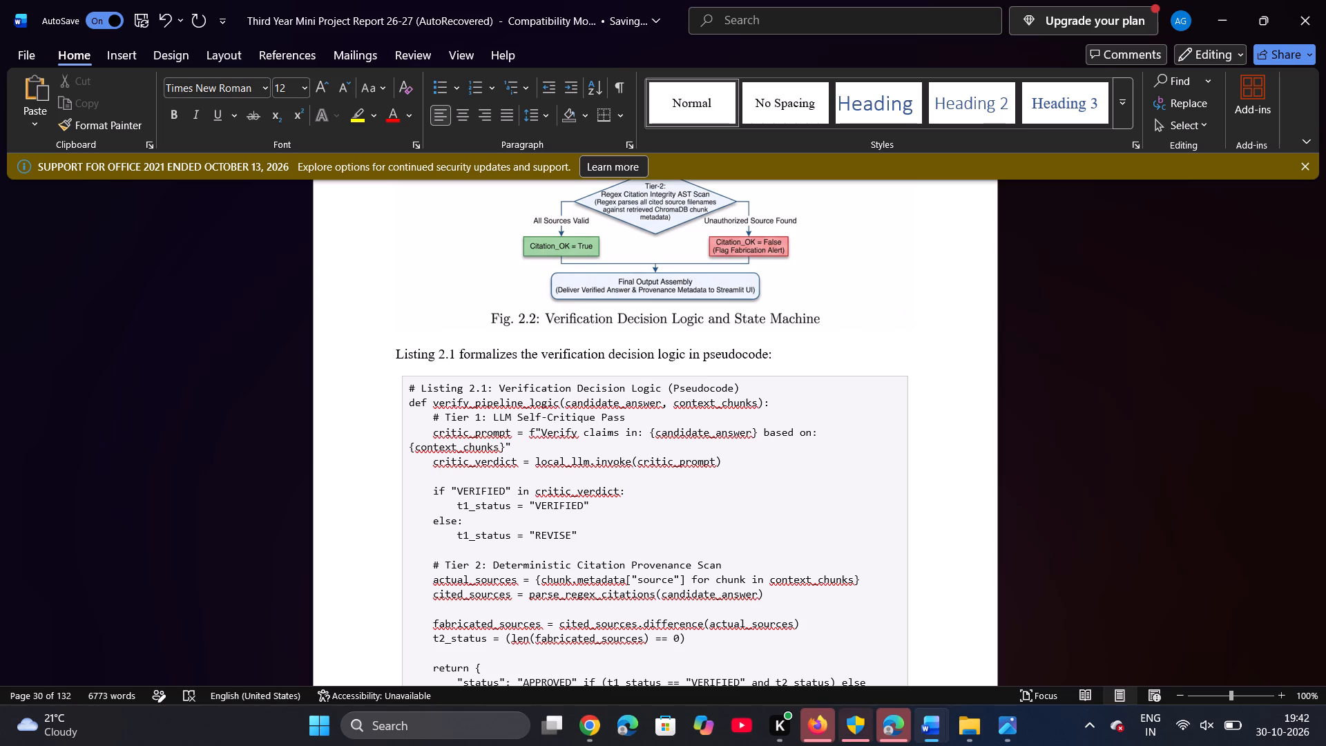
# Delete the typed Fig. 2.1 caption below the architecture picture, keeping a blank line there so heading 2.5 Data Model starts the next page.
pyautogui.scroll(6, 821, 356)
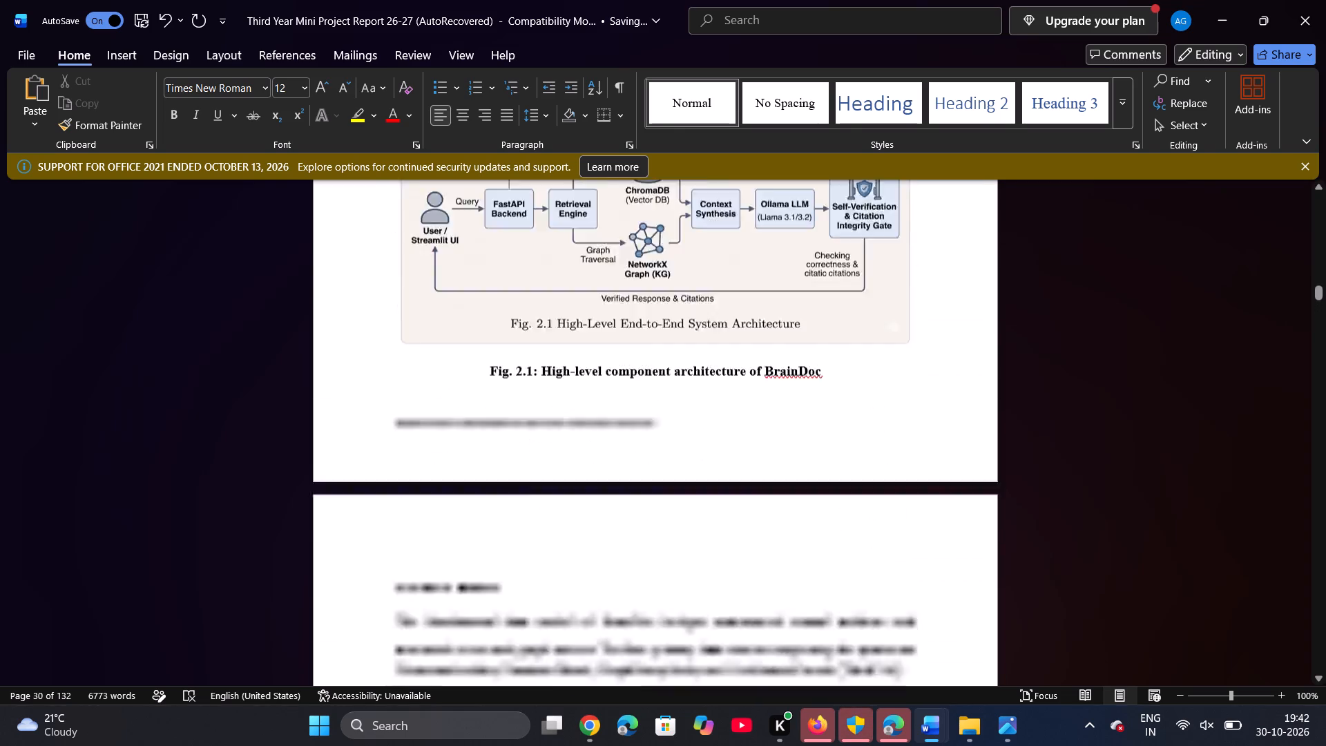
pyautogui.scroll(1, 821, 356)
pyautogui.scroll(-3, 821, 356)
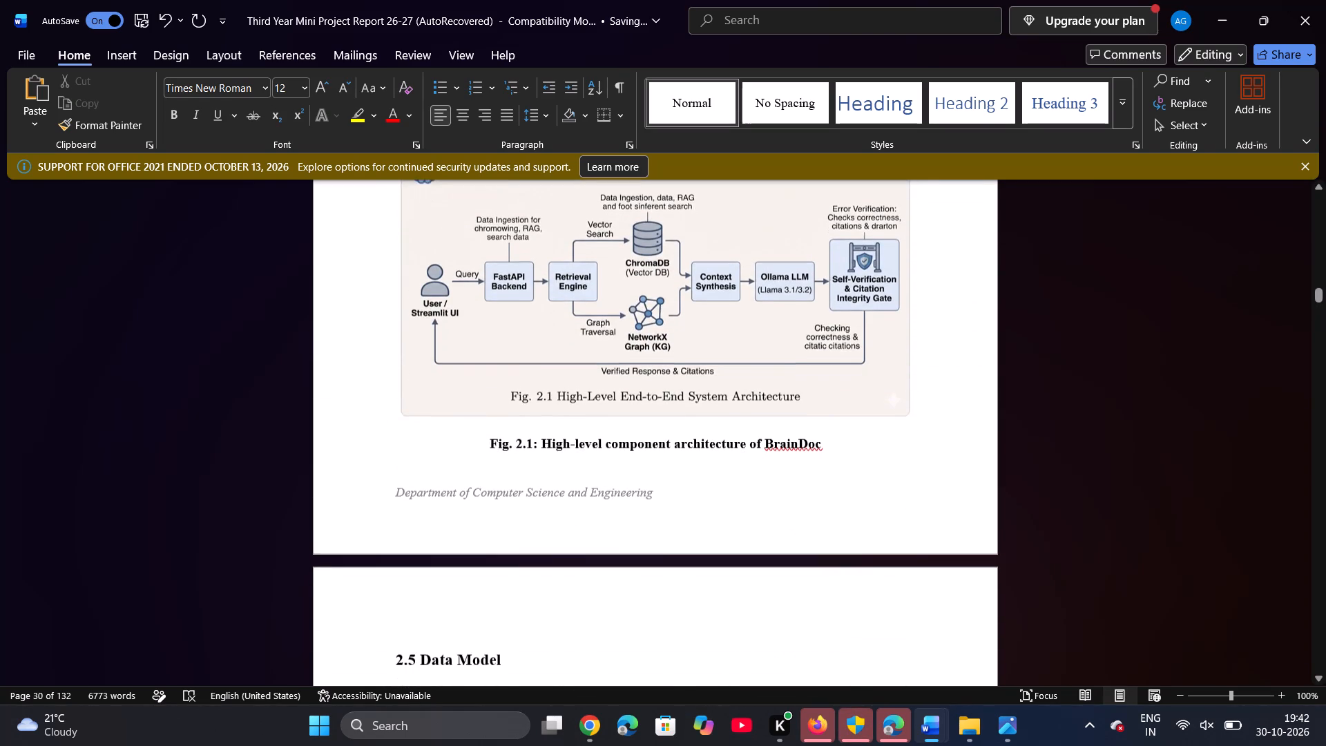
pyautogui.click(829, 449)
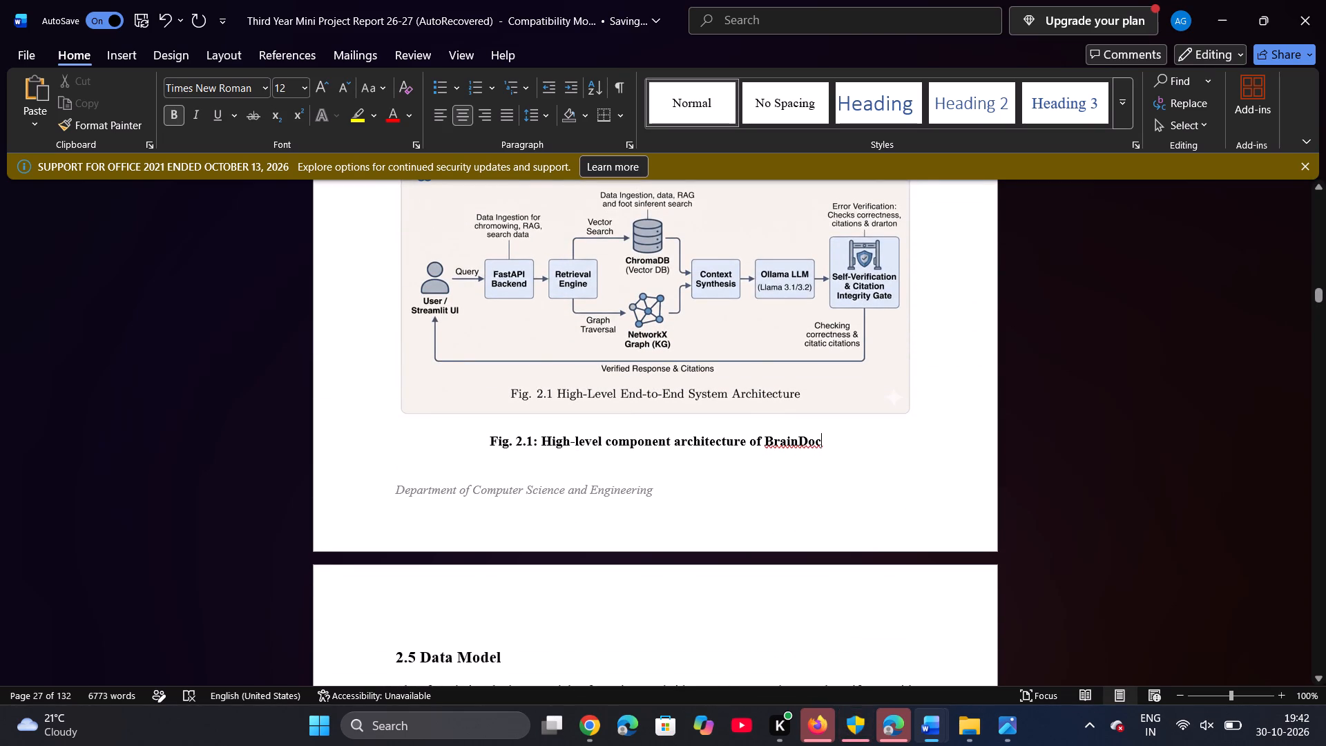
pyautogui.press('BackSpace')
pyautogui.press('BackSpace')
pyautogui.press('BackSpace')
pyautogui.press('BackSpace')
pyautogui.press('BackSpace')
pyautogui.press('BackSpace')
pyautogui.press('BackSpace')
pyautogui.press('BackSpace')
pyautogui.press('BackSpace')
pyautogui.press('BackSpace')
pyautogui.press('BackSpace')
pyautogui.press('BackSpace')
pyautogui.press('BackSpace')
pyautogui.press('BackSpace')
pyautogui.press('BackSpace')
pyautogui.press('BackSpace')
pyautogui.press('BackSpace')
pyautogui.press('BackSpace')
pyautogui.press('BackSpace')
pyautogui.press('BackSpace')
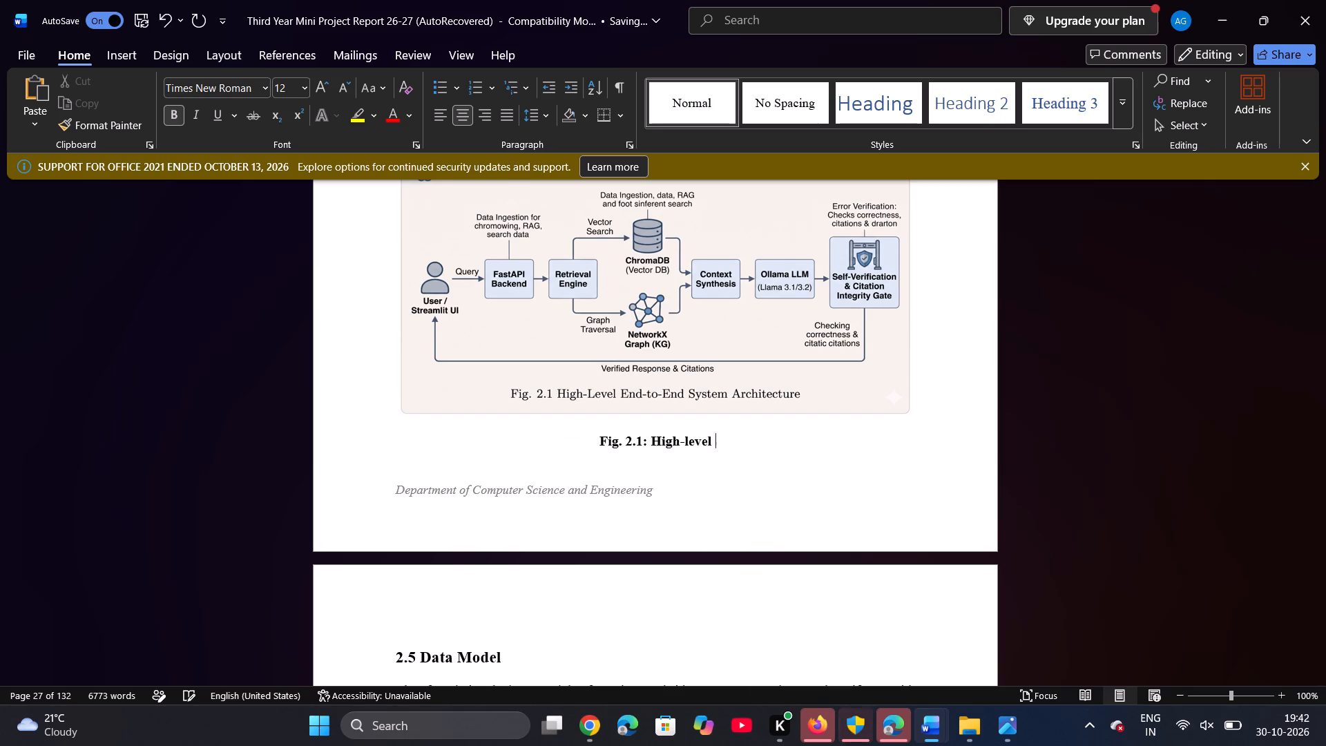
pyautogui.press('BackSpace')
pyautogui.press('BackSpace')
pyautogui.press('BackSpace')
pyautogui.press('BackSpace')
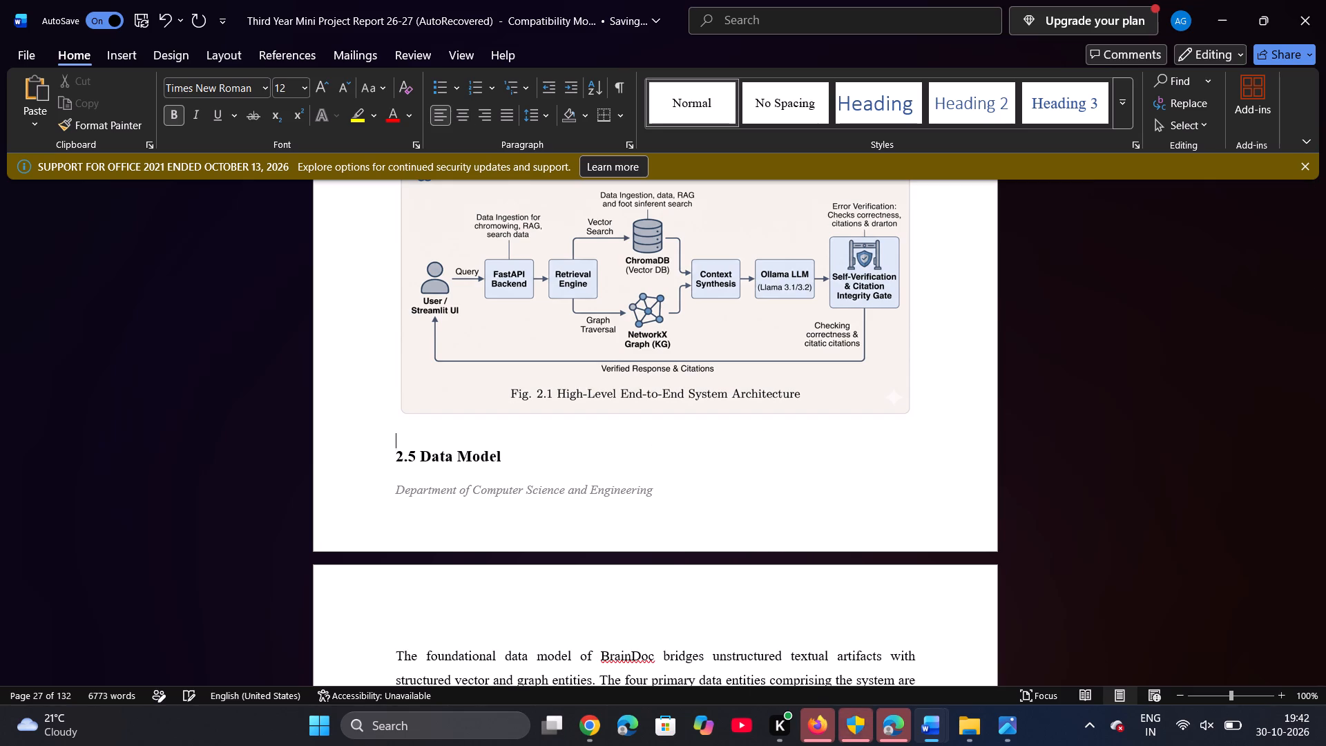
pyautogui.press('Return')
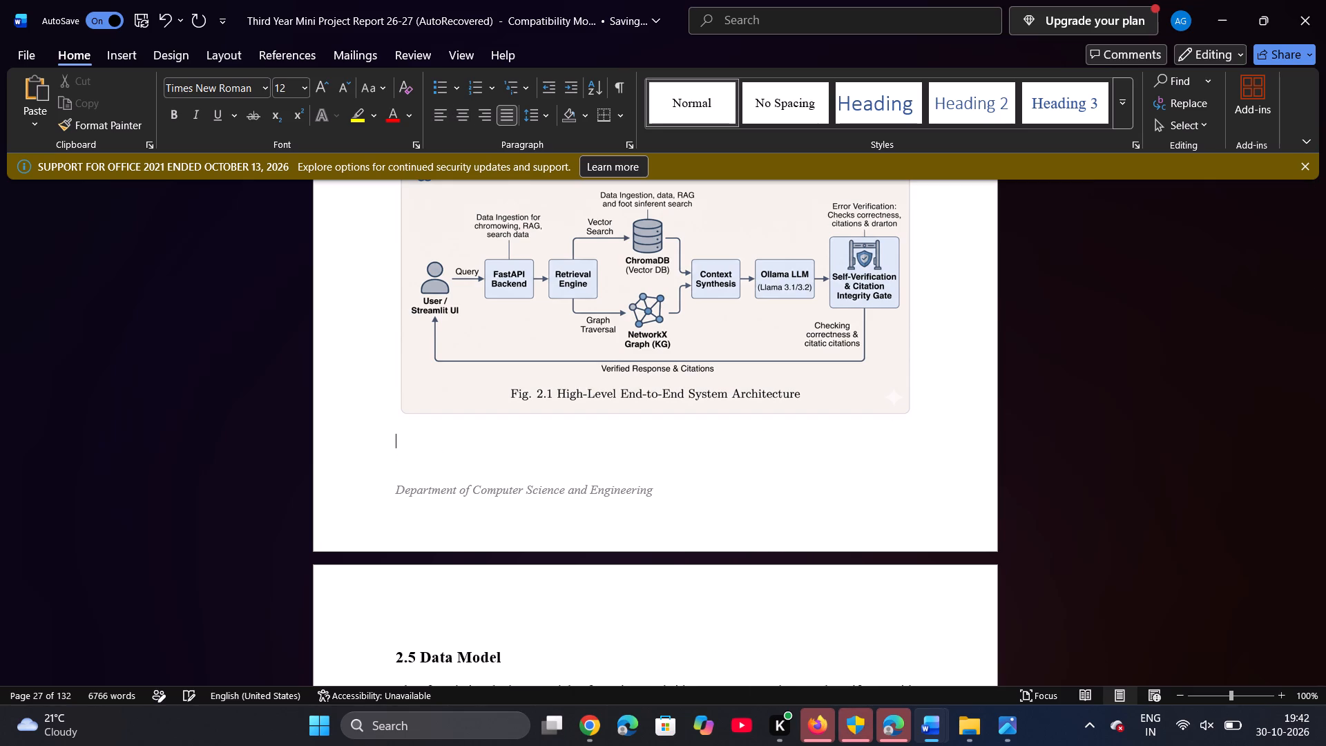
pyautogui.scroll(-10, 829, 449)
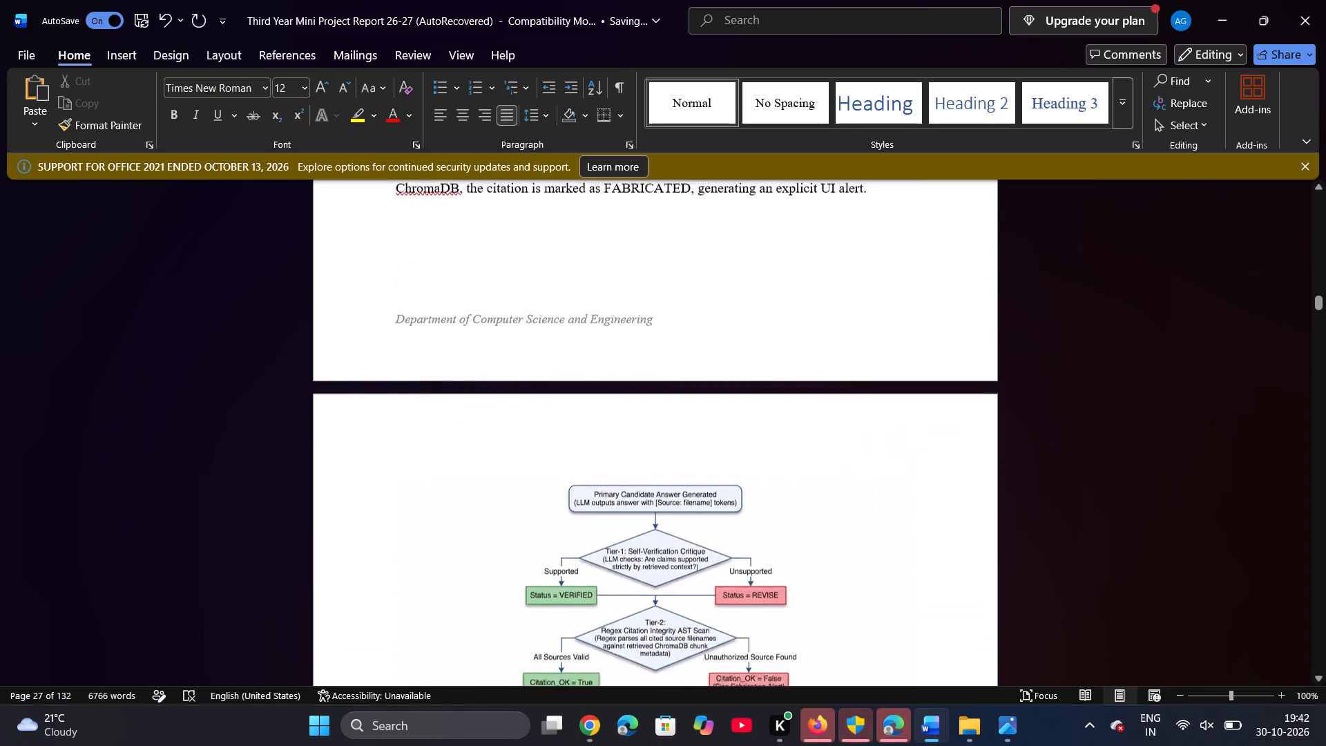
pyautogui.scroll(-3, 829, 449)
pyautogui.scroll(1, 829, 449)
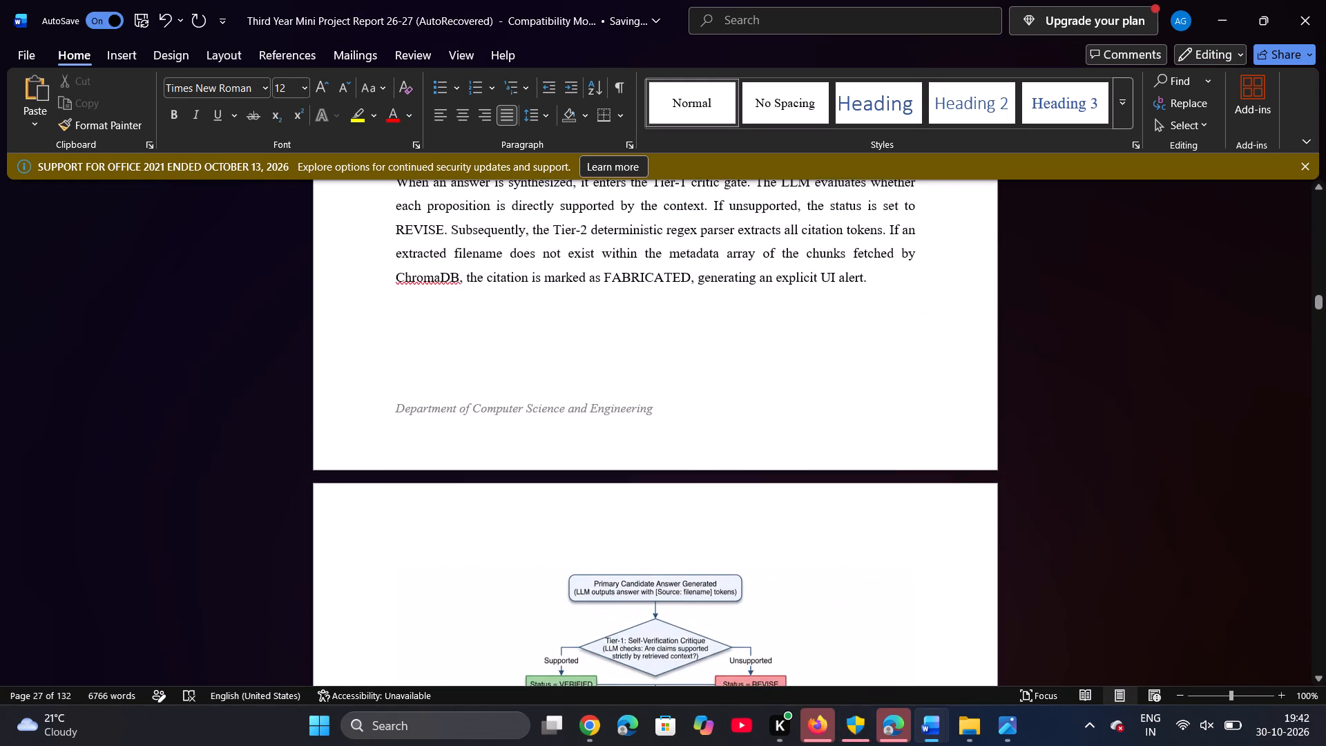
pyautogui.scroll(1, 829, 449)
pyautogui.scroll(-5, 829, 449)
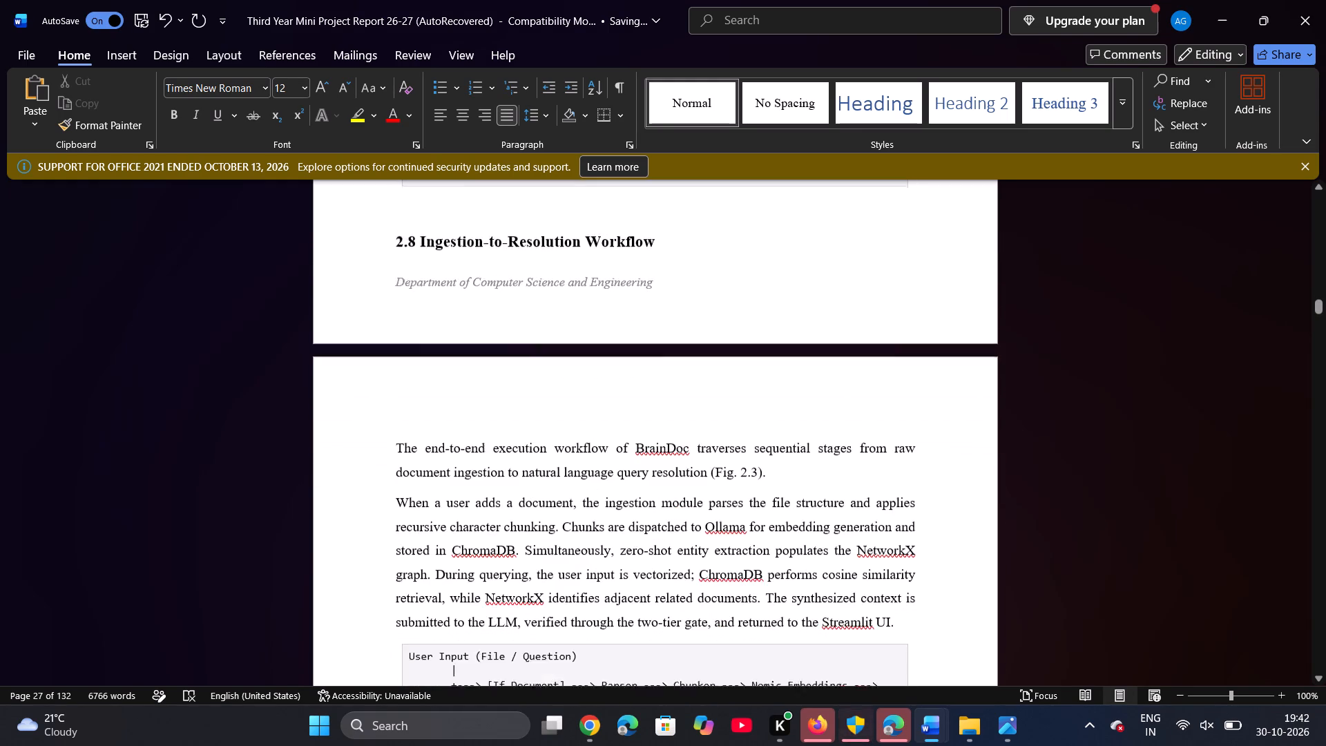
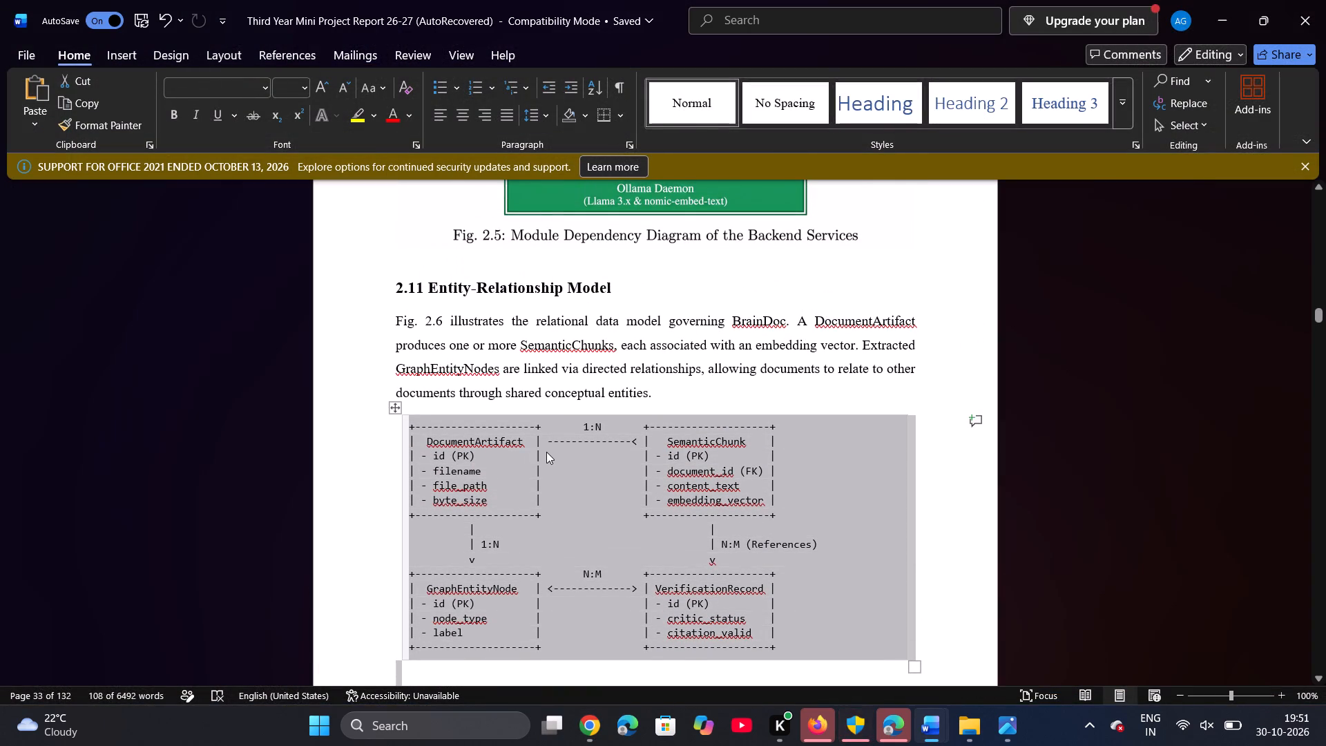
pyautogui.click(549, 452)
pyautogui.doubleClick(549, 452)
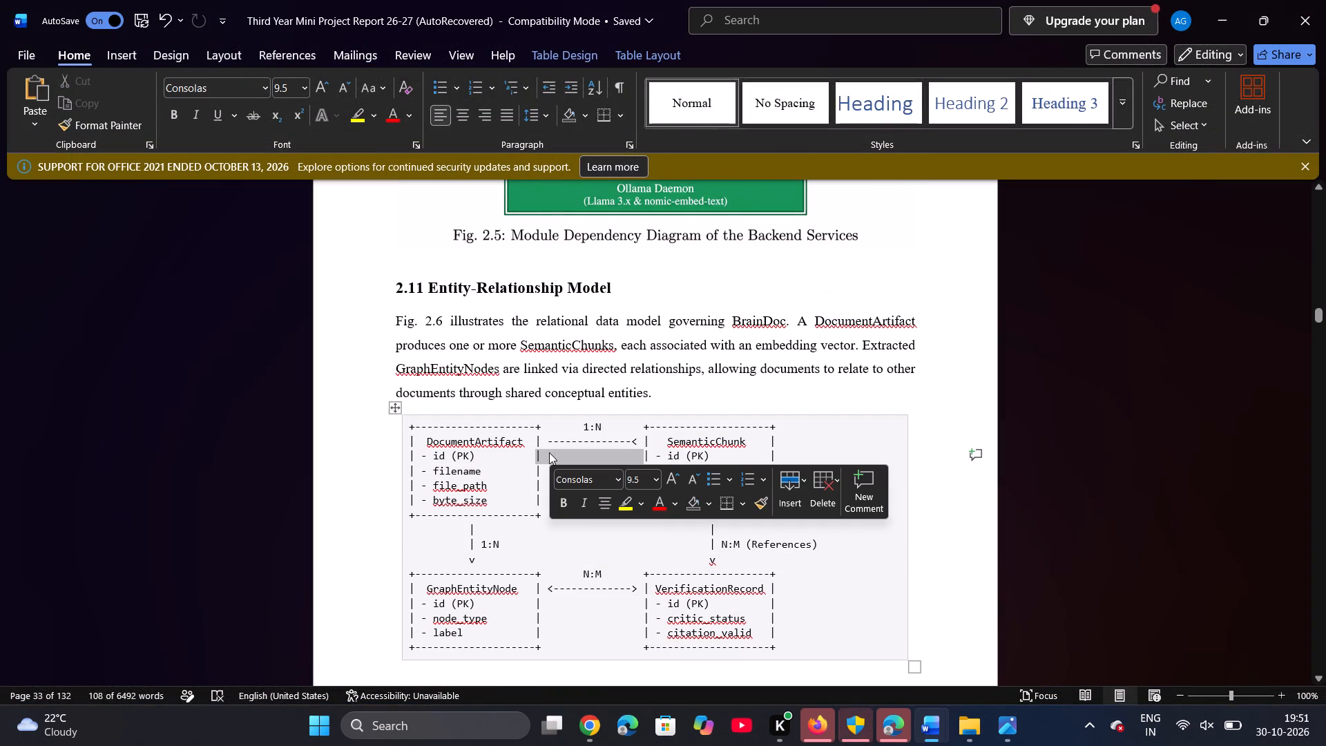
pyautogui.click(396, 405)
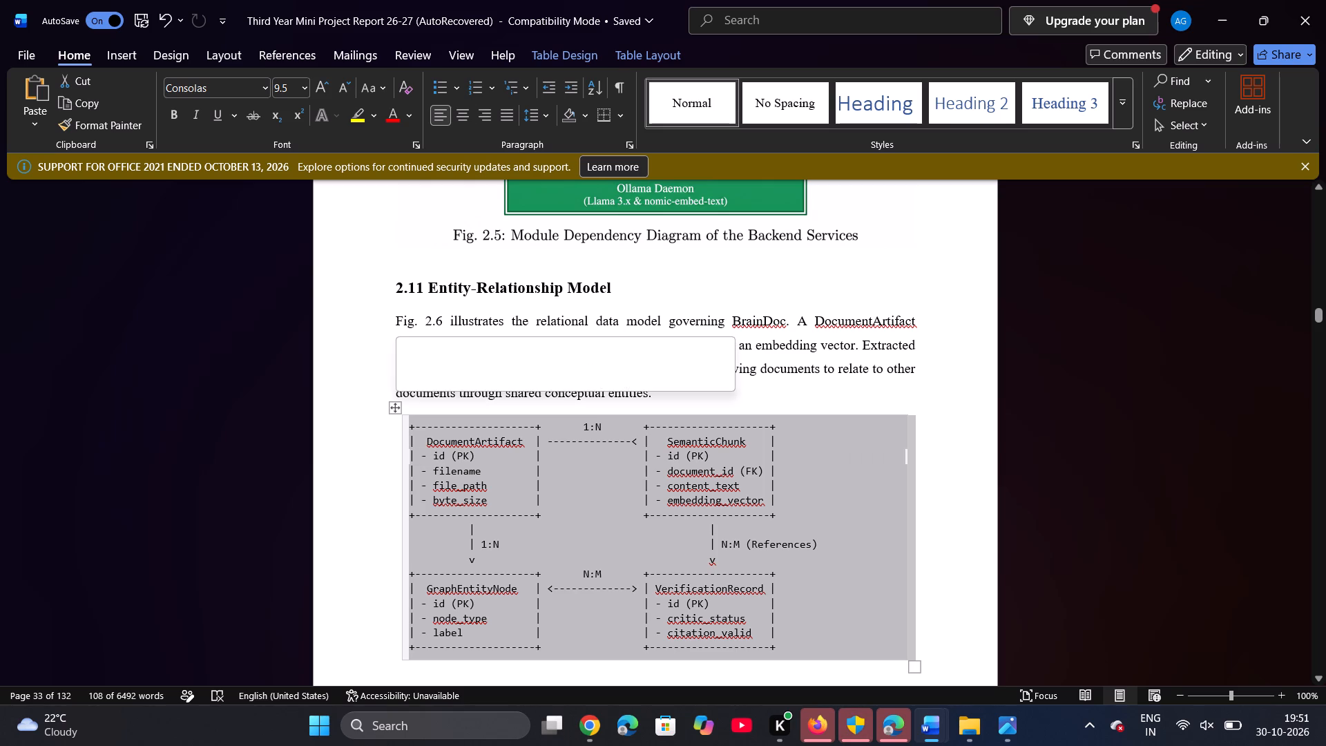
pyautogui.click(400, 412)
pyautogui.rightClick(464, 472)
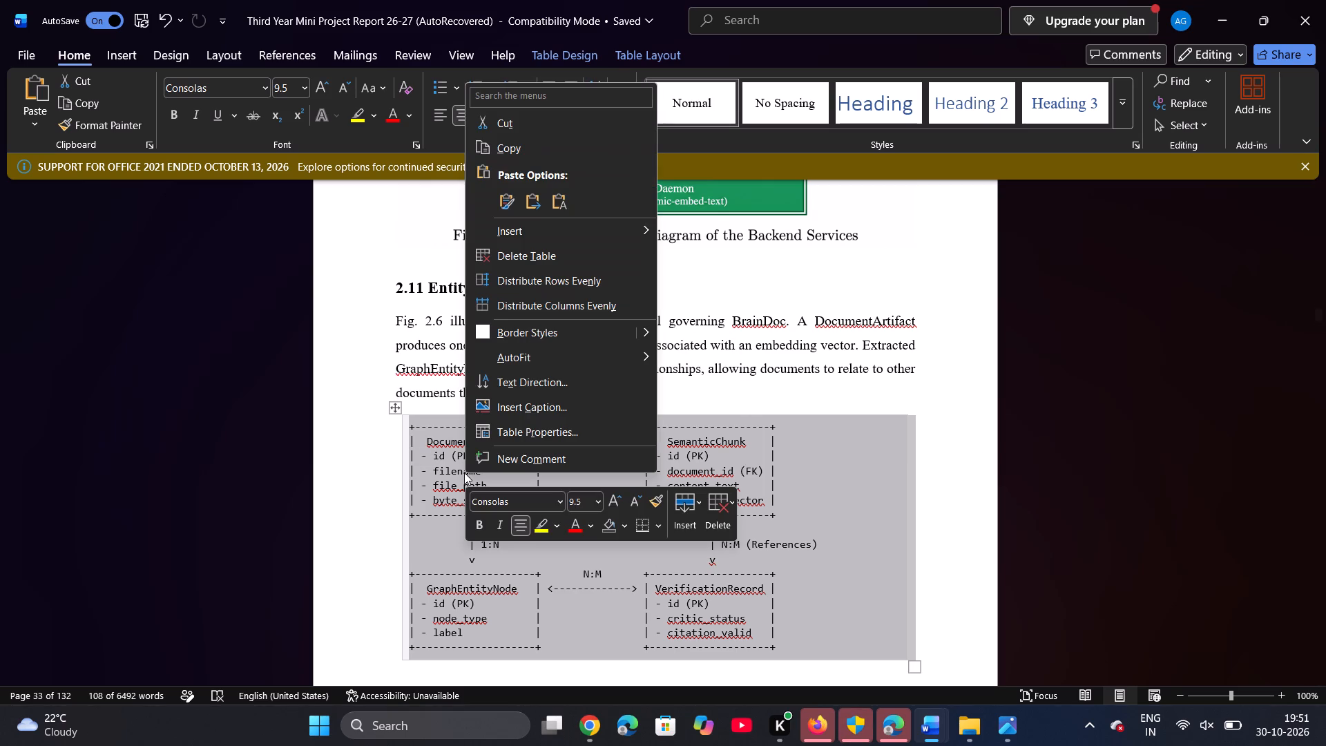
pyautogui.click(521, 125)
# Insert the downloaded picture Gemini_Generated_Image_t28rjft28rjft28r on the empty line above the Fig. 2.6 caption in section 2.11.
pyautogui.click(481, 415)
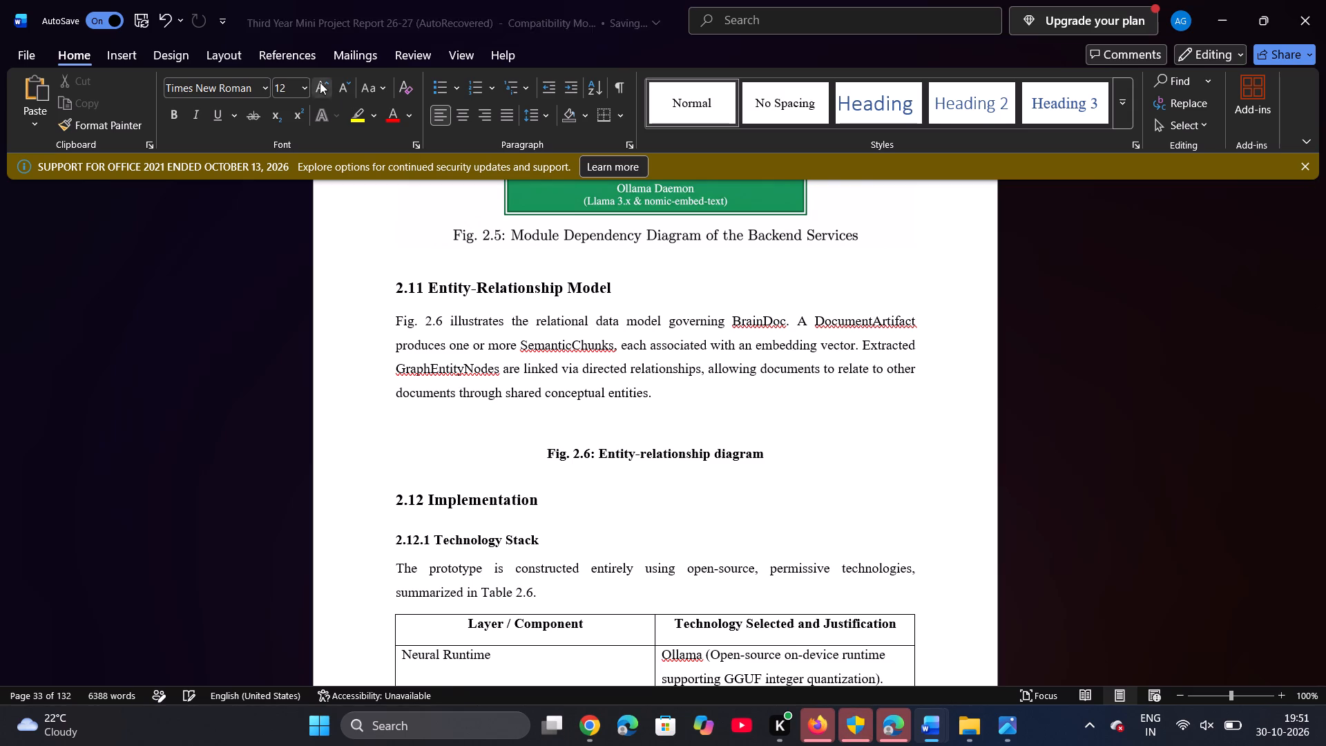
pyautogui.click(126, 48)
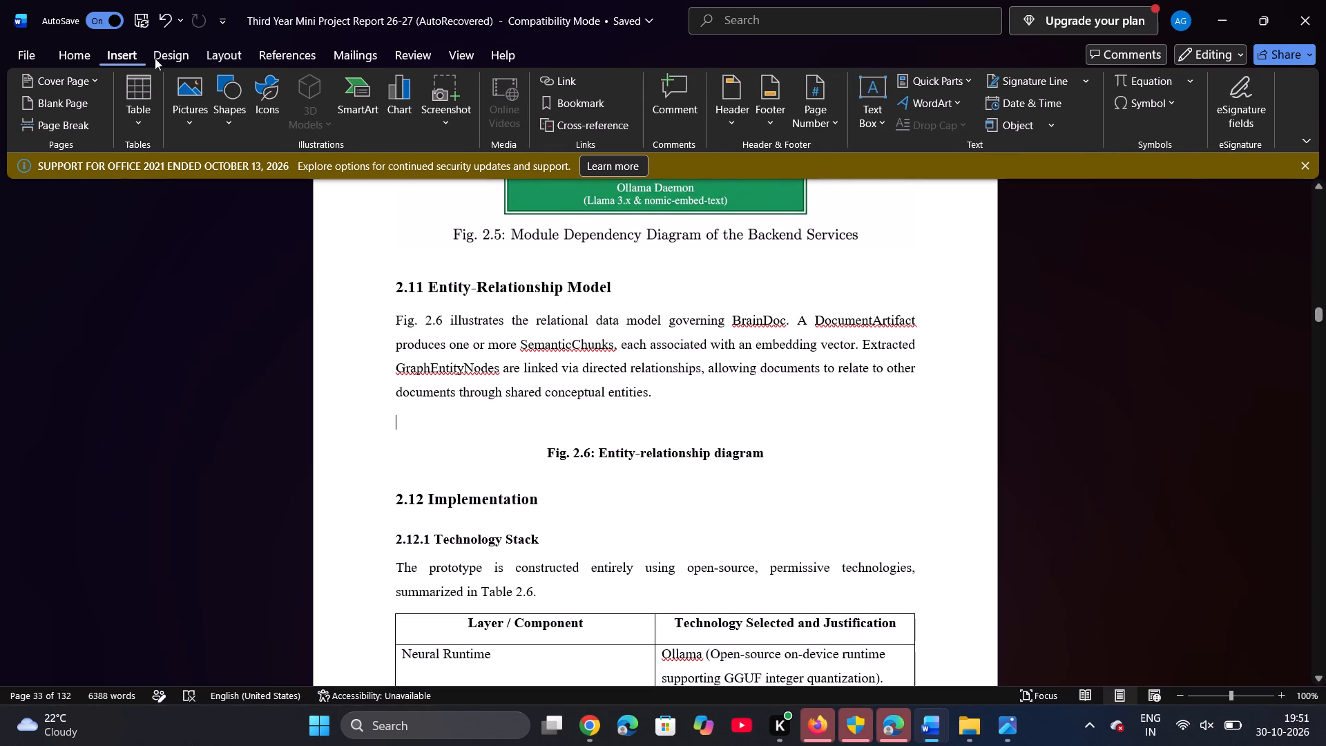
pyautogui.click(191, 109)
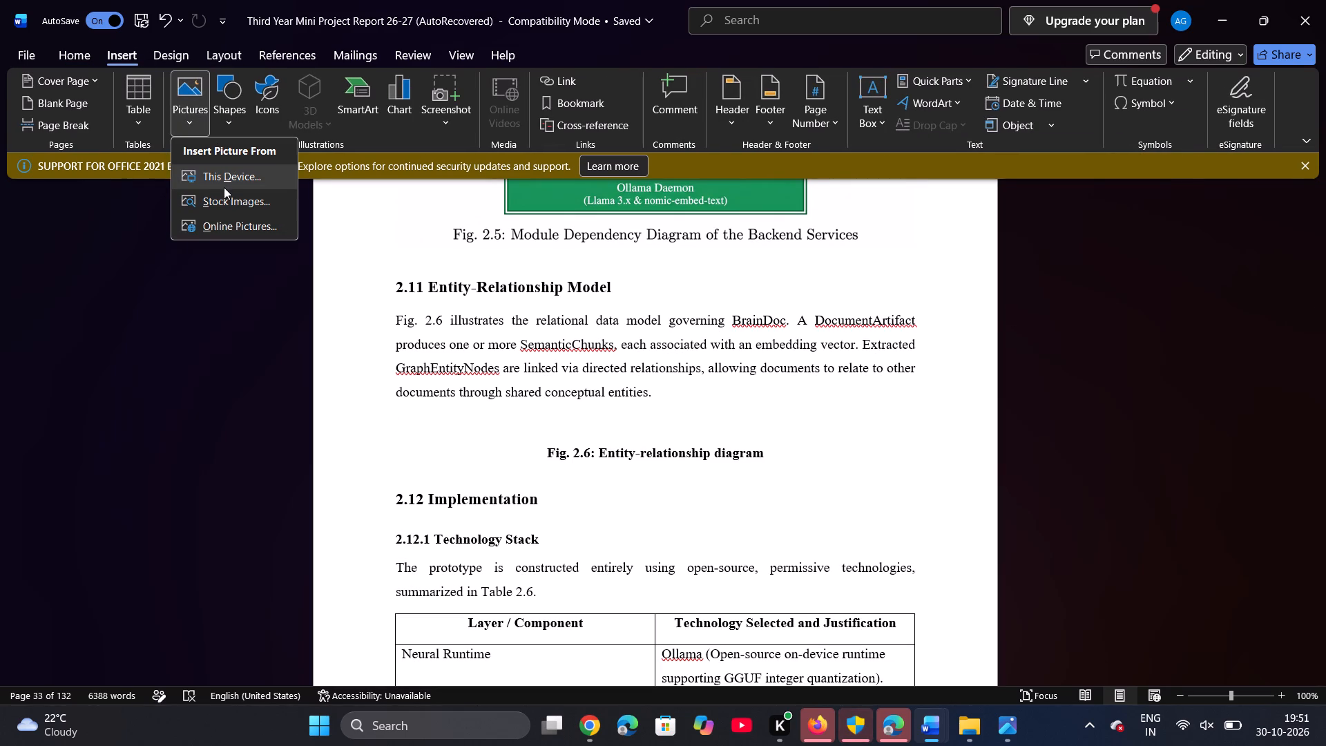
pyautogui.click(224, 187)
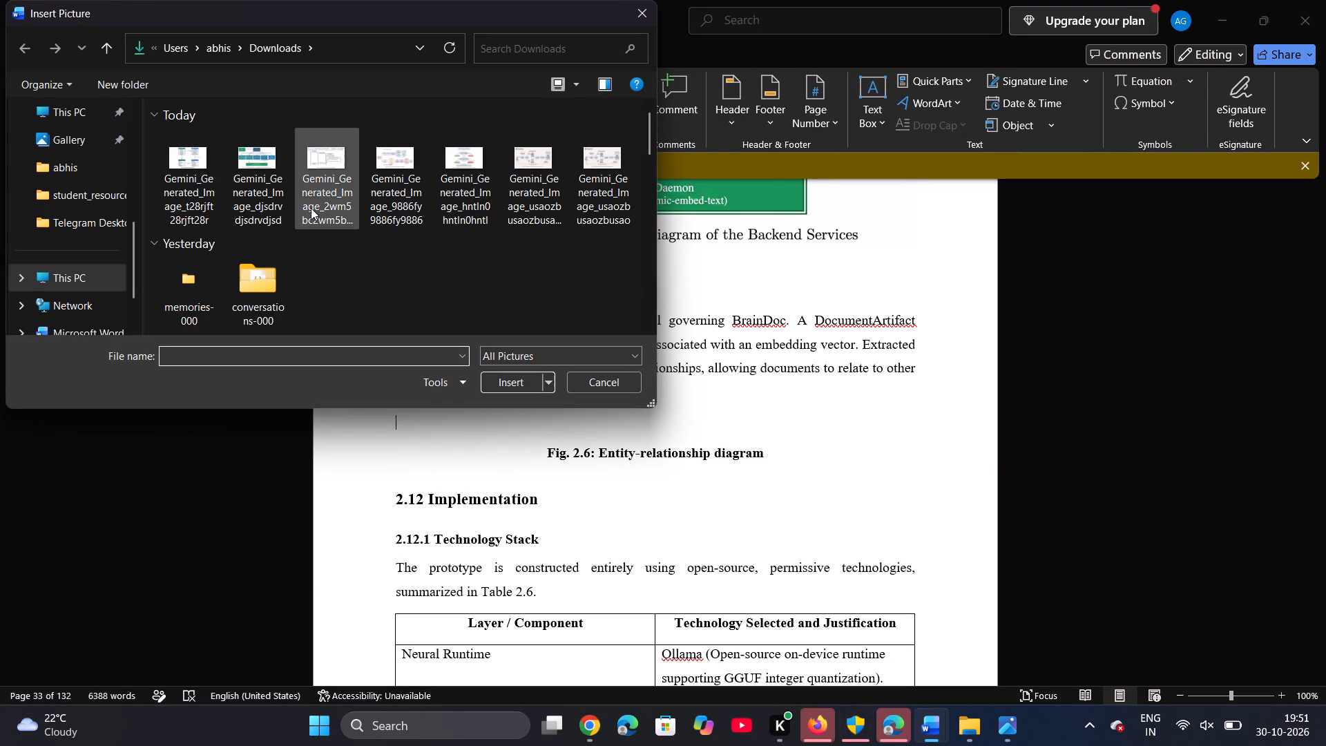
pyautogui.click(168, 191)
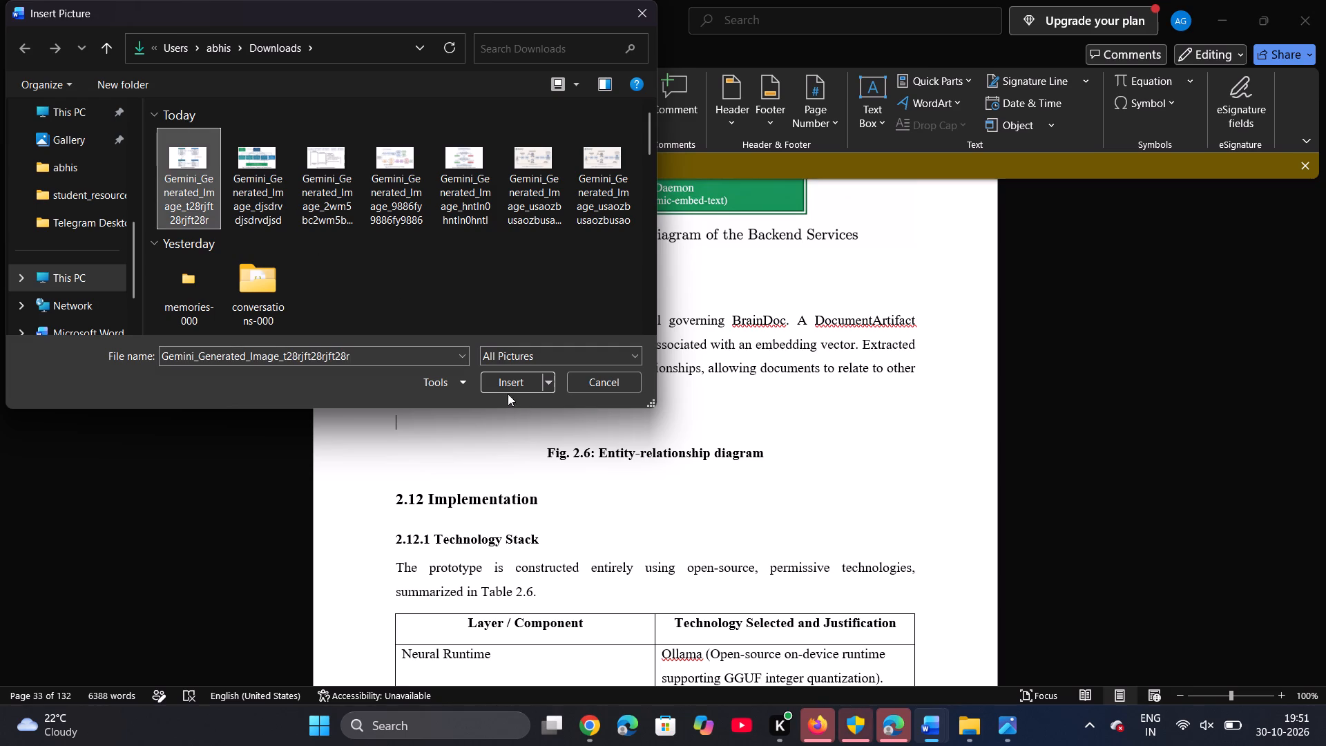
pyautogui.click(509, 387)
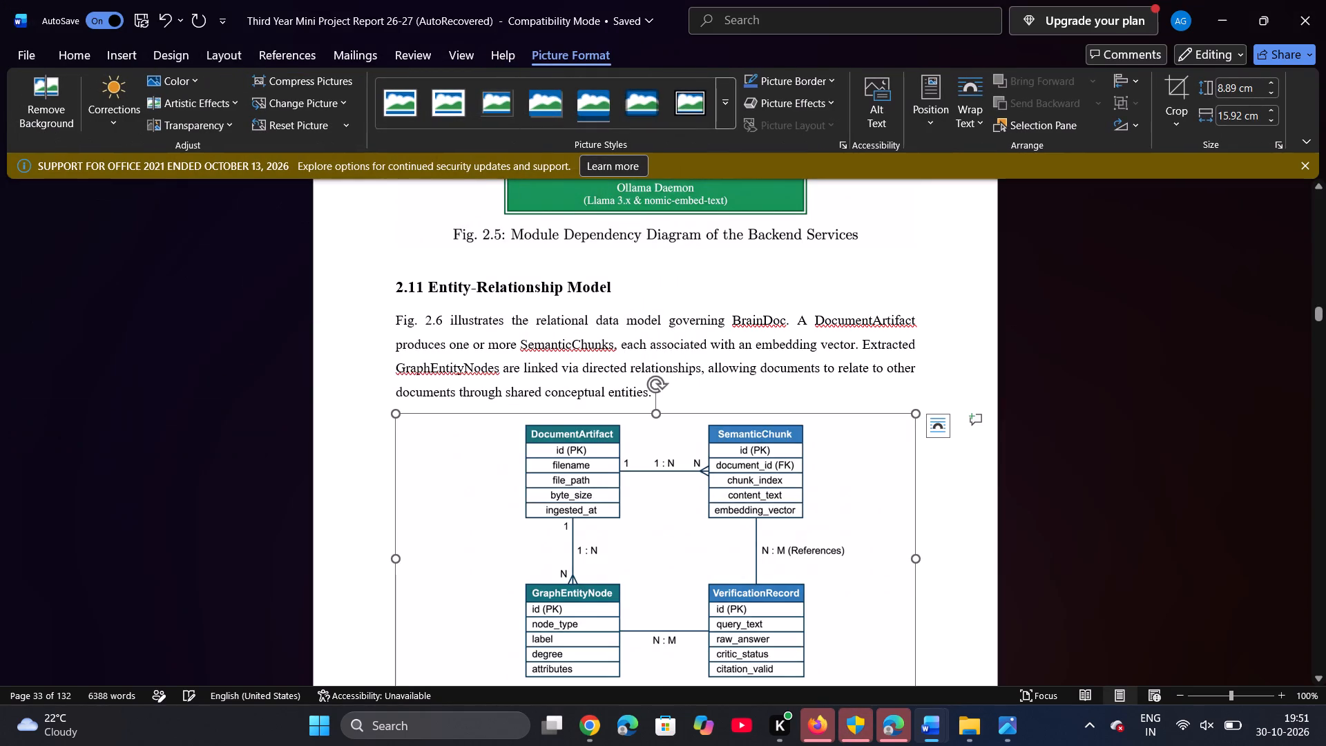
pyautogui.scroll(-2, 651, 428)
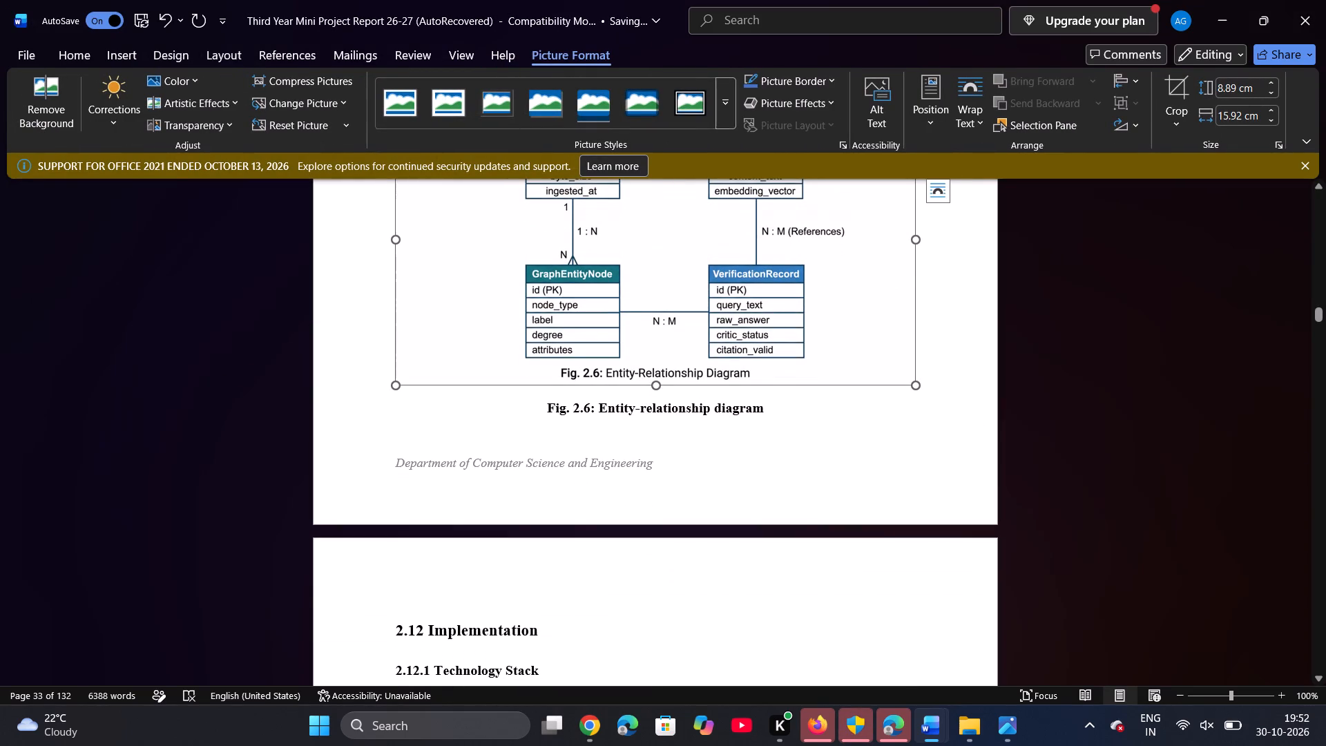
pyautogui.scroll(1, 694, 452)
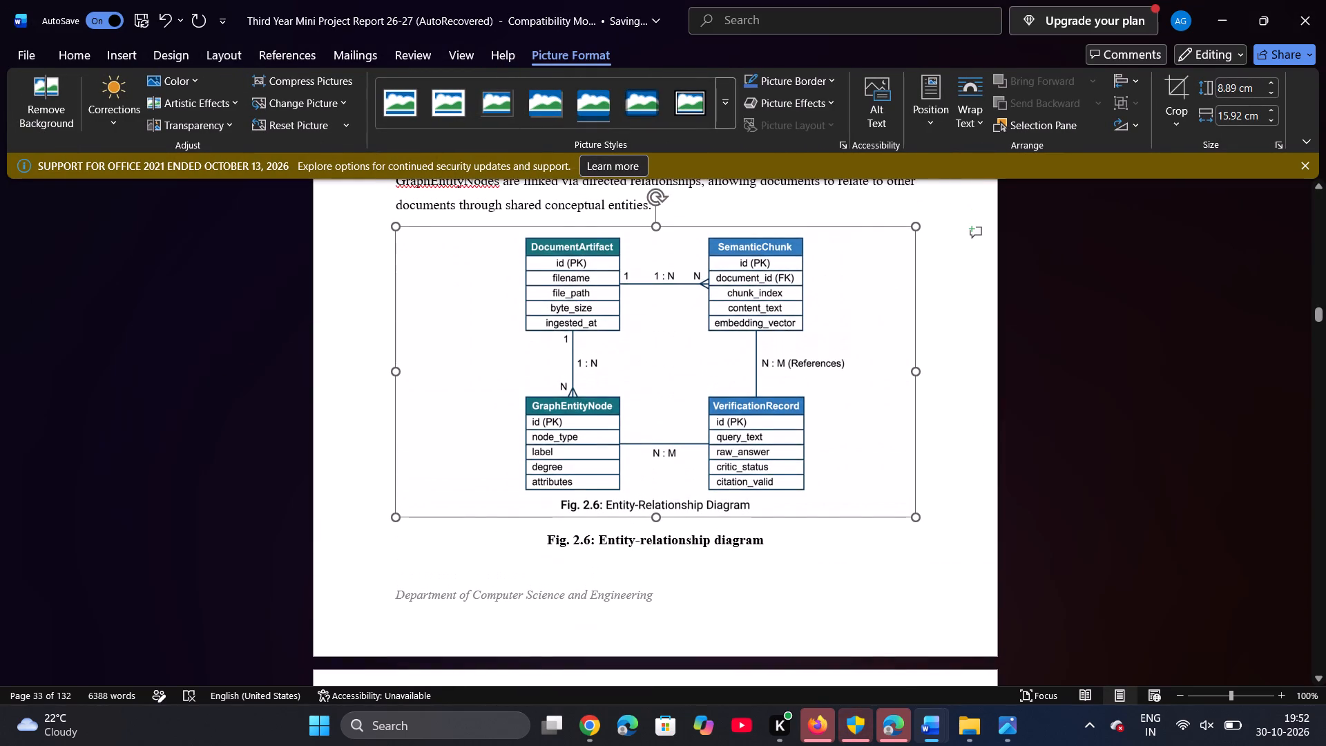
pyautogui.click(760, 386)
pyautogui.click(669, 399)
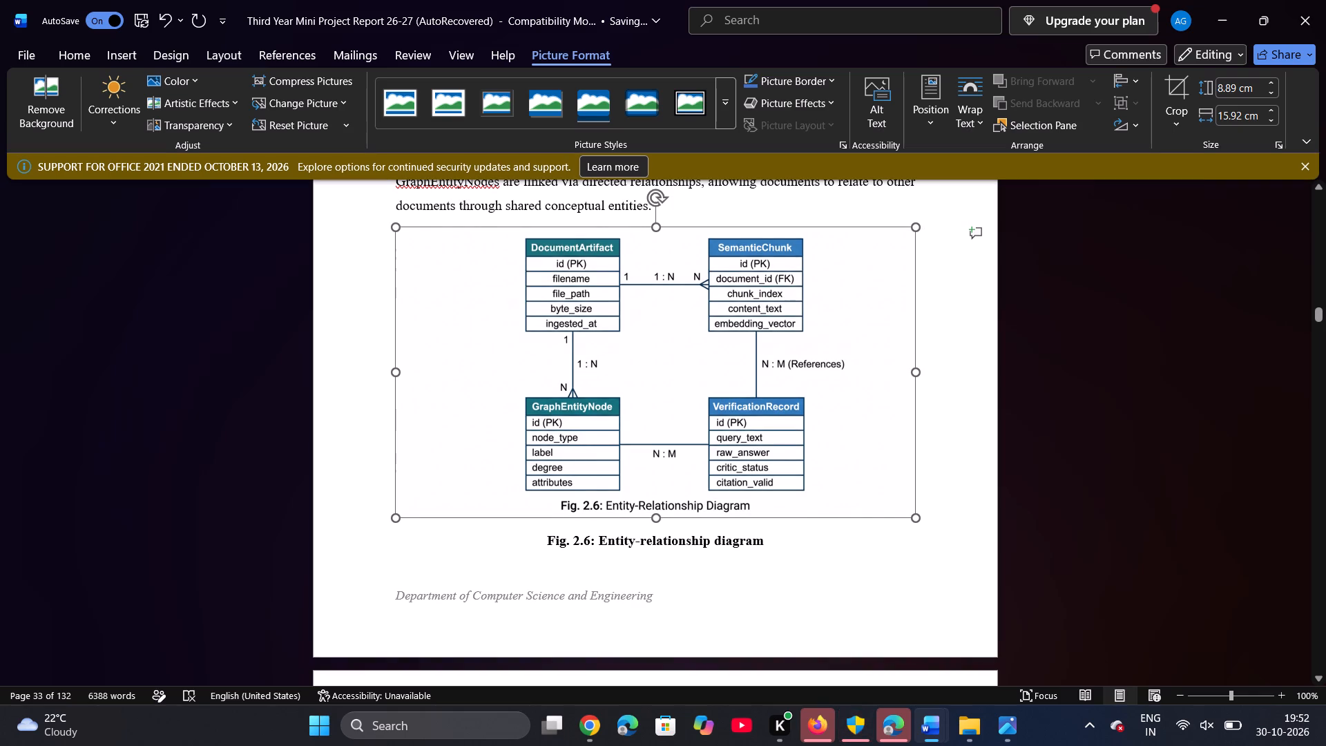
pyautogui.click(718, 618)
# Look through sections 2.12 to 2.14, including the technology stack table and code listings, for remaining text diagrams.
pyautogui.scroll(-3, 718, 618)
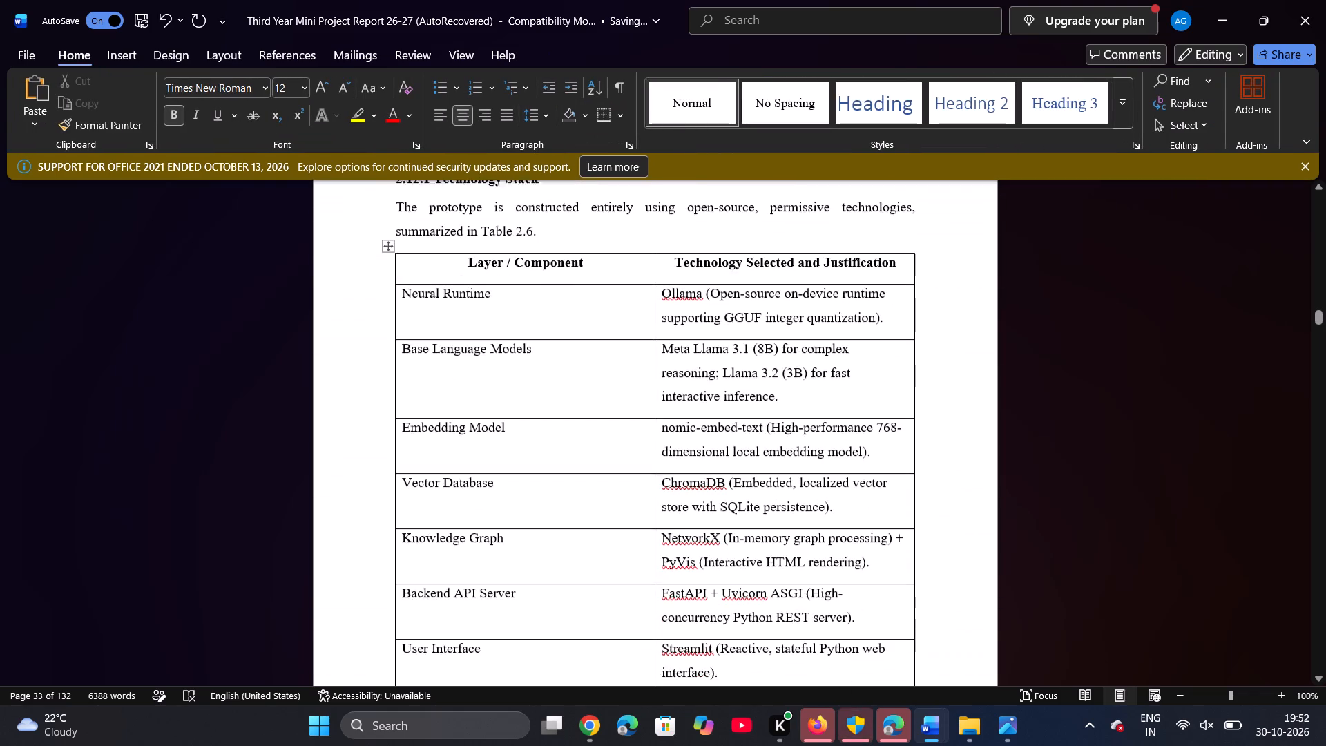
pyautogui.scroll(-2, 718, 618)
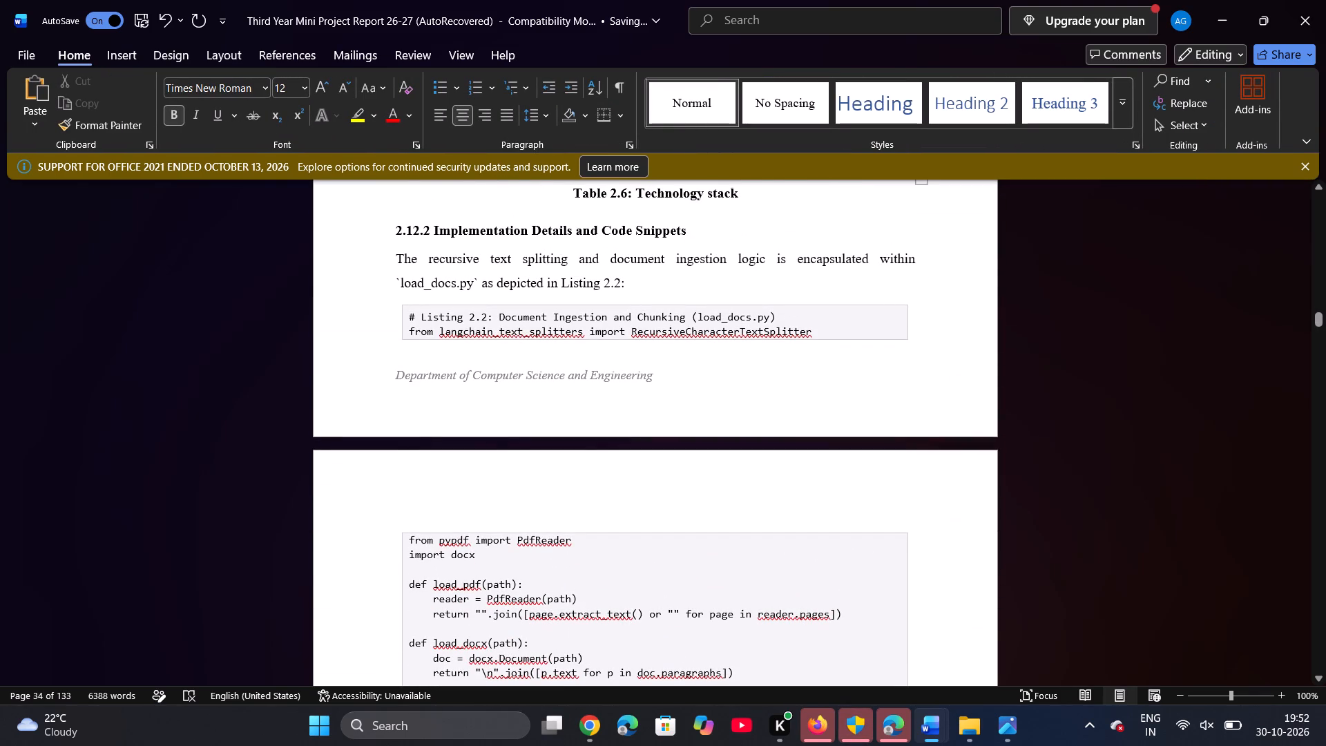
pyautogui.scroll(-4, 718, 618)
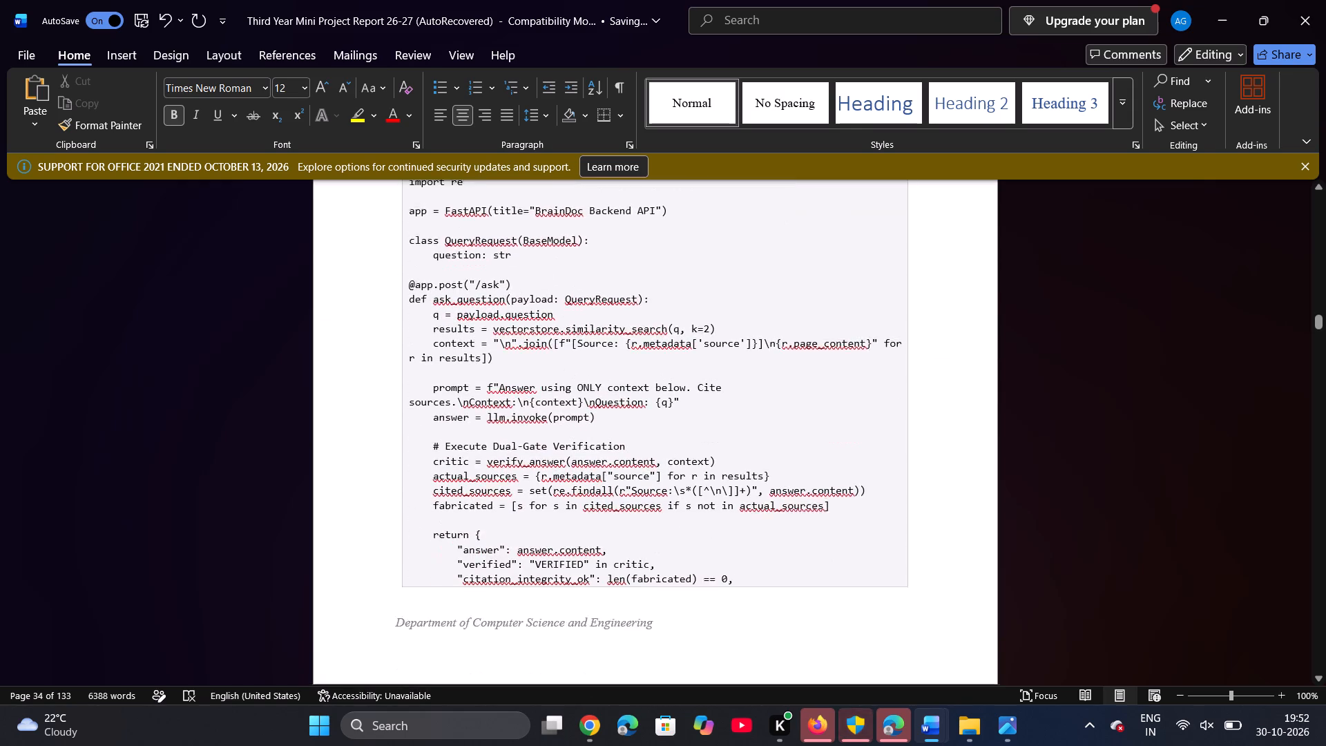
pyautogui.scroll(-2, 718, 618)
pyautogui.scroll(1, 718, 618)
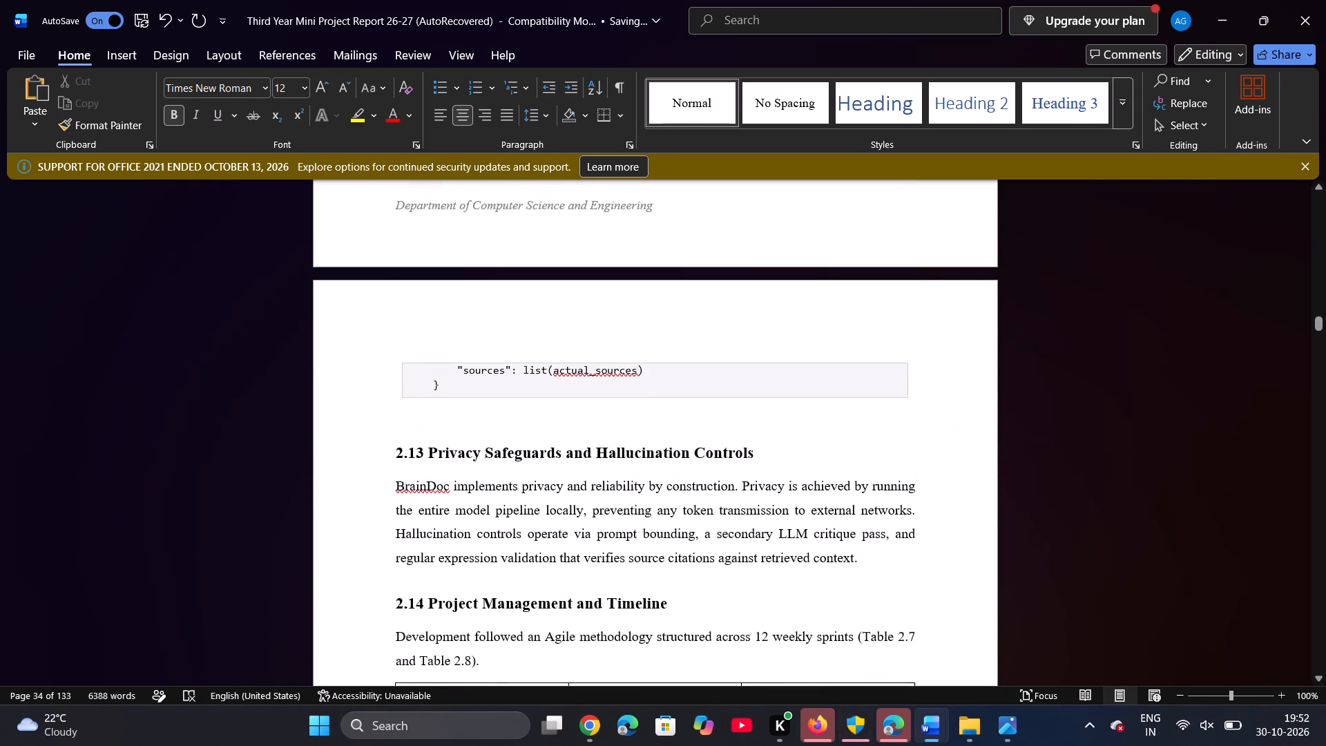
pyautogui.scroll(2, 718, 618)
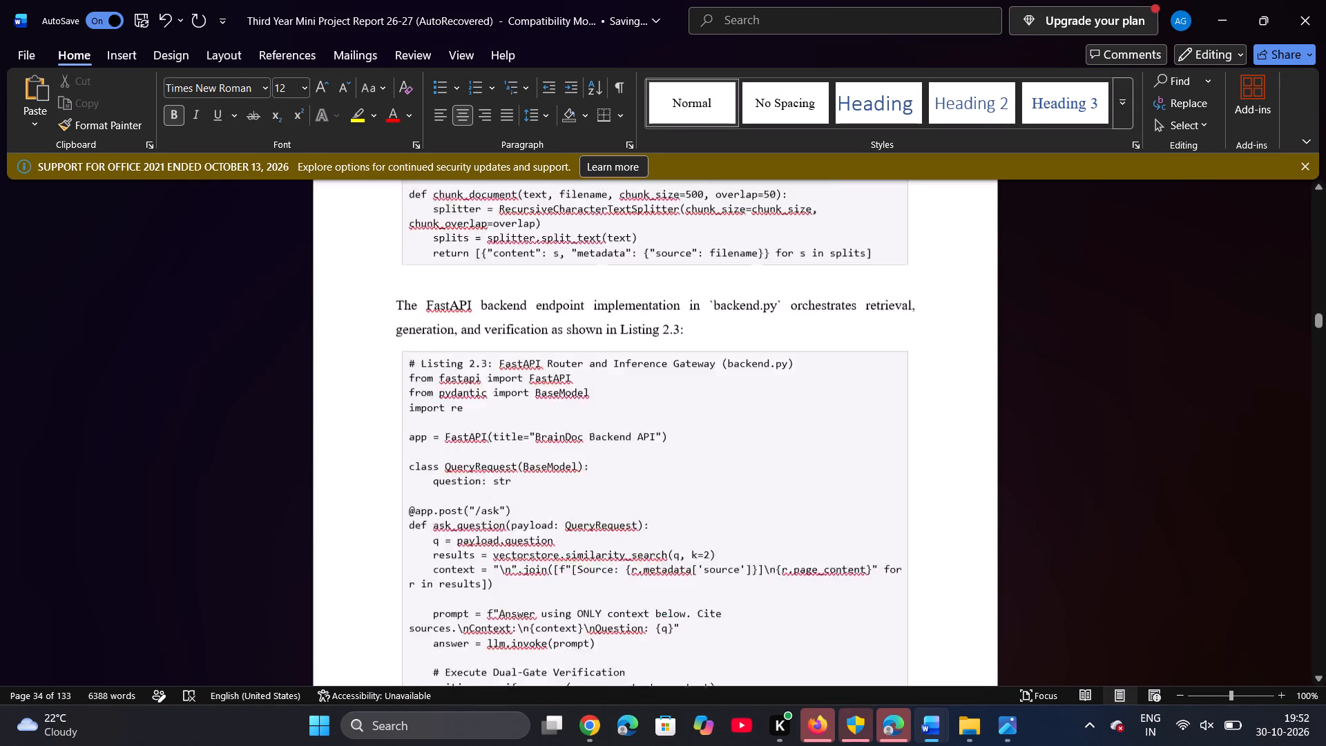
pyautogui.scroll(1, 718, 618)
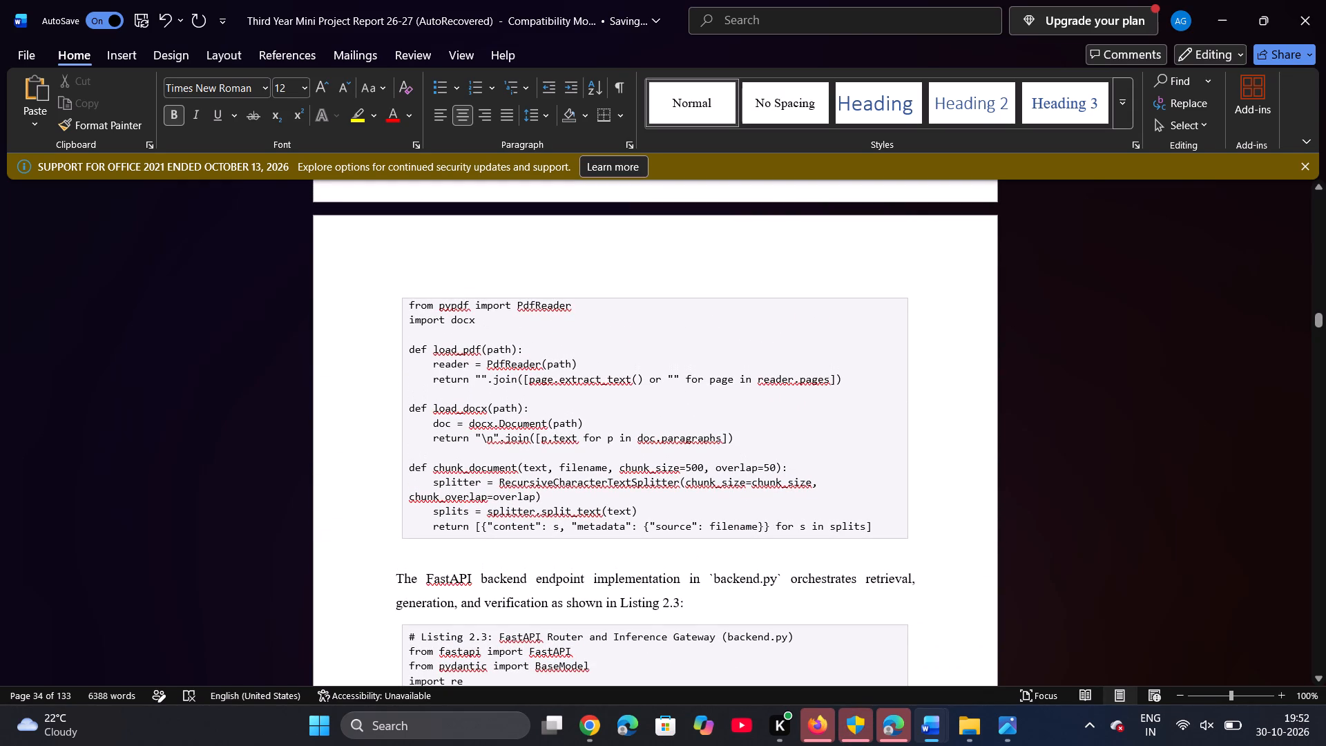
# Remove the empty line between the document-loader code listing and the paragraph on the FastAPI backend endpoint implementation.
pyautogui.click(409, 558)
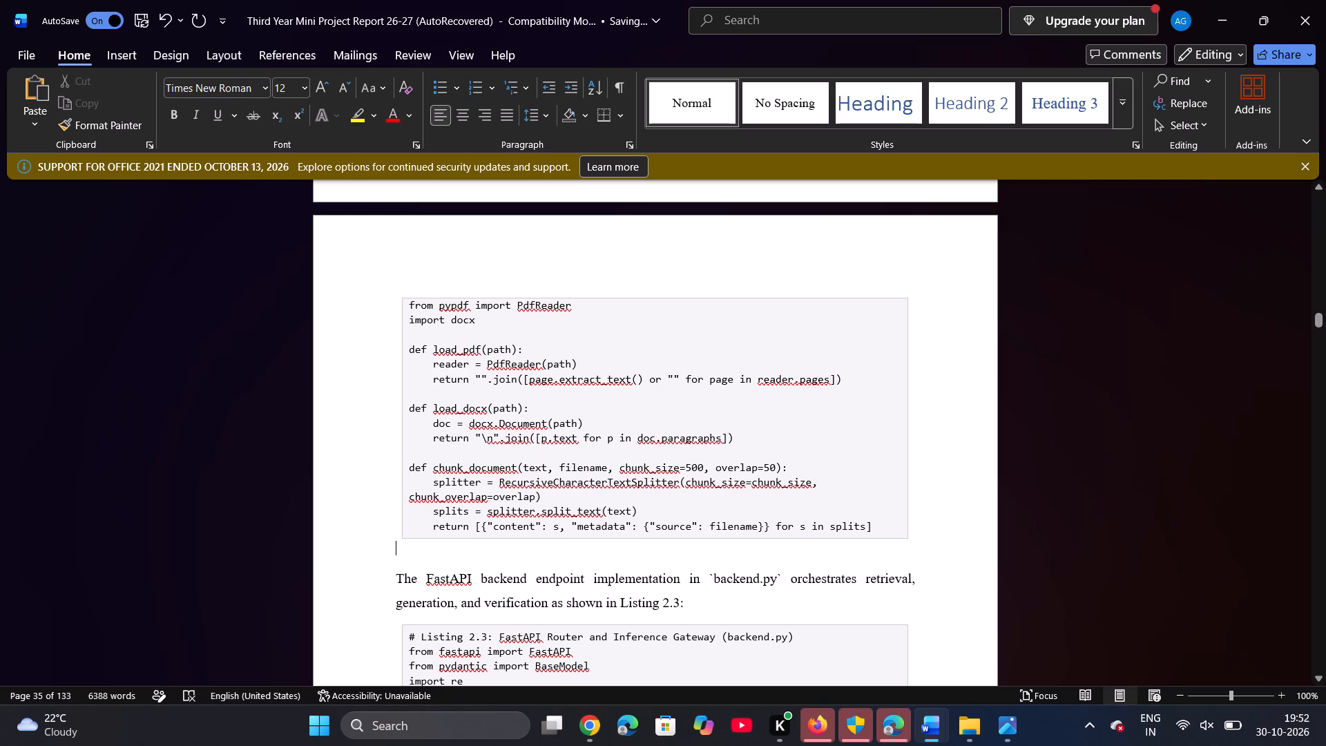
pyautogui.click(394, 568)
pyautogui.click(395, 576)
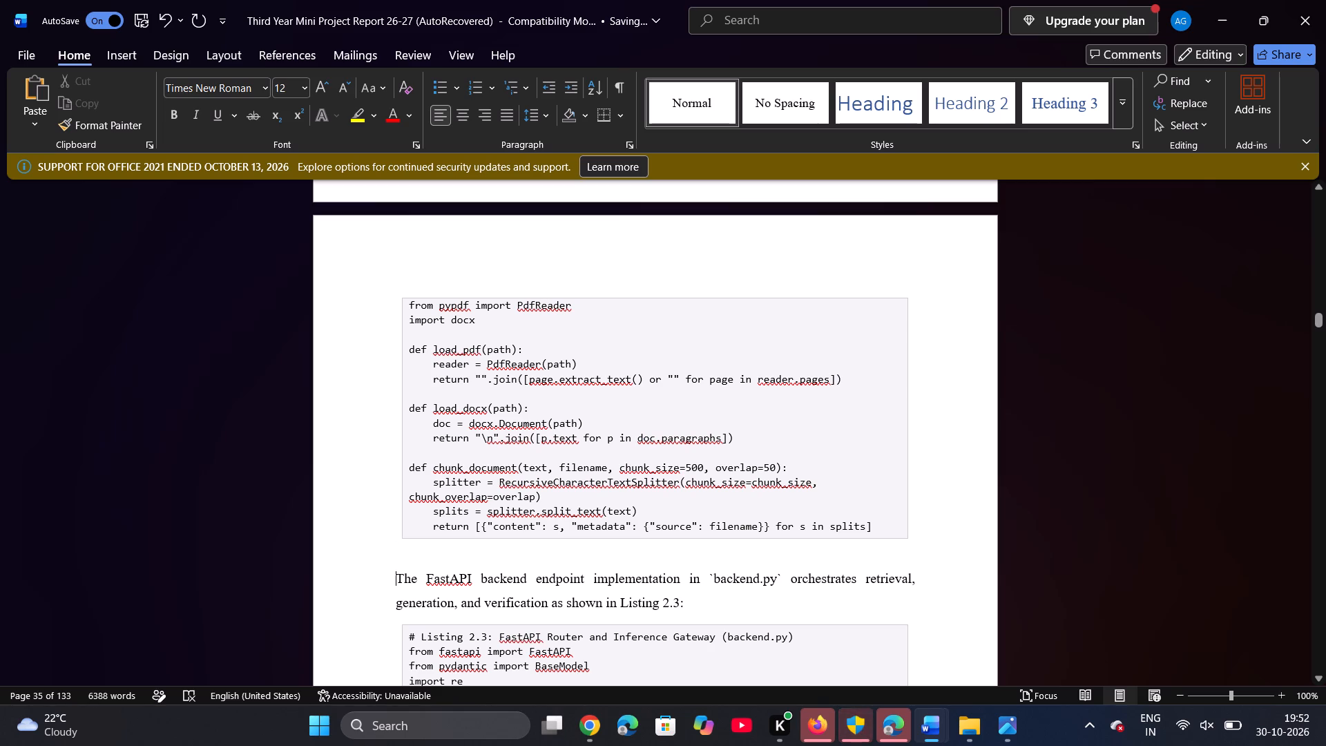
pyautogui.press('BackSpace')
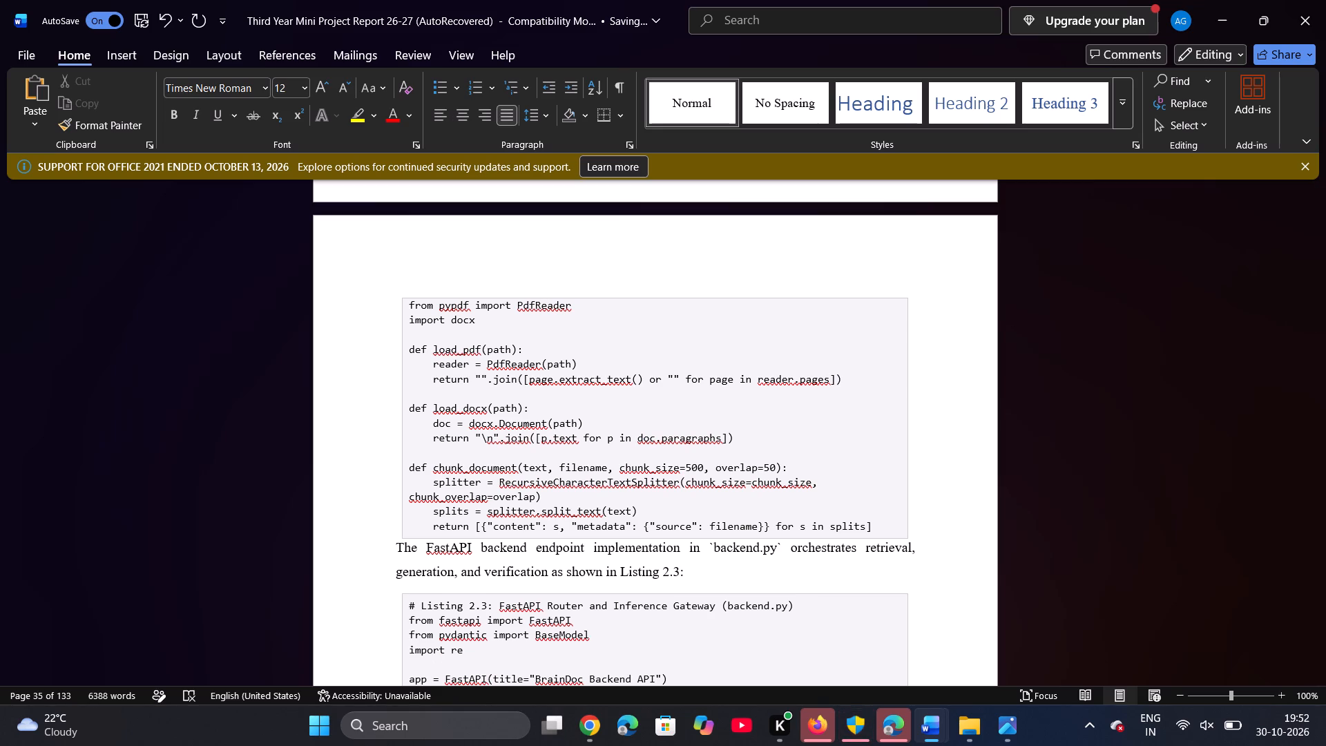
# Delete the empty line above the heading 2.13 Privacy Safeguards and Hallucination Controls.
pyautogui.scroll(-4, 395, 576)
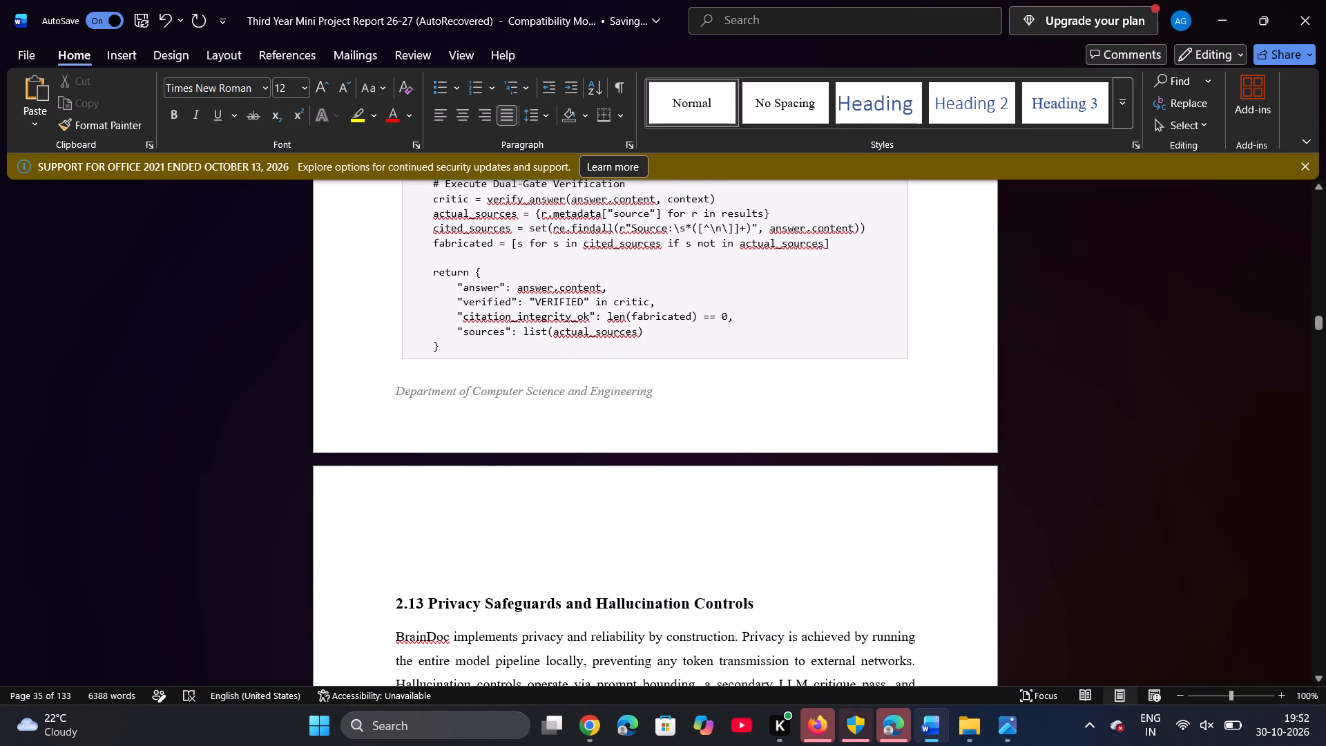
pyautogui.click(398, 578)
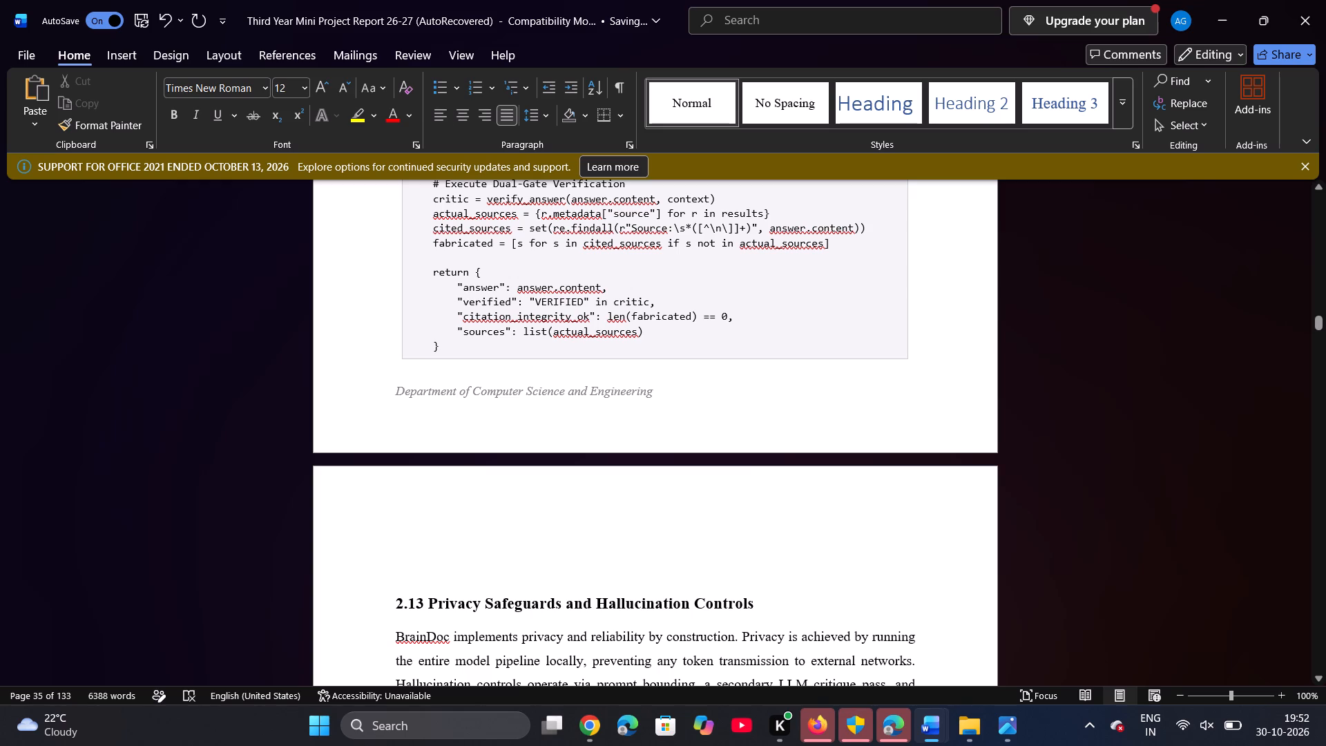
pyautogui.press('BackSpace')
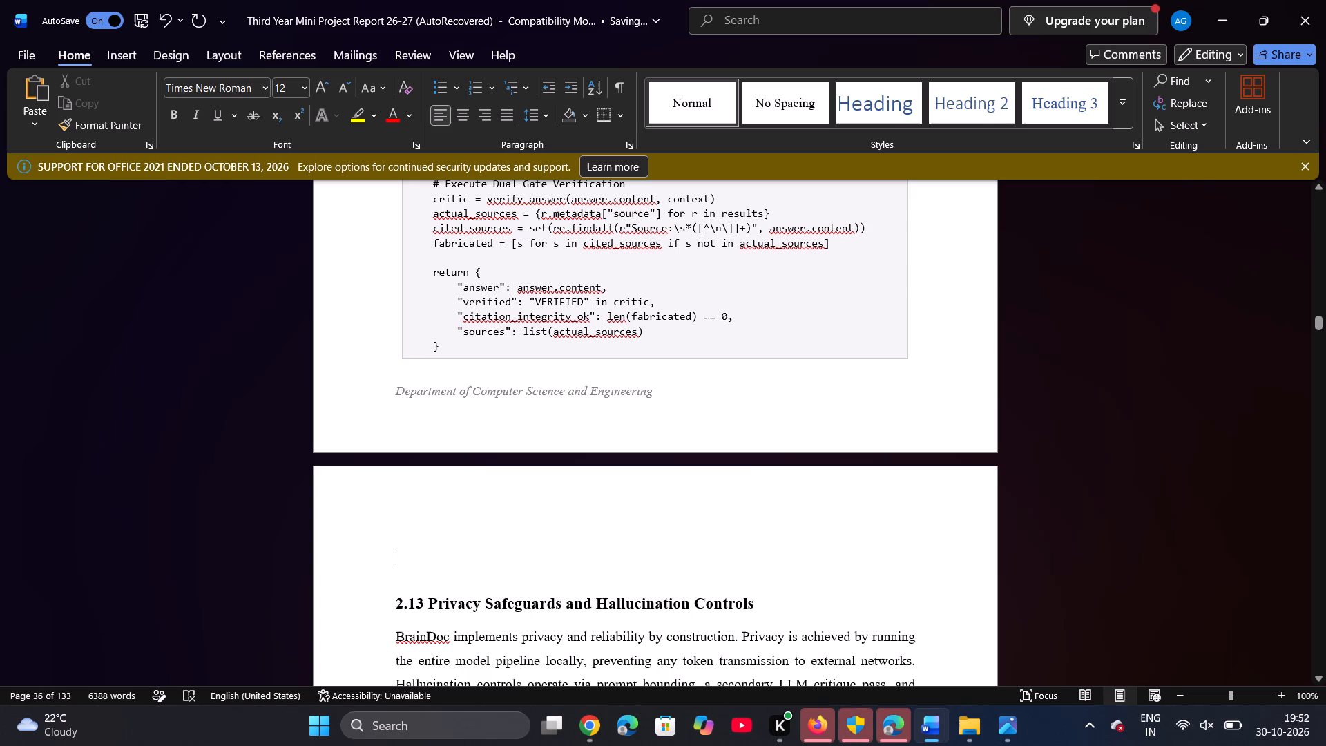
pyautogui.press('BackSpace')
pyautogui.press('BackSpace')
pyautogui.click(398, 584)
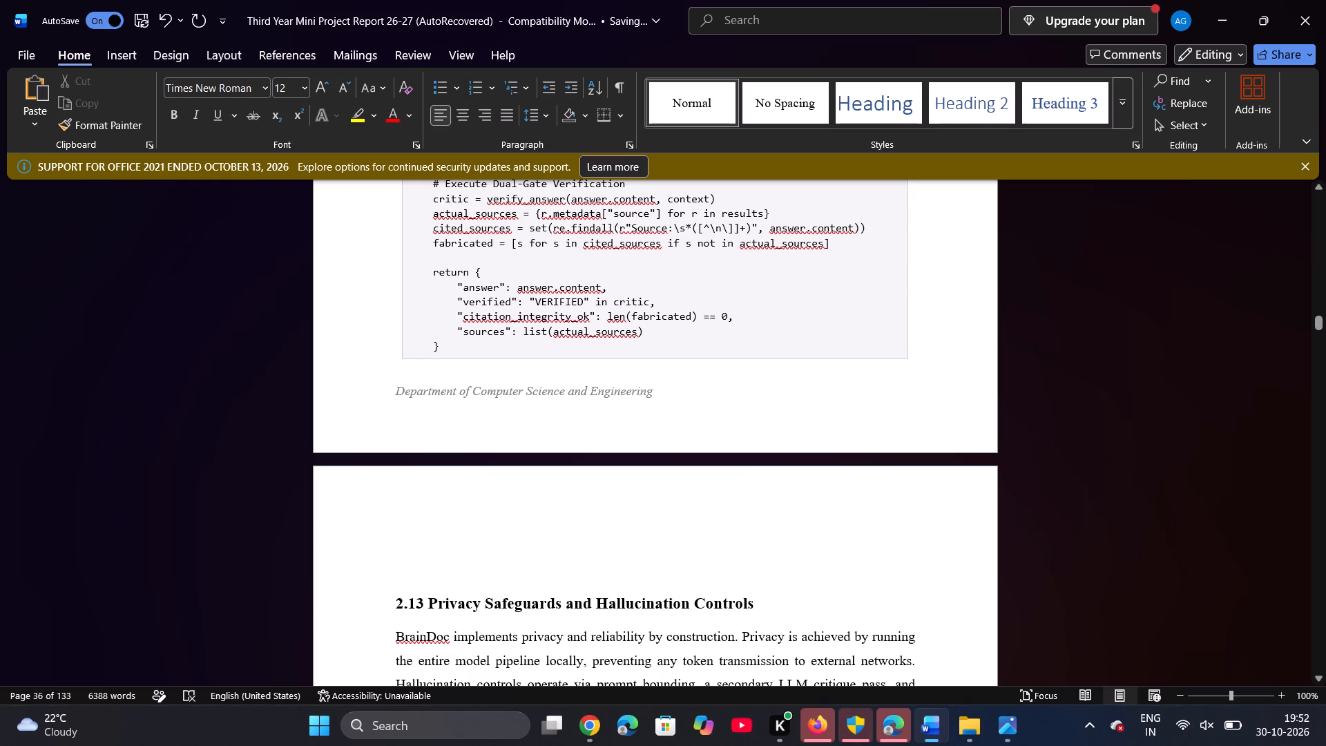
pyautogui.press('BackSpace')
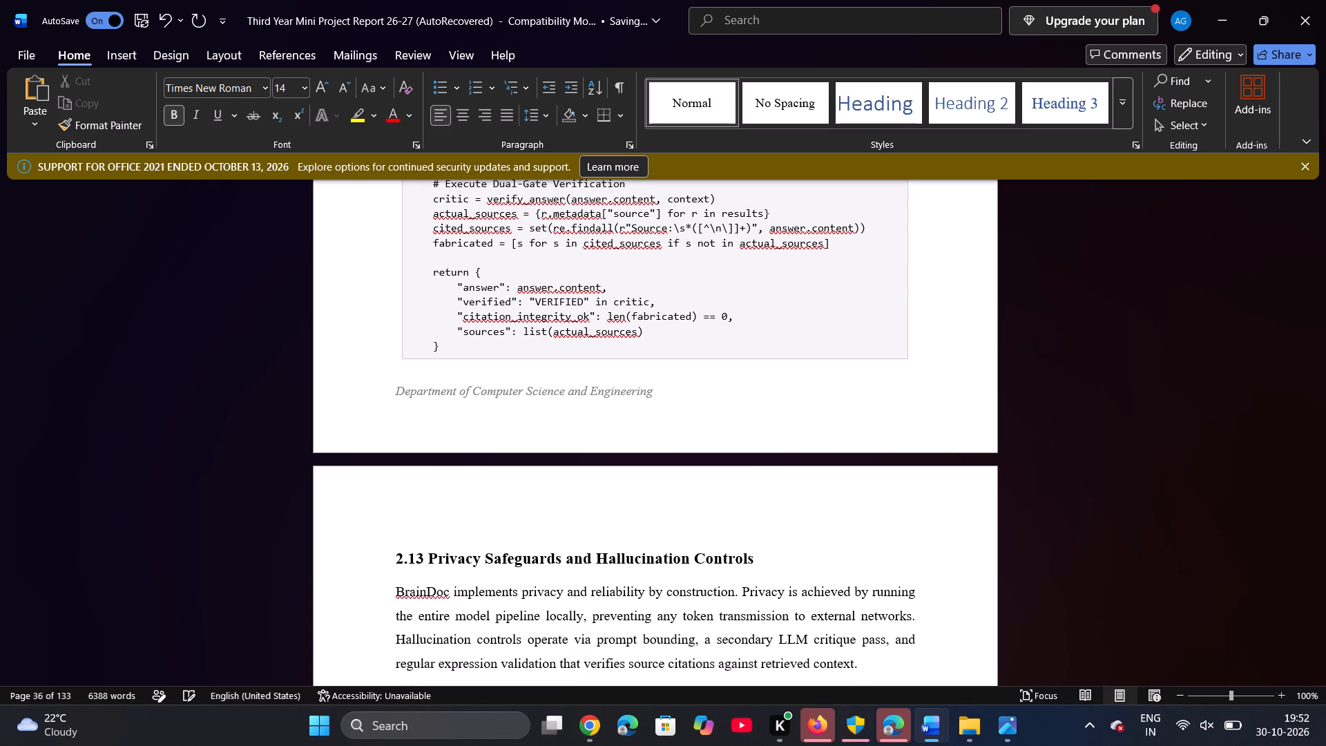
pyautogui.press('BackSpace')
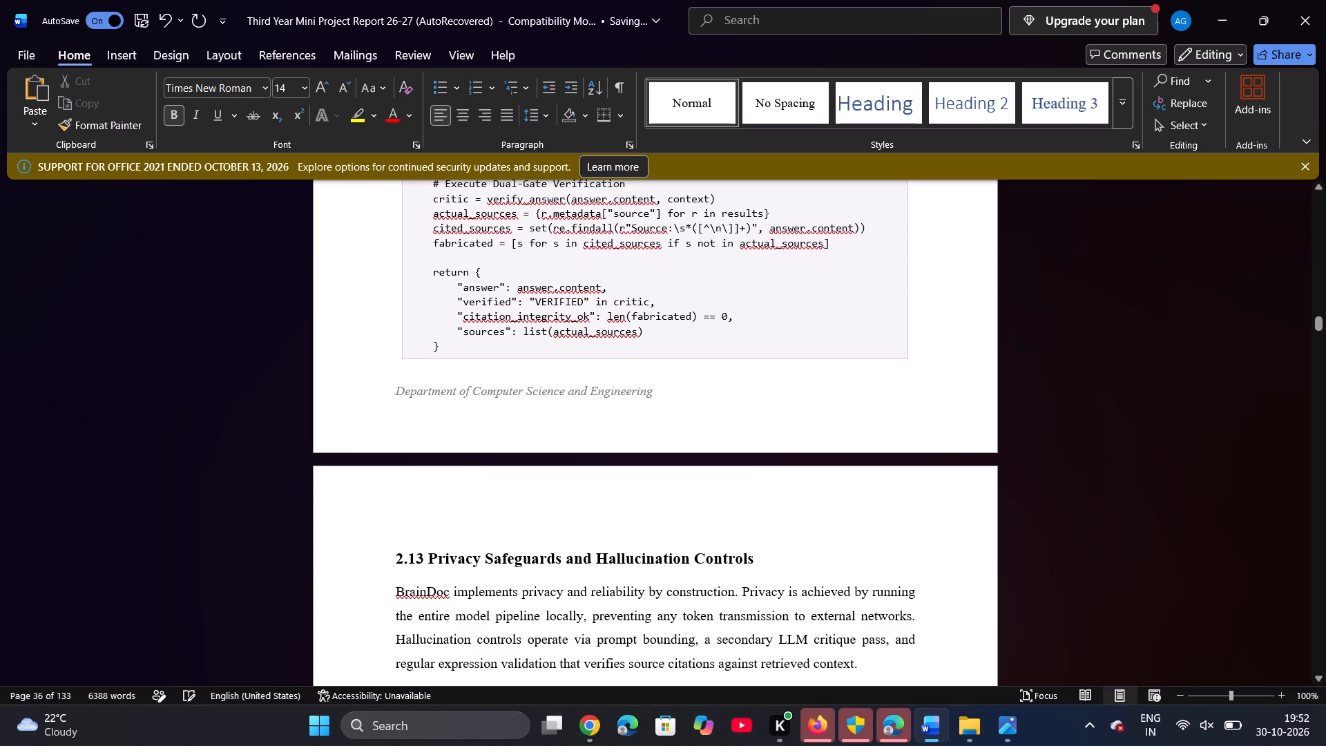
# Review the rest of Chapter 2, from section 2.13 through the work breakdown, timeline, risk and cost tables of section 2.15.
pyautogui.scroll(-3, 420, 537)
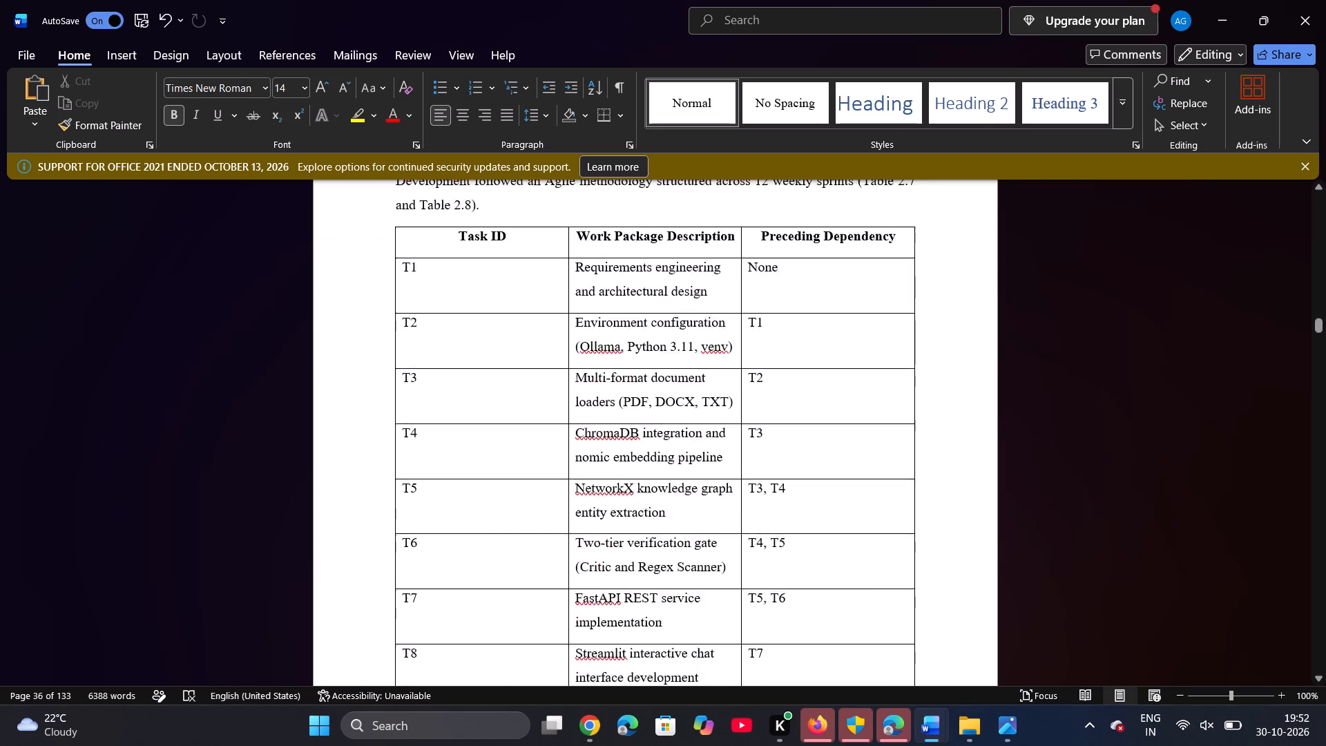
pyautogui.scroll(-3, 420, 537)
pyautogui.scroll(1, 420, 537)
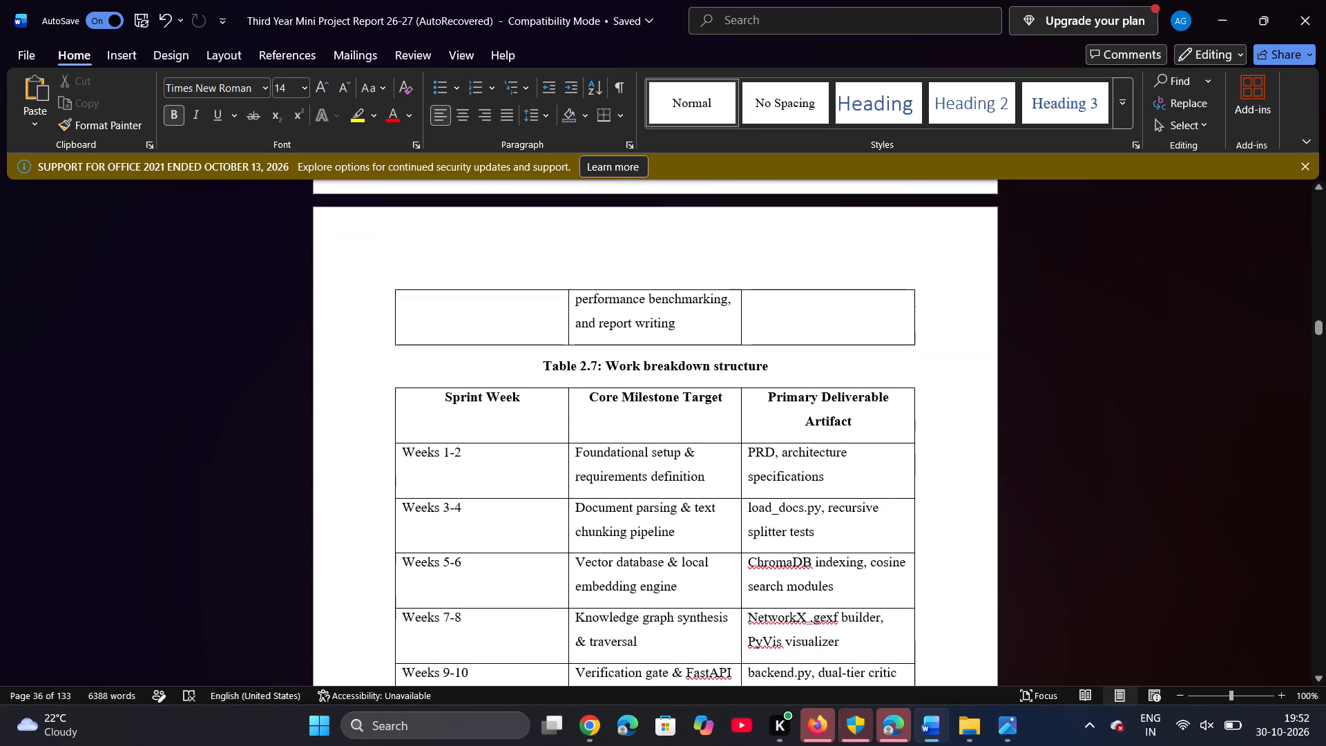
pyautogui.scroll(1, 420, 537)
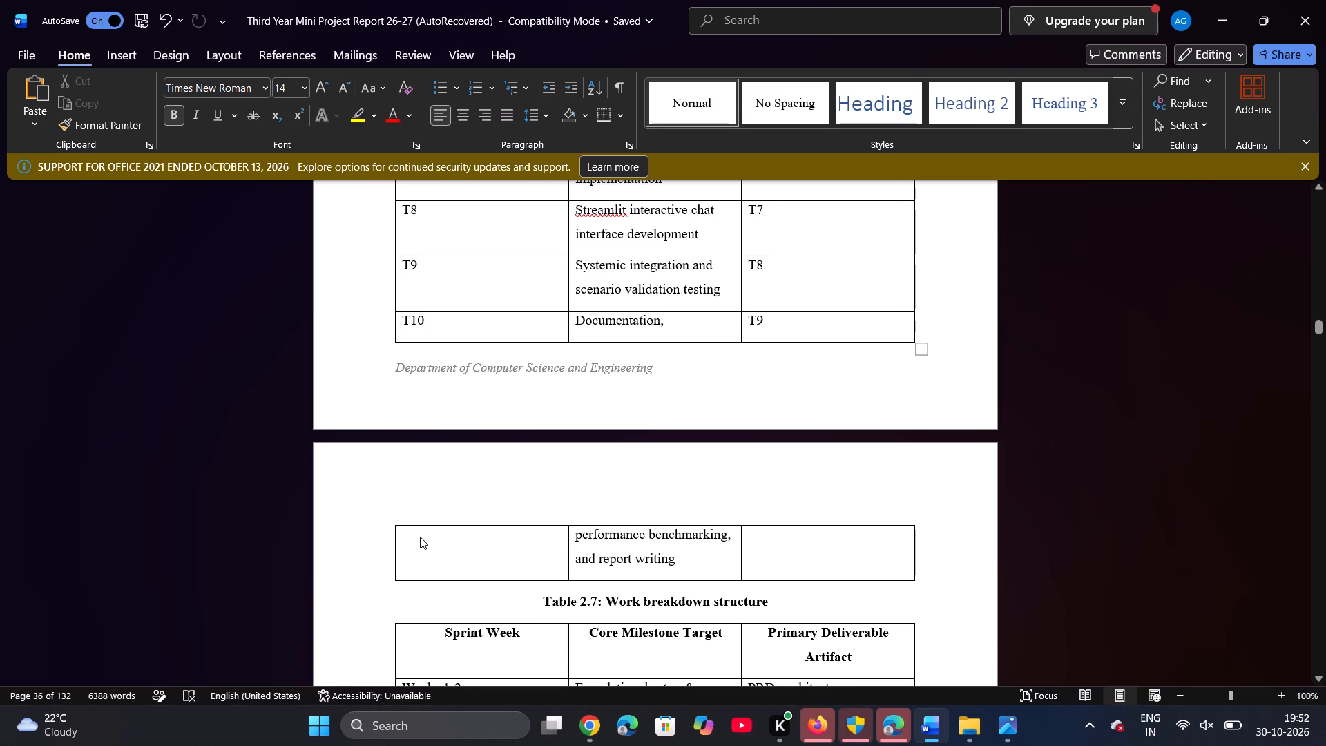
pyautogui.scroll(2, 420, 537)
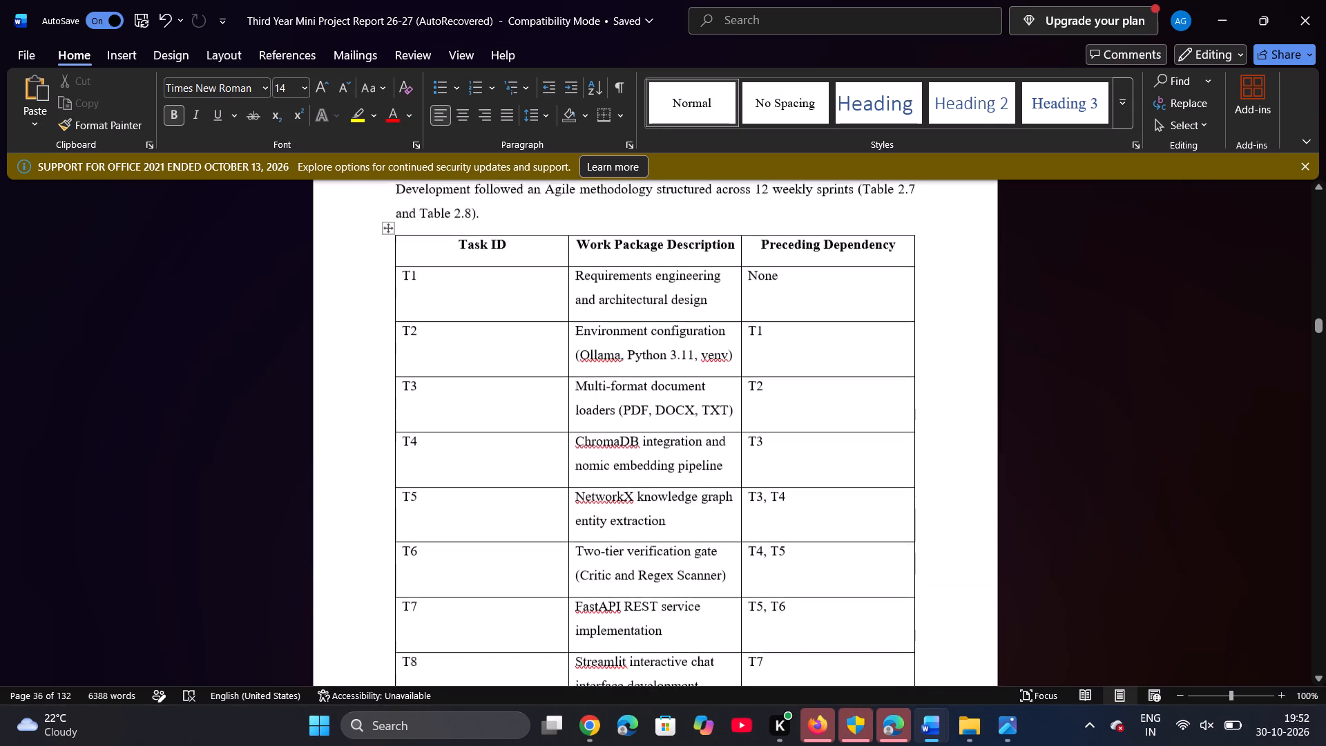
pyautogui.scroll(1, 420, 537)
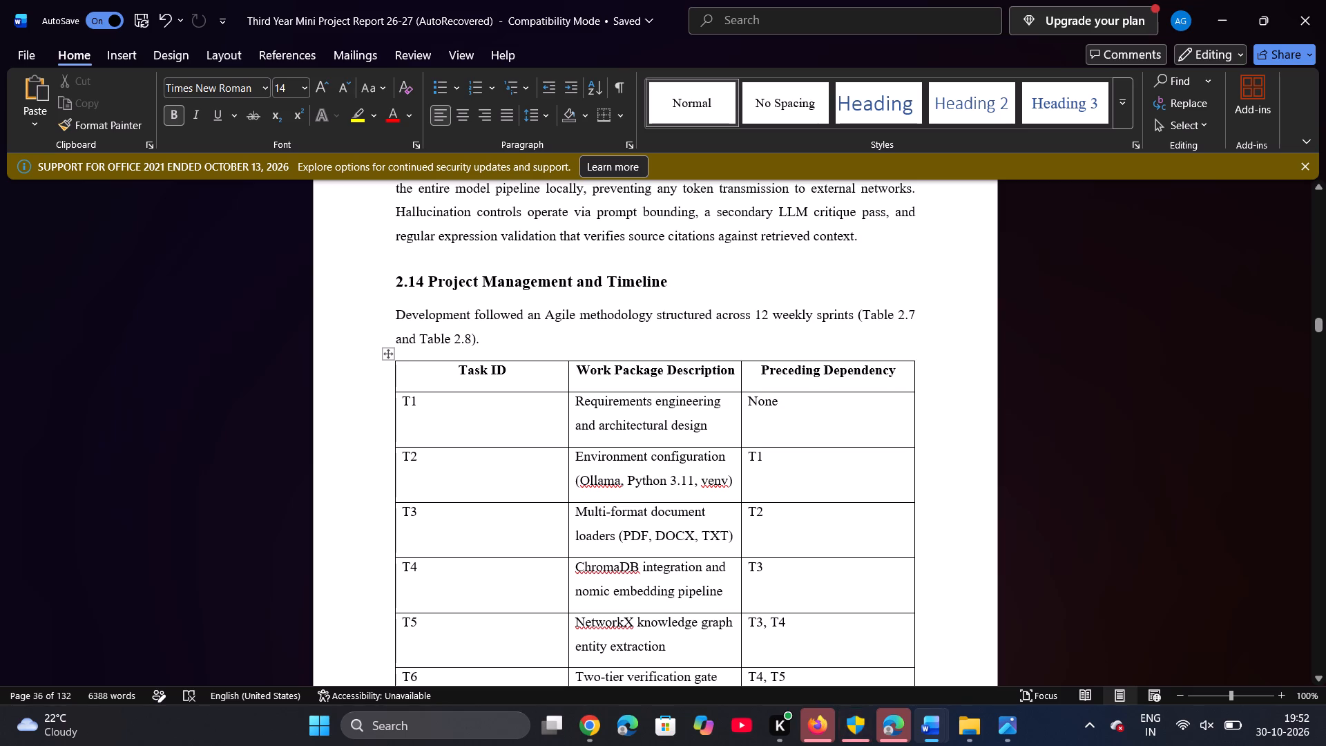
pyautogui.scroll(-3, 637, 503)
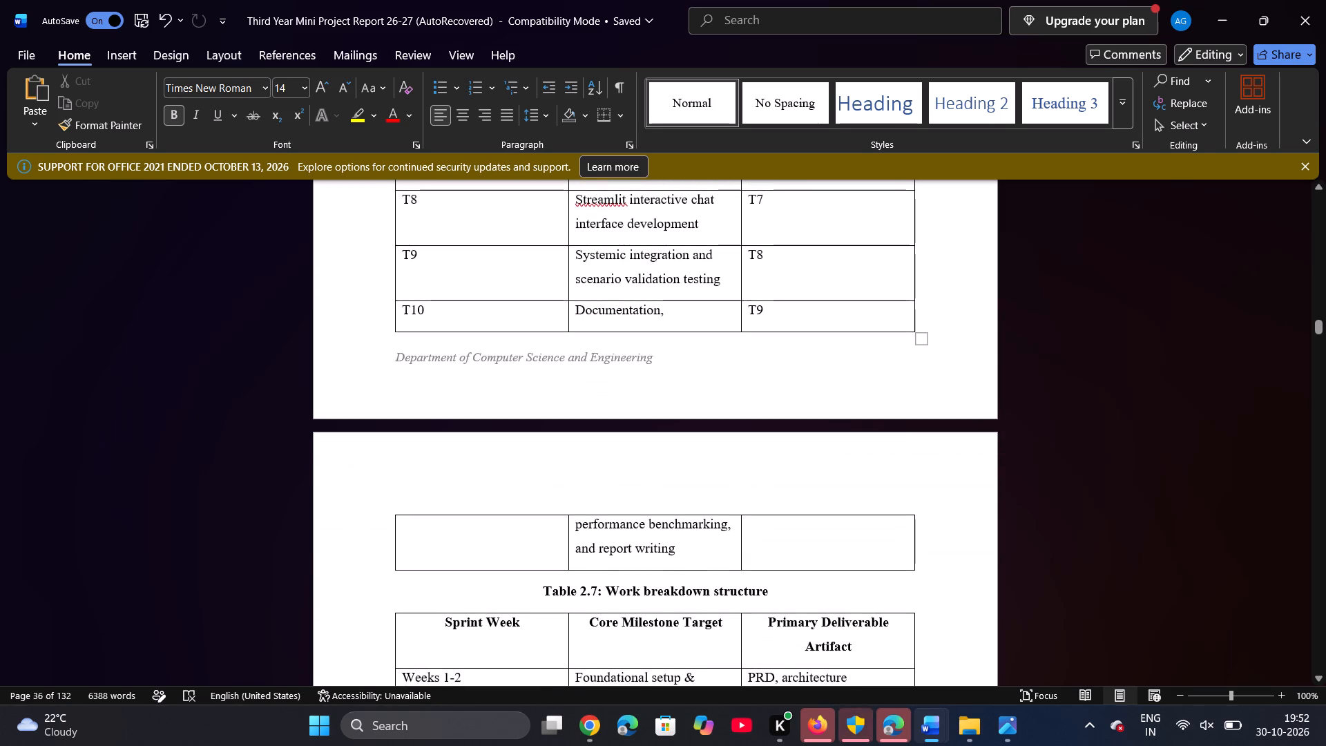
pyautogui.scroll(-3, 637, 503)
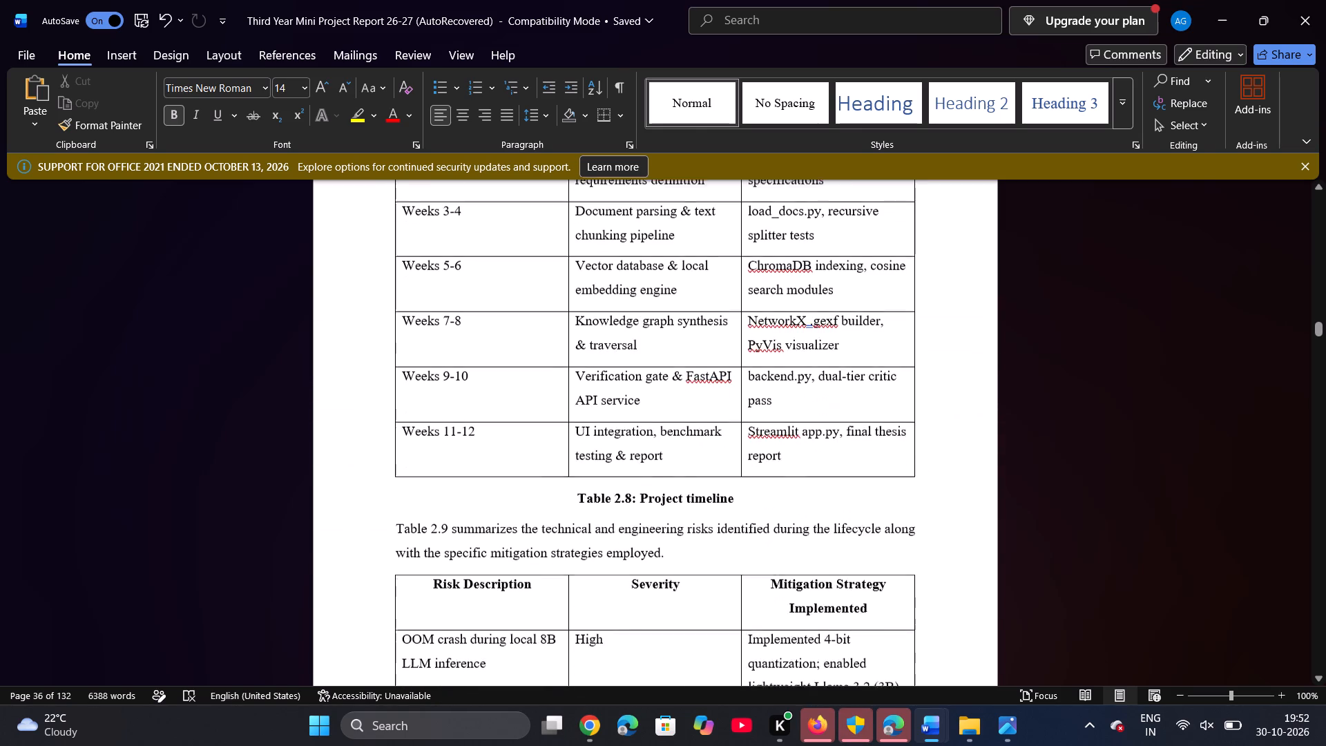
pyautogui.scroll(-3, 637, 503)
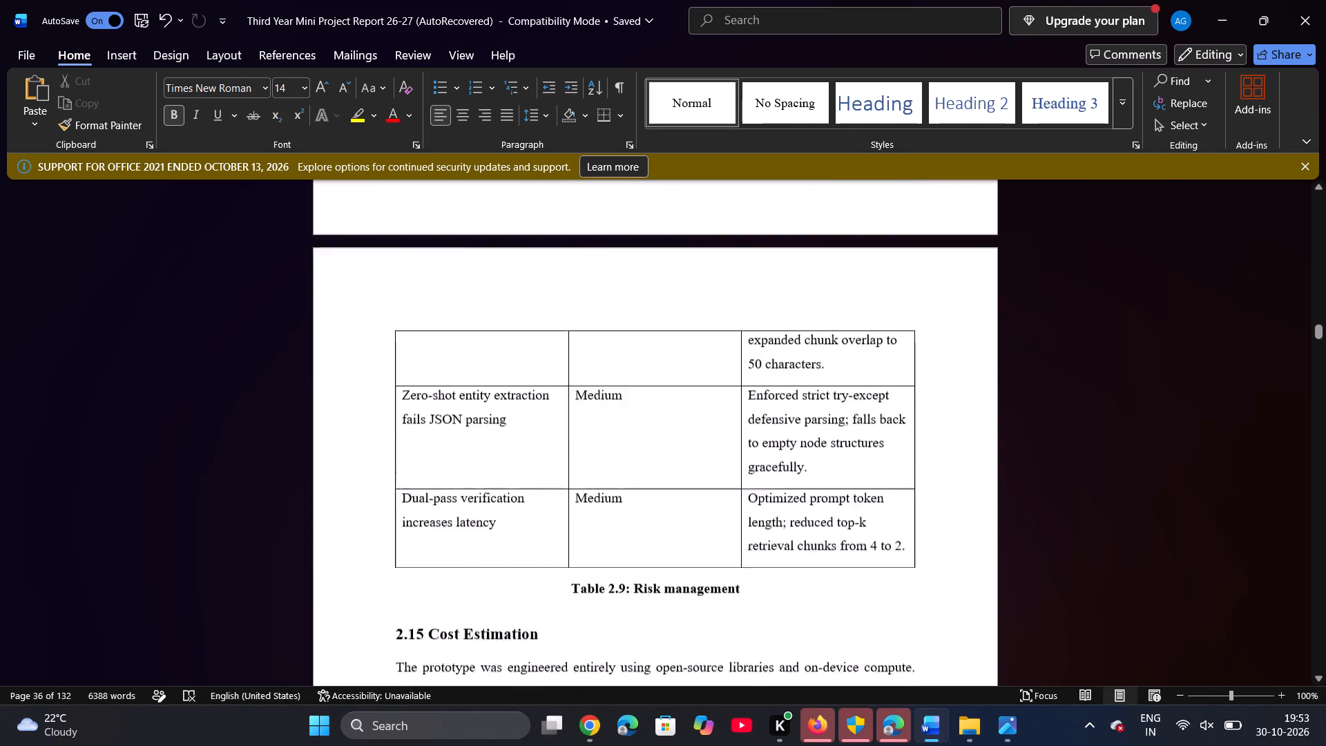
pyautogui.scroll(-3, 637, 503)
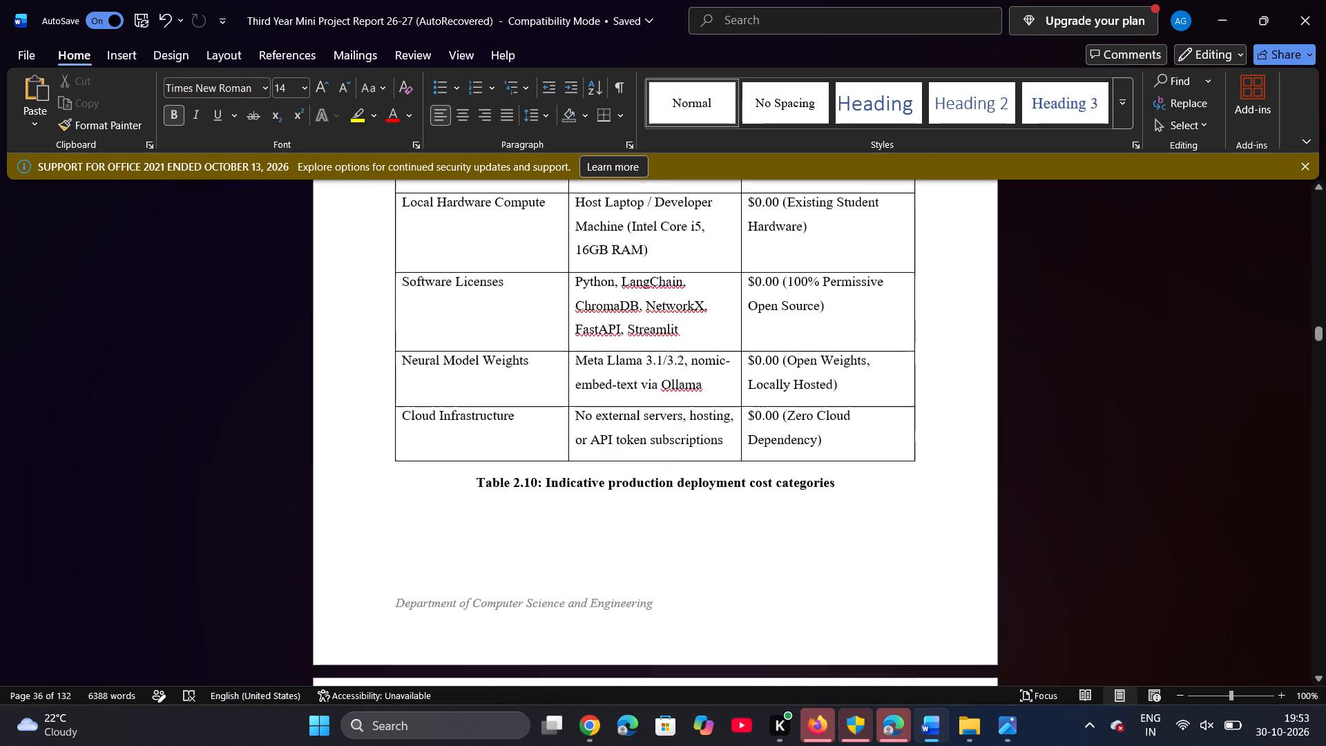
pyautogui.scroll(-1, 637, 503)
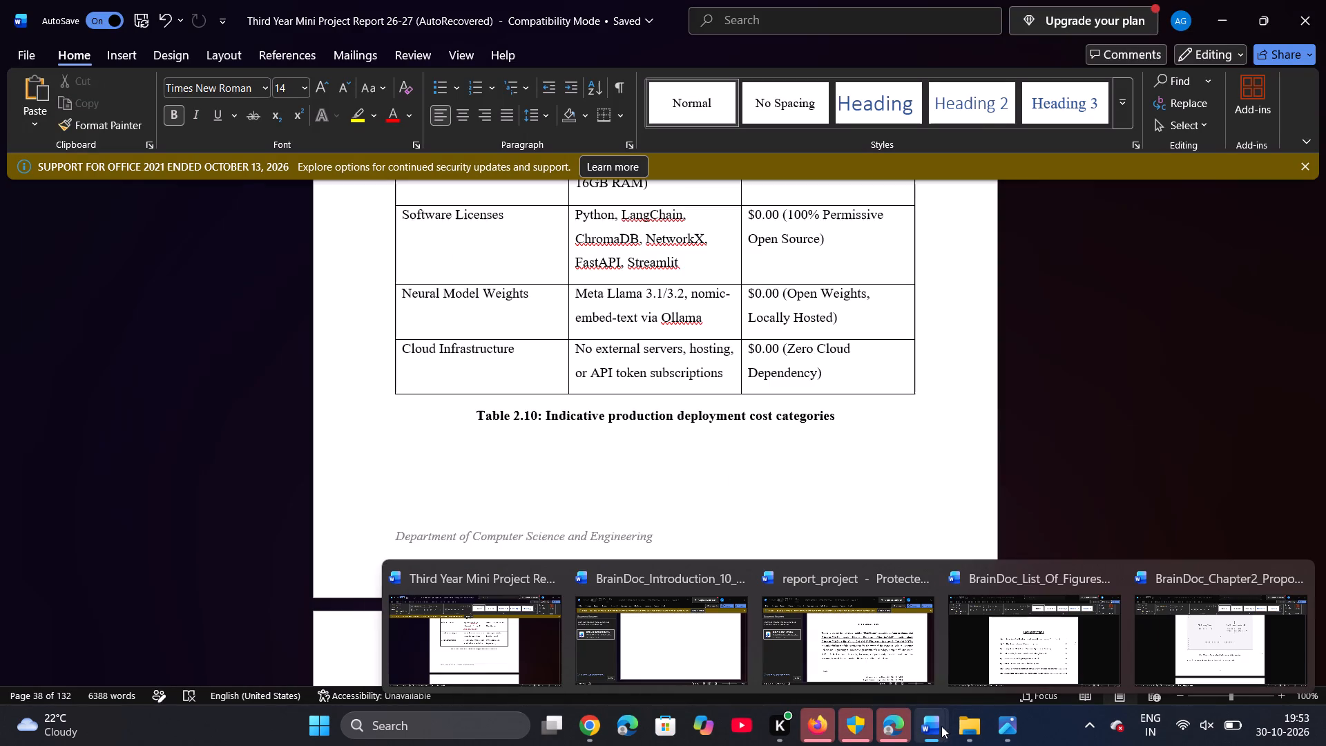
# Switch to the BrainDoc_List_Of_Figures document and examine the figure titles and page numbers listed for each chapter.
pyautogui.click(995, 651)
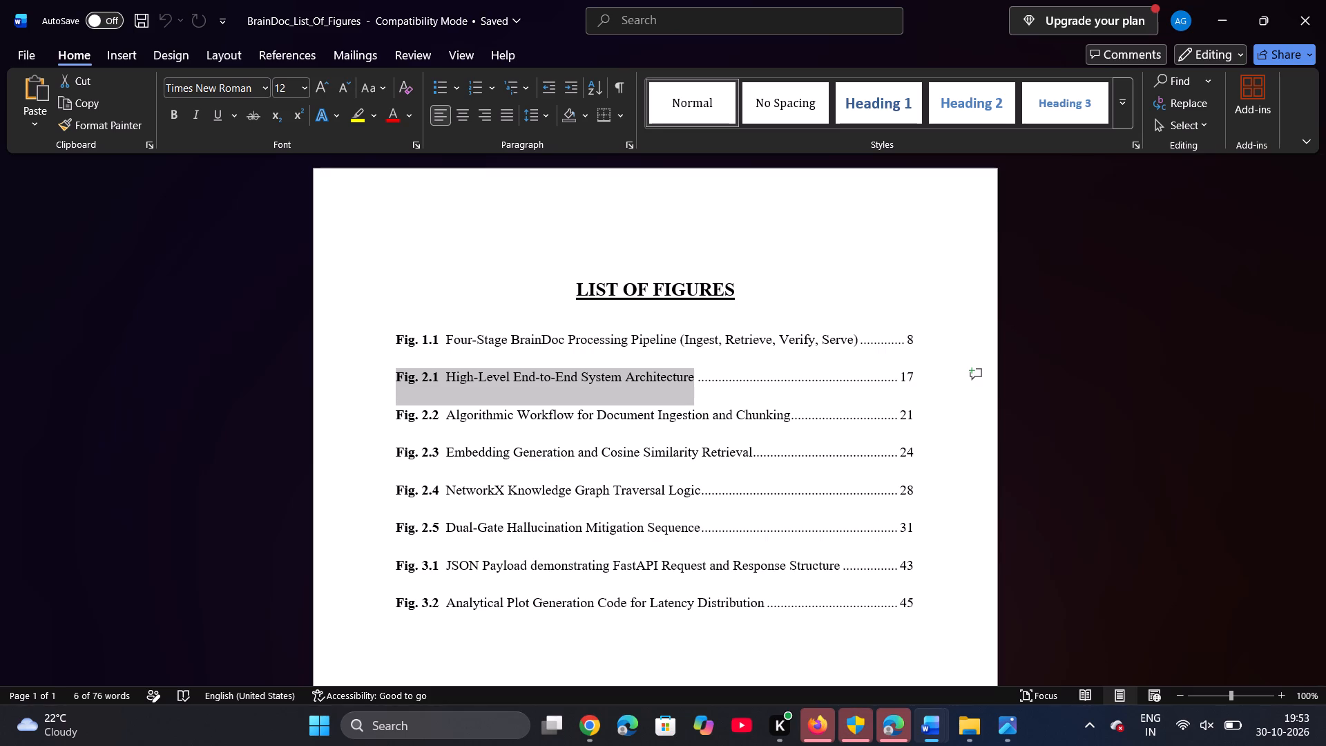
pyautogui.scroll(-1, 841, 542)
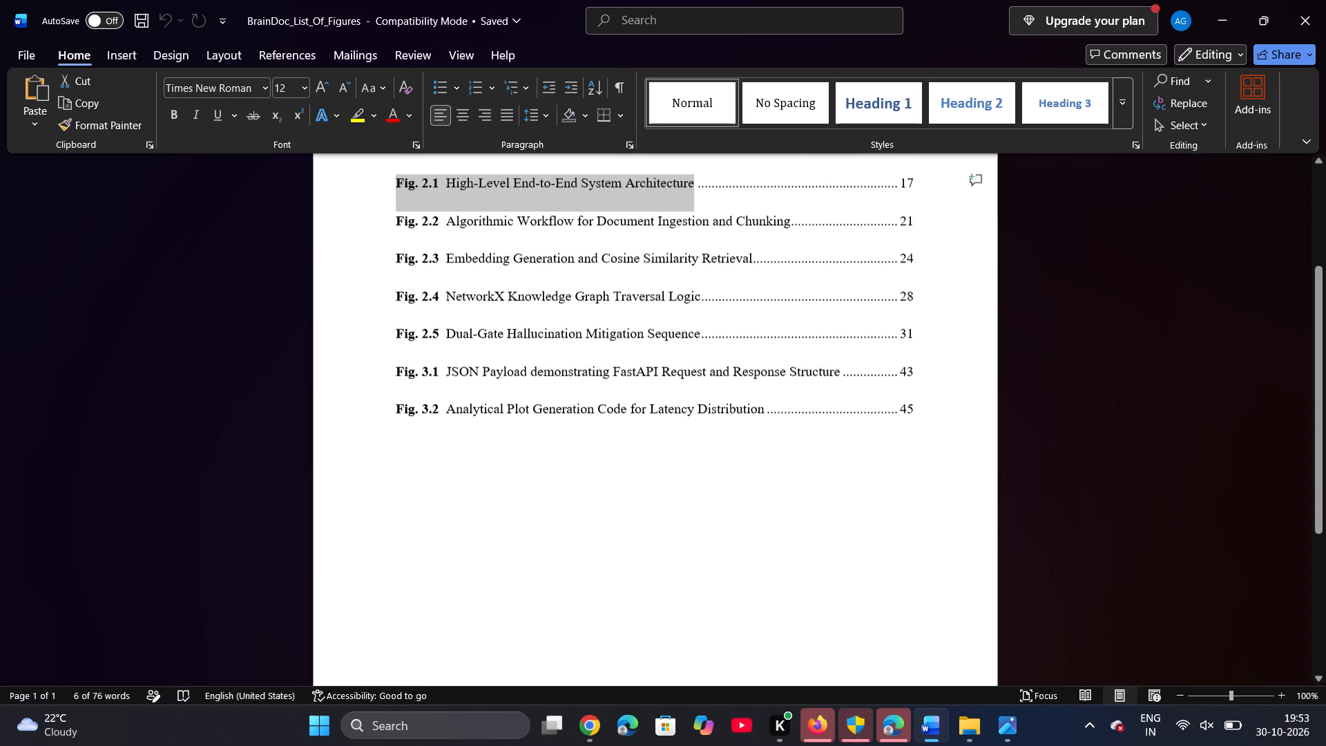
pyautogui.scroll(-1, 841, 542)
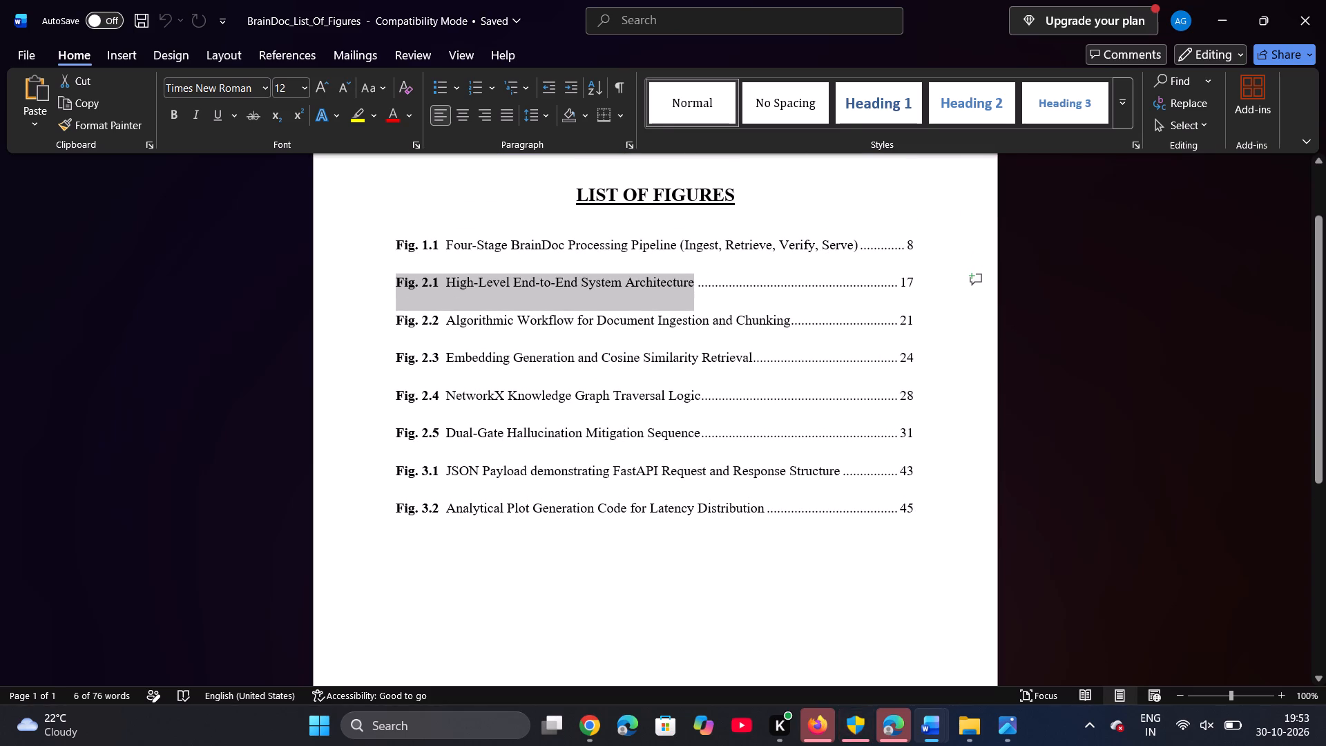
pyautogui.scroll(-3, 841, 542)
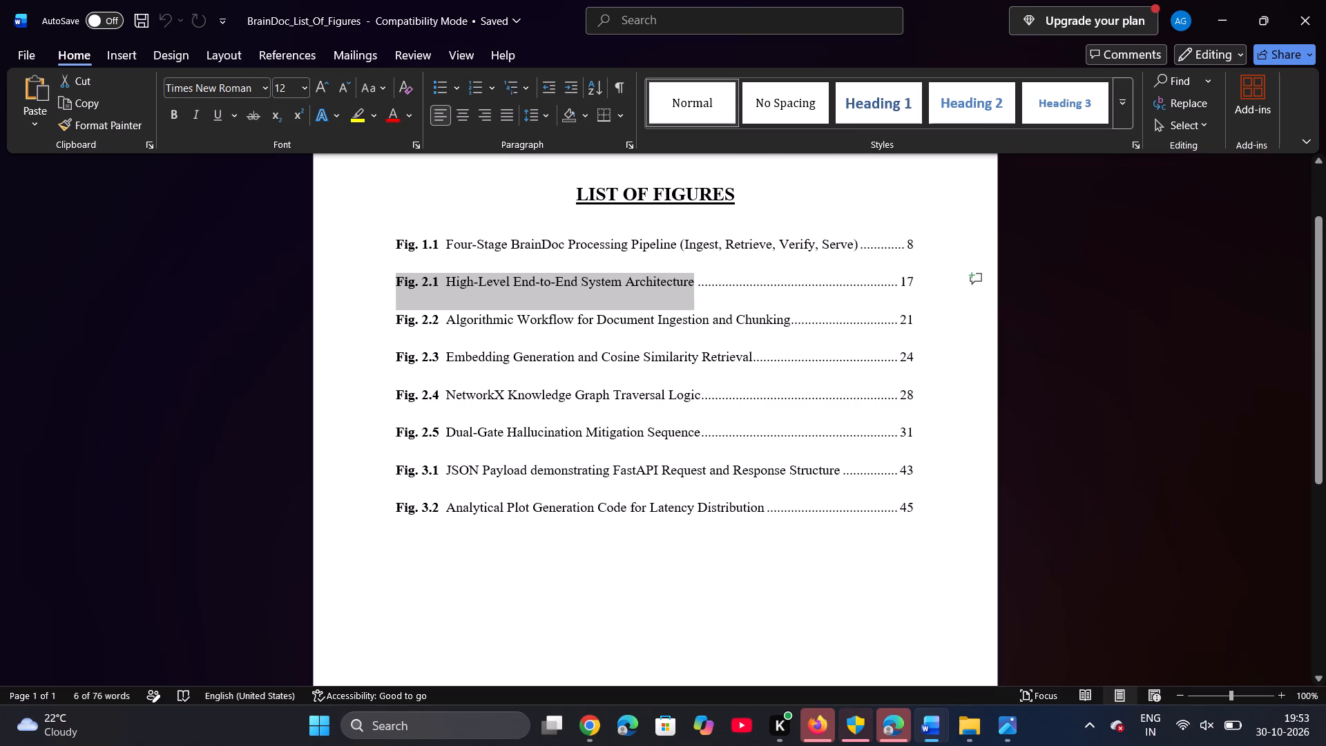
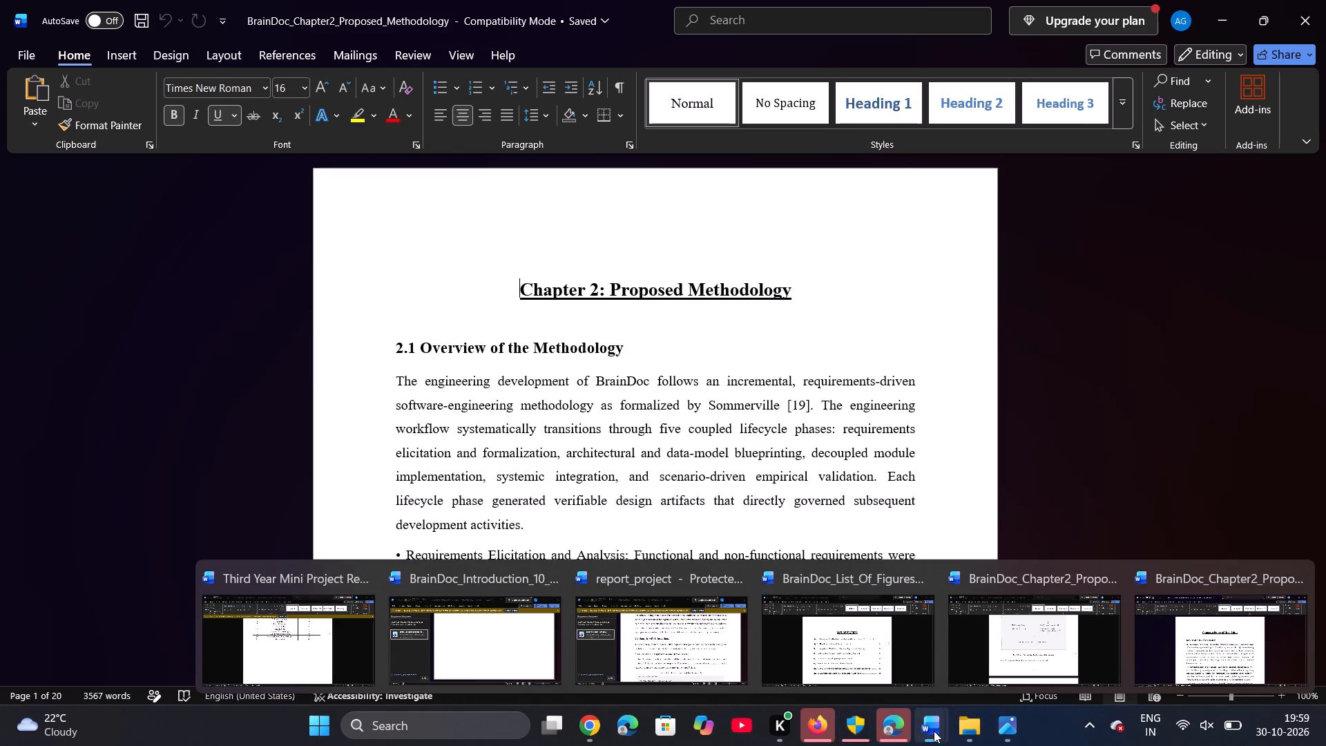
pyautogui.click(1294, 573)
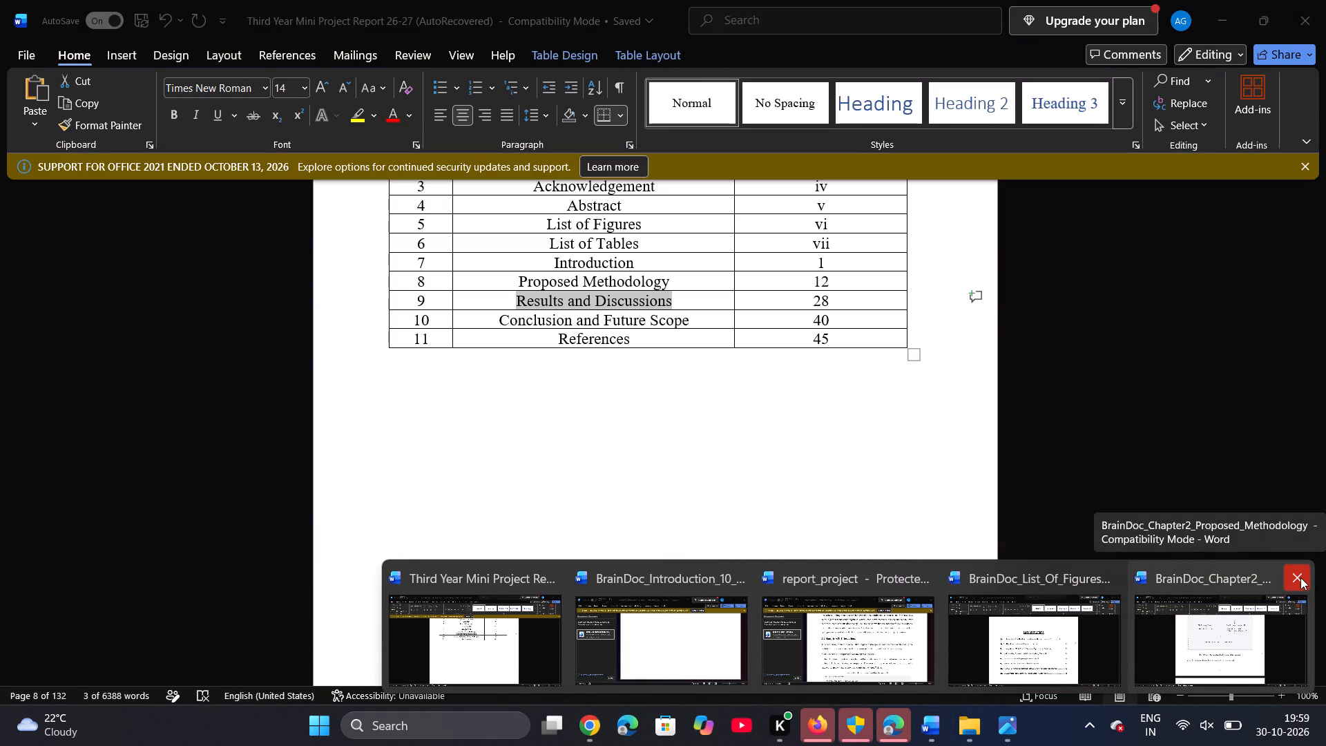
# Close the BrainDoc_Chapter2_Proposed_Methodology document that is still open in Word.
pyautogui.click(1300, 577)
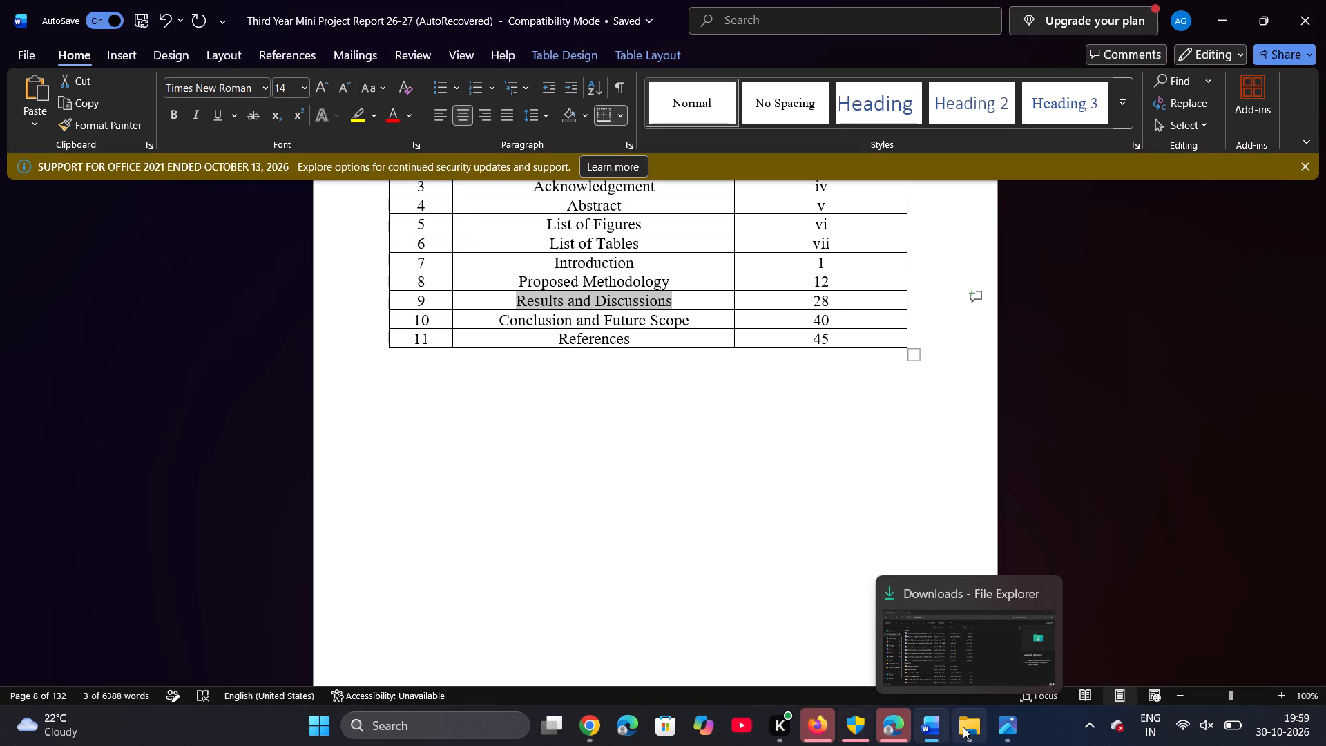
# Open BrainDoc_Chapter3_Results_And_Discussions from the Downloads folder in Word and enable editing.
pyautogui.click(967, 649)
pyautogui.scroll(1, 771, 446)
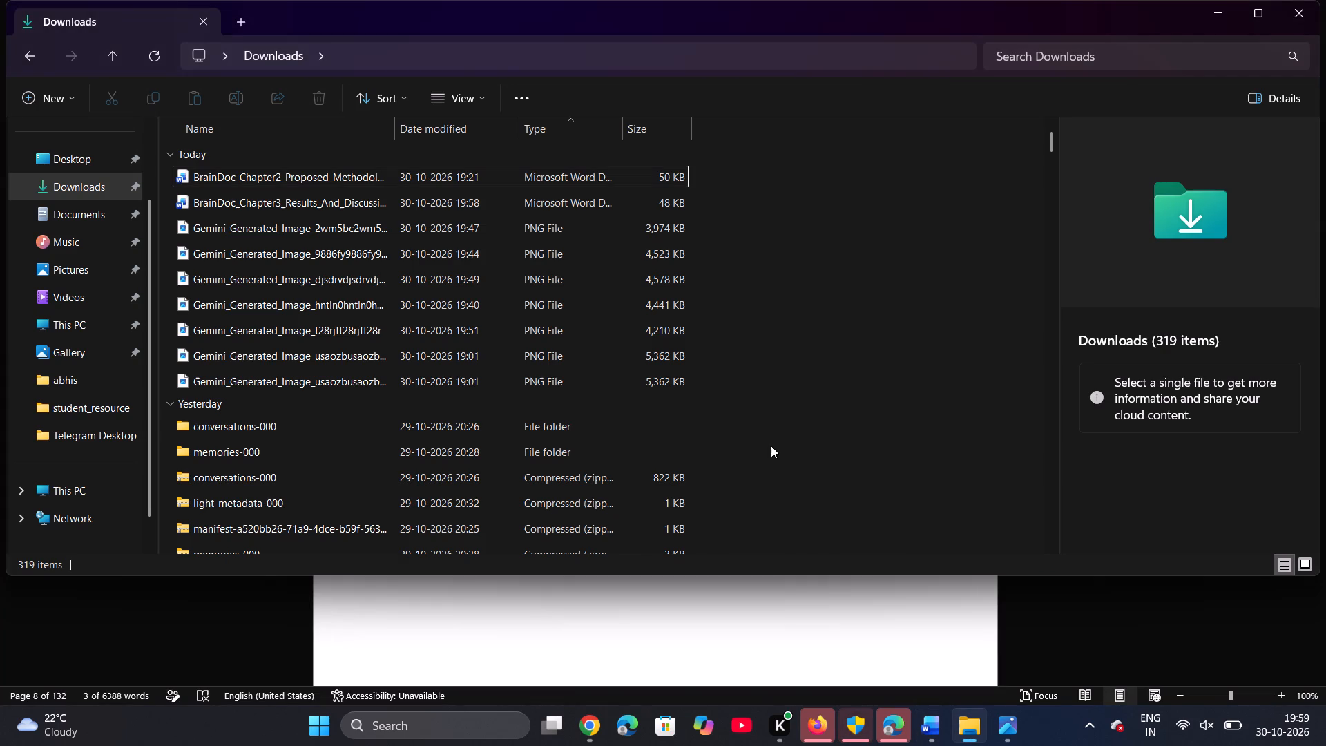
pyautogui.doubleClick(470, 206)
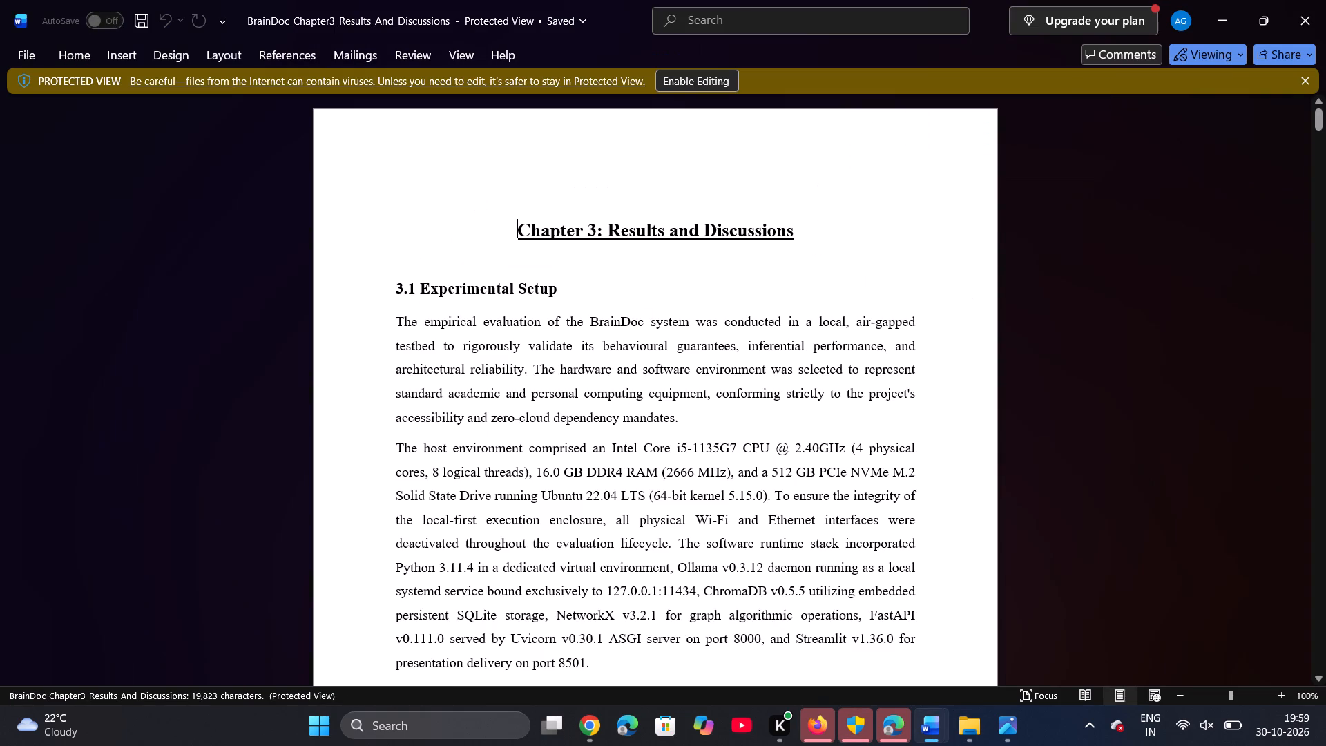
pyautogui.click(501, 213)
pyautogui.click(673, 79)
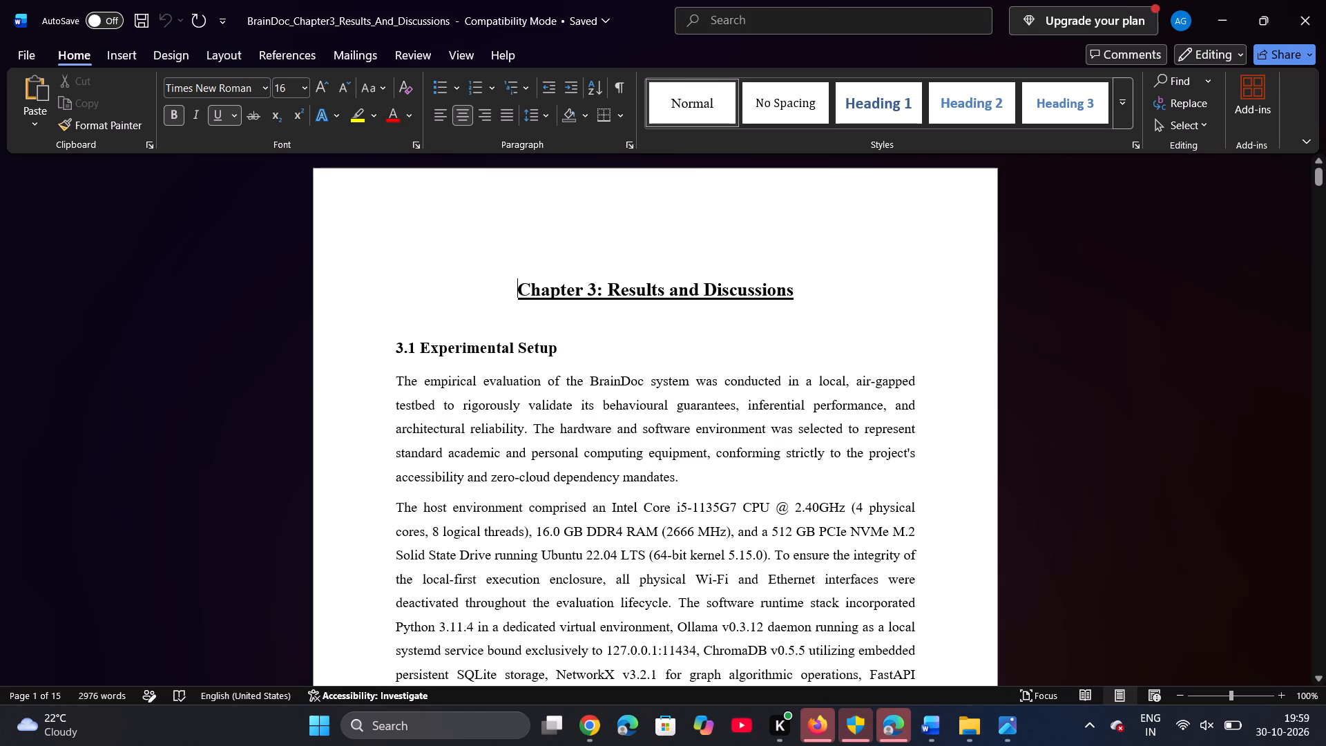
# Turn on AutoSave for the Chapter 3 document through OneDrive - Personal and copy its entire content.
pyautogui.hotkey('ctrl', 'a')
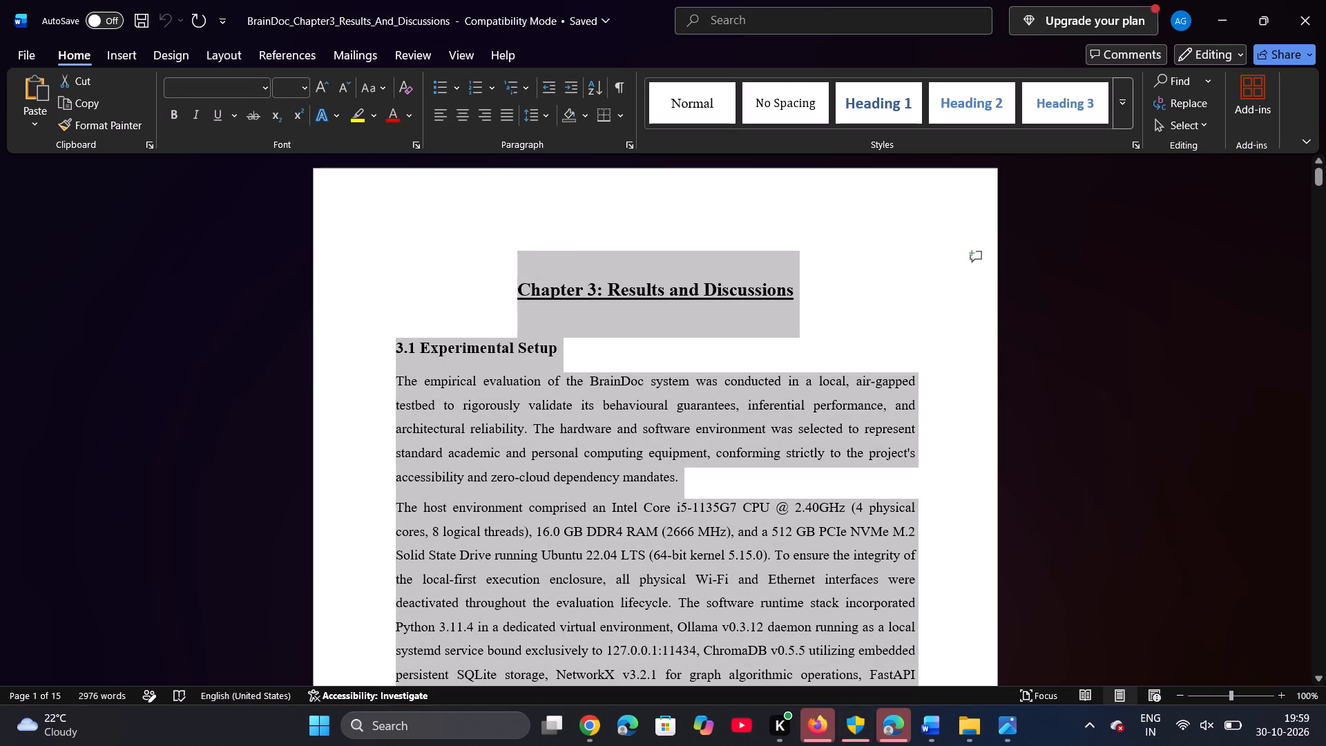
pyautogui.click(102, 19)
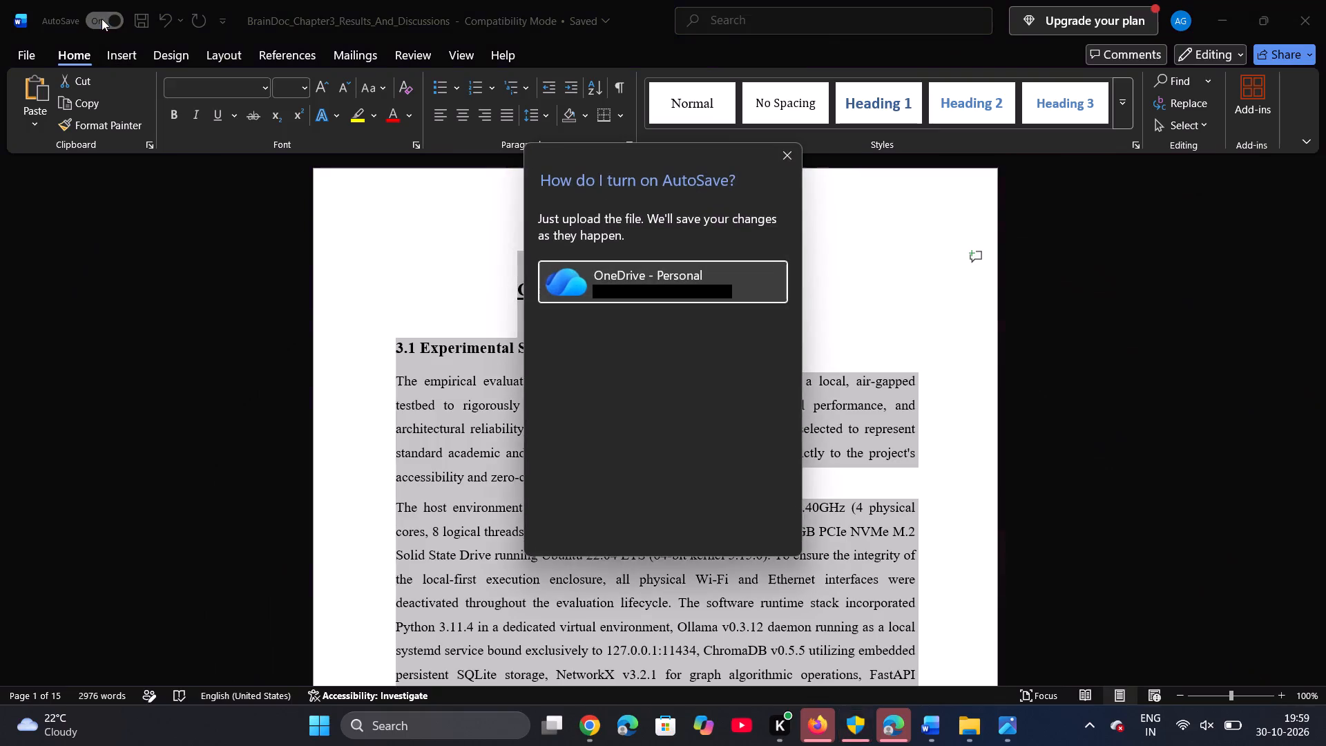
pyautogui.click(653, 287)
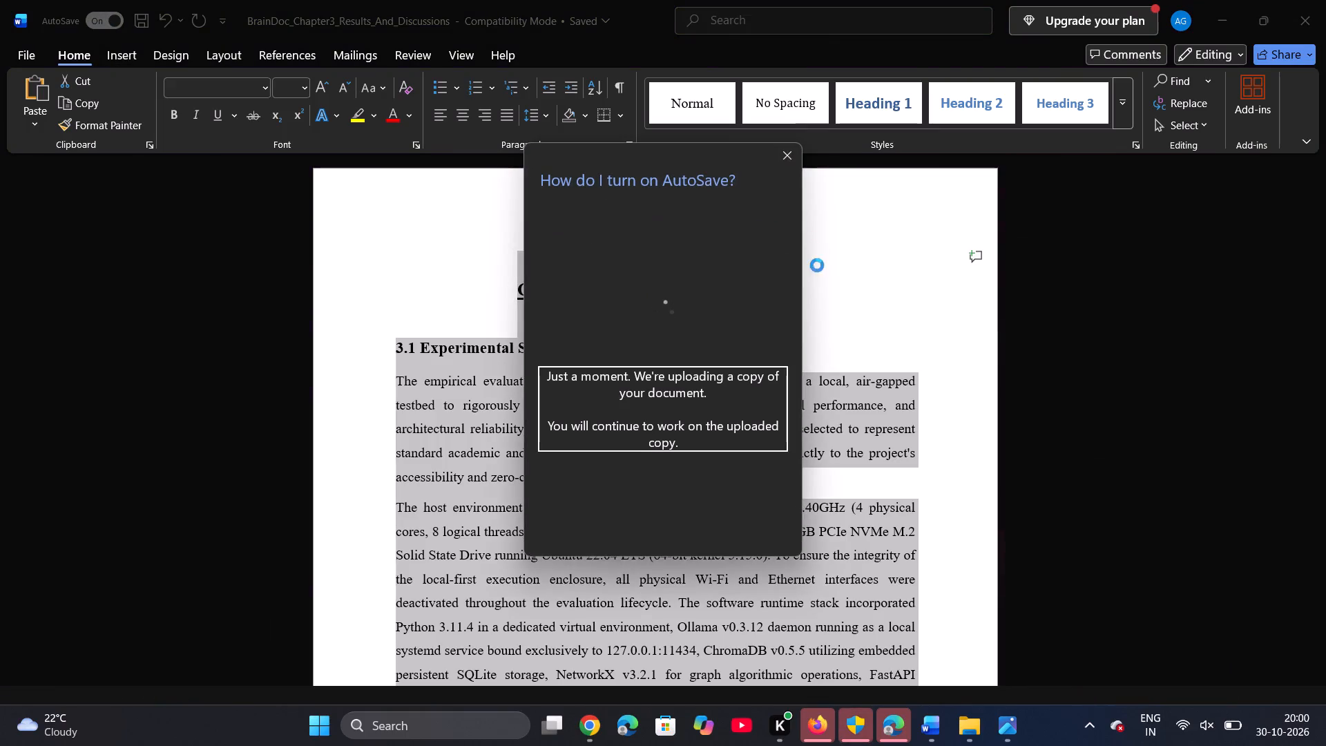
pyautogui.click(778, 153)
pyautogui.click(782, 153)
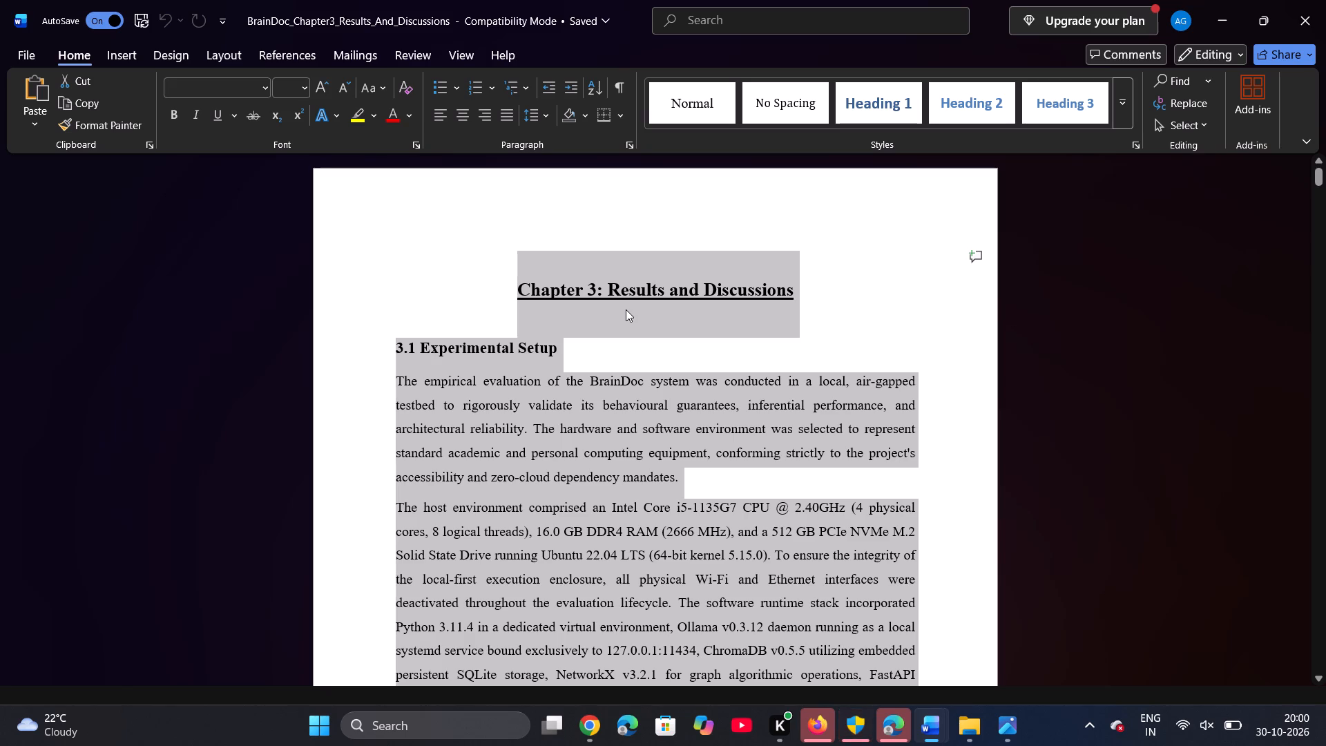
pyautogui.hotkey('ctrl', 'c')
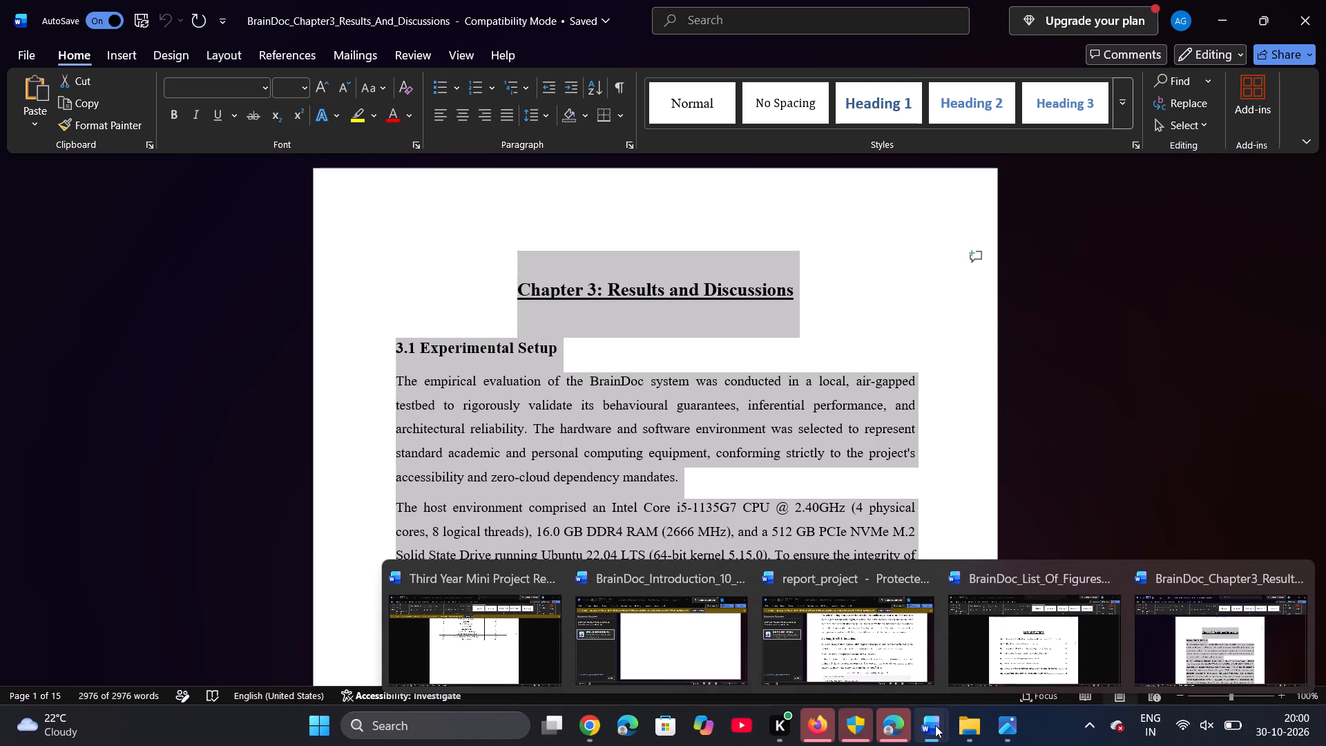
# Switch to the Third Year Mini Project Report and paste the chapter on the blank page after Table 2.10.
pyautogui.click(538, 638)
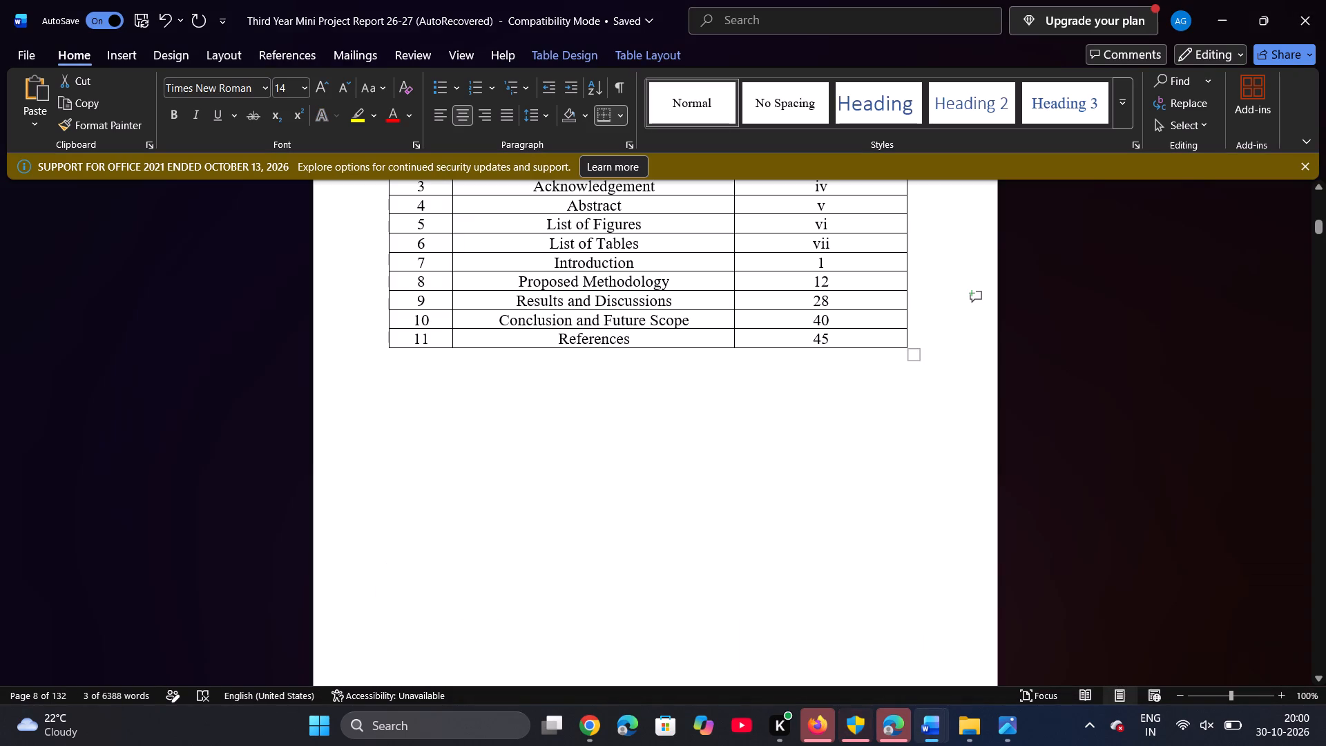
pyautogui.scroll(-13, 641, 516)
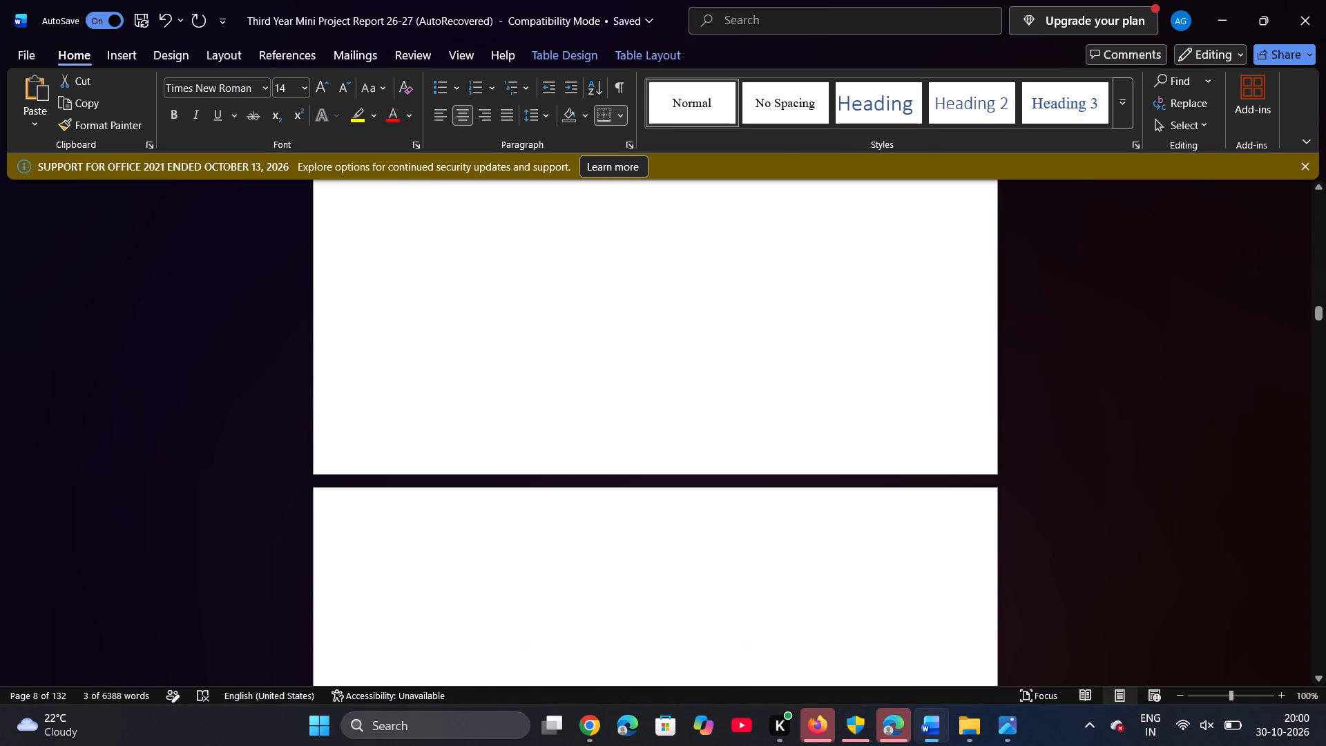
pyautogui.scroll(-16, 641, 516)
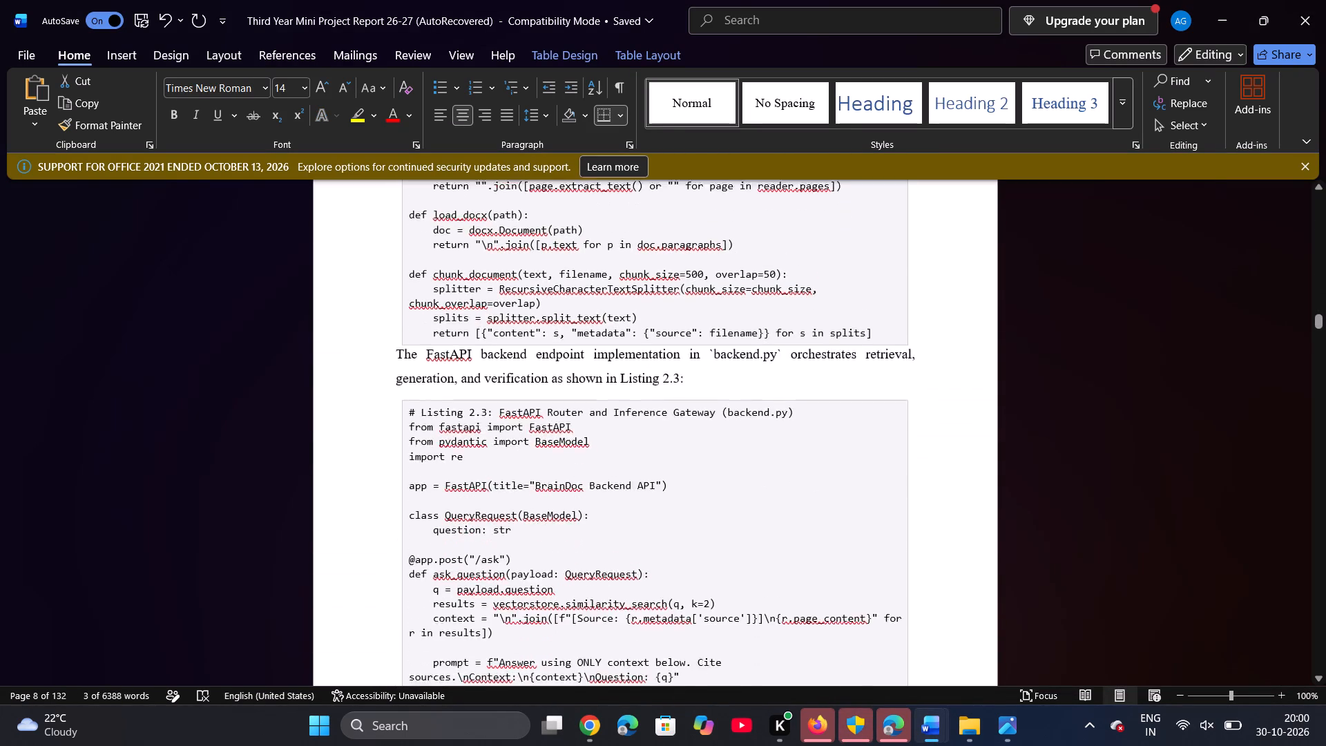
pyautogui.scroll(-15, 641, 516)
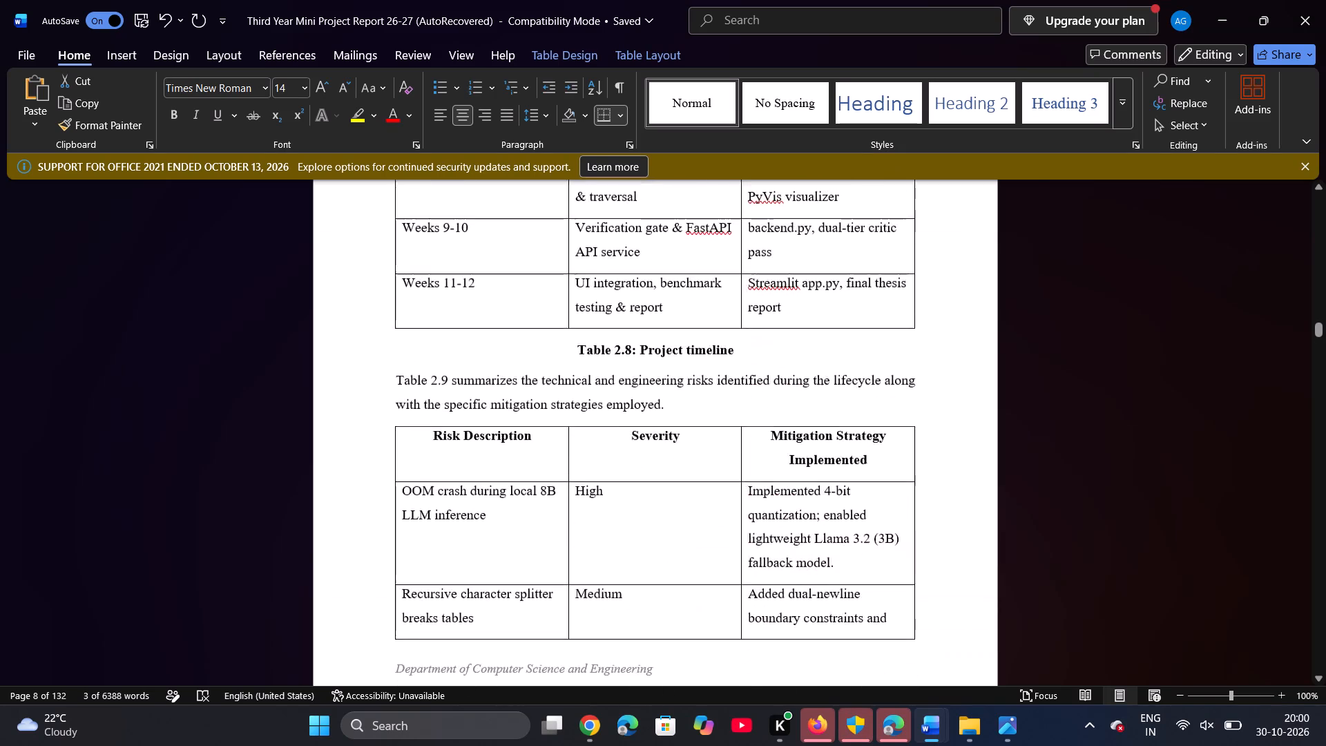
pyautogui.scroll(-8, 641, 516)
pyautogui.scroll(3, 641, 516)
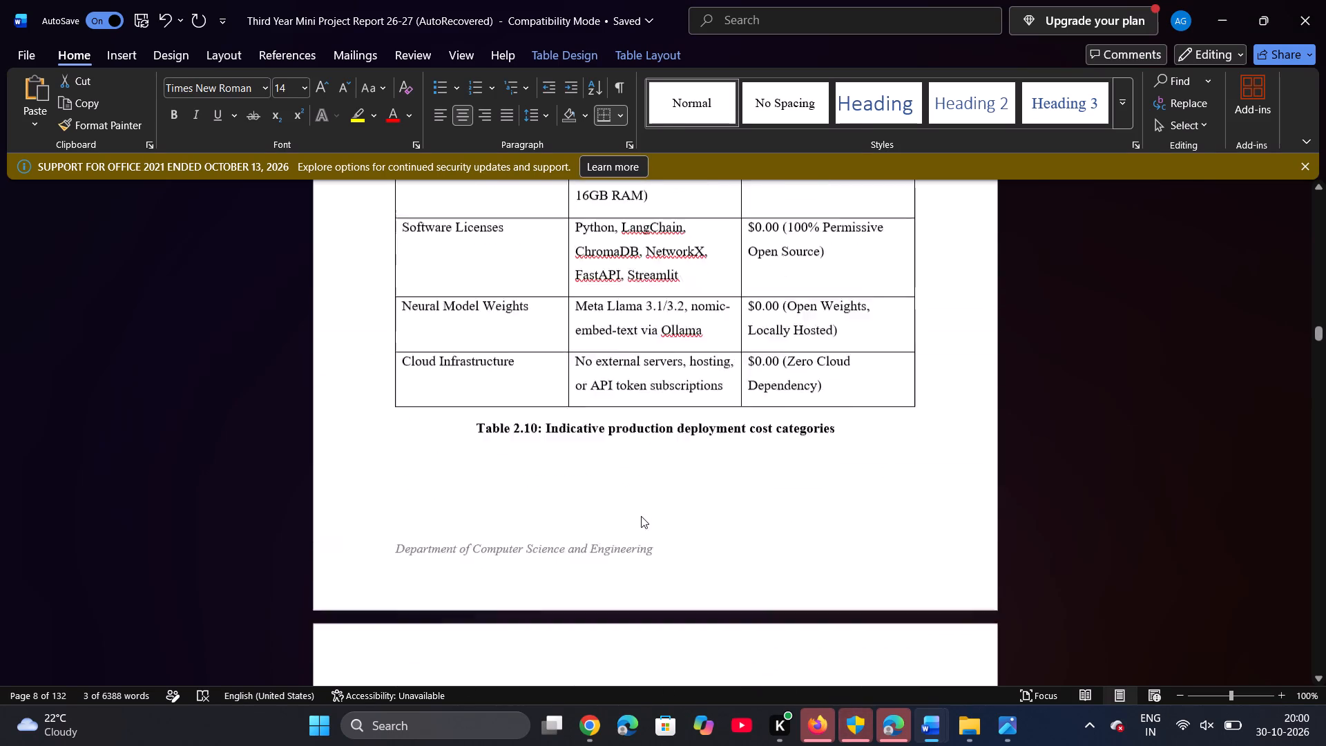
pyautogui.scroll(-1, 641, 516)
pyautogui.click(526, 476)
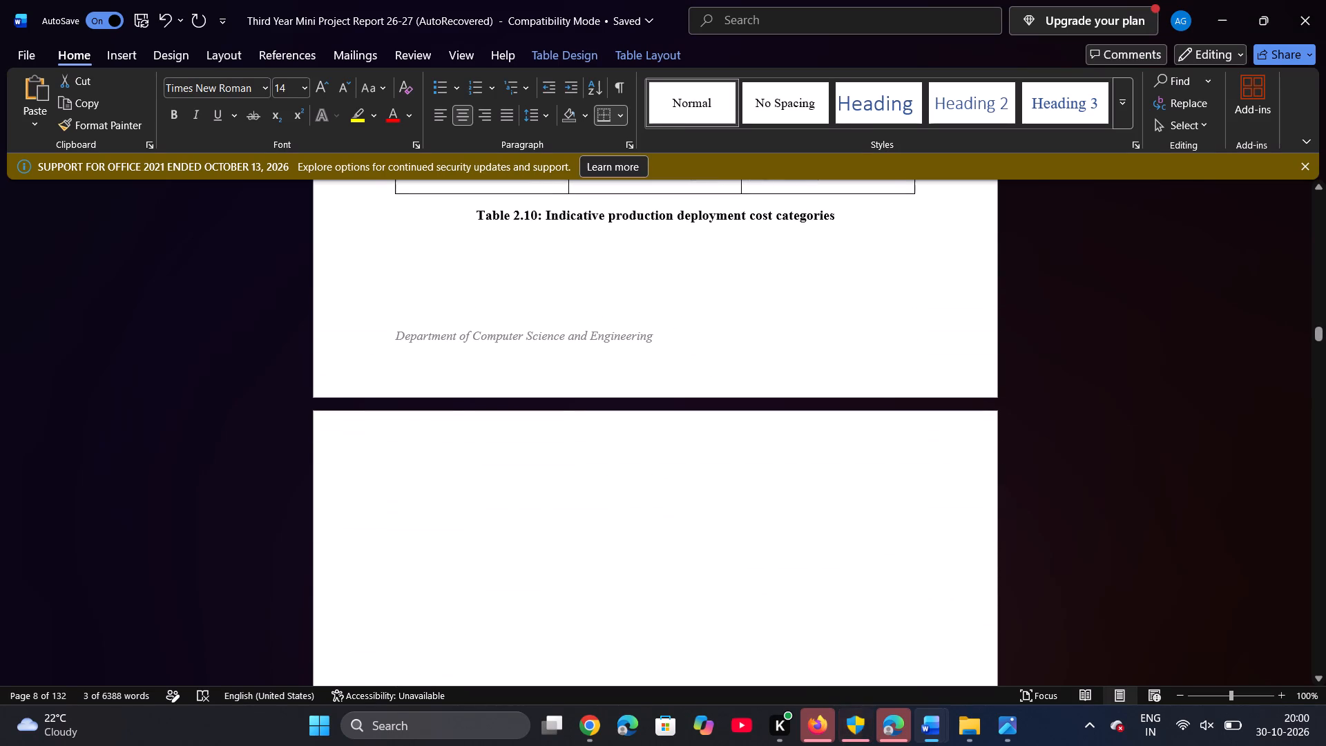
pyautogui.hotkey('ctrl', 'v')
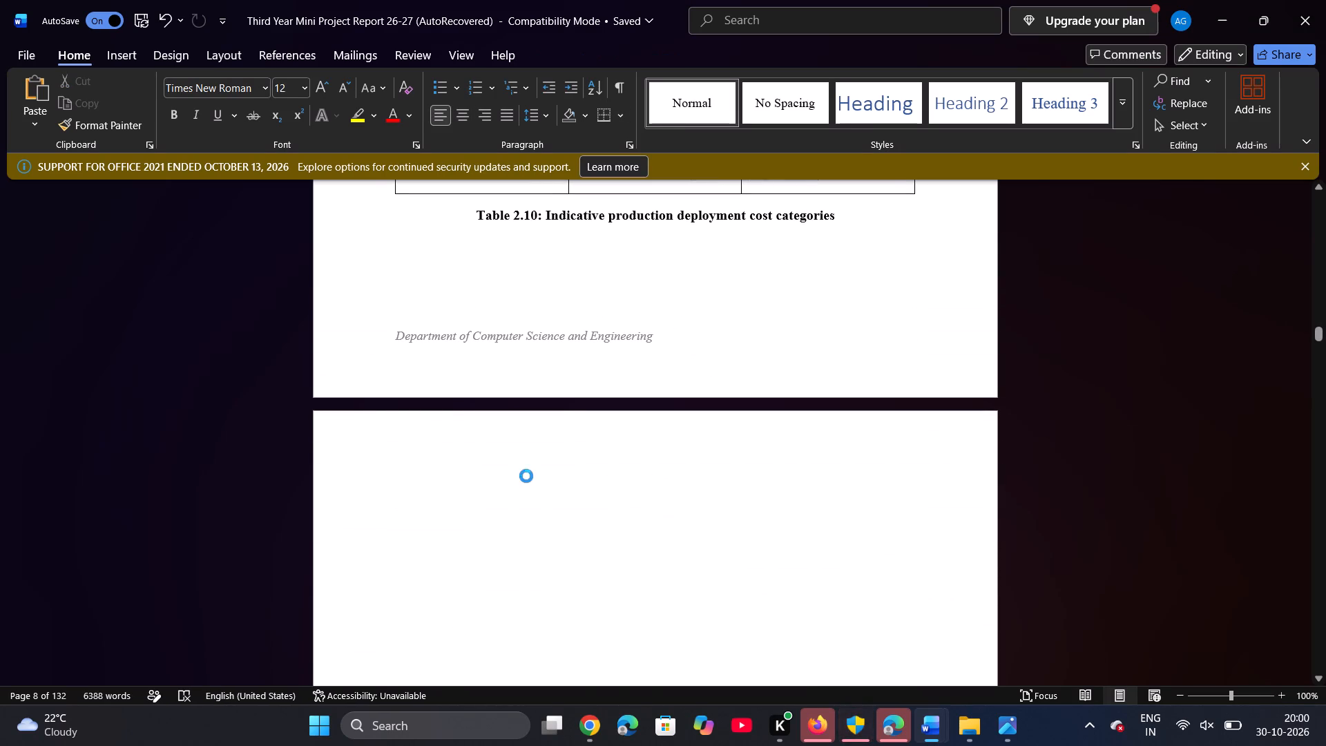
# Change the paste option of the inserted chapter so that it keeps the line spacing of its source document.
pyautogui.scroll(-3, 526, 476)
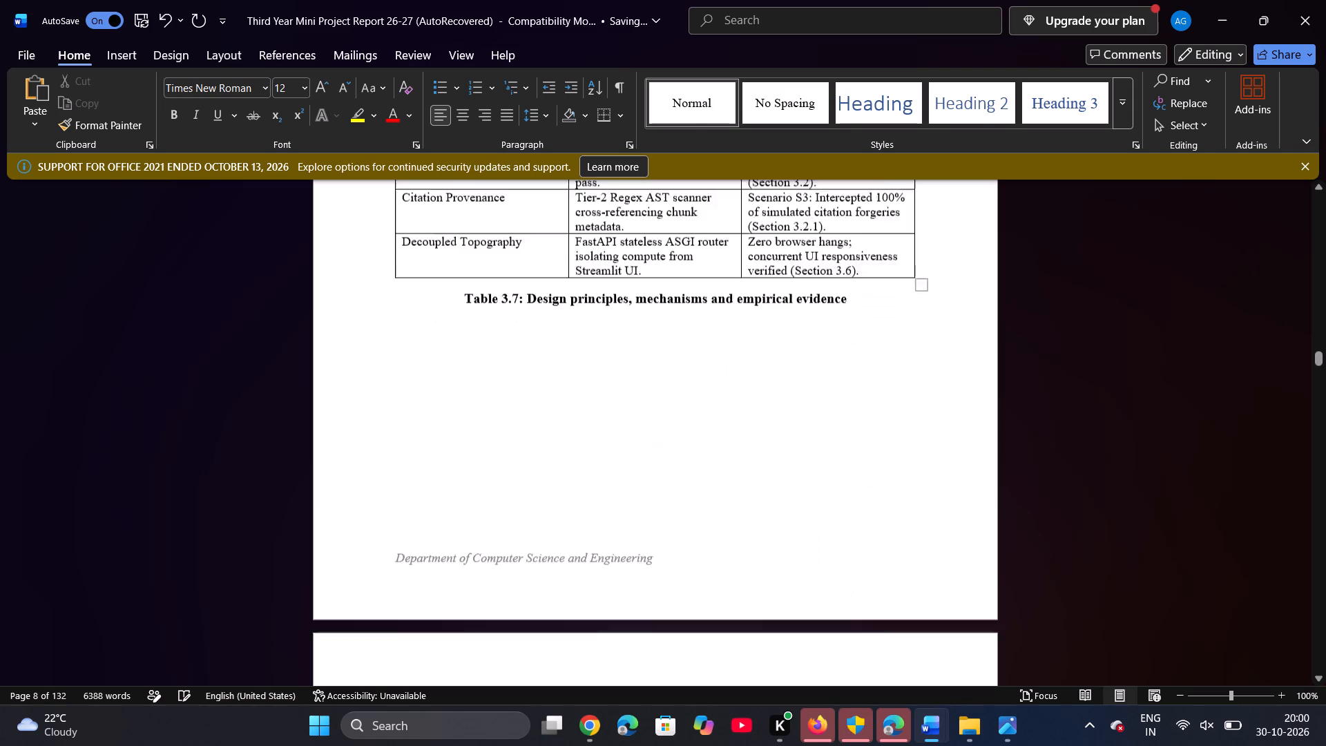
pyautogui.scroll(1, 526, 476)
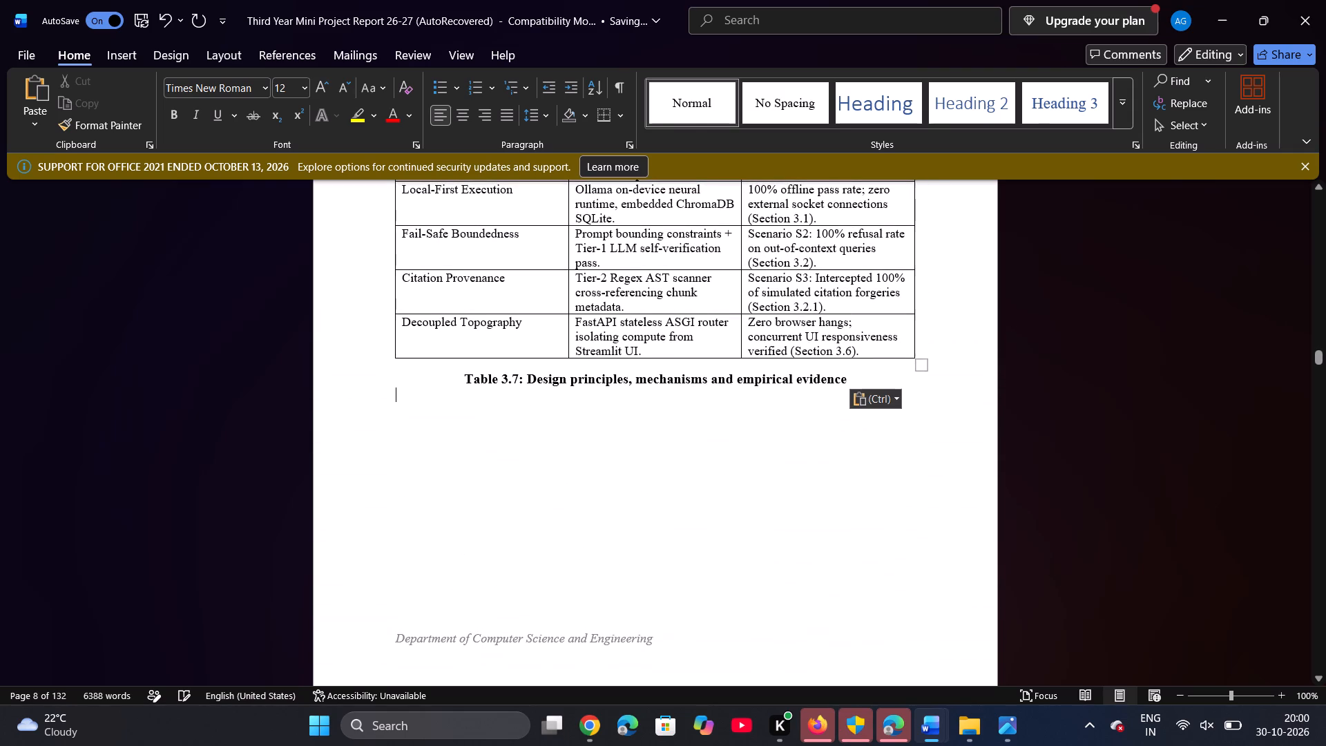
pyautogui.click(887, 402)
pyautogui.click(872, 451)
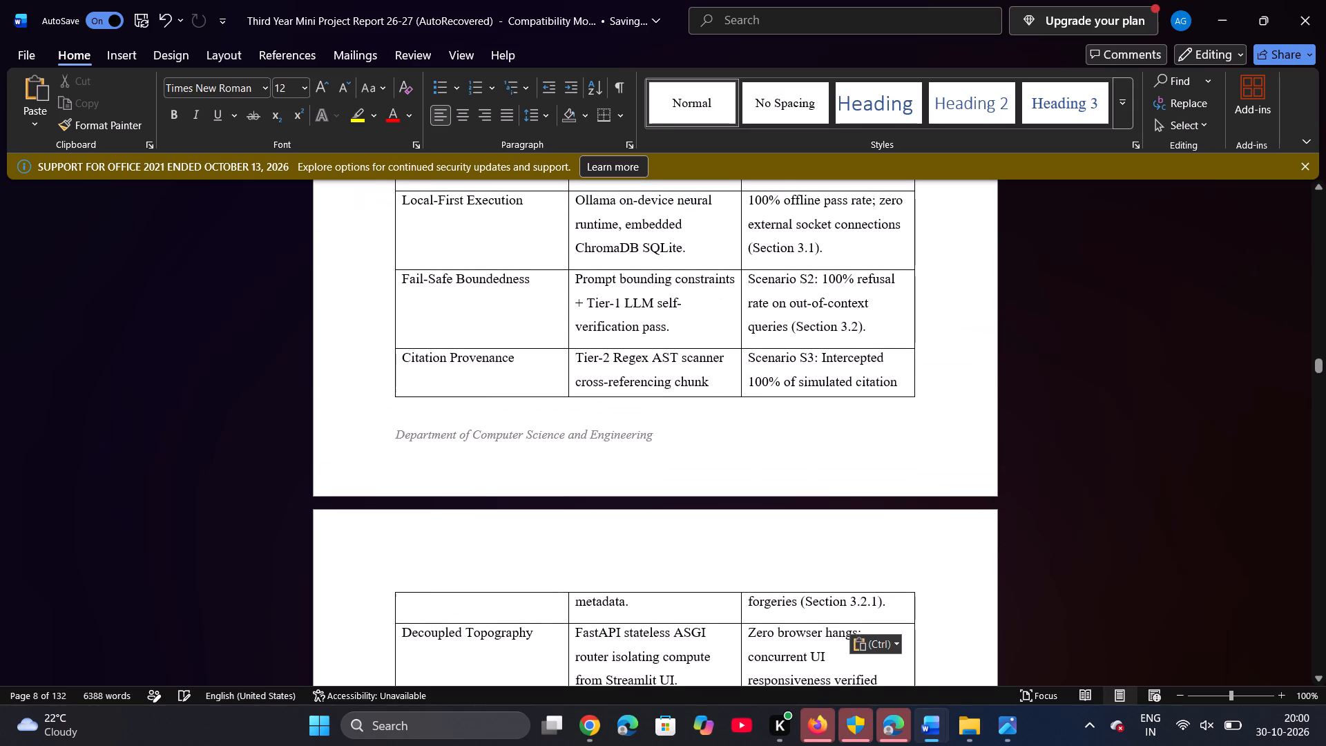
# Try to remove empty space on a blank page following the pasted Results and Discussions chapter.
pyautogui.scroll(2, 814, 506)
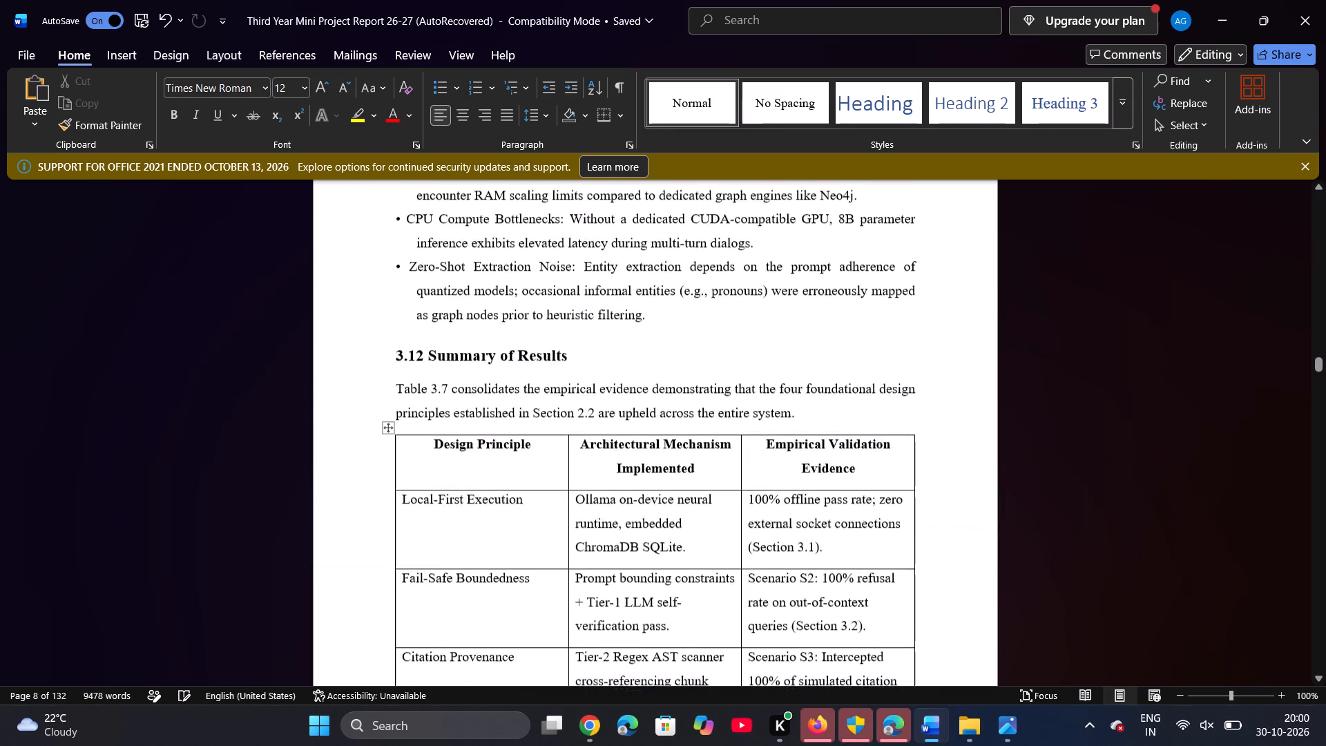
pyautogui.scroll(4, 814, 506)
pyautogui.scroll(-8, 814, 506)
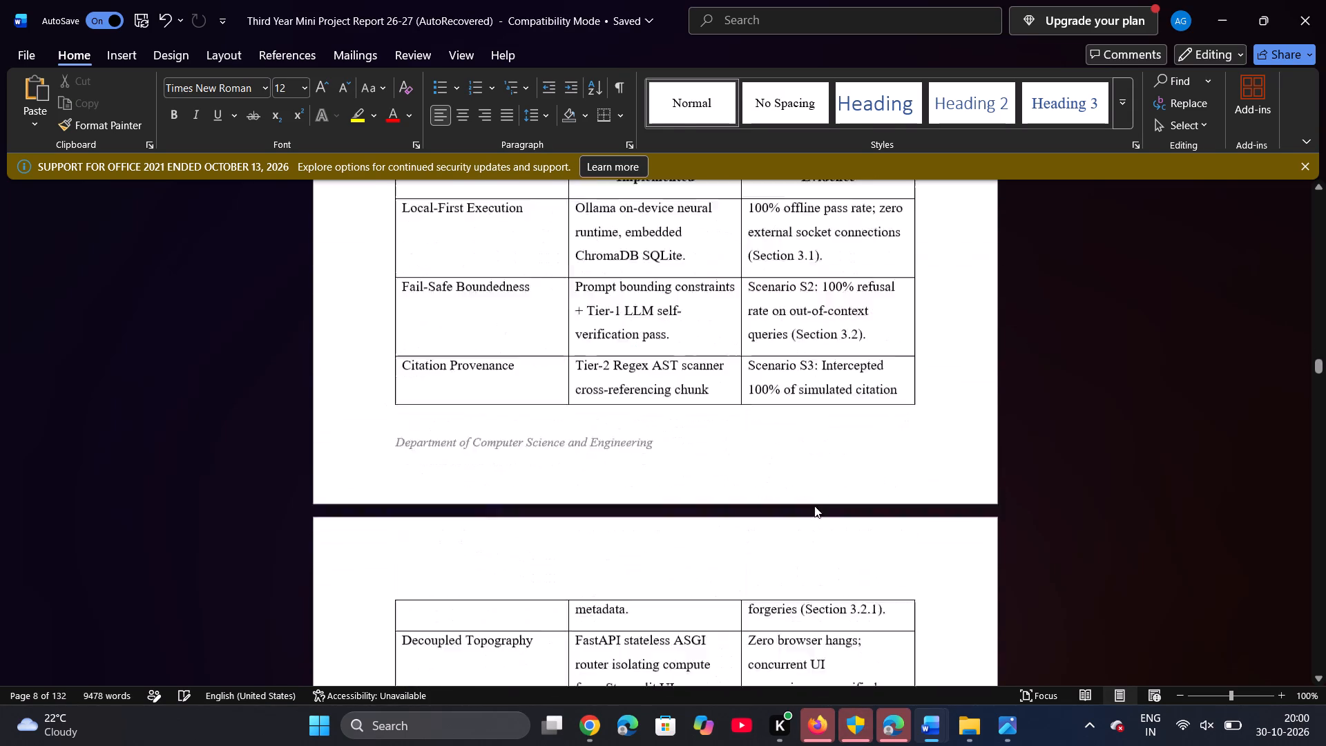
pyautogui.scroll(-11, 814, 506)
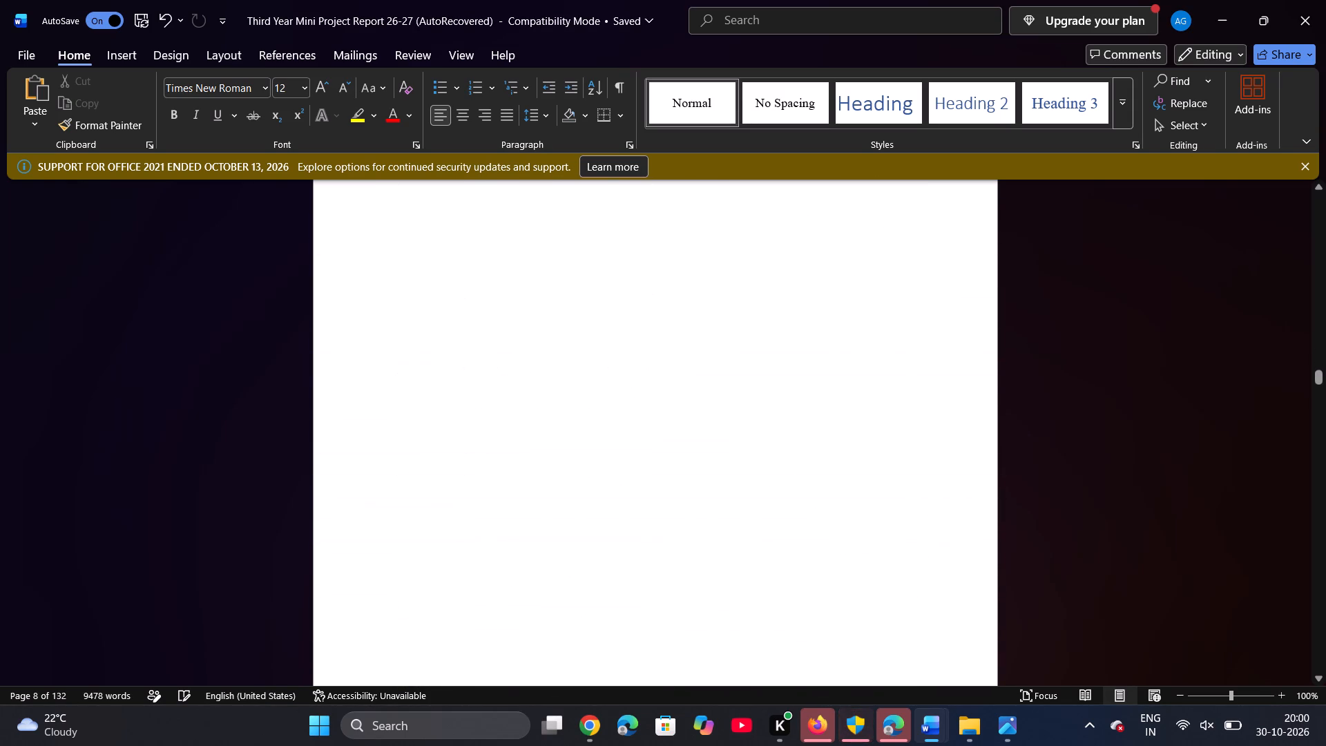
pyautogui.scroll(-20, 814, 506)
pyautogui.scroll(-7, 814, 506)
pyautogui.scroll(-16, 814, 506)
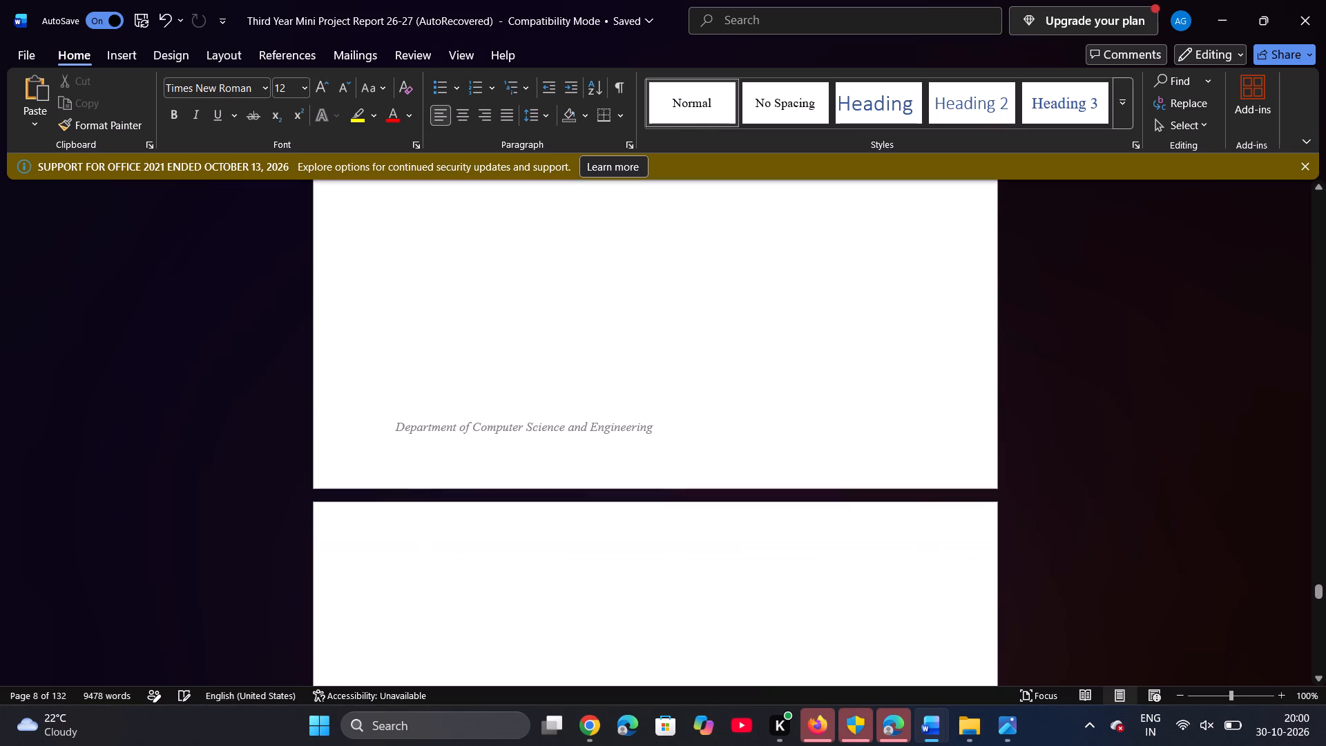
pyautogui.click(655, 596)
pyautogui.press('BackSpace')
pyautogui.press('BackSpace')
pyautogui.press('BackSpace')
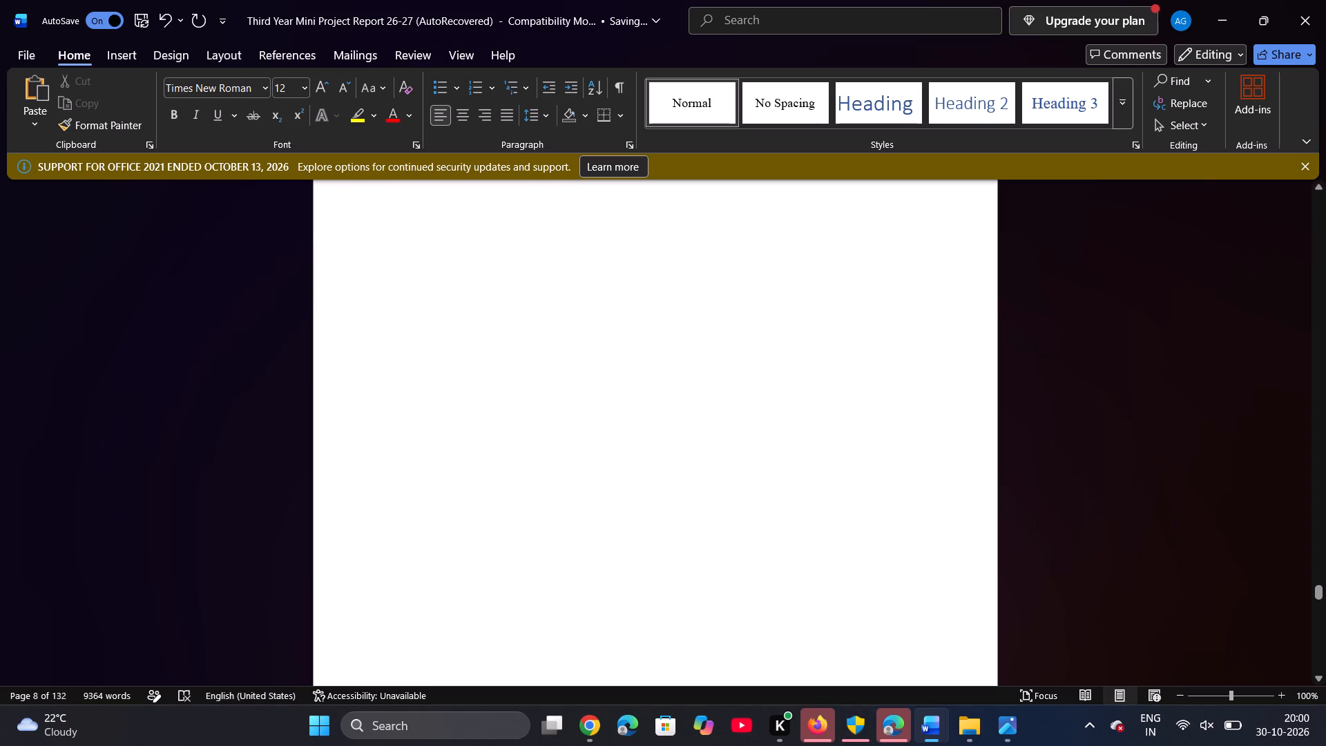
# Review the pasted Chapter 3: Results and Discussions in the report, checking its layout from section 3.4 back to section 3.1 Experimental Setup.
pyautogui.scroll(18, 554, 441)
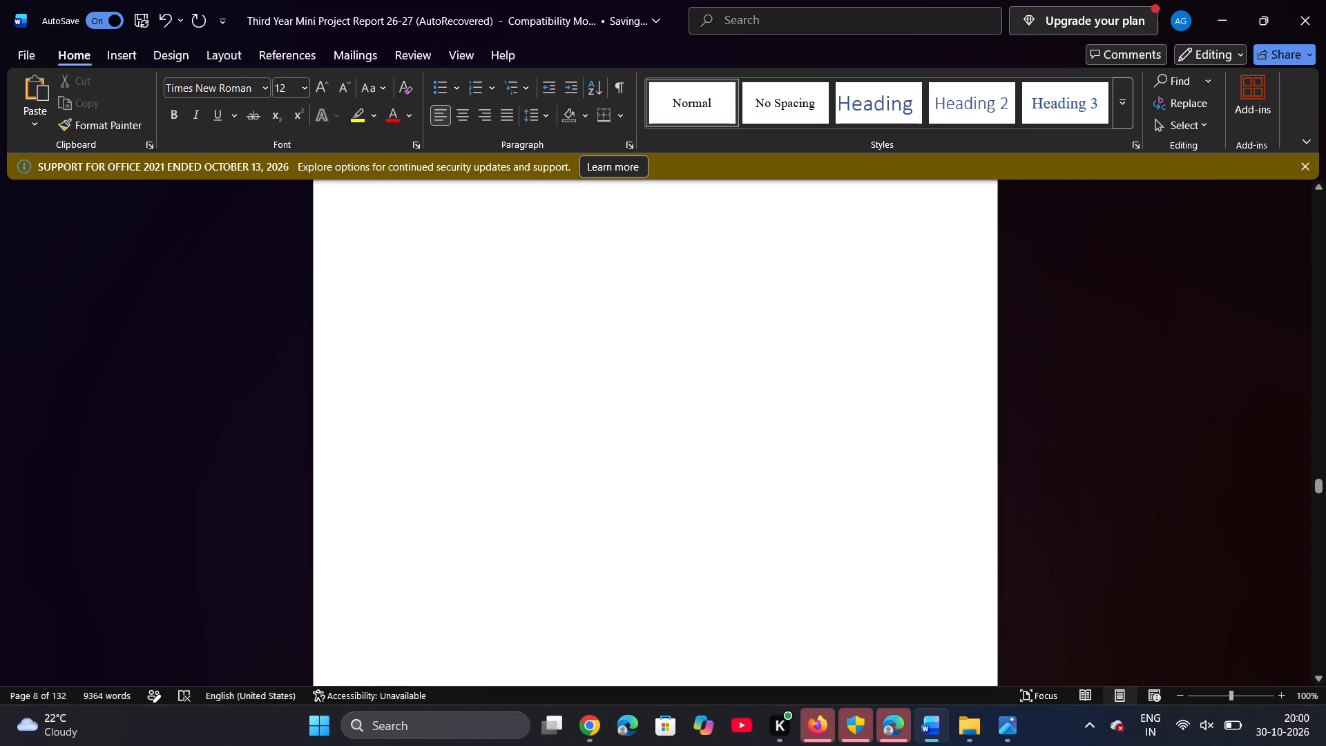
pyautogui.scroll(15, 554, 441)
pyautogui.scroll(17, 554, 441)
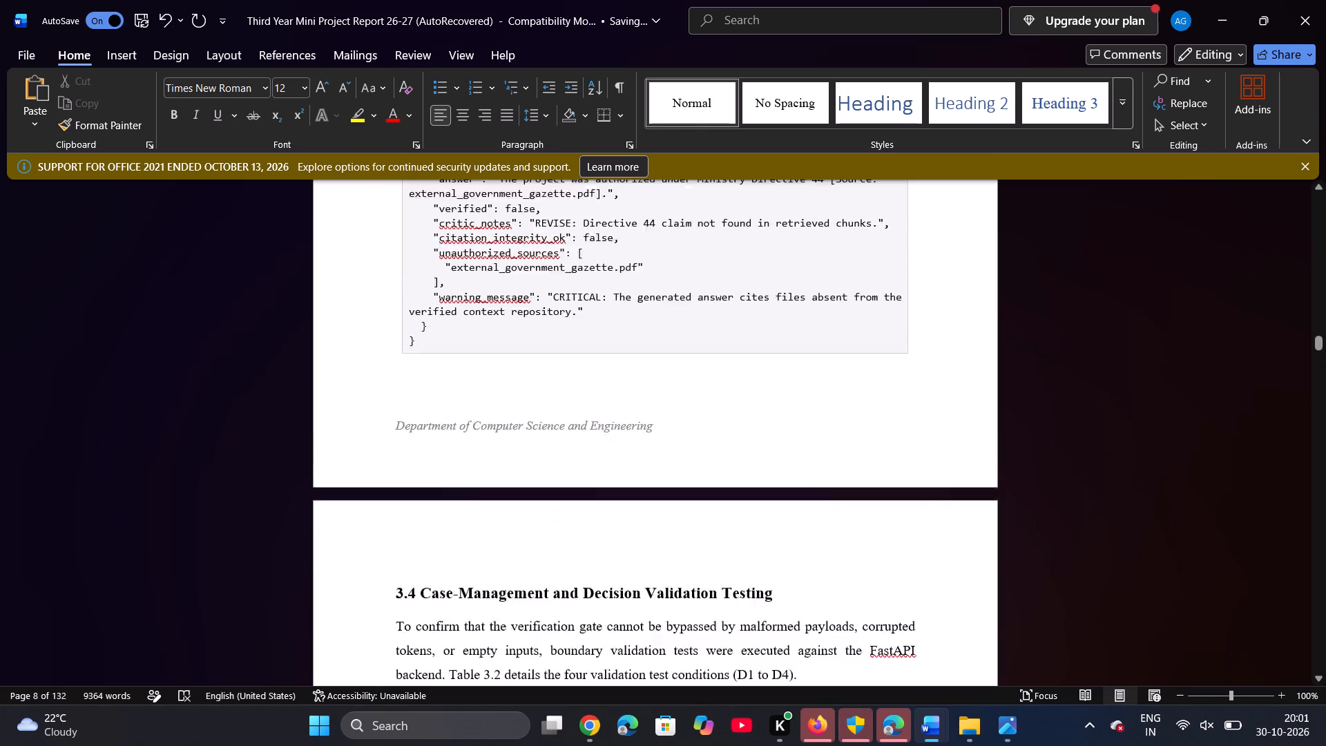
pyautogui.scroll(4, 554, 441)
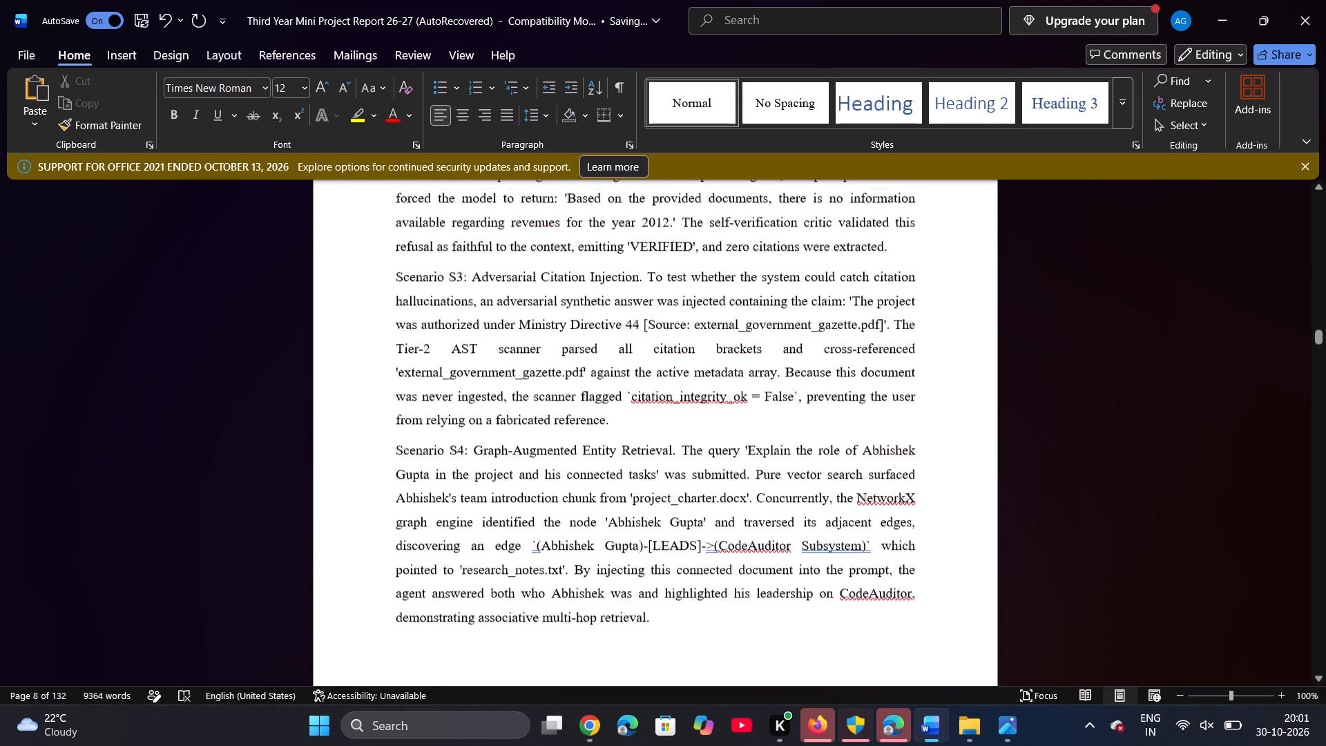
pyautogui.scroll(7, 554, 441)
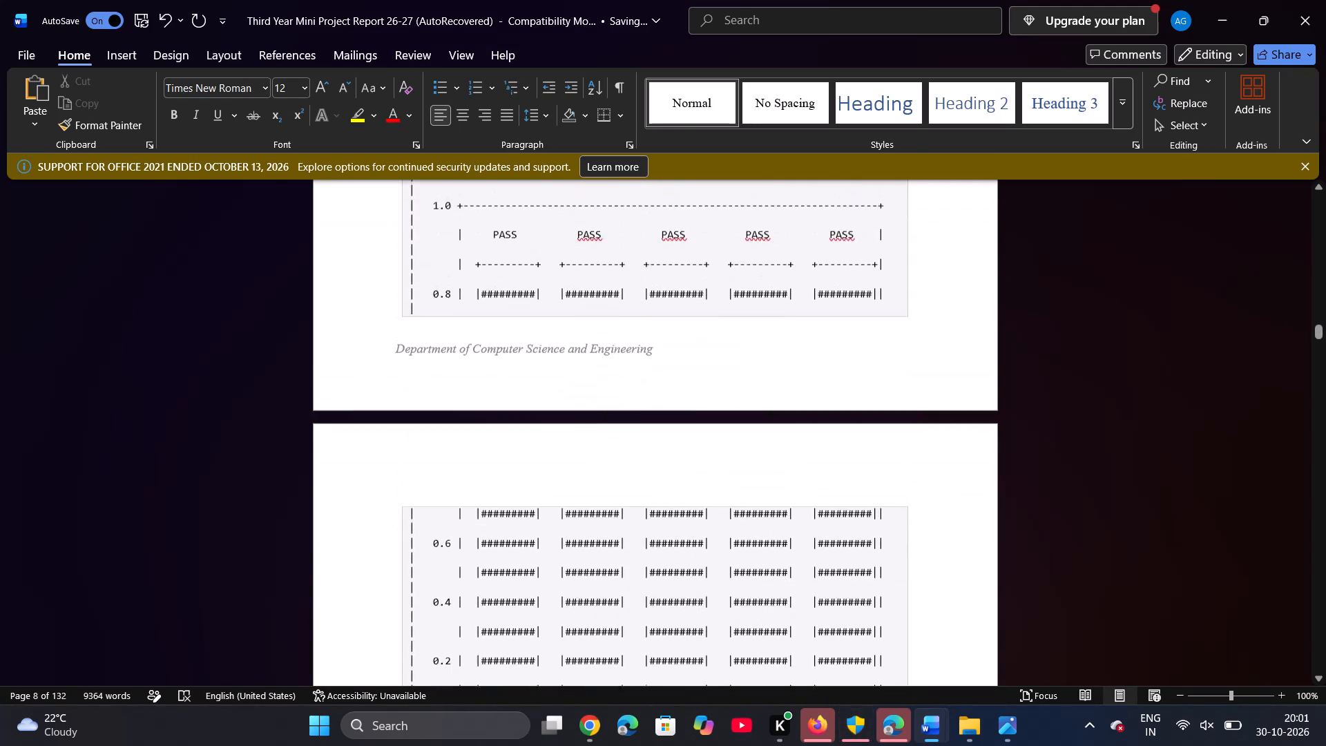
pyautogui.scroll(4, 554, 441)
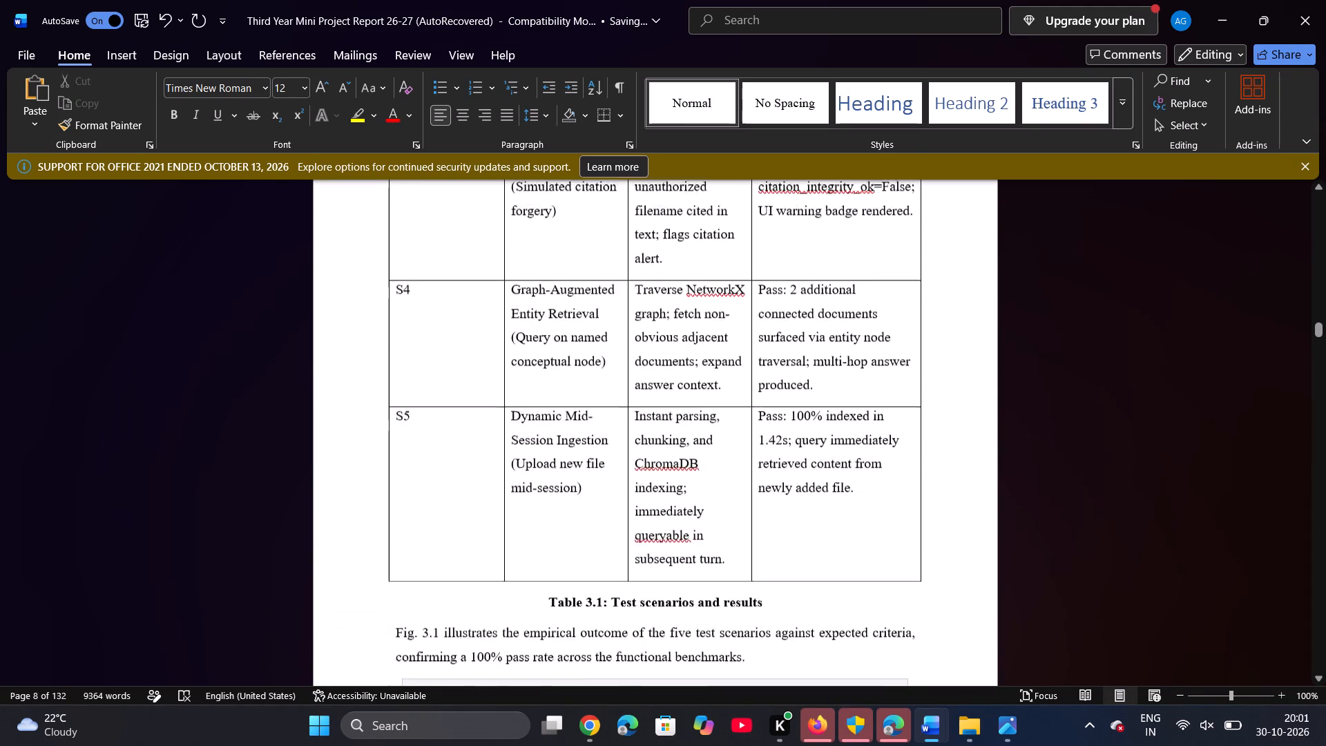
pyautogui.scroll(7, 554, 441)
pyautogui.scroll(-1, 554, 441)
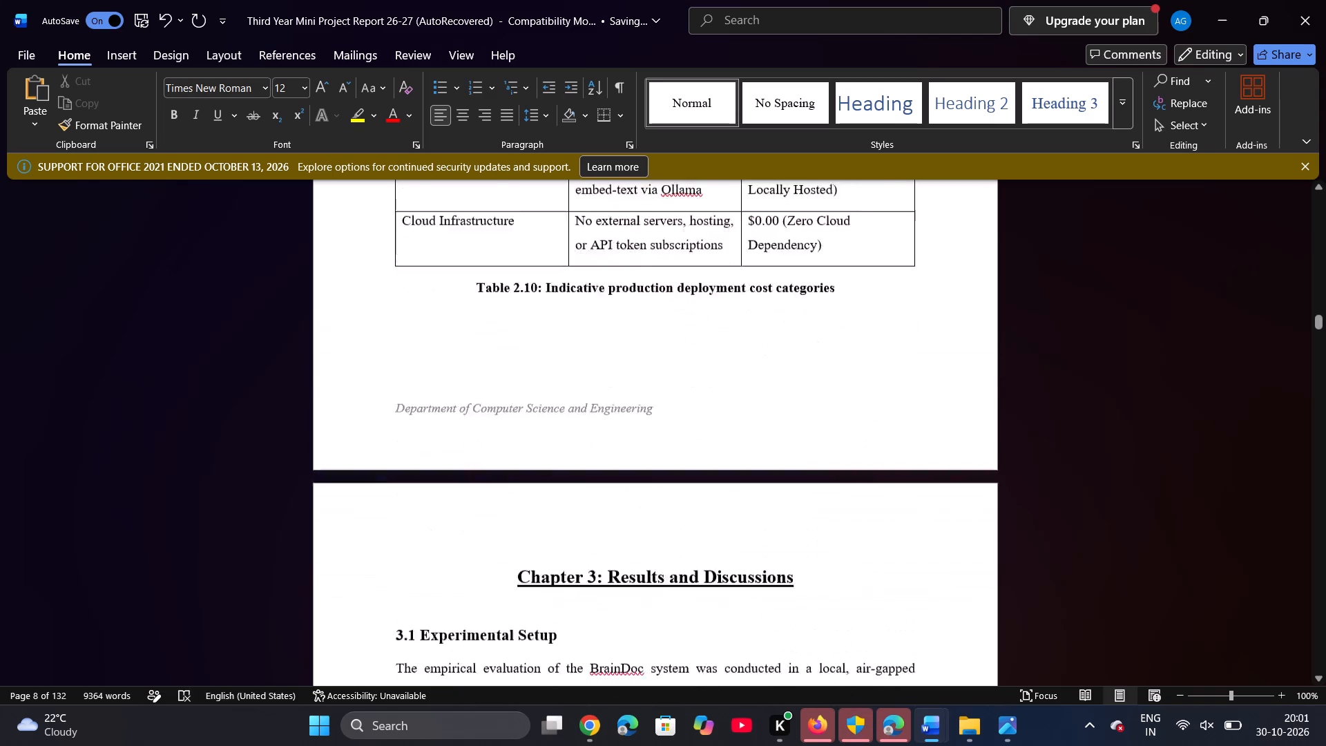
pyautogui.scroll(-6, 554, 441)
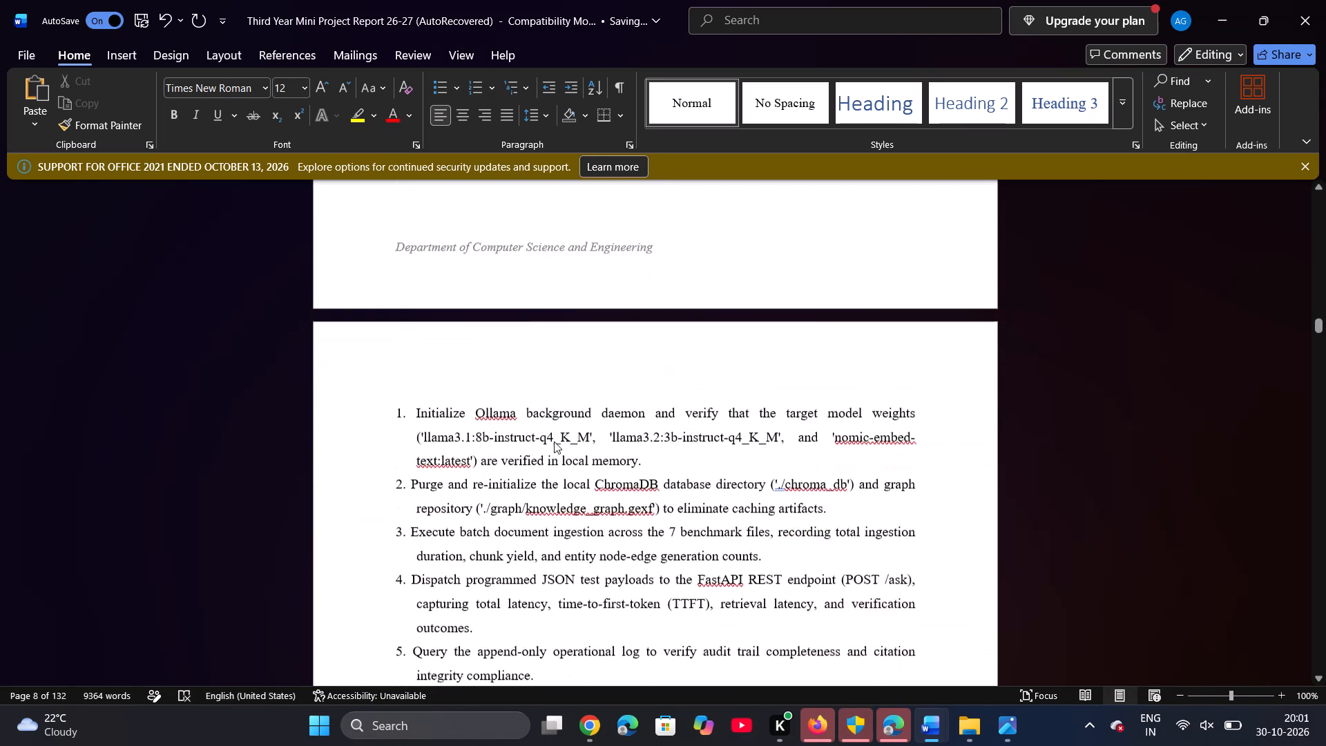
pyautogui.scroll(-1, 554, 441)
pyautogui.scroll(3, 554, 441)
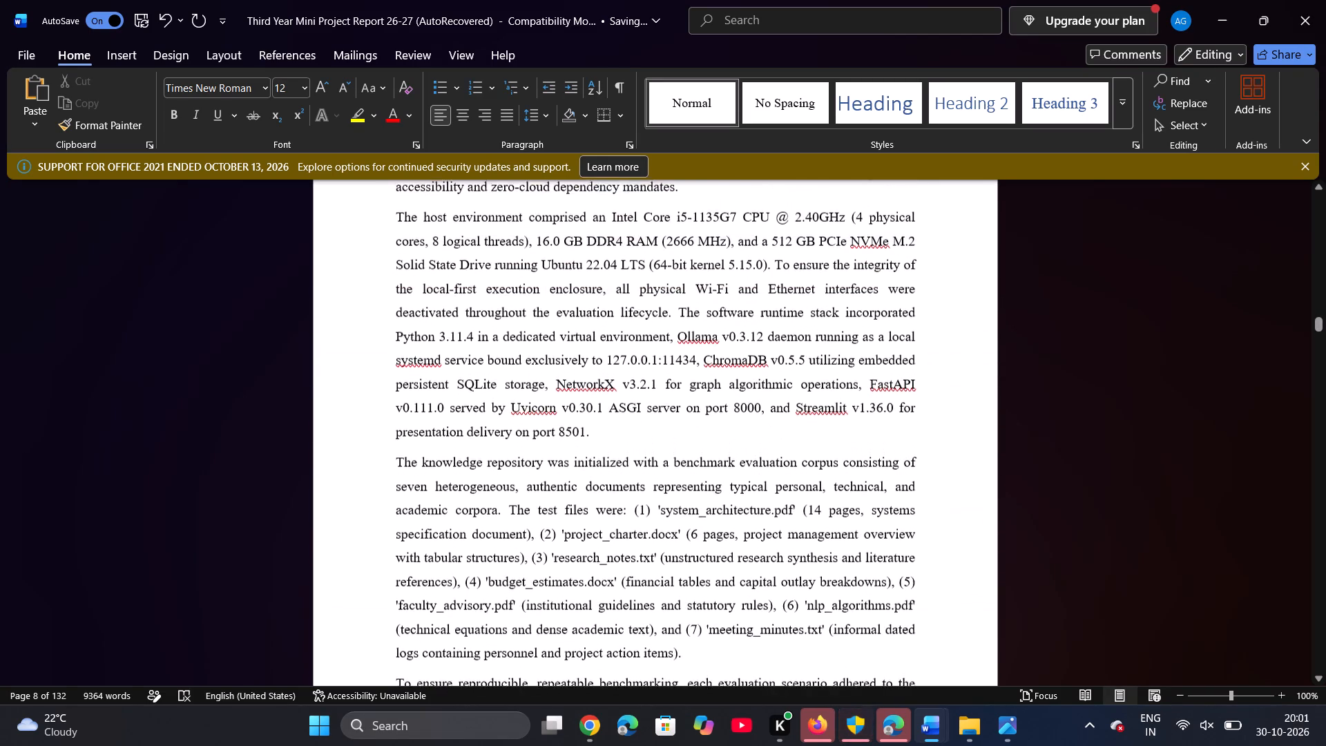
pyautogui.scroll(4, 554, 441)
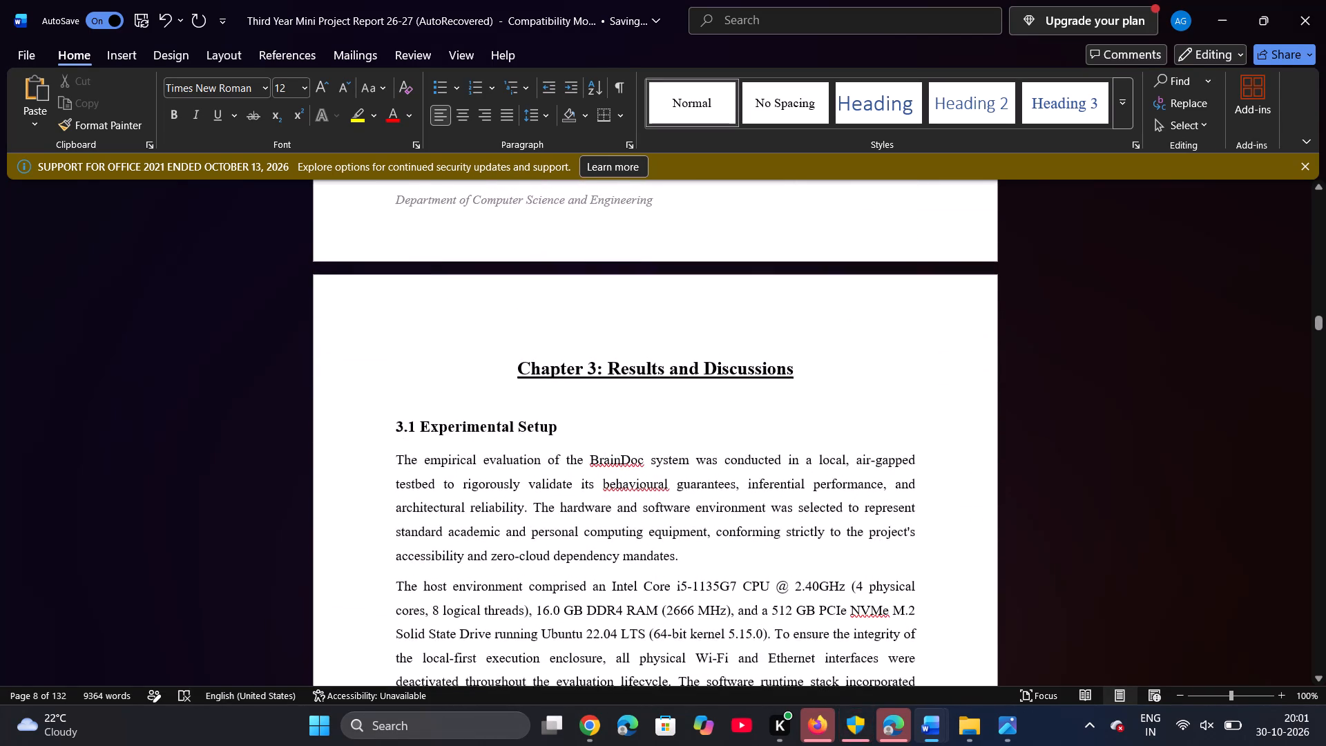
pyautogui.scroll(-3, 554, 441)
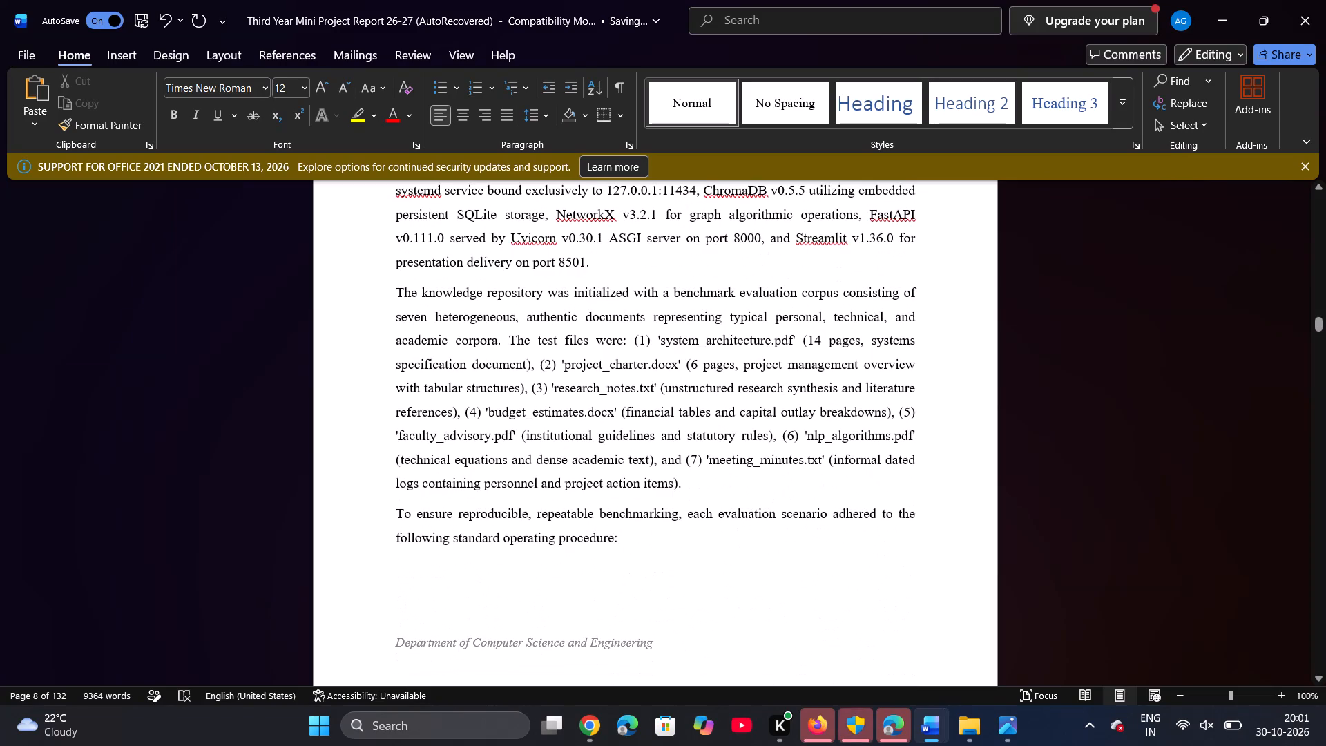
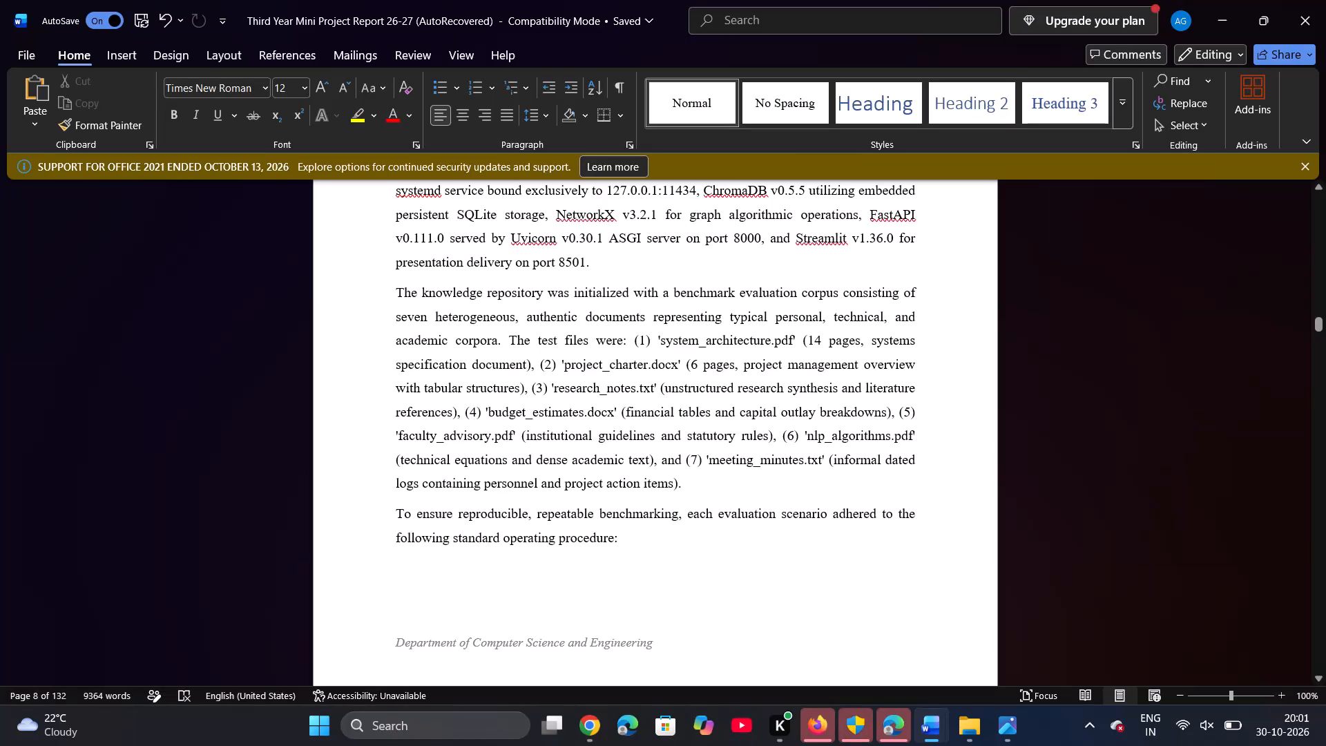
# Review sections 3.1 and 3.2 of the pasted chapter, through Table 3.1 to the text-drawn chart of the five test scenarios.
pyautogui.scroll(1, 579, 439)
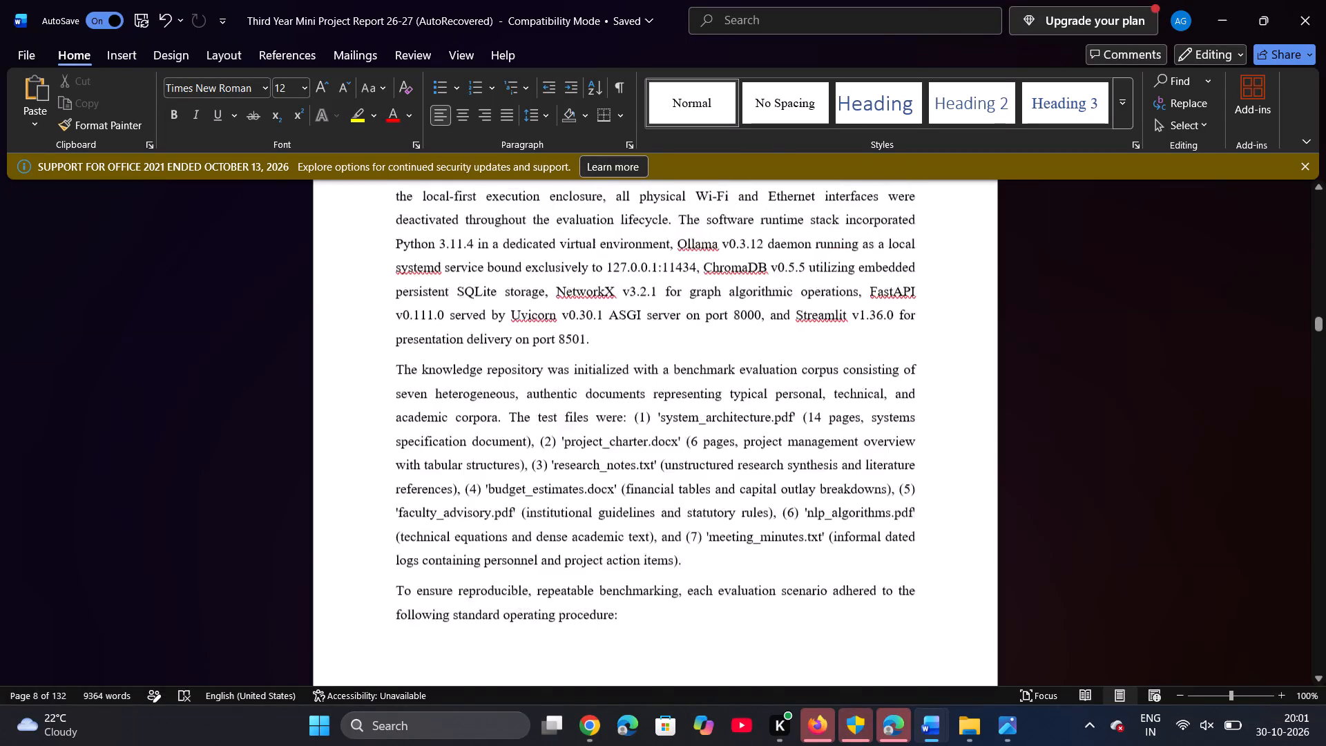
pyautogui.scroll(1, 579, 439)
pyautogui.scroll(-4, 579, 439)
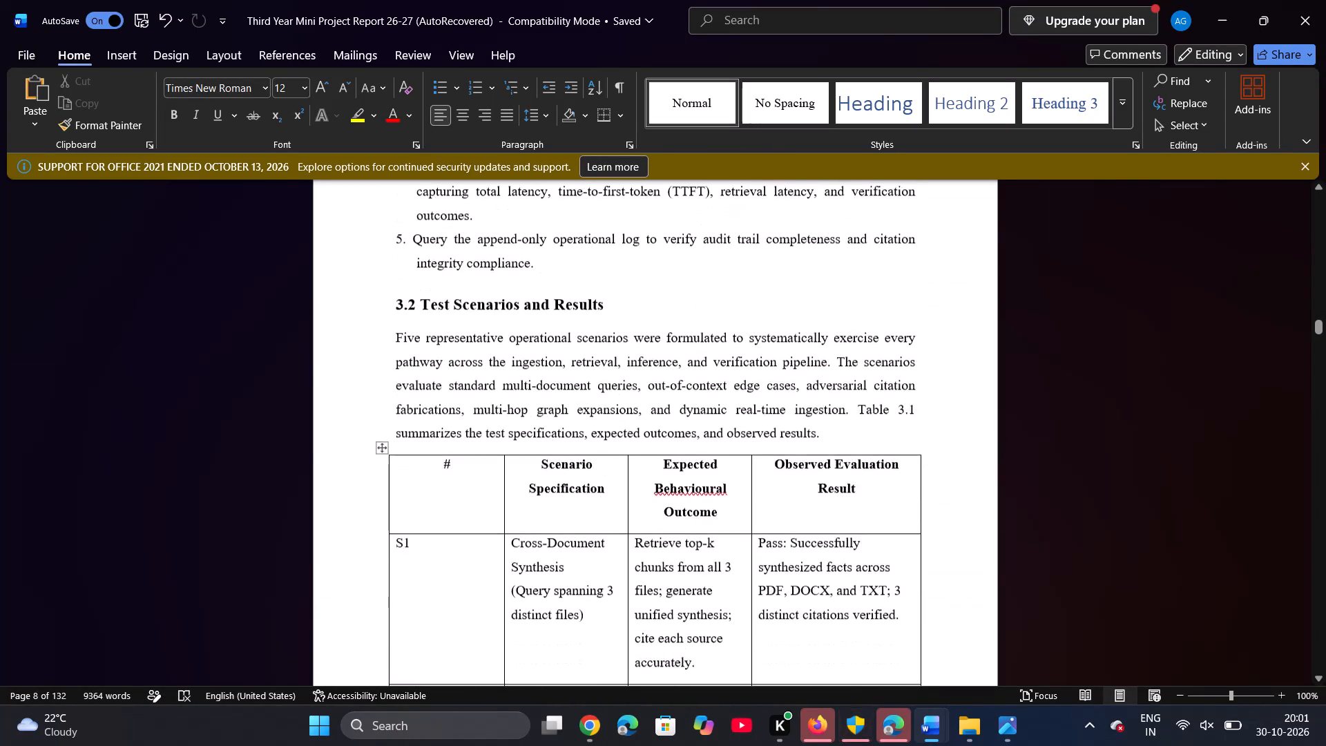
pyautogui.scroll(-5, 579, 439)
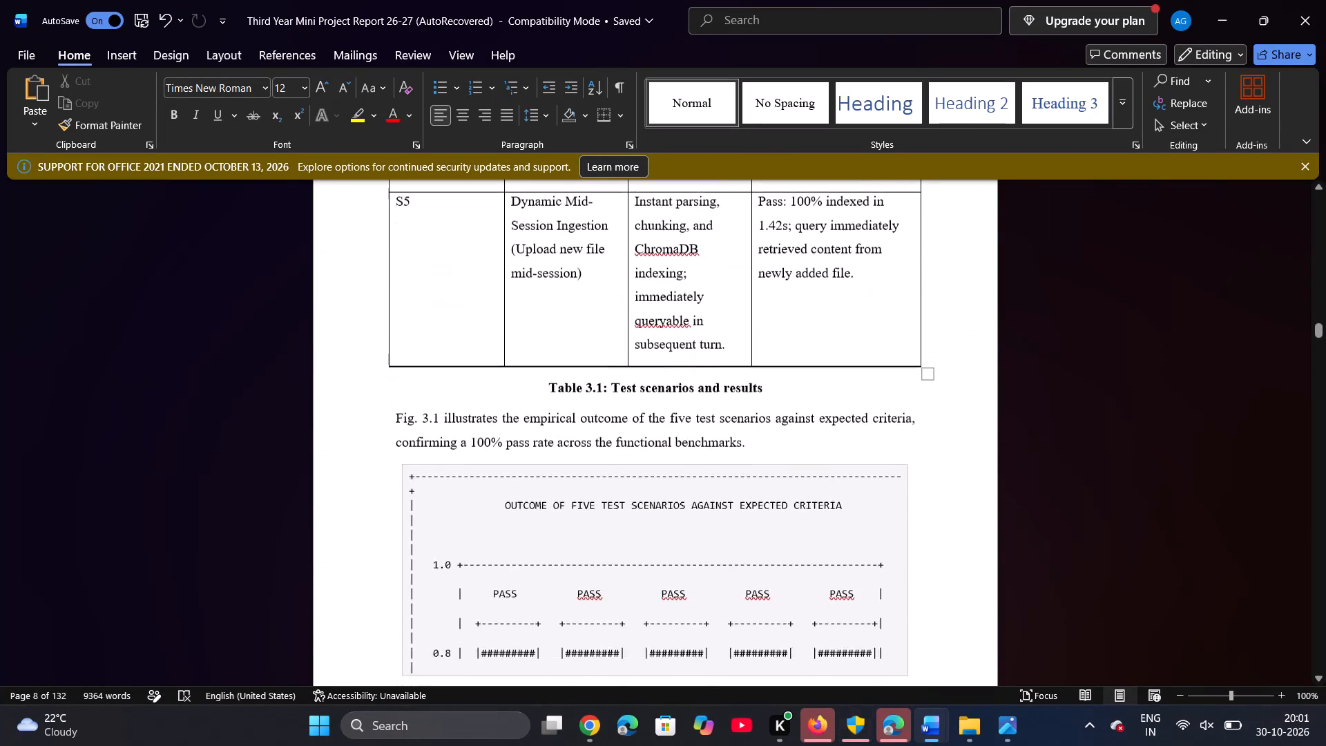
pyautogui.scroll(-2, 579, 439)
pyautogui.scroll(1, 579, 439)
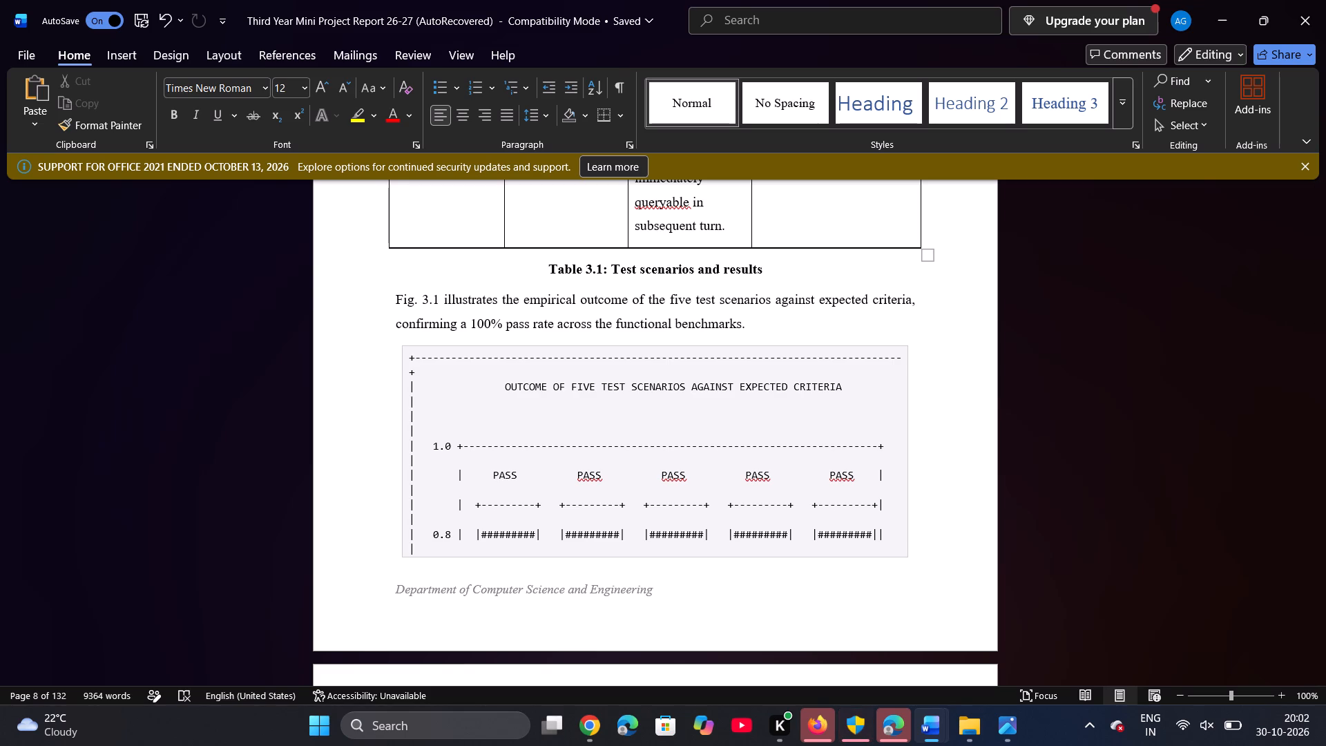
pyautogui.scroll(-1, 579, 439)
pyautogui.scroll(1, 579, 439)
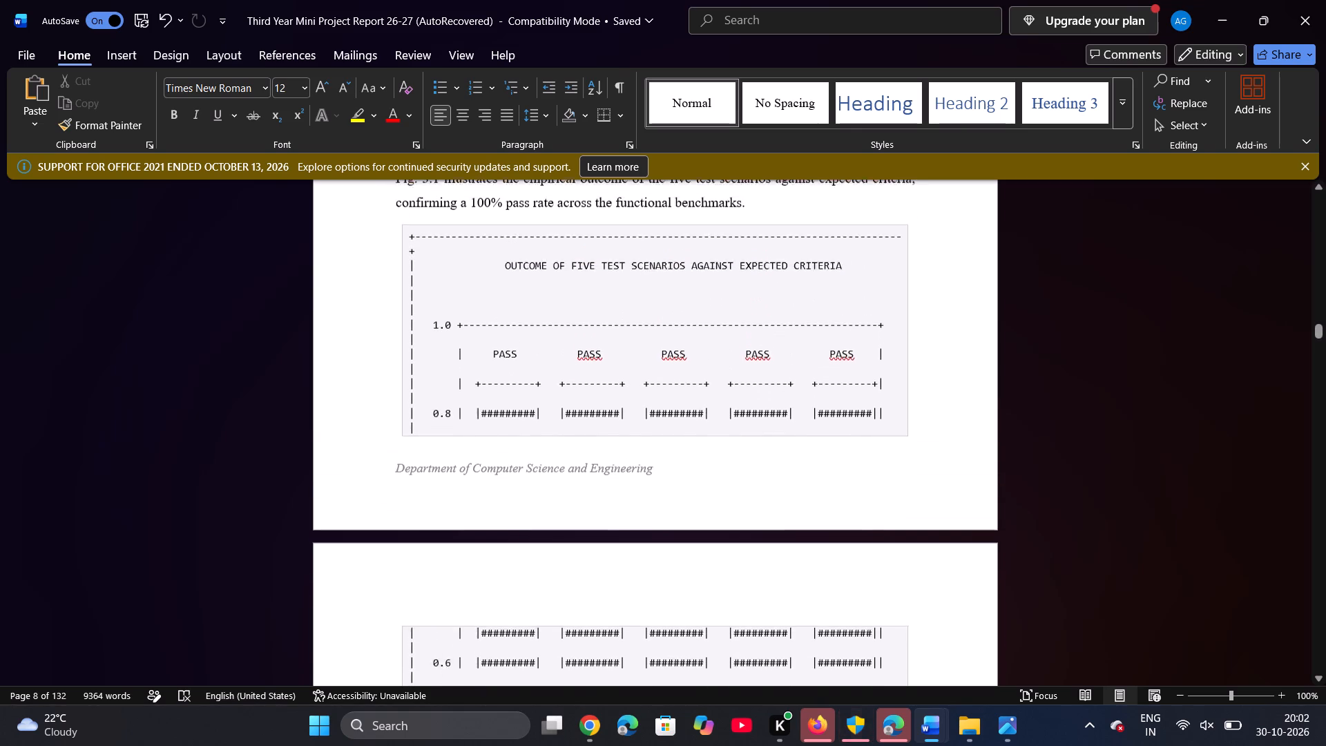
# Copy the whole text-drawn chart of the five test scenarios together with its Fig. 3.1 caption.
pyautogui.scroll(1, 579, 439)
pyautogui.doubleClick(481, 369)
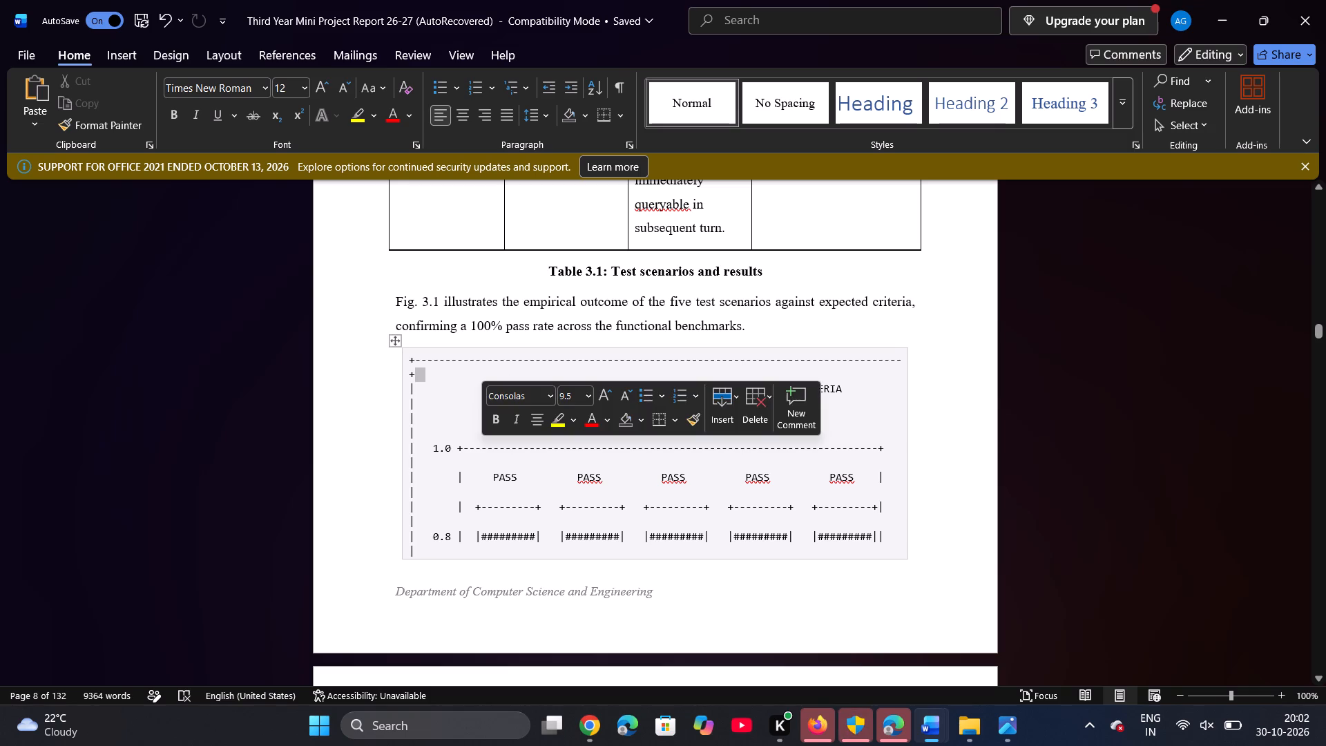
pyautogui.click(407, 354)
pyautogui.moveTo(407, 354); pyautogui.dragTo(488, 502)
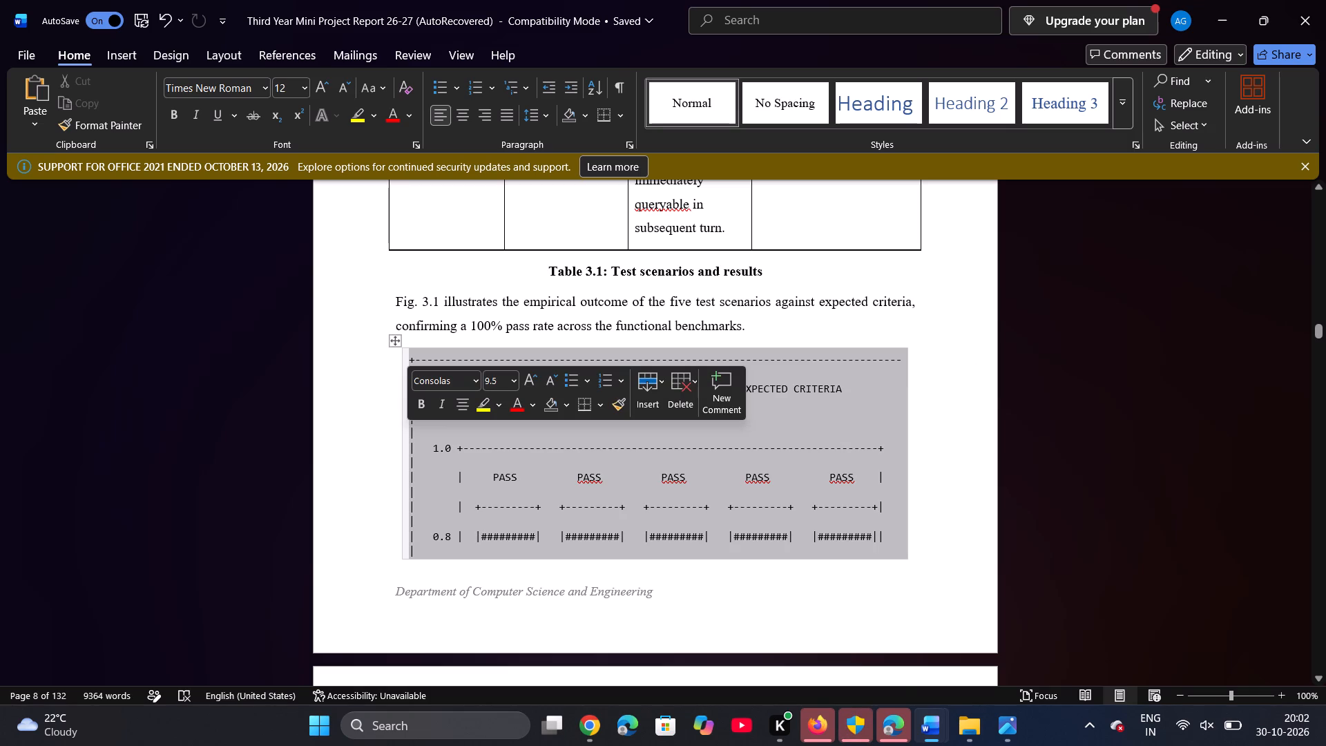
pyautogui.scroll(-3, 488, 502)
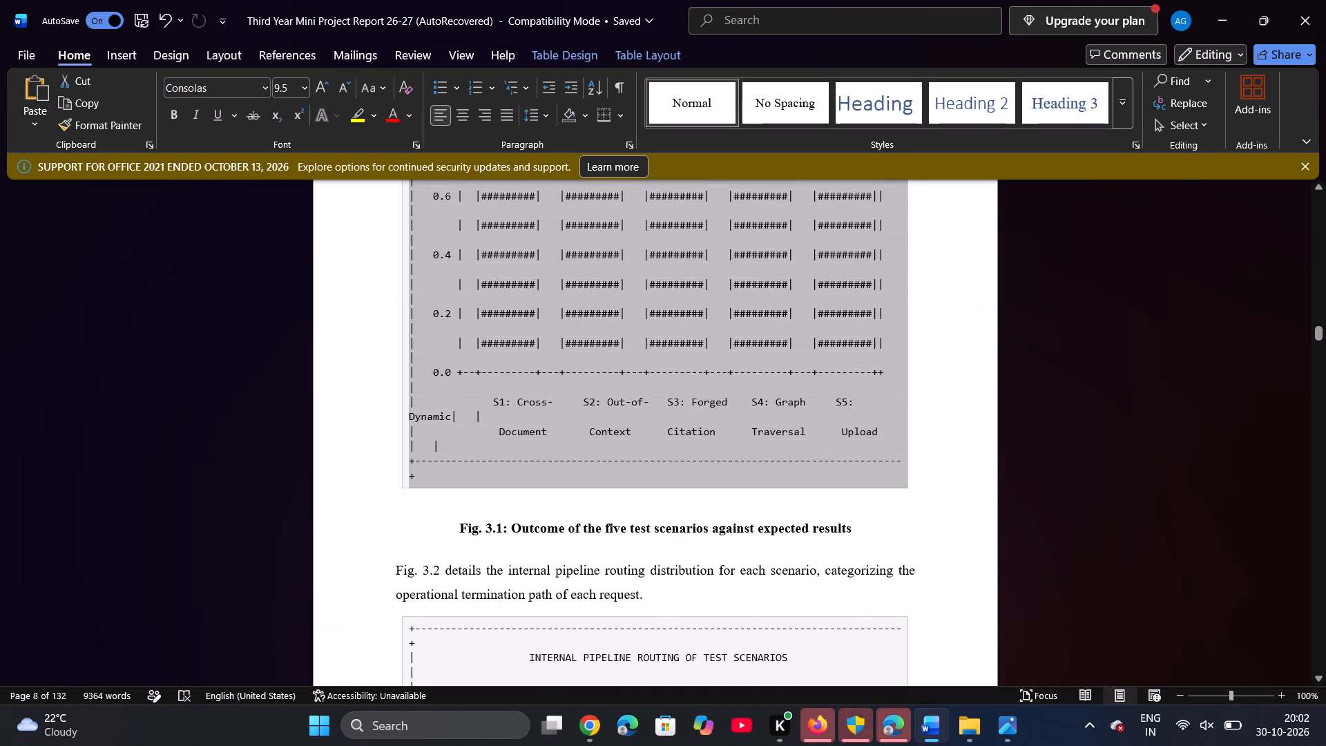
pyautogui.scroll(1, 517, 511)
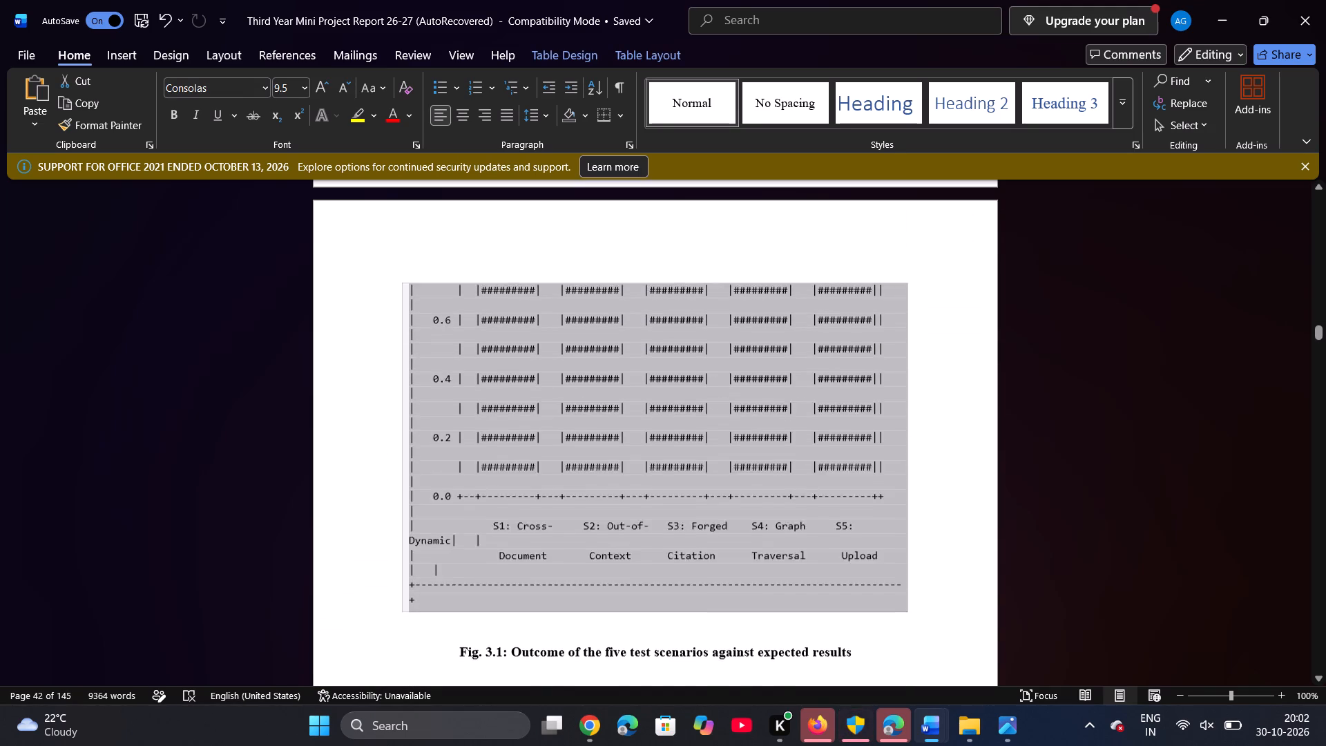
pyautogui.scroll(-1, 517, 511)
pyautogui.click(856, 593)
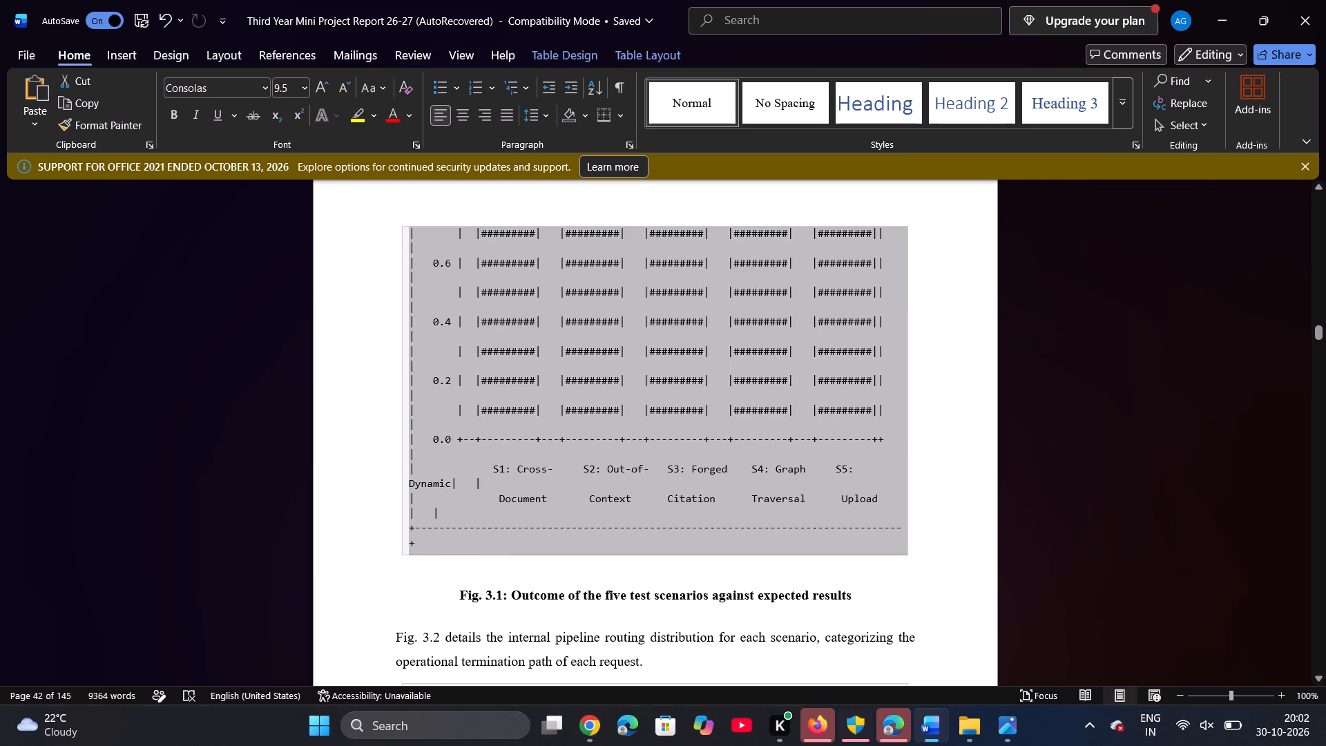
pyautogui.moveTo(856, 593); pyautogui.dragTo(556, 255)
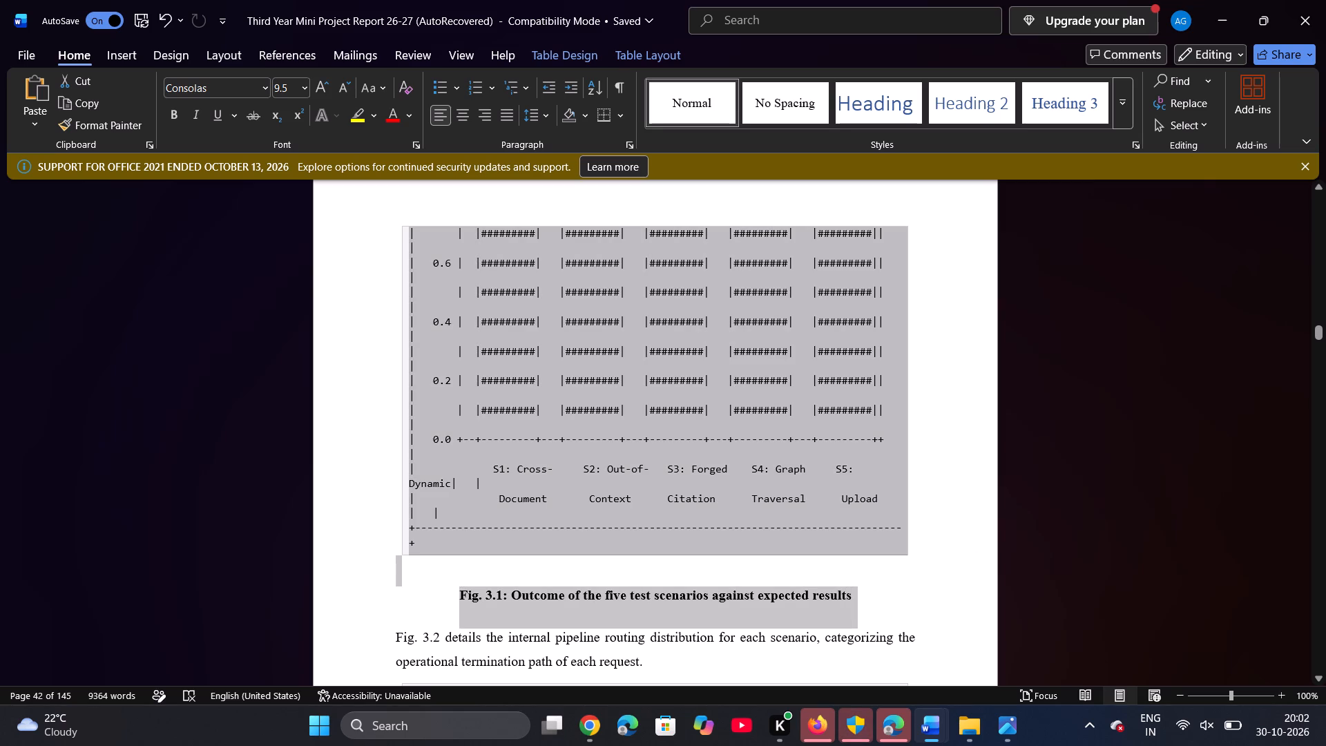
pyautogui.moveTo(556, 255); pyautogui.dragTo(485, 347)
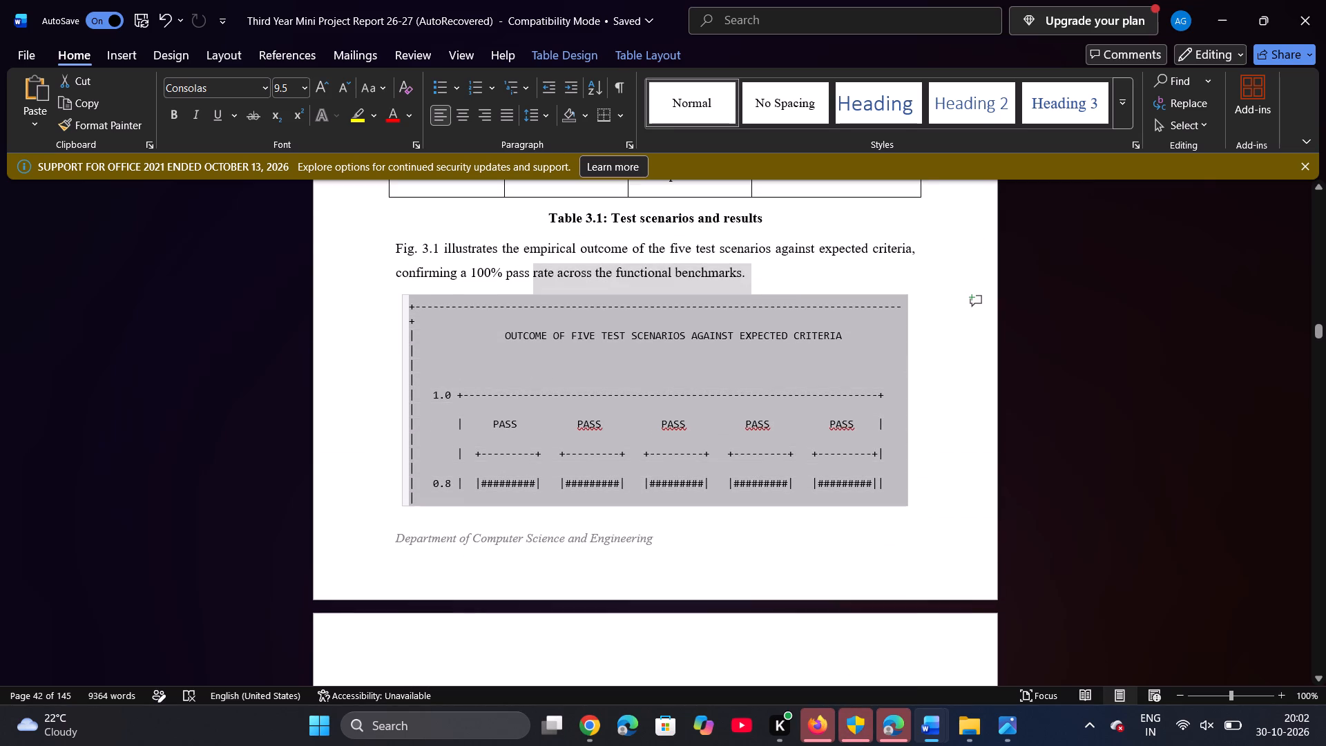
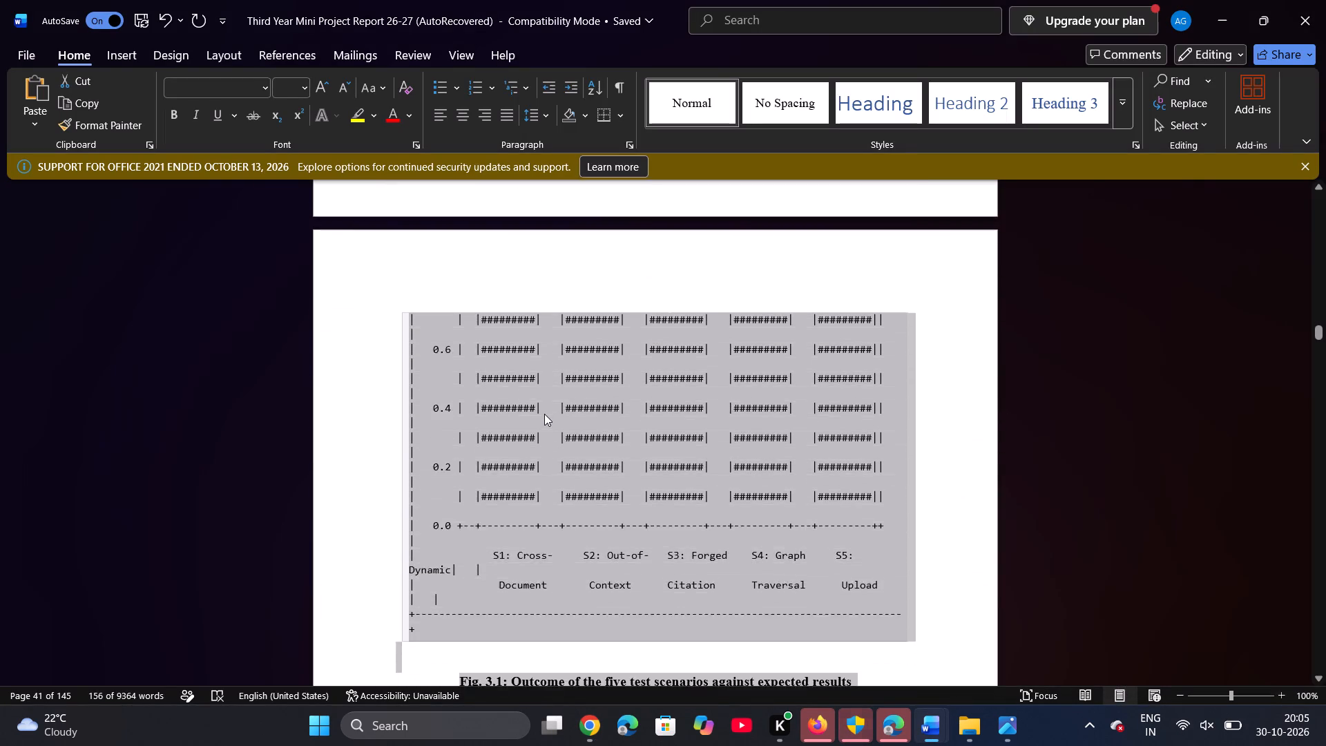
pyautogui.scroll(-1, 544, 414)
pyautogui.rightClick(544, 414)
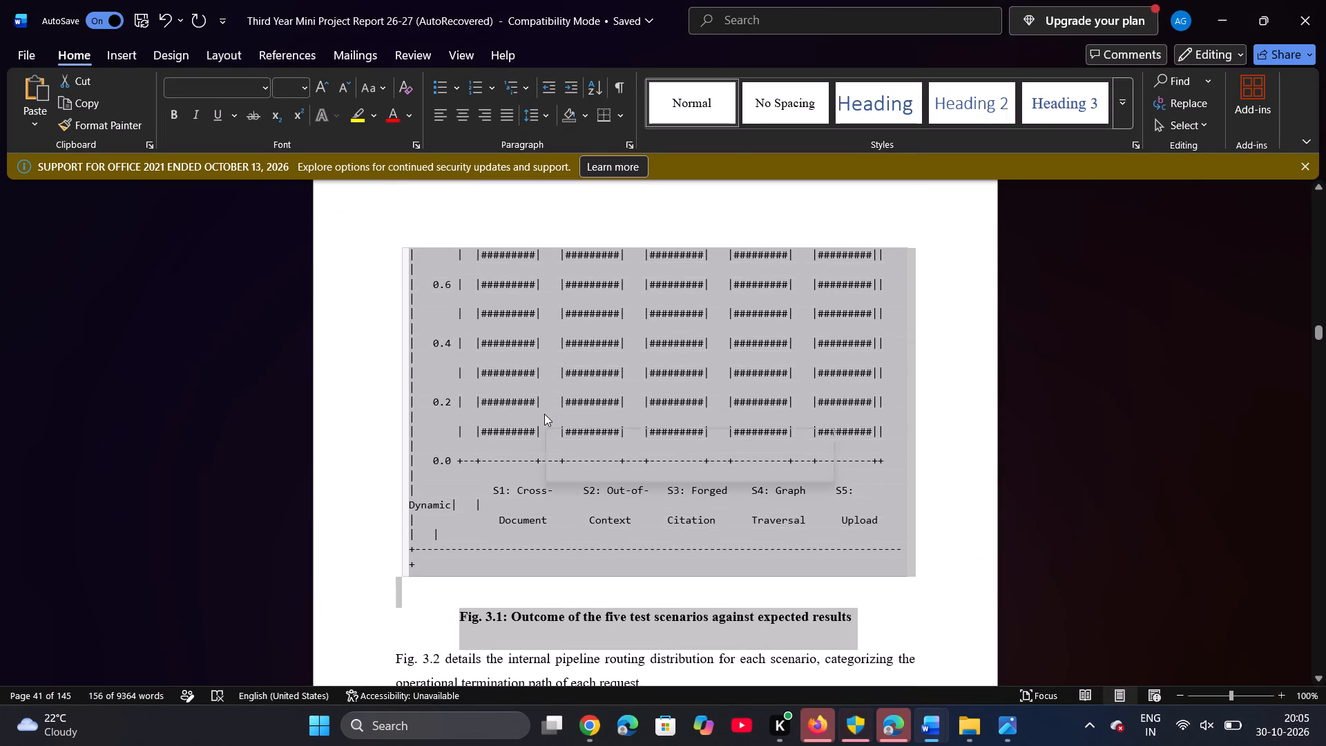
pyautogui.click(599, 113)
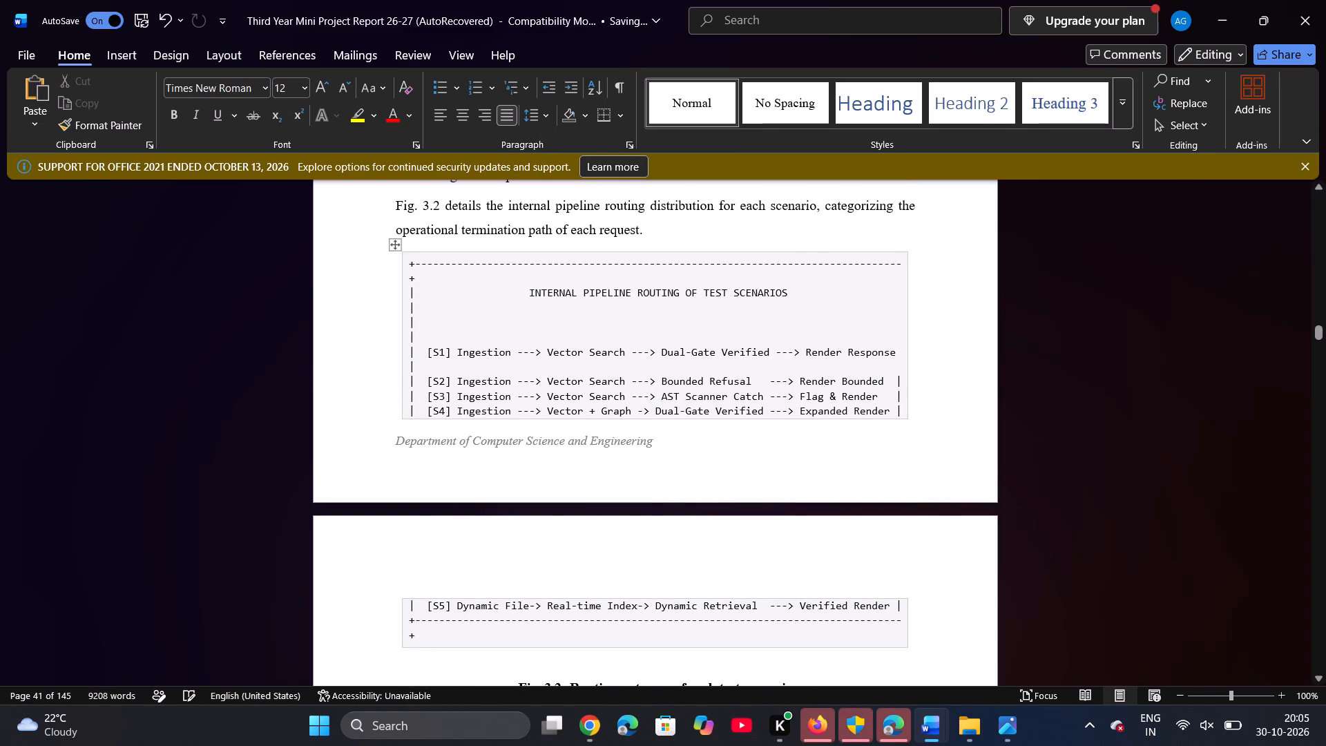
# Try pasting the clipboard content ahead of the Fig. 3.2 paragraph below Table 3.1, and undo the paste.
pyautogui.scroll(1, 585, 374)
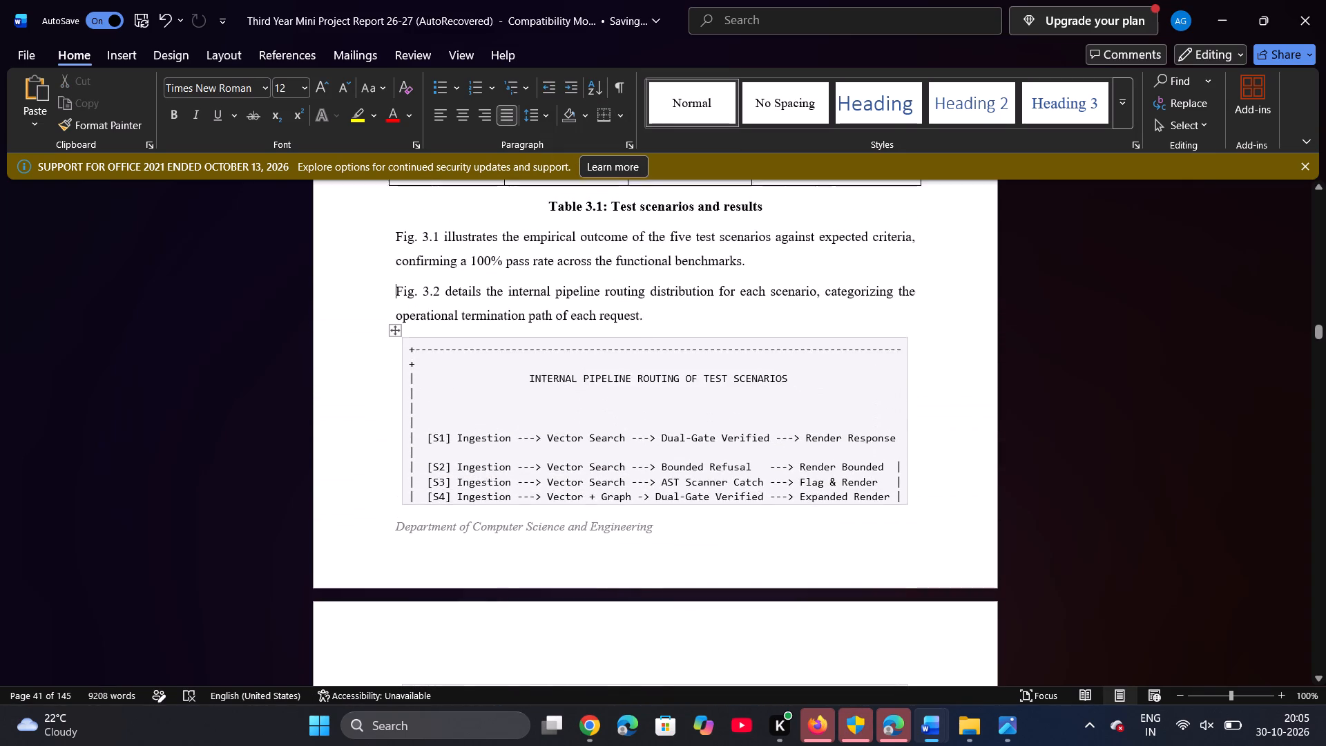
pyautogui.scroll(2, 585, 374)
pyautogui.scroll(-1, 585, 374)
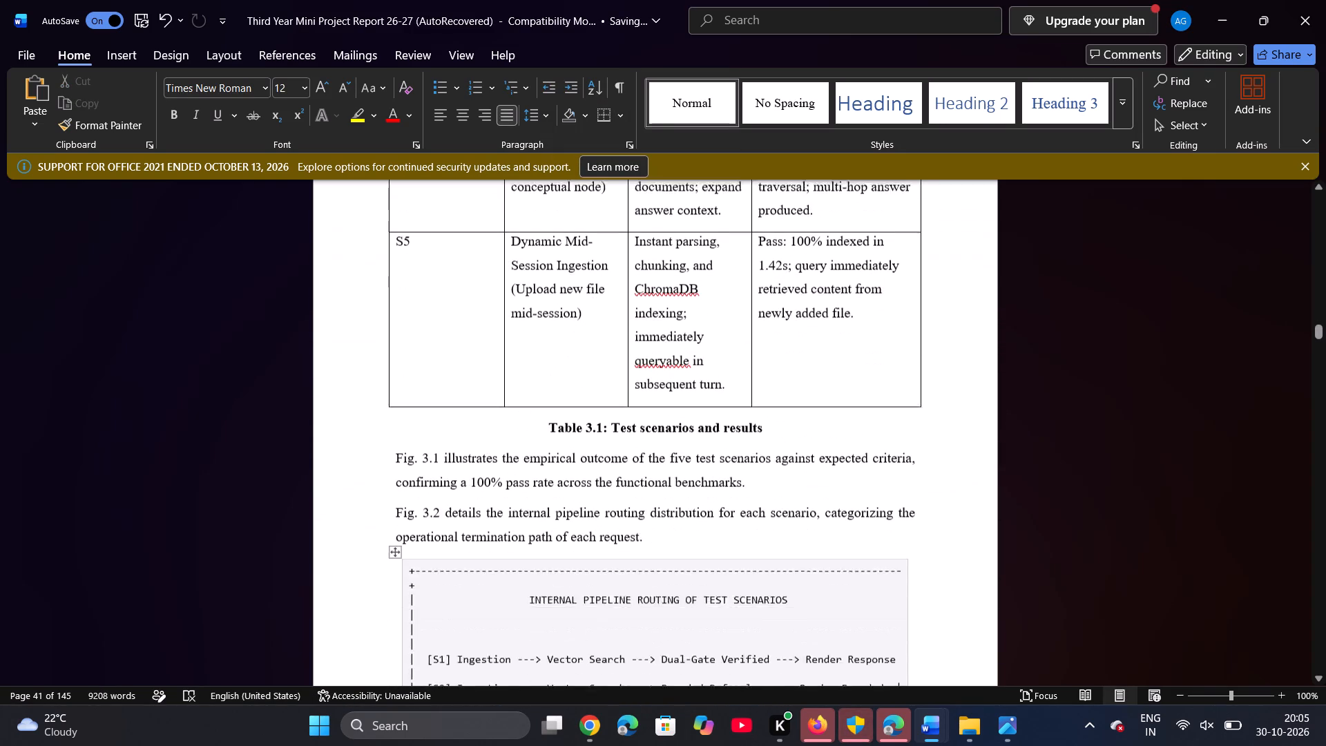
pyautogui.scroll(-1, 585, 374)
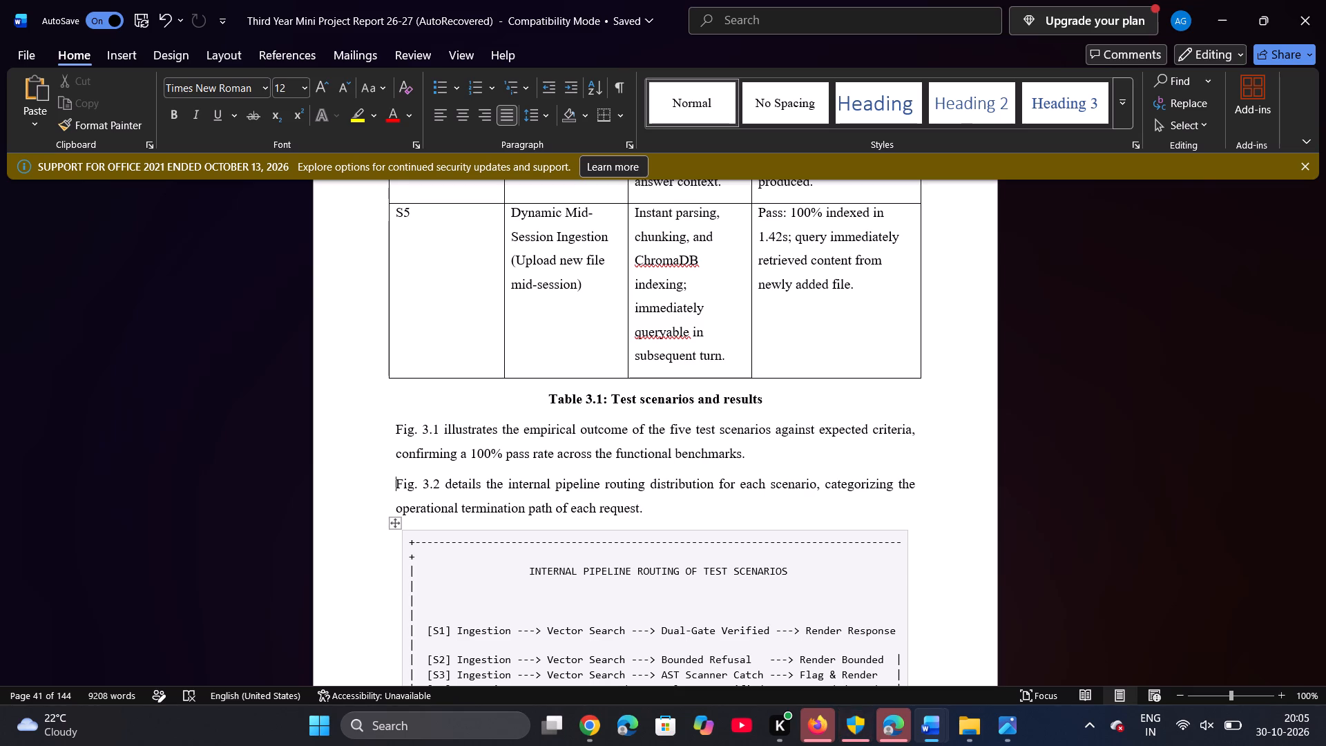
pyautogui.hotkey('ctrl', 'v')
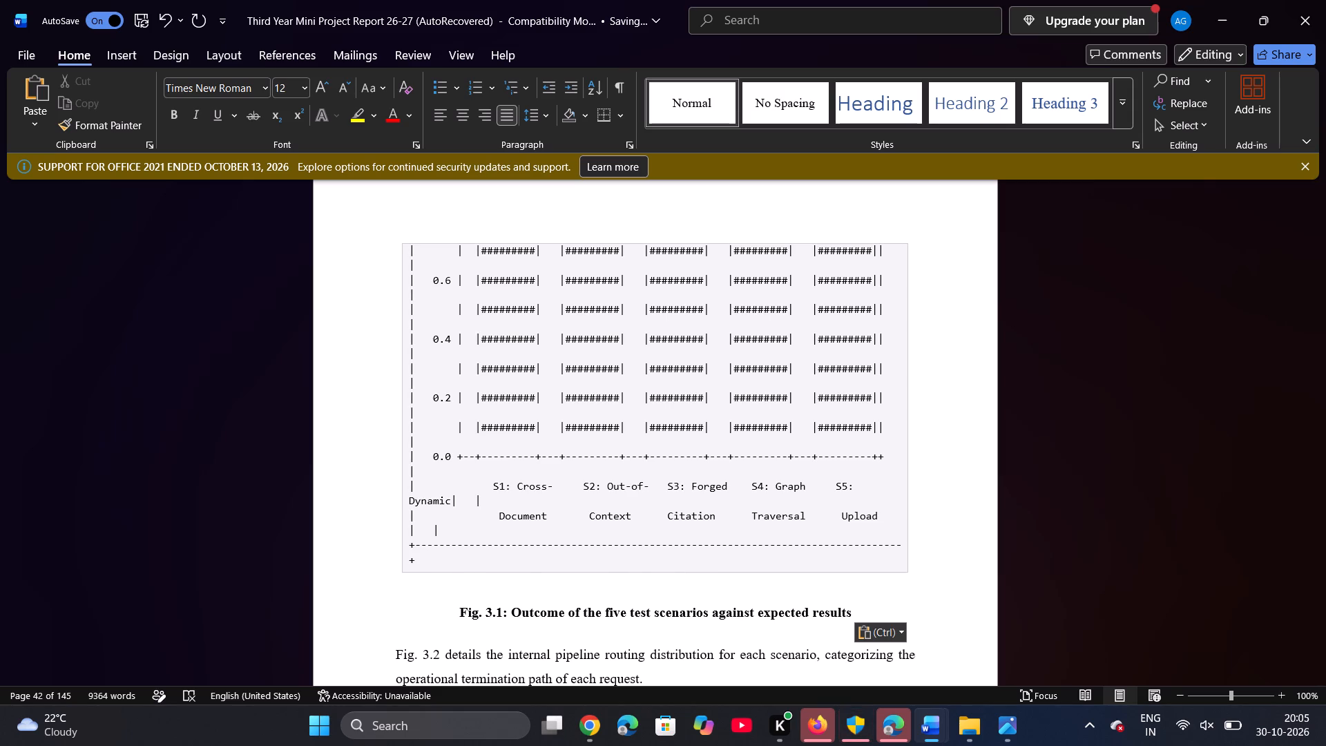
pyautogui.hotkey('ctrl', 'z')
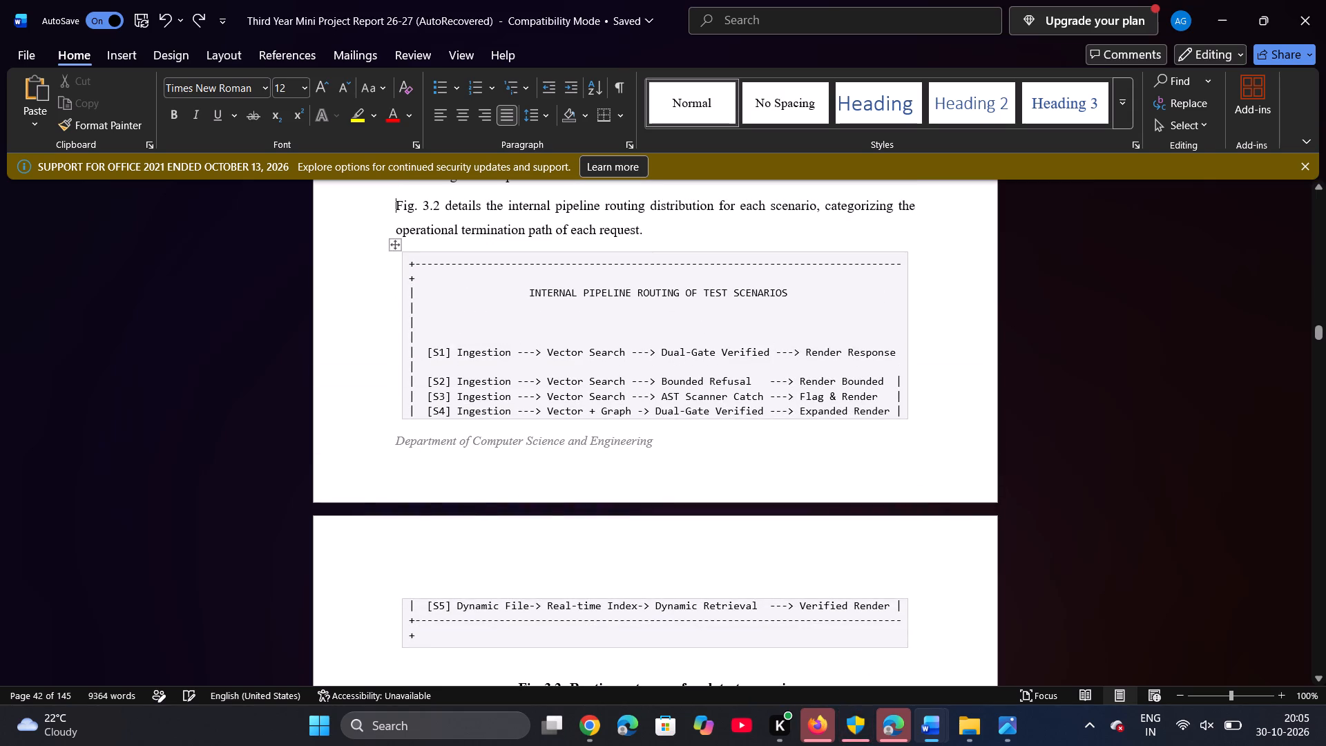
# Insert the downloaded picture Code_Generated_Image (1) ahead of the Fig. 3.2 paragraph.
pyautogui.click(124, 58)
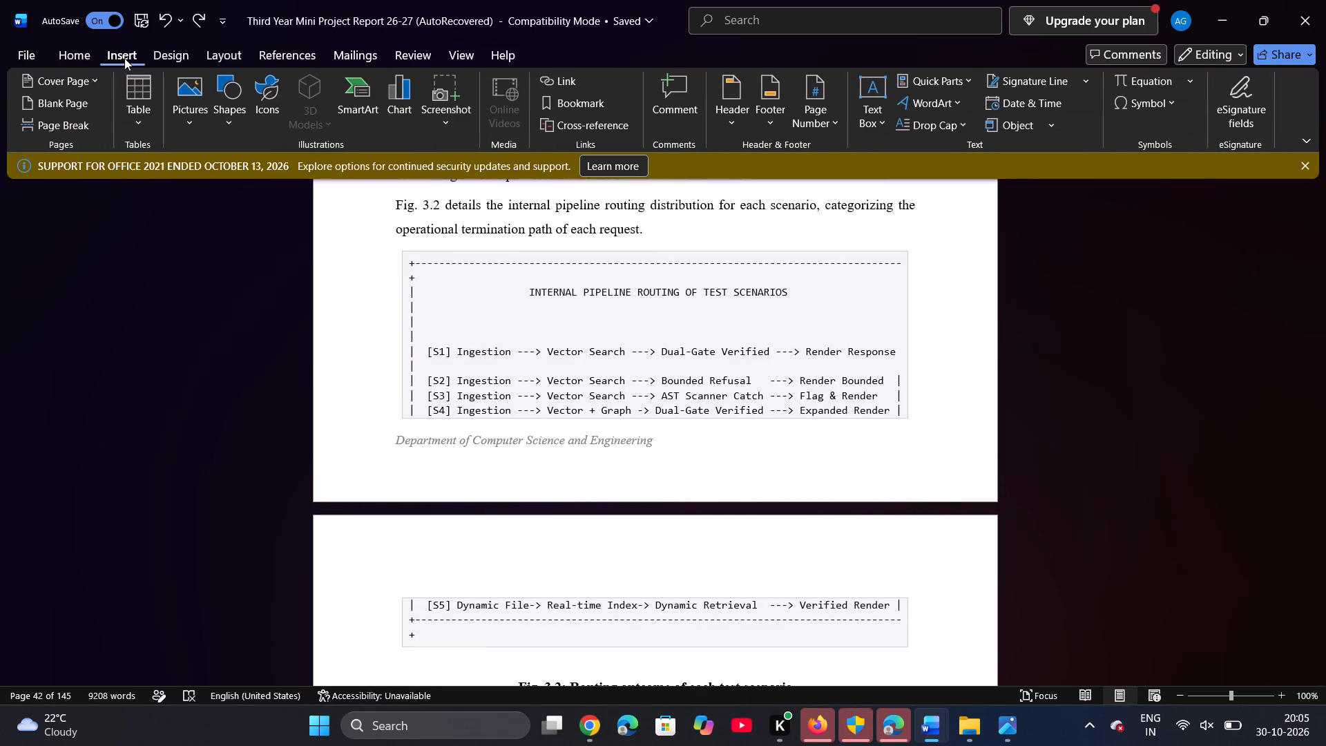
pyautogui.click(200, 108)
pyautogui.click(235, 181)
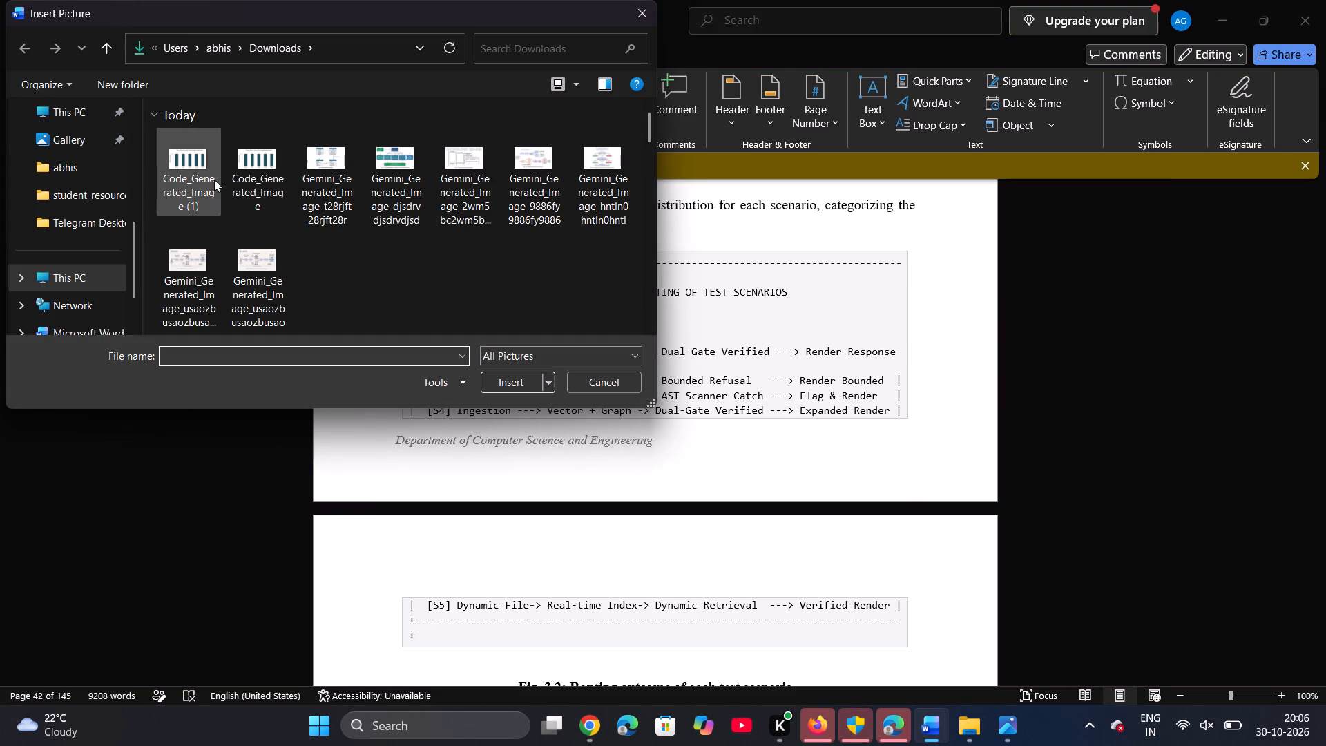
pyautogui.click(204, 180)
pyautogui.click(494, 383)
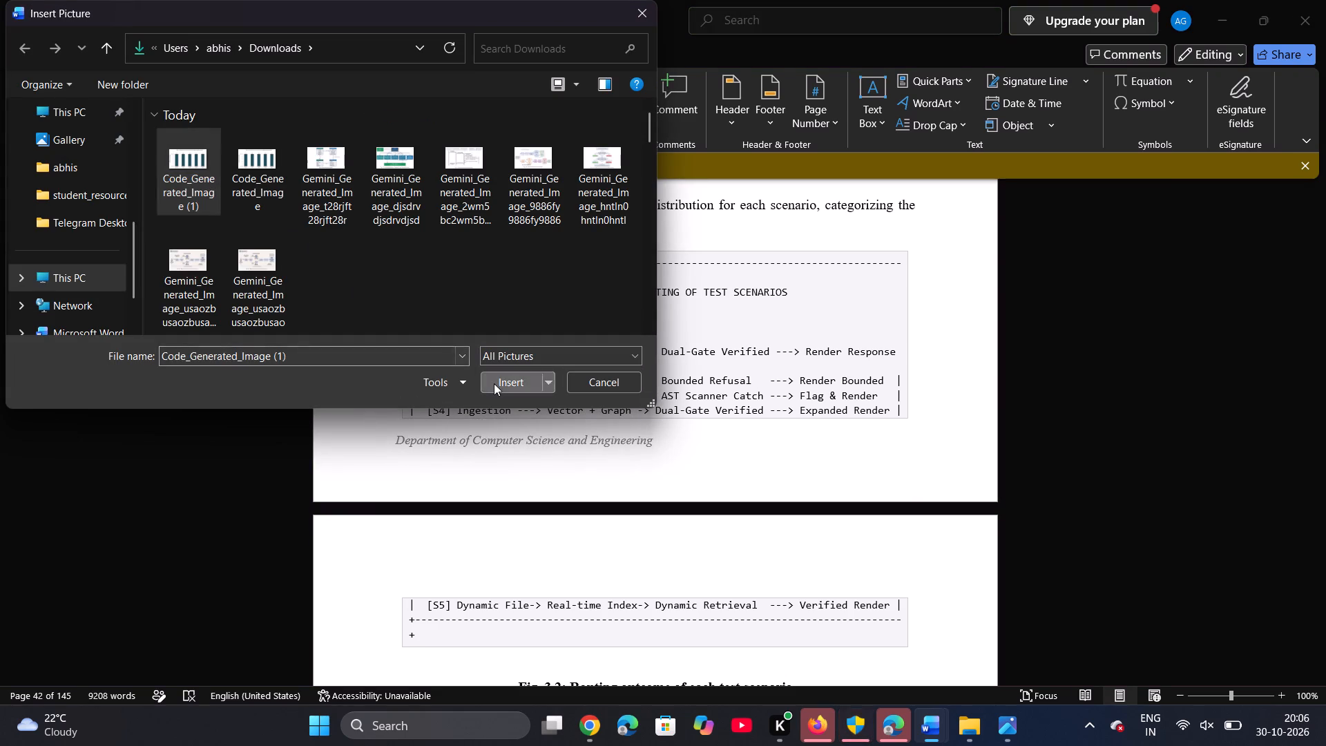
pyautogui.scroll(1, 494, 383)
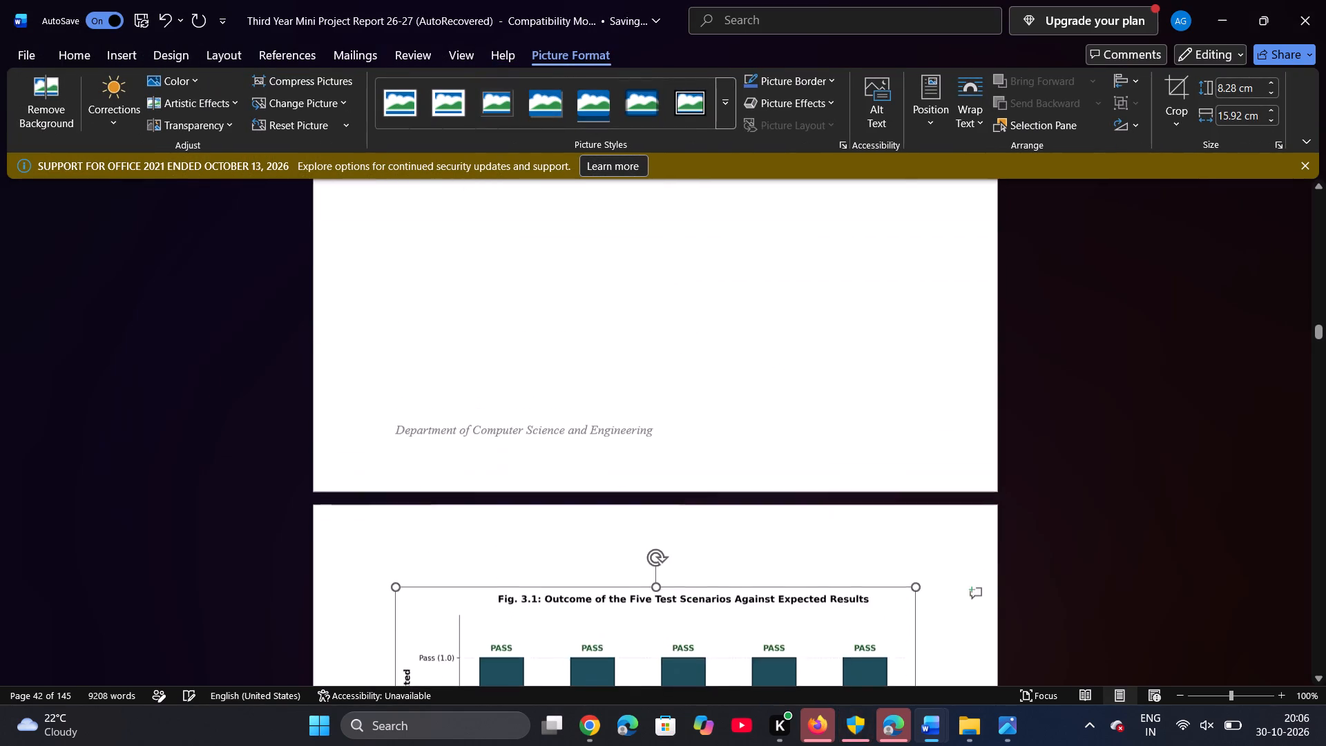
pyautogui.scroll(1, 494, 383)
pyautogui.scroll(-1, 494, 383)
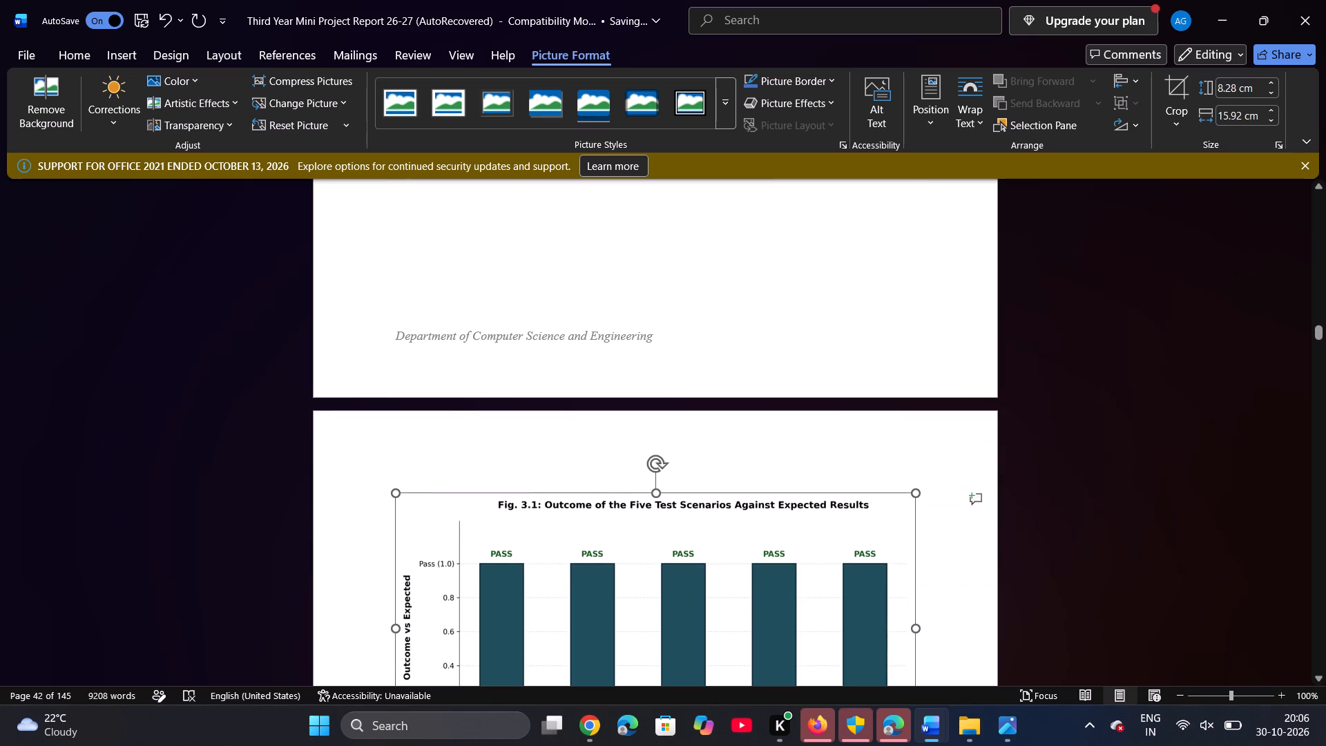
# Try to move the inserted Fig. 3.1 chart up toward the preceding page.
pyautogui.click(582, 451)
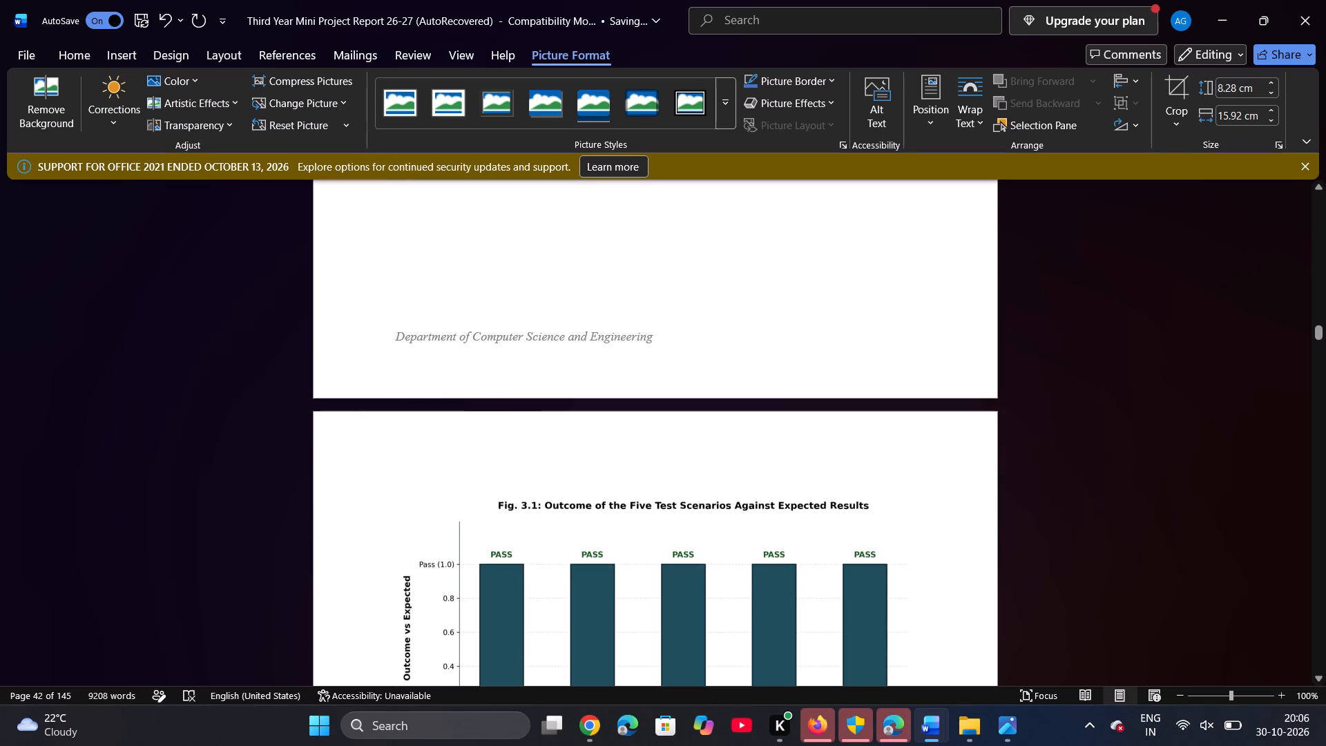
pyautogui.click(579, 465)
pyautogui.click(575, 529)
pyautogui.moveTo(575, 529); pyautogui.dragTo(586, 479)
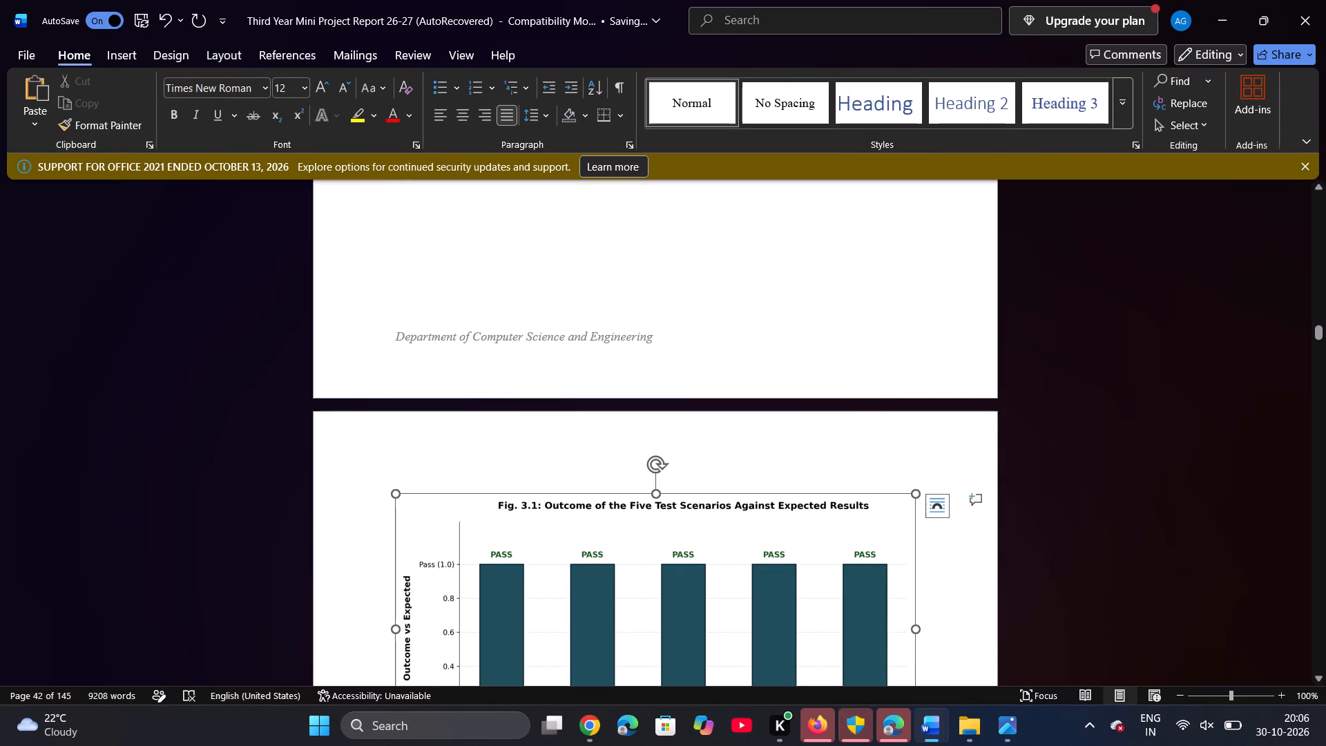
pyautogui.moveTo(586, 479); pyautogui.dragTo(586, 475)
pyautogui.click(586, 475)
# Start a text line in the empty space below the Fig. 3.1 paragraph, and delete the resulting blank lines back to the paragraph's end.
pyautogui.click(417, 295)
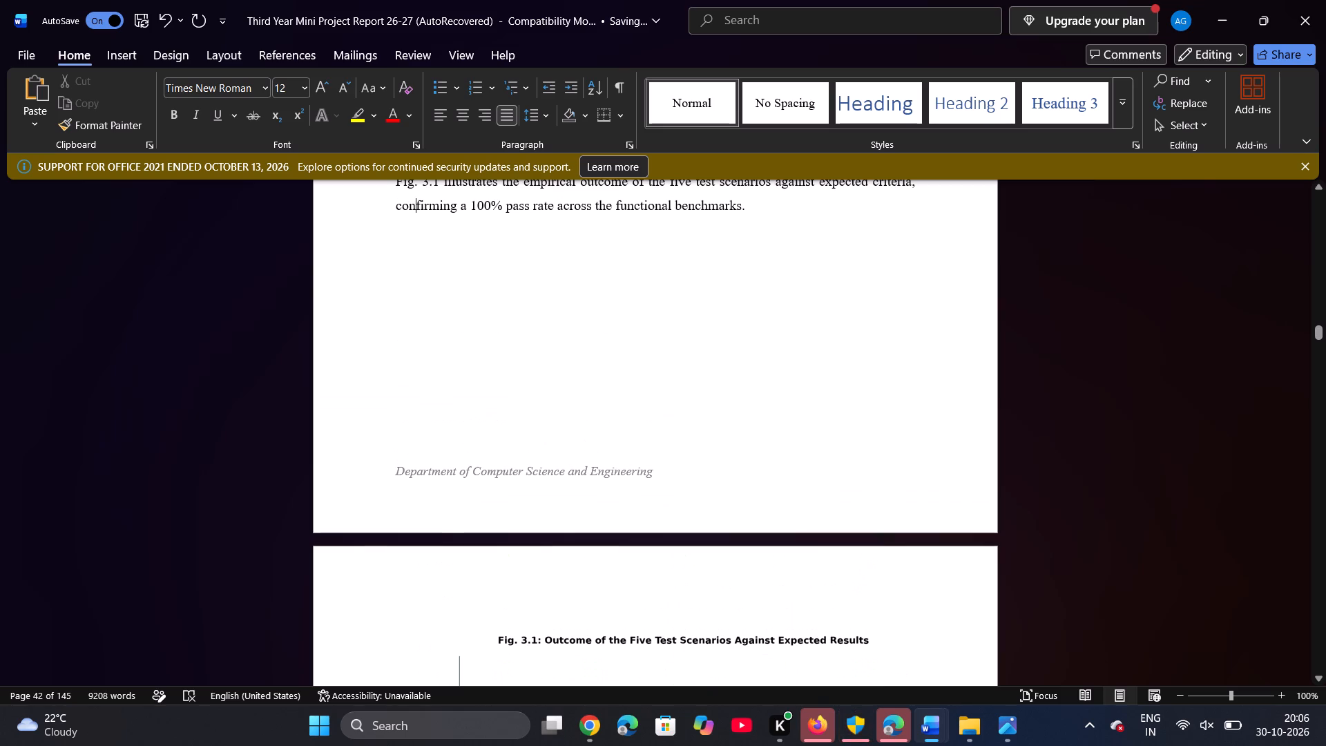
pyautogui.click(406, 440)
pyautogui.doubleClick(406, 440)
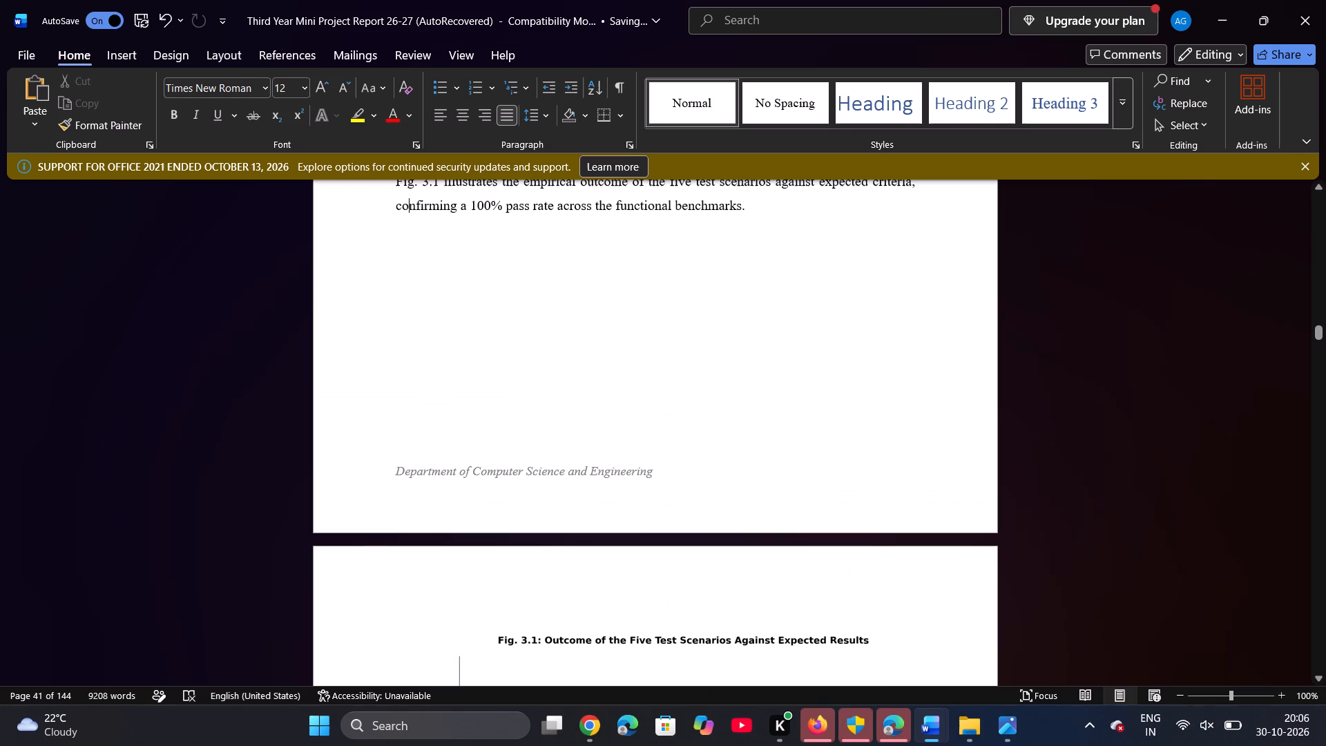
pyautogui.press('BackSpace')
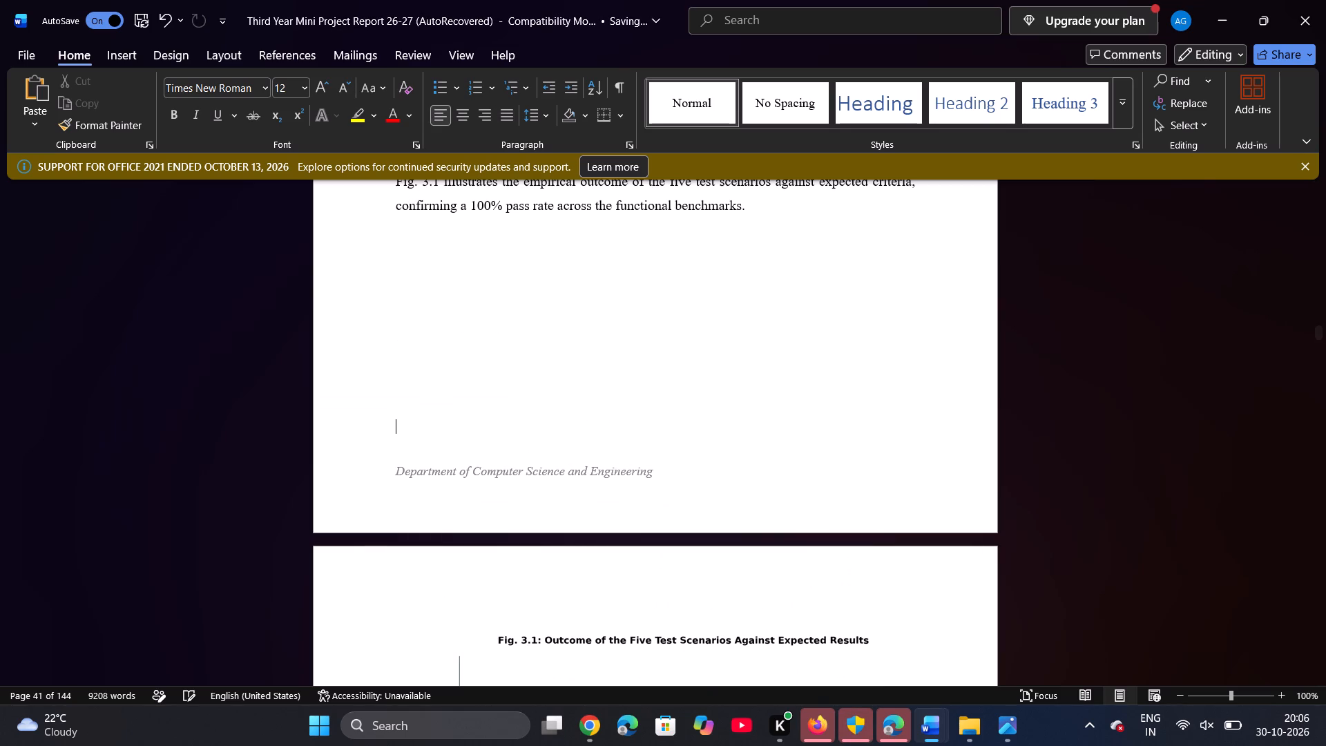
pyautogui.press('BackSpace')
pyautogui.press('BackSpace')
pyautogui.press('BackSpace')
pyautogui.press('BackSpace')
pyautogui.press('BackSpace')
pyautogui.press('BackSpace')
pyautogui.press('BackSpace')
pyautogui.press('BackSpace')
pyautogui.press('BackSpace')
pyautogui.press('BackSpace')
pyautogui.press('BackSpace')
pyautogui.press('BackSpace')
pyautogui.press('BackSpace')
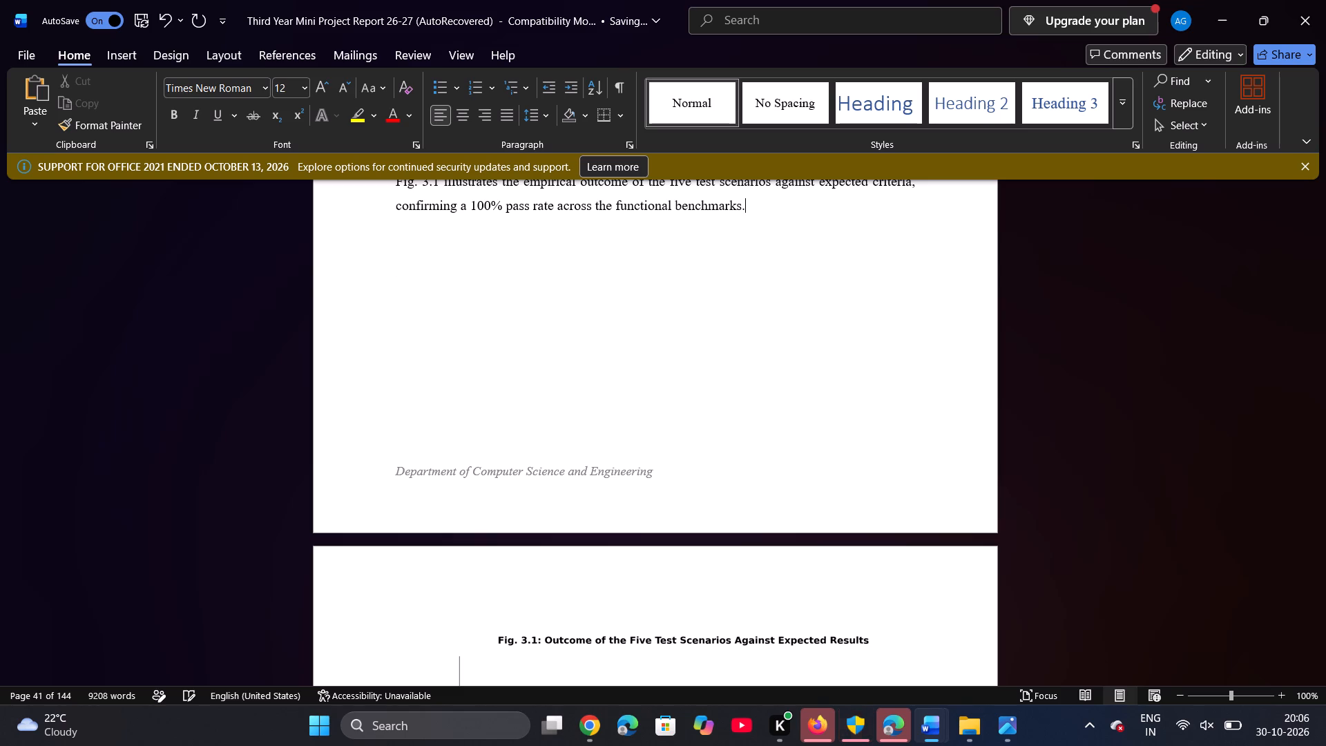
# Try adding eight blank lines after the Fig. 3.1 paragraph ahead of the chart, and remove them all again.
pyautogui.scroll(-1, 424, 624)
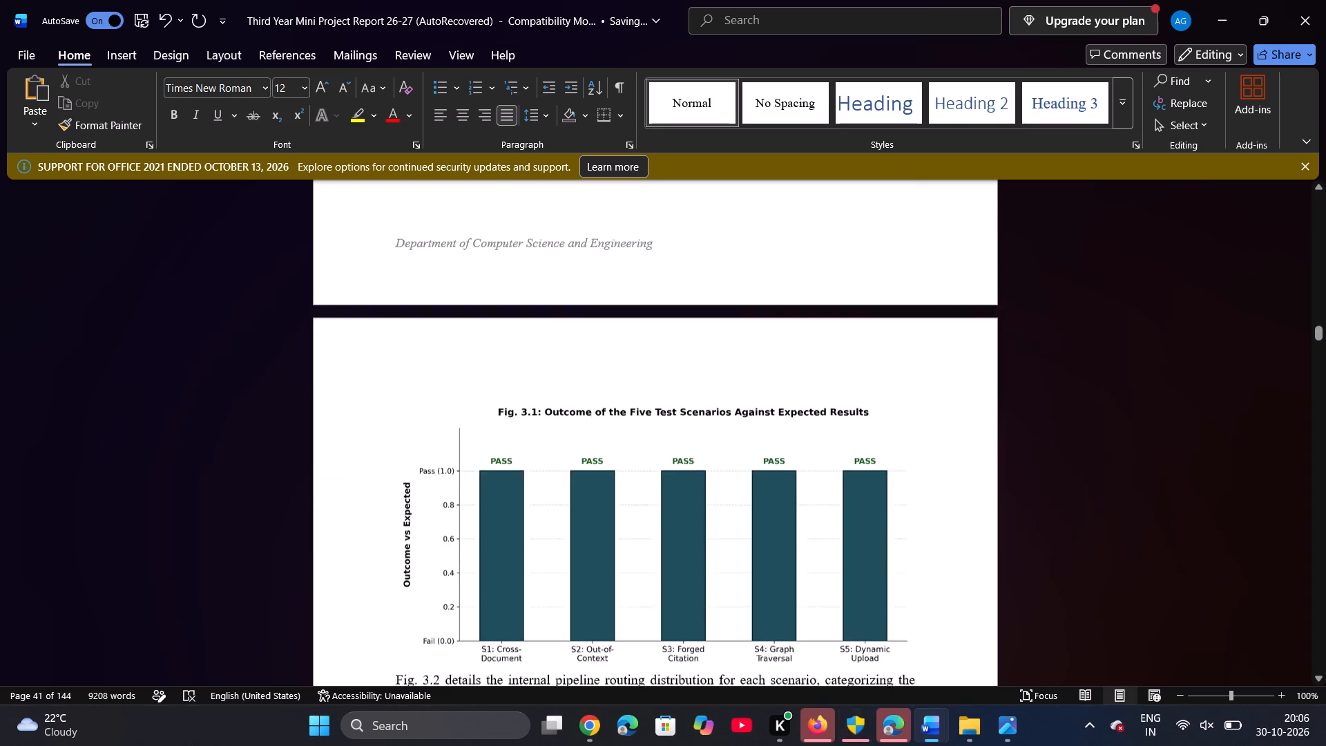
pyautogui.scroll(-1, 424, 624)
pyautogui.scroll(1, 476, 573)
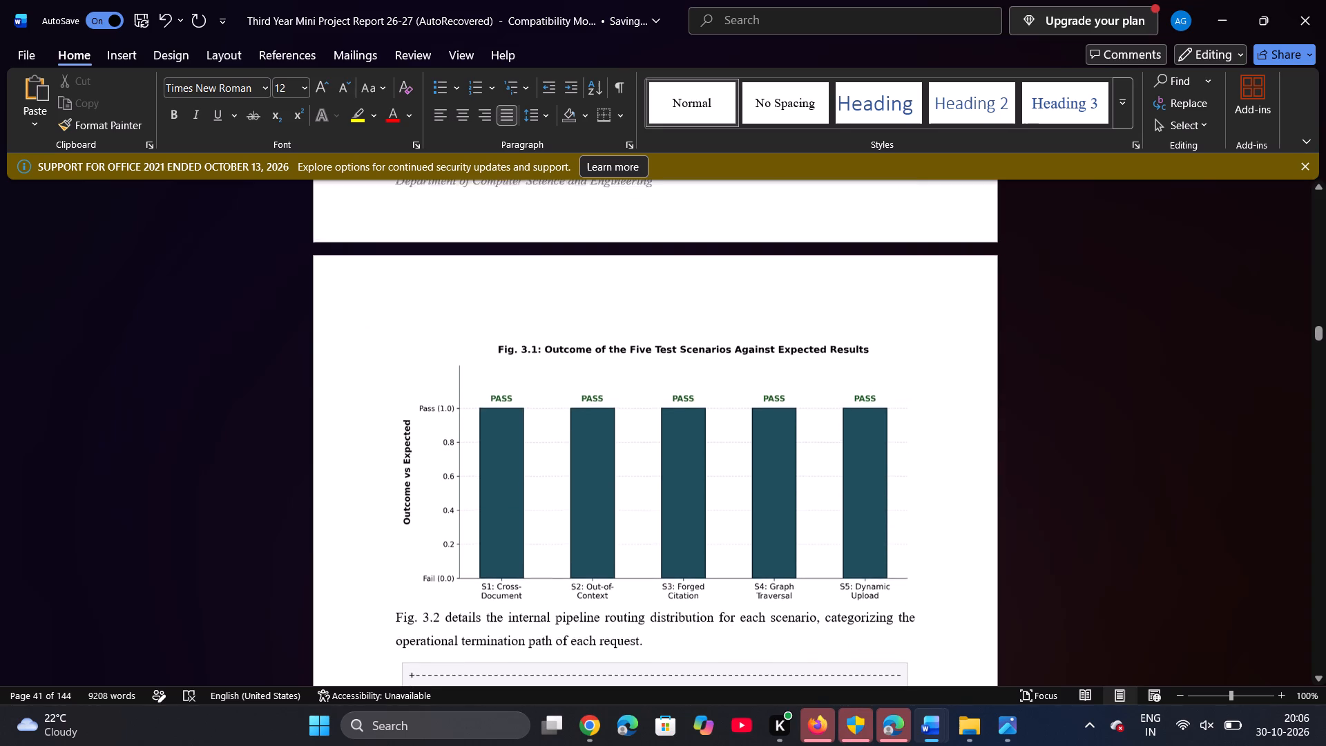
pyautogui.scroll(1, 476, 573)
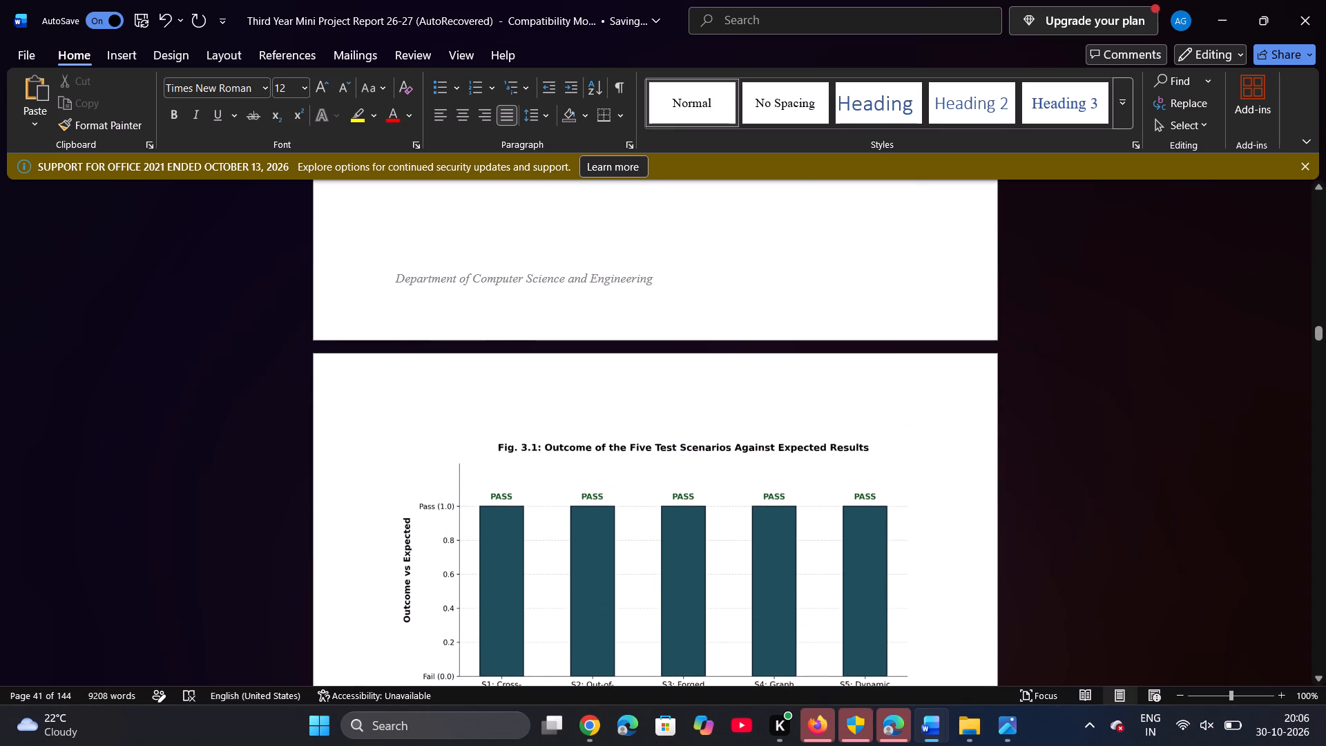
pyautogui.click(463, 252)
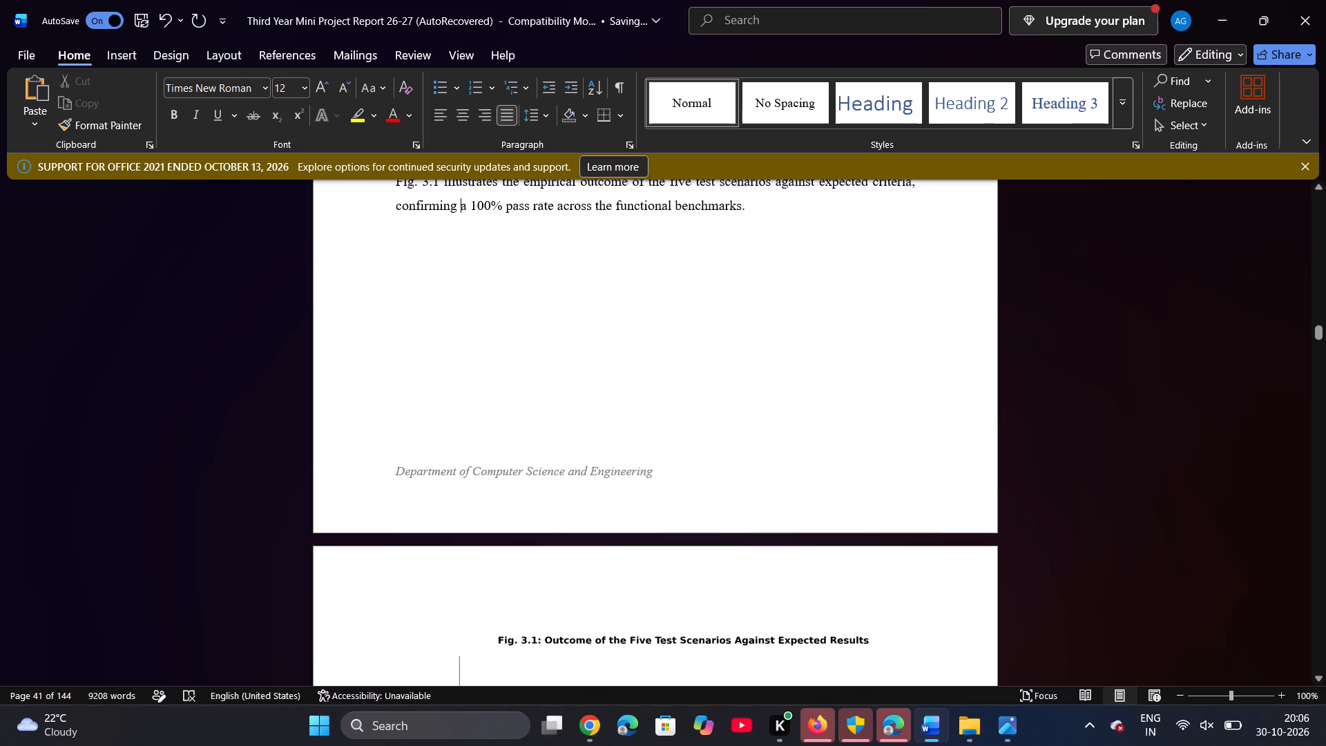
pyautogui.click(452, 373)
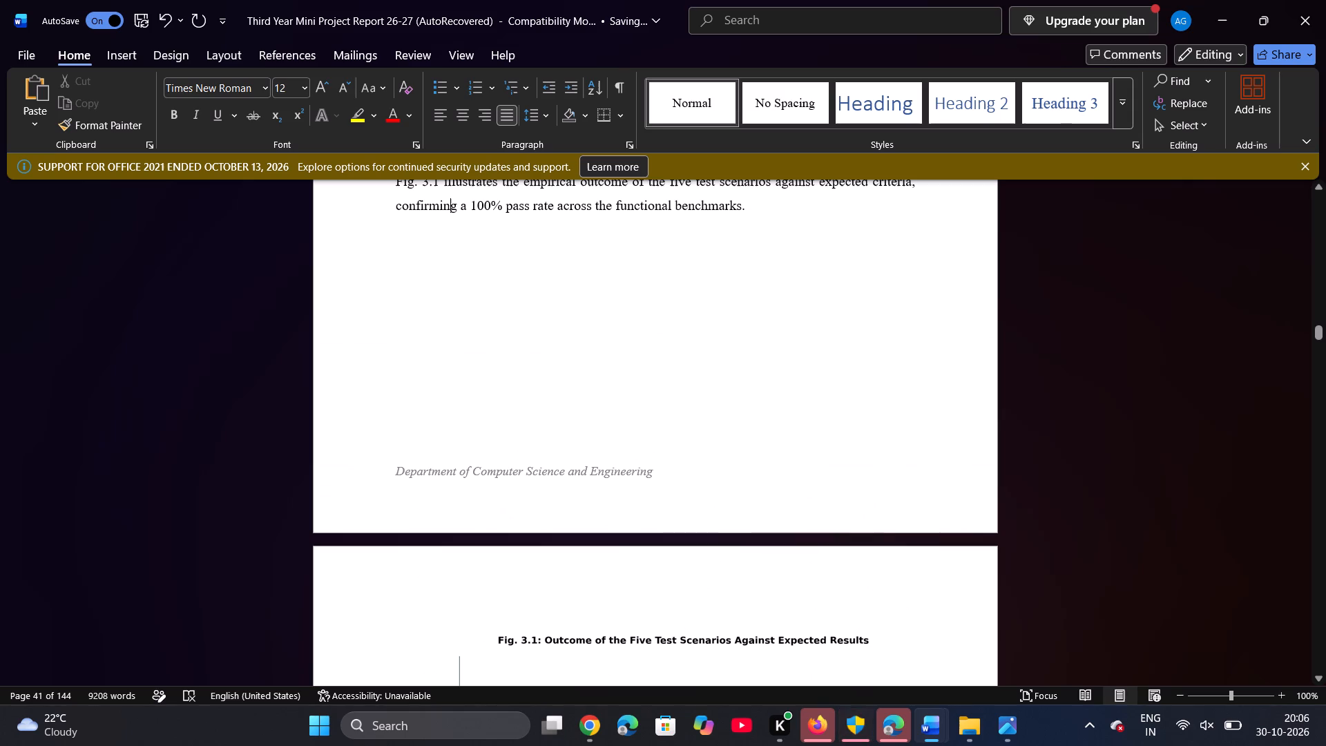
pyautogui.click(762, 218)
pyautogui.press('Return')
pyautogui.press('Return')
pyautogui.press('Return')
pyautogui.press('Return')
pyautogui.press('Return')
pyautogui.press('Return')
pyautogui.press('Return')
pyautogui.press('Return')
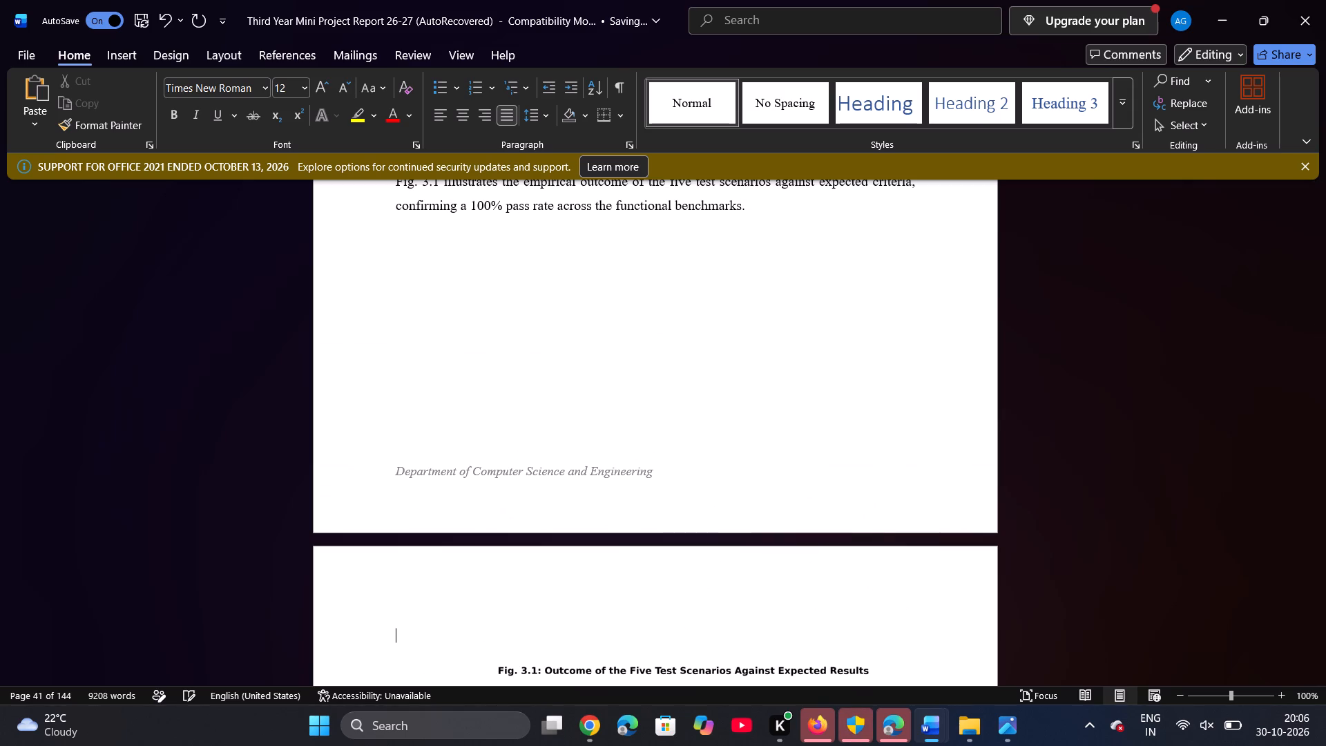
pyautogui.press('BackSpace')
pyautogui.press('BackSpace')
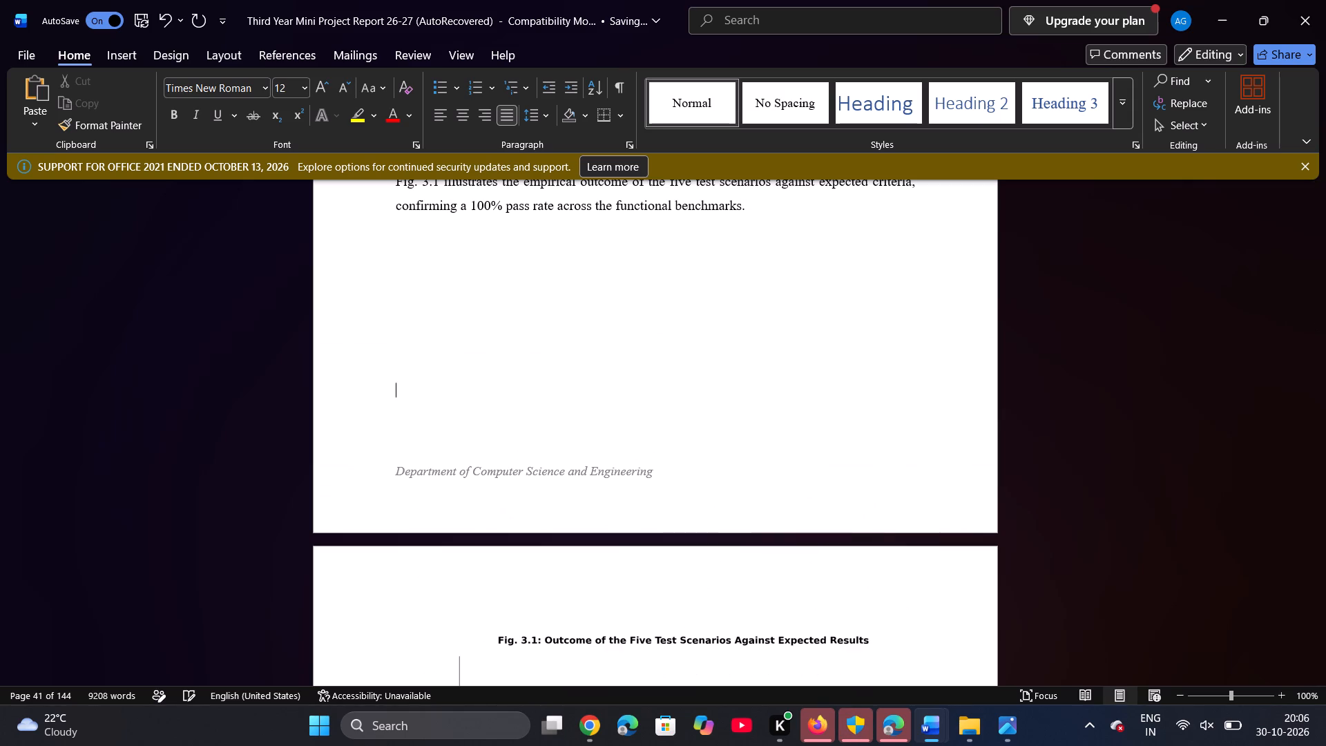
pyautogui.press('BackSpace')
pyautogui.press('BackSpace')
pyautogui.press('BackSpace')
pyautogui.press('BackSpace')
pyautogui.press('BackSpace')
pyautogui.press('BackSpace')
# Slightly reduce the height of the Fig. 3.1 bar chart, keeping its width.
pyautogui.scroll(1, 762, 218)
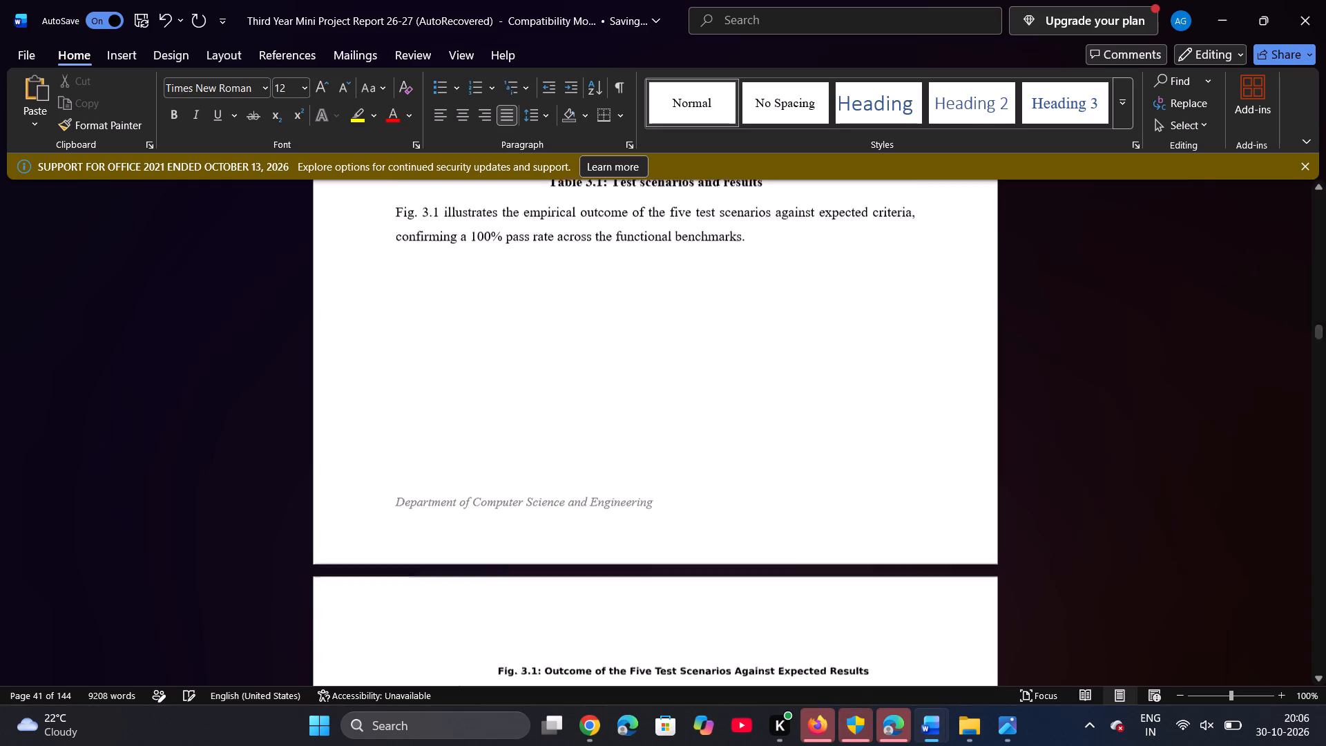
pyautogui.scroll(1, 762, 218)
pyautogui.scroll(-2, 762, 218)
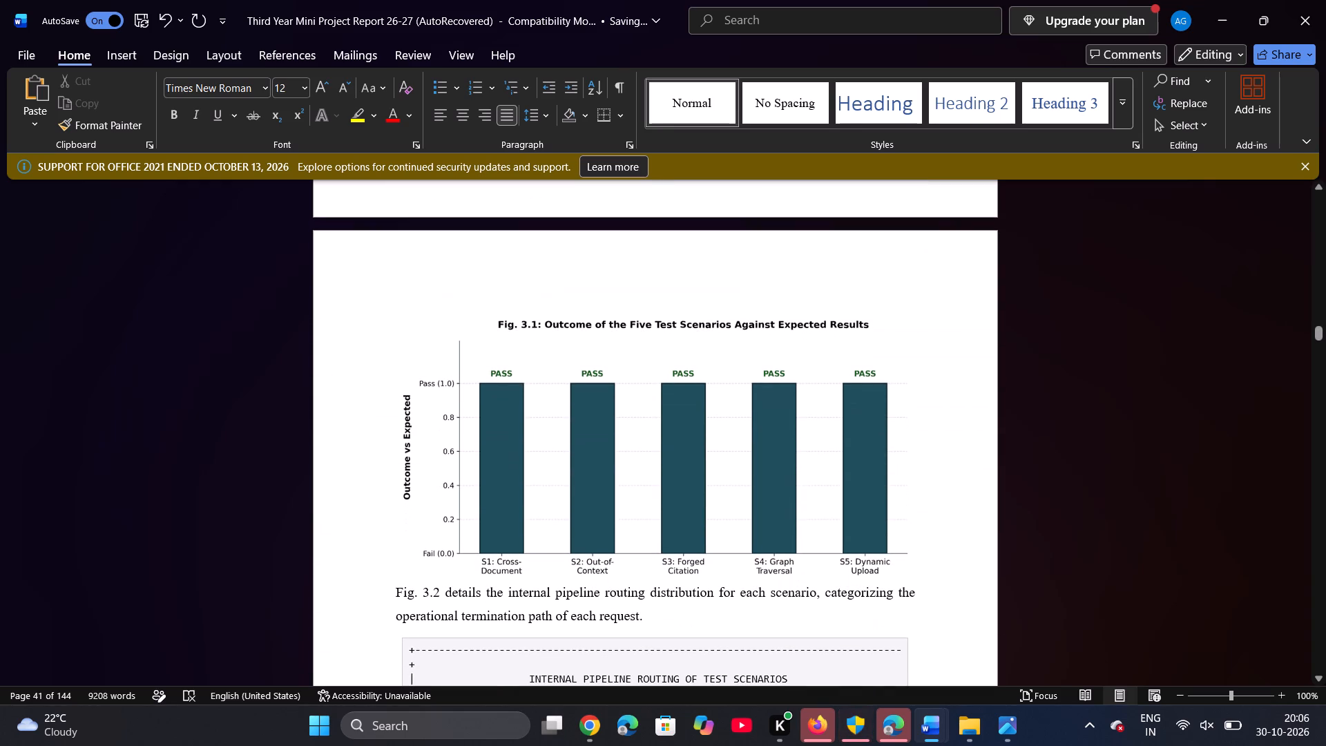
pyautogui.click(722, 472)
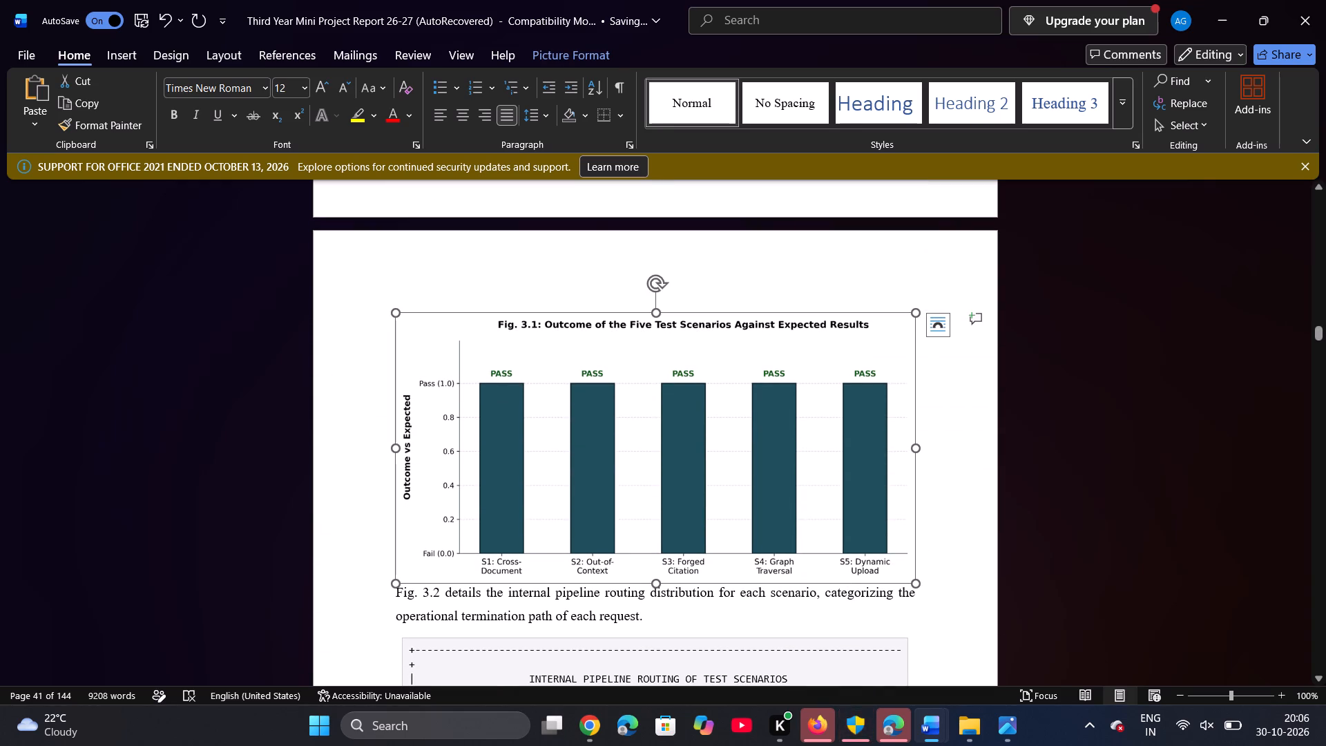
pyautogui.moveTo(657, 312); pyautogui.dragTo(656, 328)
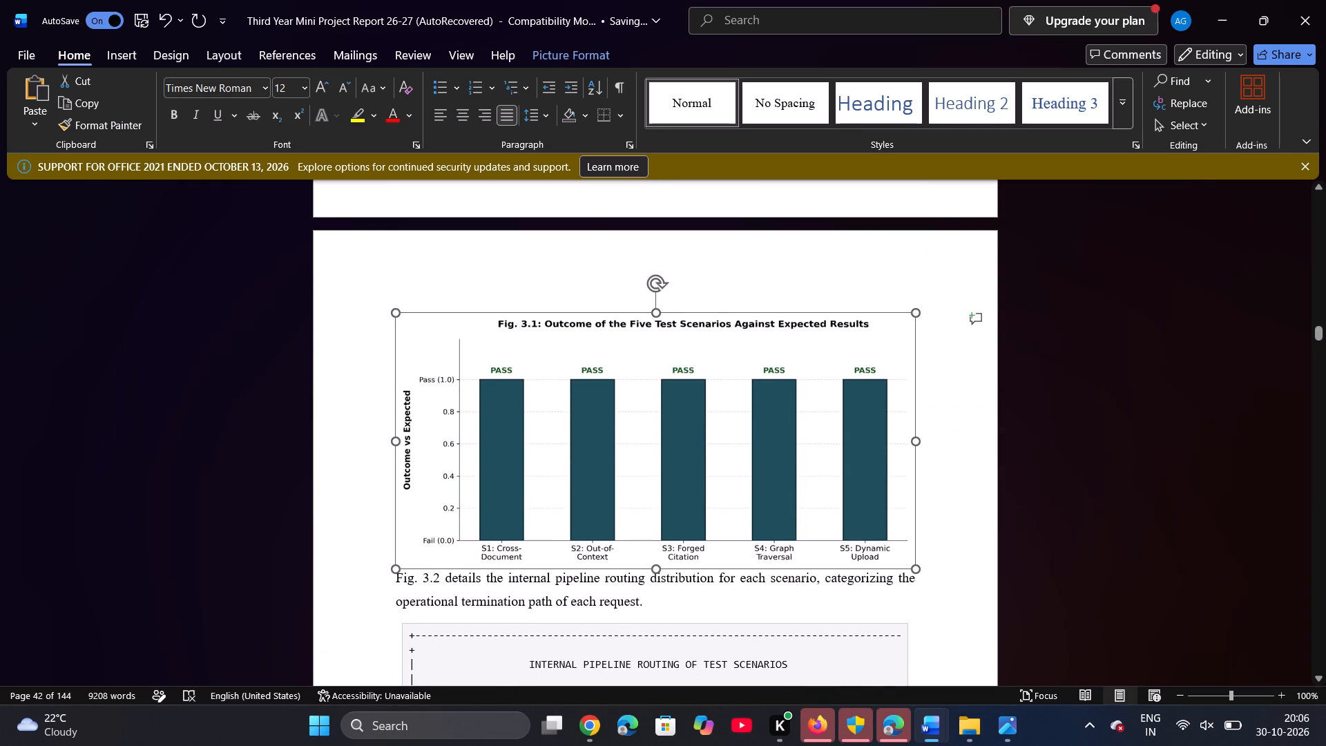
pyautogui.moveTo(656, 328); pyautogui.dragTo(655, 331)
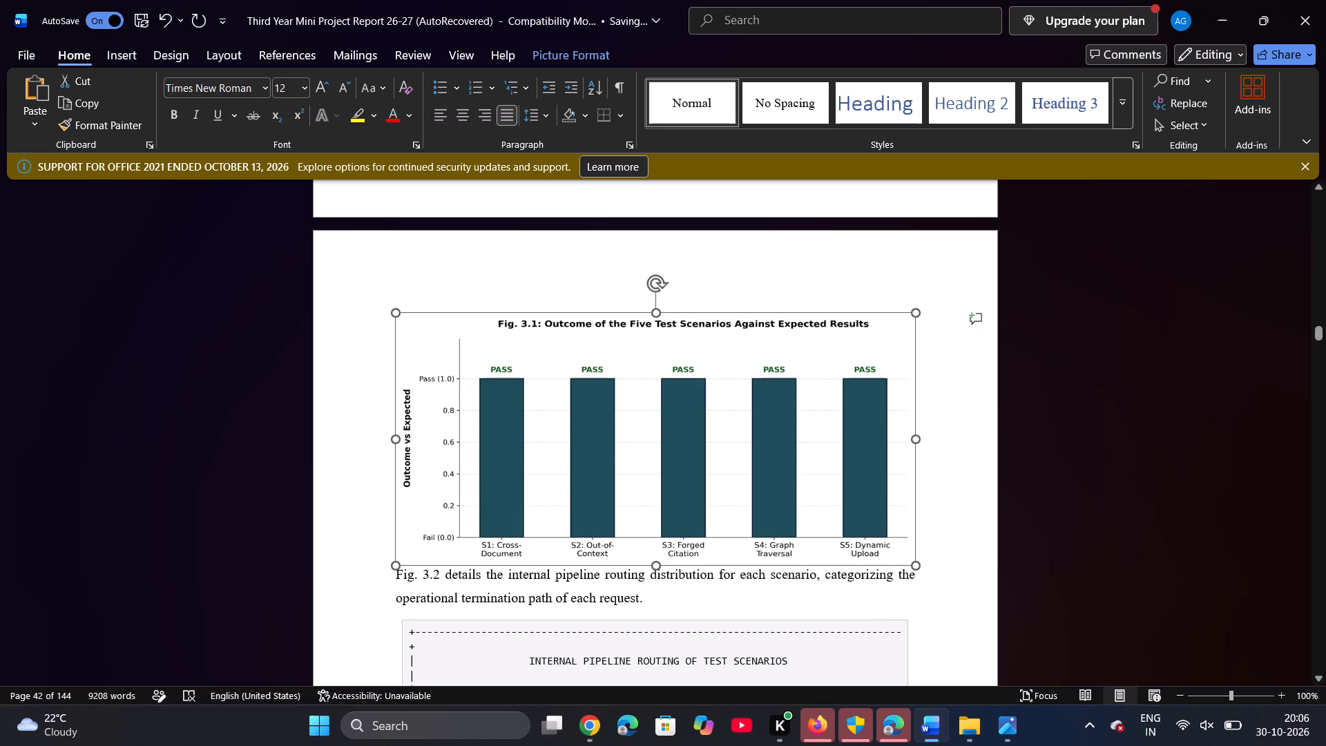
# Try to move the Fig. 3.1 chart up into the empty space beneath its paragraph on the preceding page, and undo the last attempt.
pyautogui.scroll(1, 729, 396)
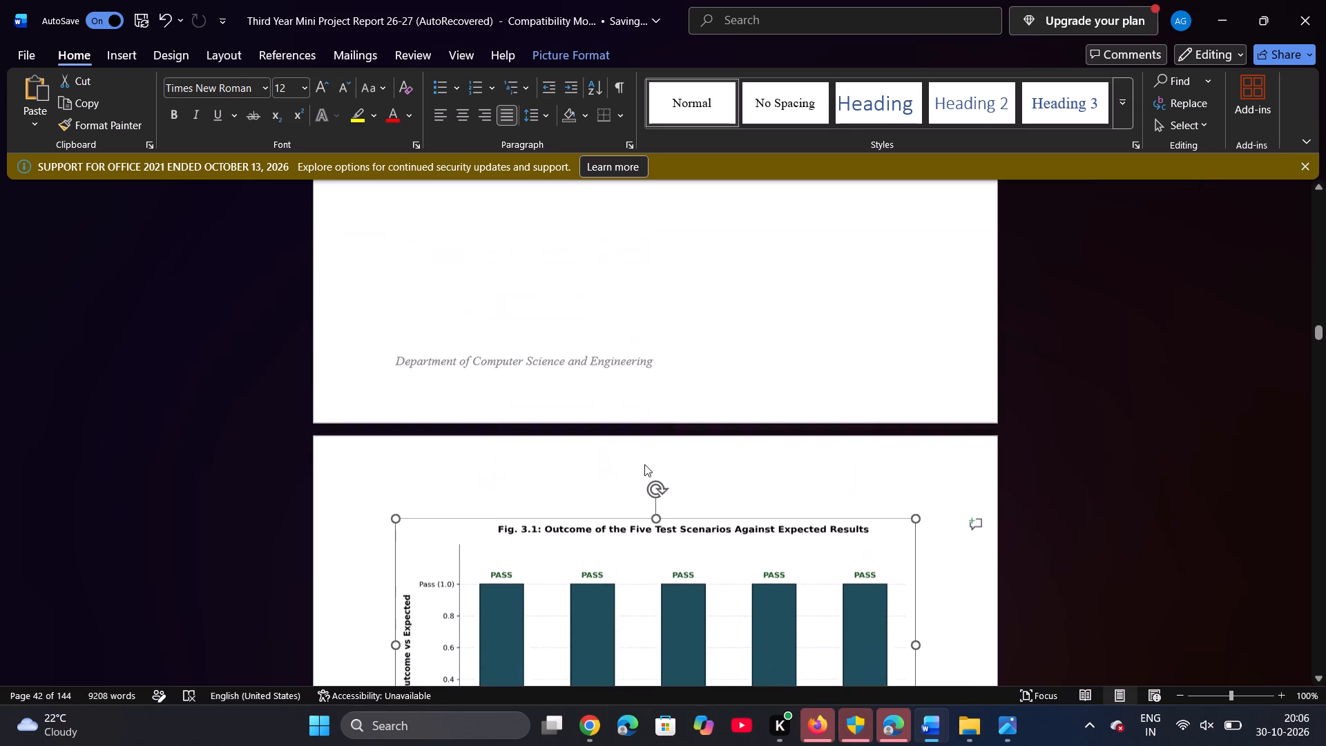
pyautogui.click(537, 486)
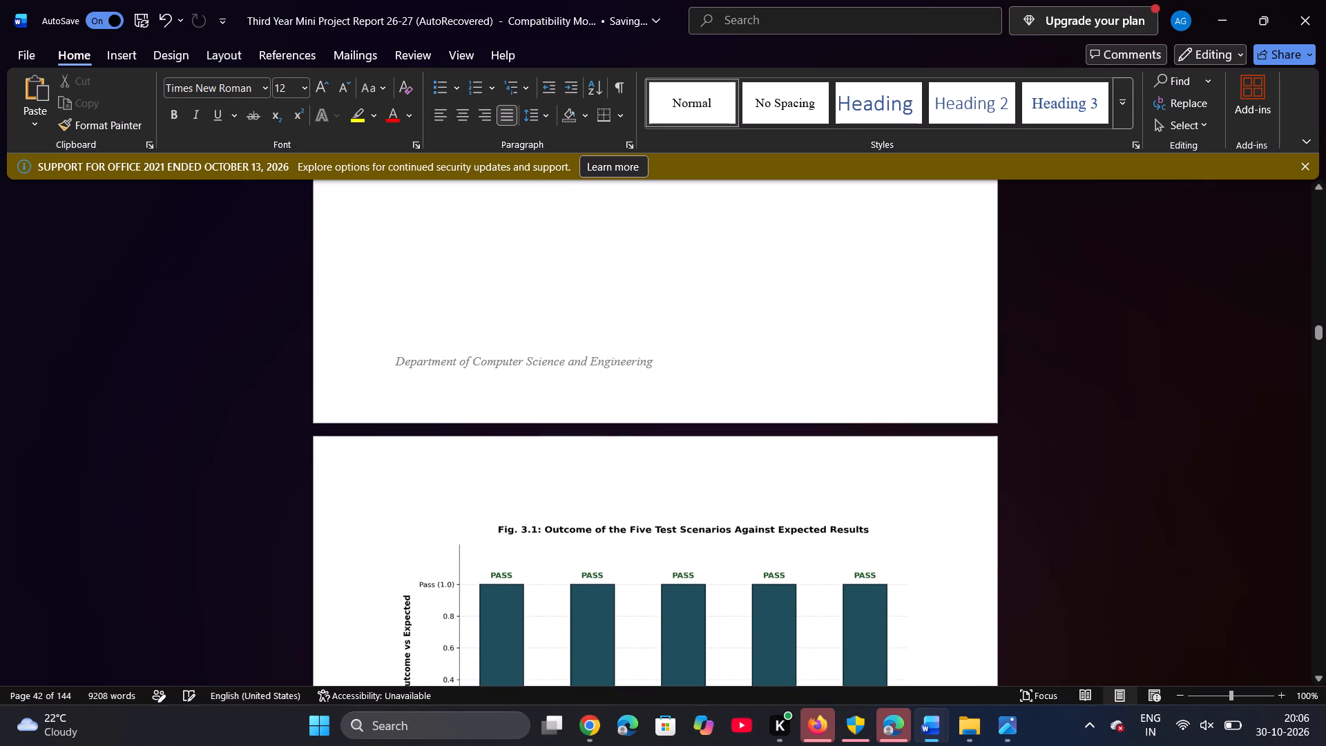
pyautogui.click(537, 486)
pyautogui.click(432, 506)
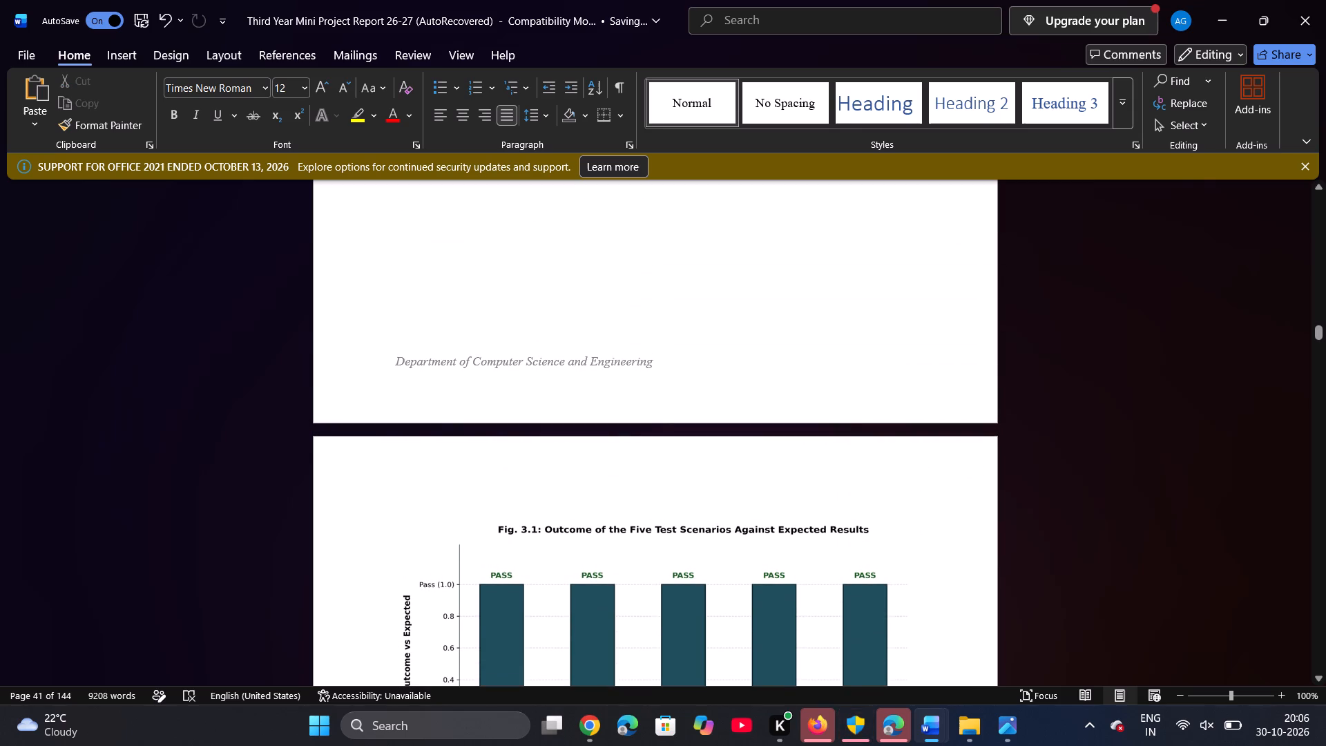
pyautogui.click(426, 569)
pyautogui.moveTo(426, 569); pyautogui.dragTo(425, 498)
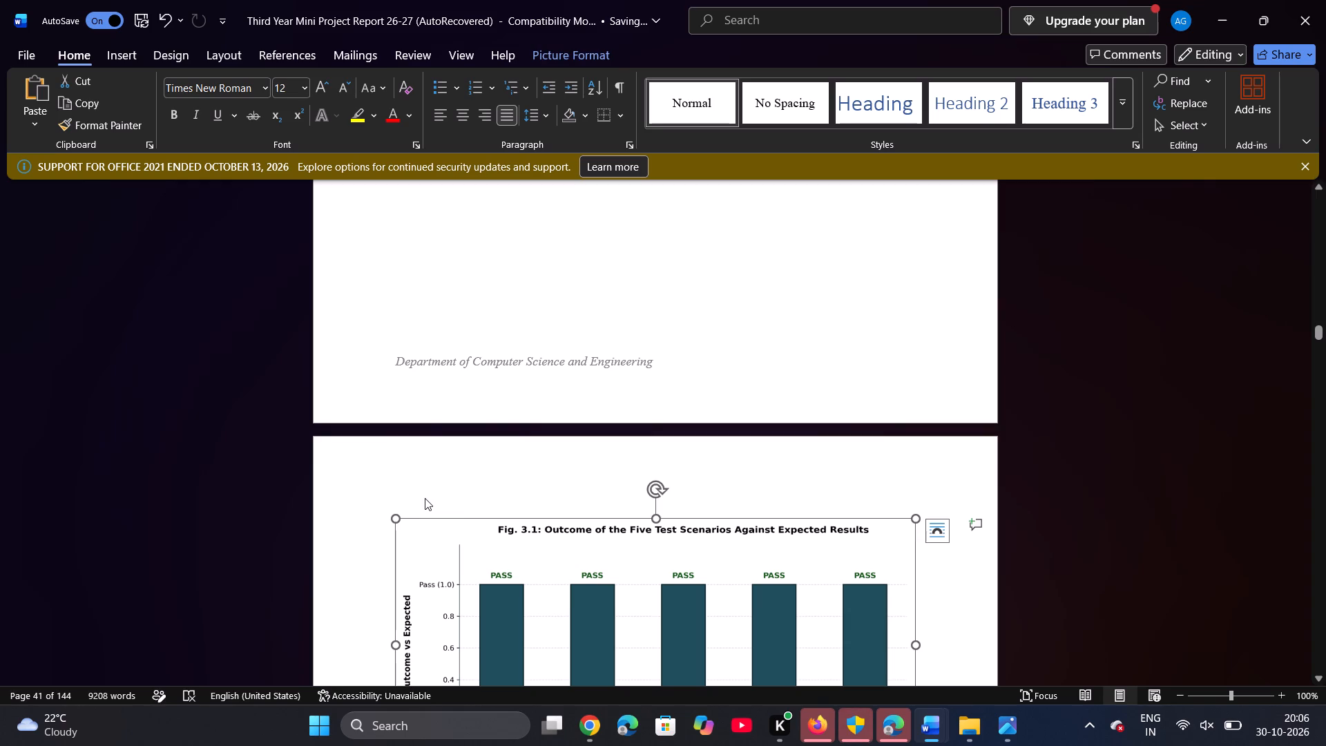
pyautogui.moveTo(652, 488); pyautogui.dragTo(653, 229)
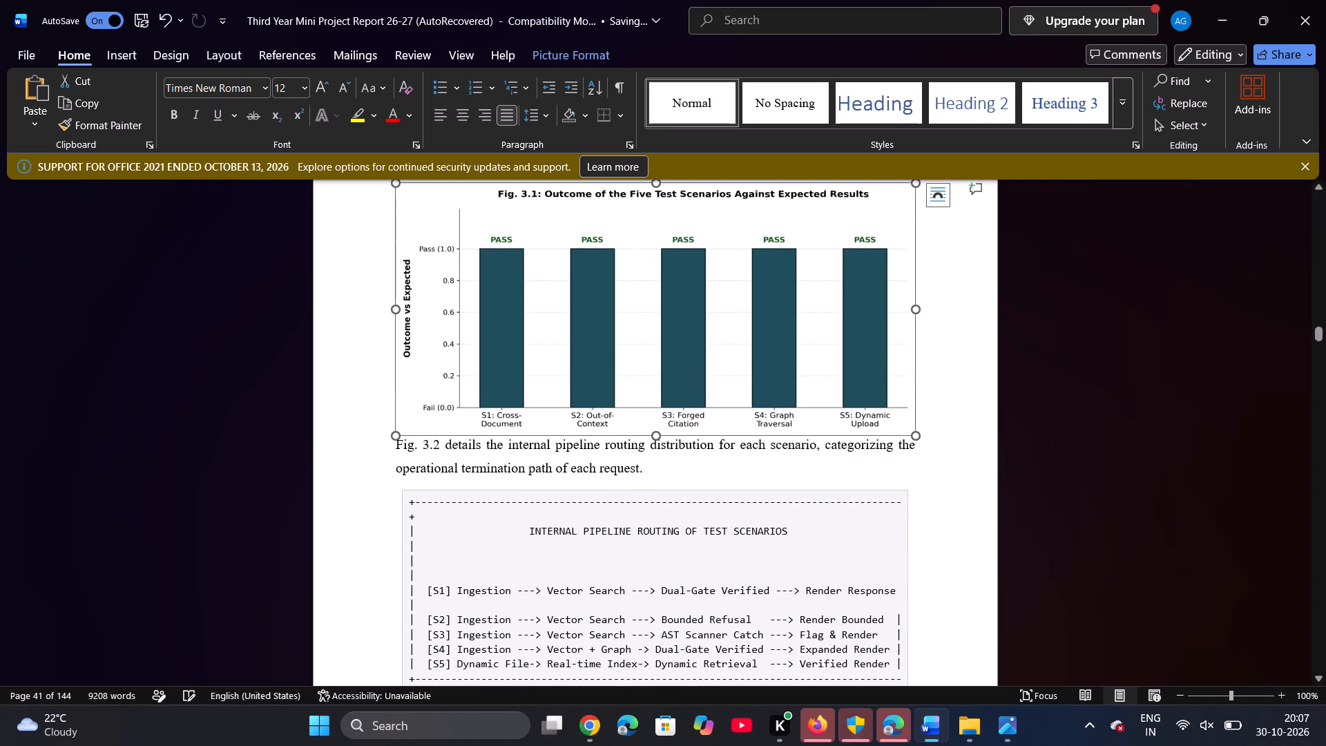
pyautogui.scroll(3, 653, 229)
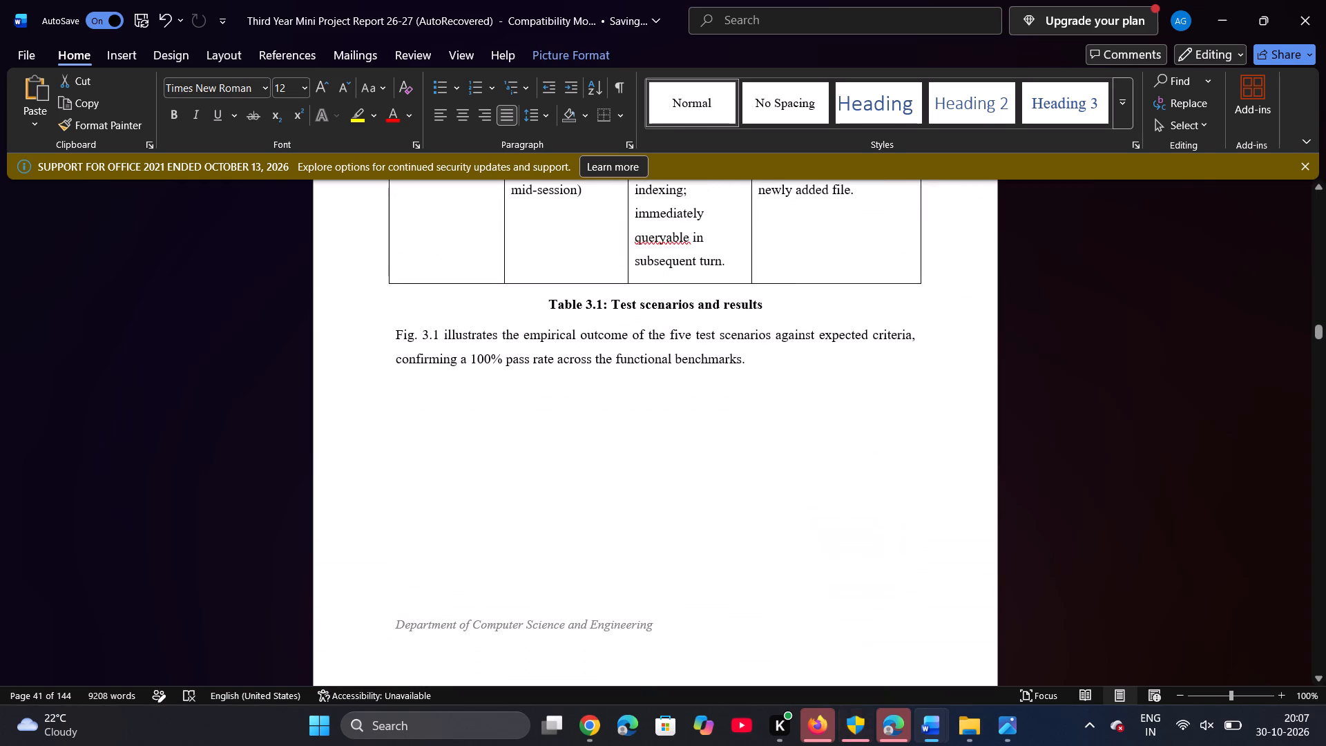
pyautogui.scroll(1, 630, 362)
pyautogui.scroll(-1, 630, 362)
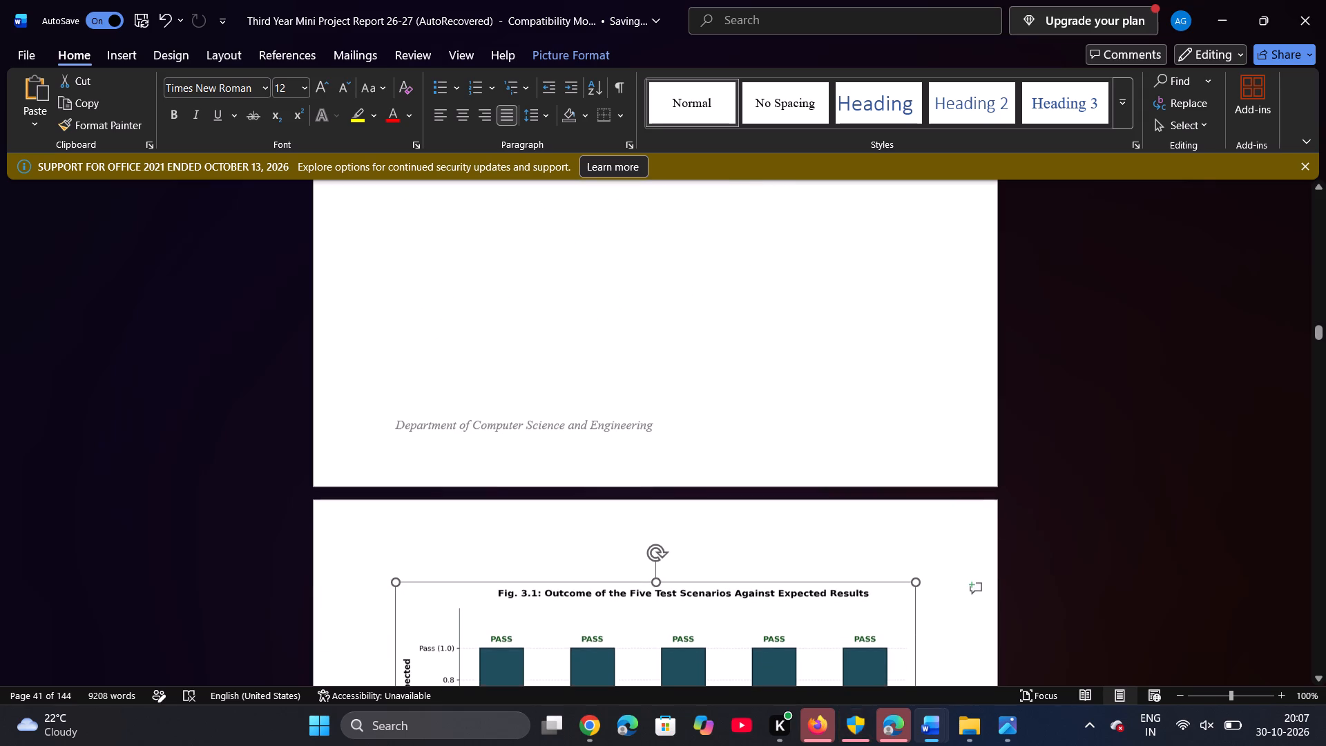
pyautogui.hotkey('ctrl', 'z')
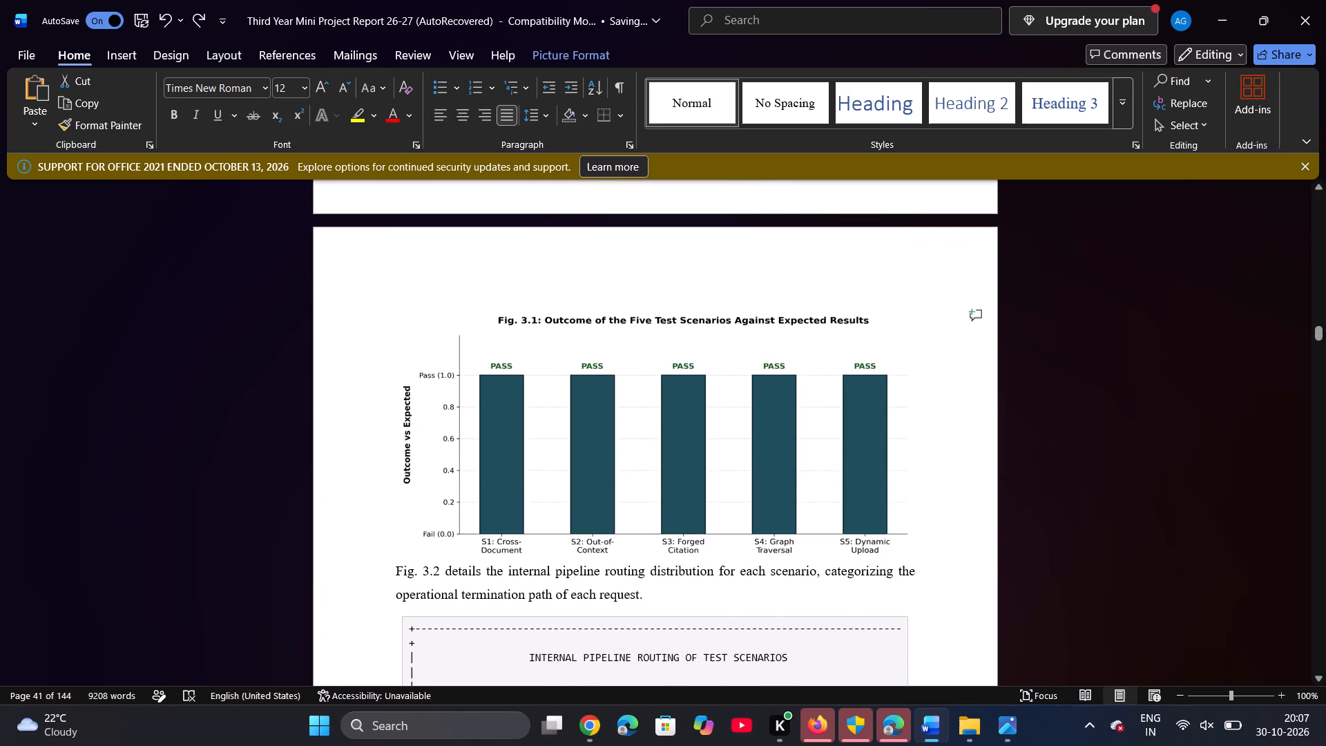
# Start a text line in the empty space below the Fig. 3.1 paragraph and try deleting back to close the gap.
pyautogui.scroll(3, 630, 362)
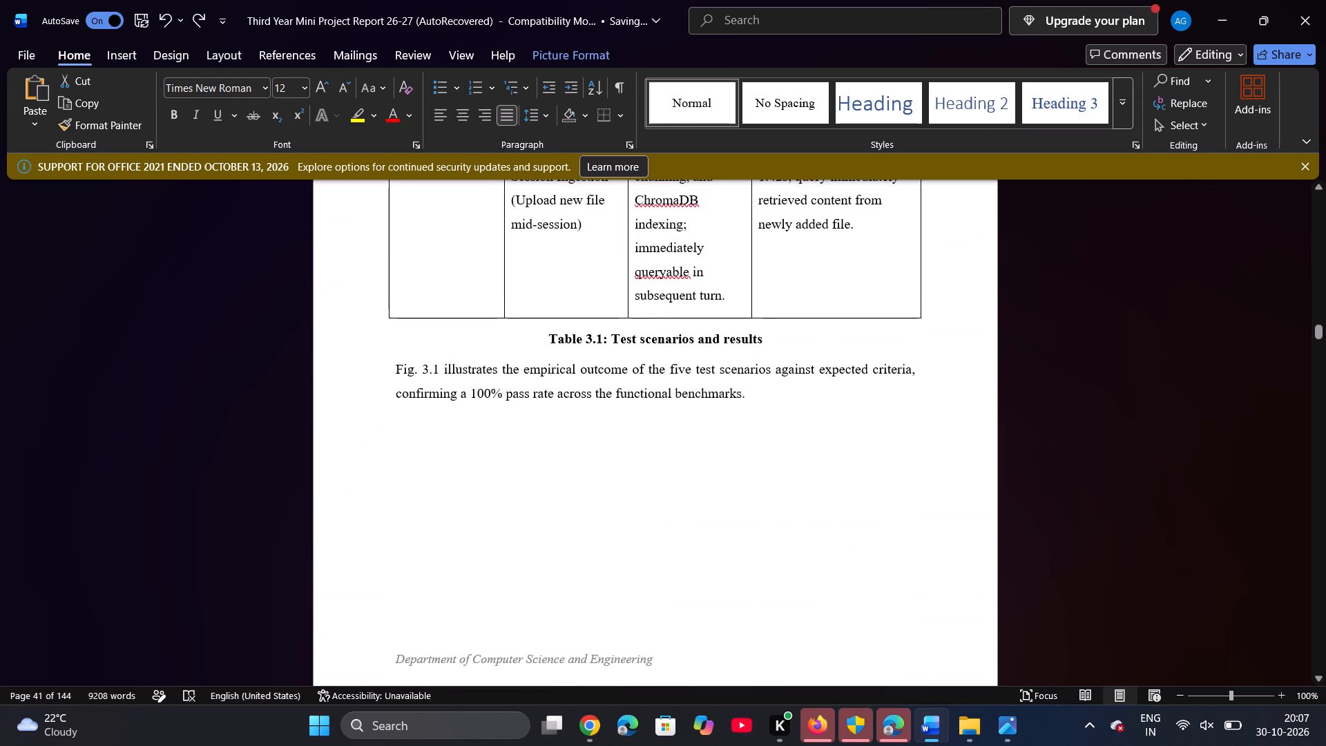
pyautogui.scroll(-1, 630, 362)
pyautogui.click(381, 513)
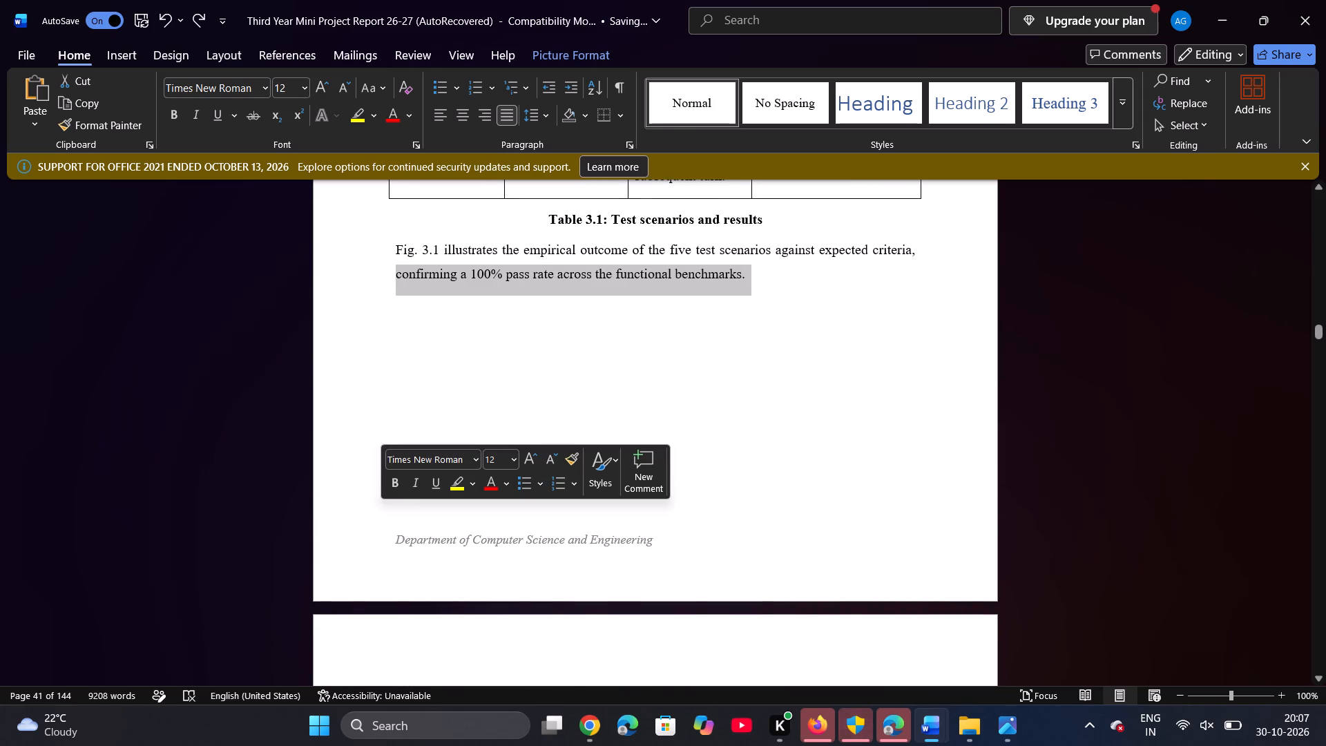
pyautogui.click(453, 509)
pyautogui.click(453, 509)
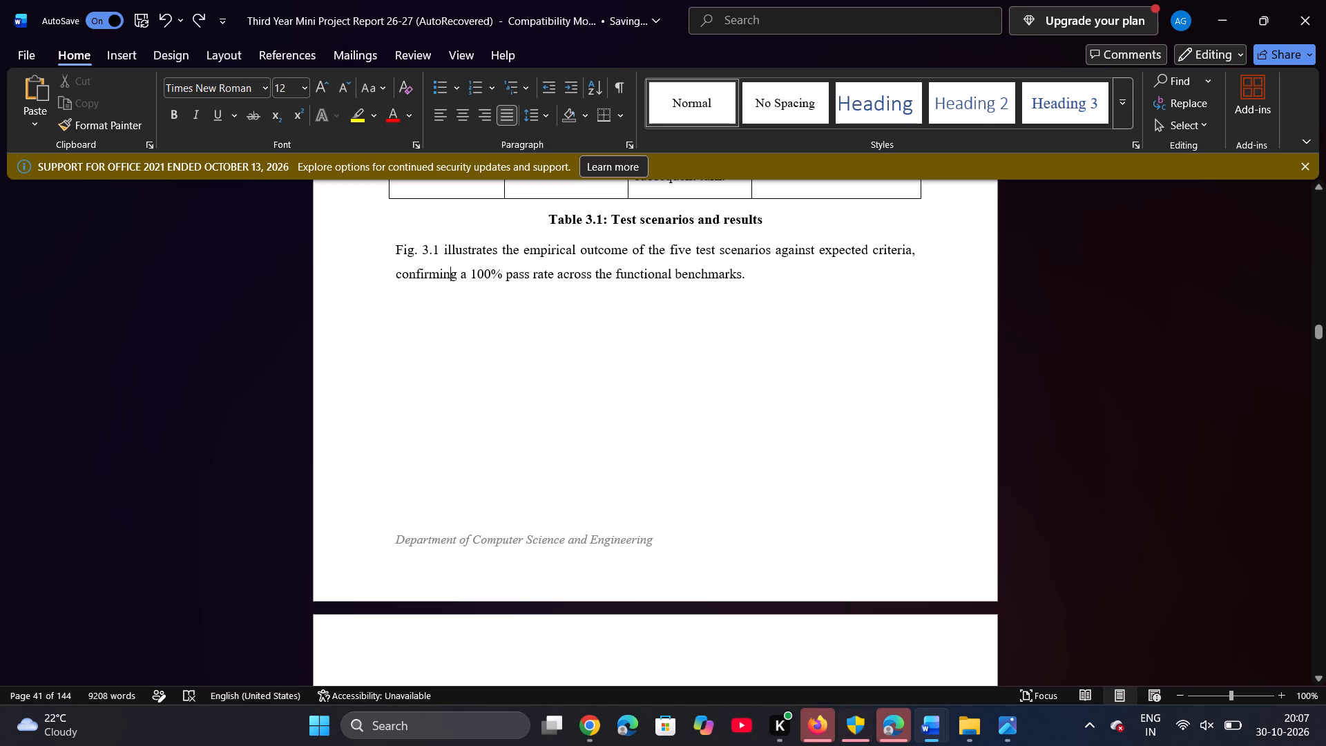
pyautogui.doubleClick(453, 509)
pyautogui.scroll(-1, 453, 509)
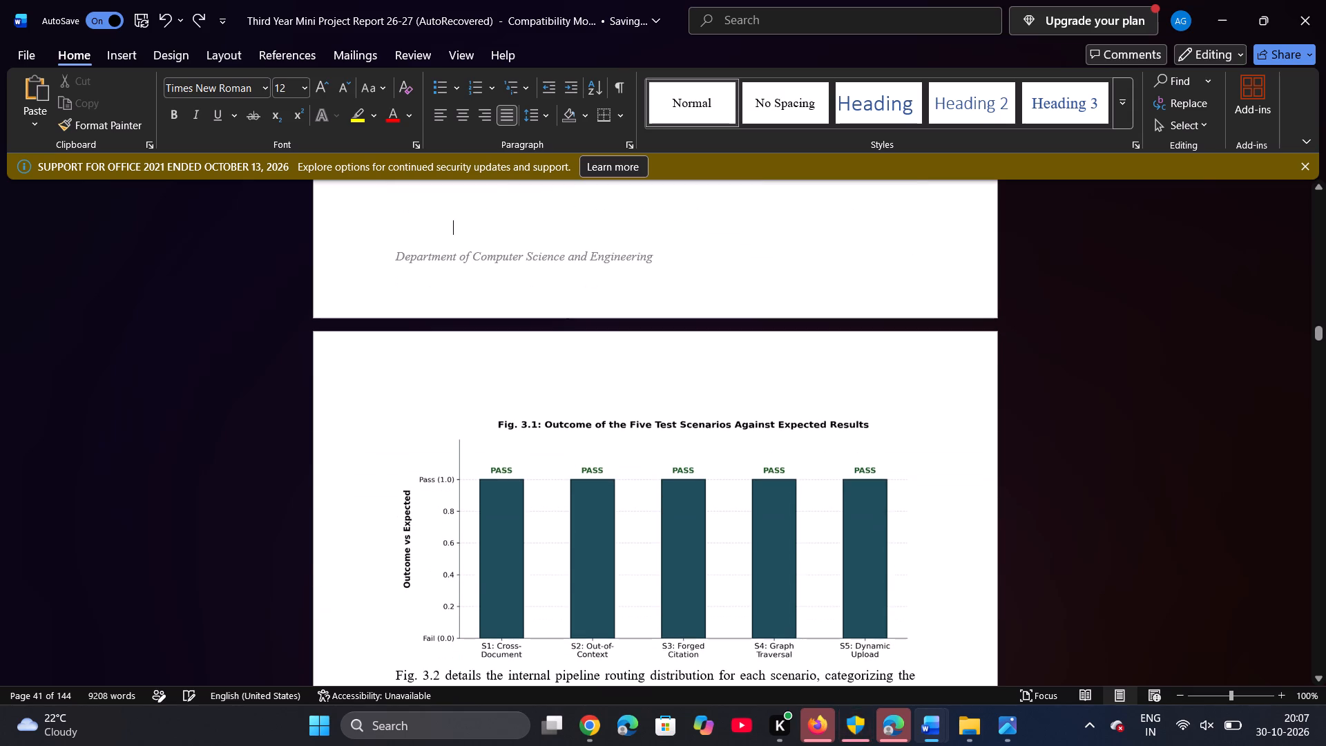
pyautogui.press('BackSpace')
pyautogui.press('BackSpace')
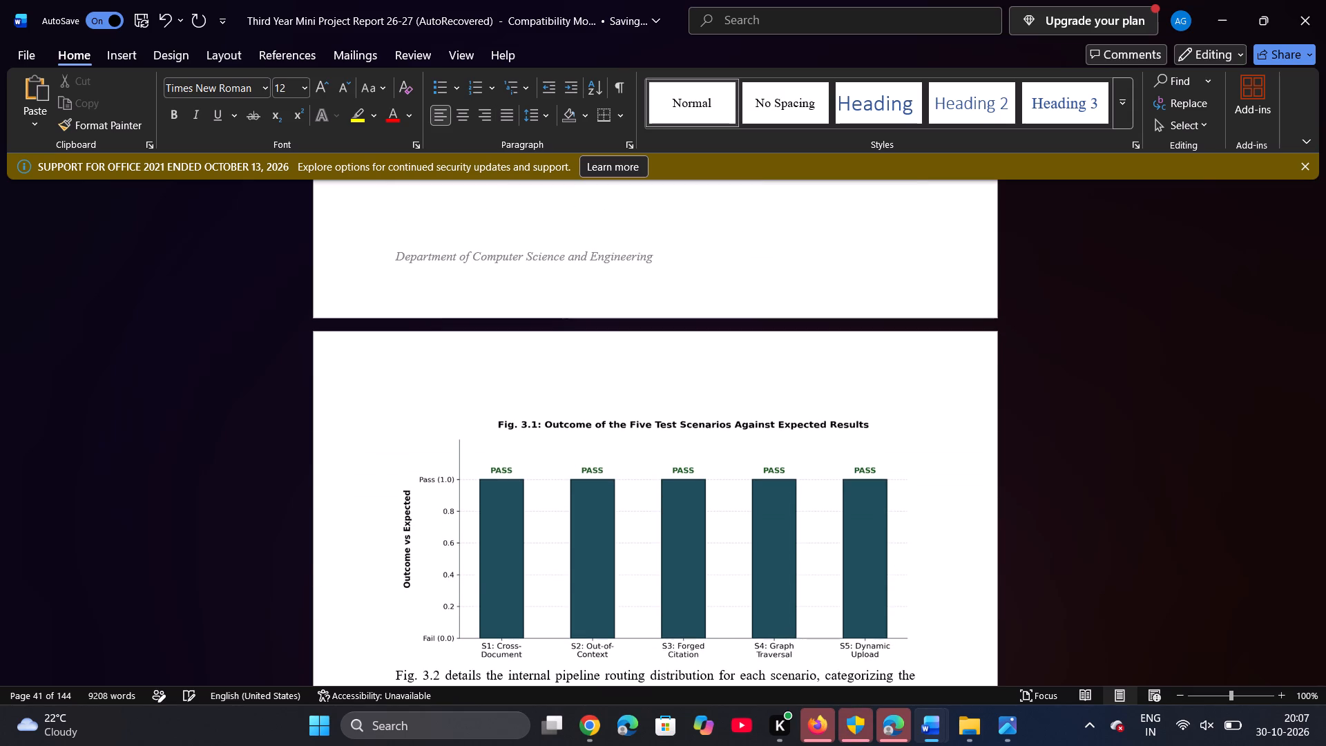
# Delete the fifth numbered item, about querying the append-only operational log, together with its leftover blank line above heading 3.2.
pyautogui.scroll(-1, 453, 509)
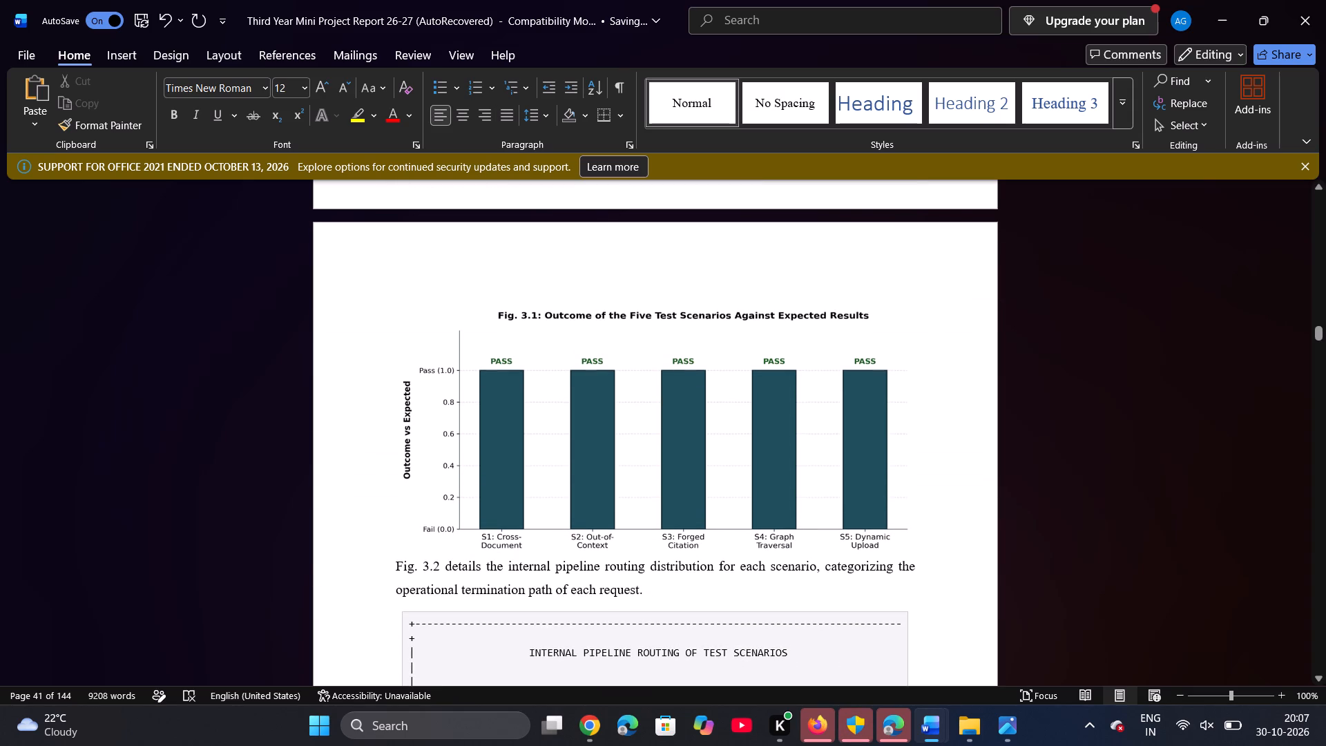
pyautogui.scroll(3, 465, 458)
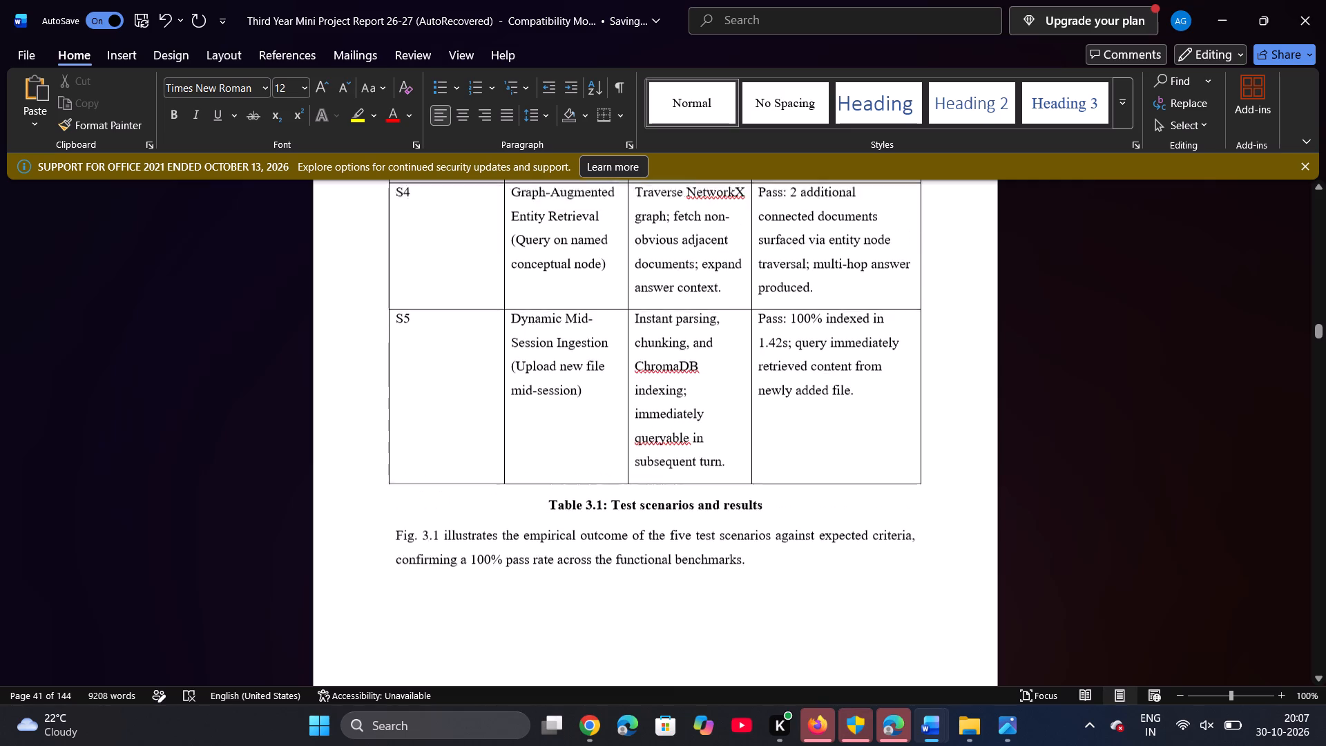
pyautogui.scroll(3, 465, 458)
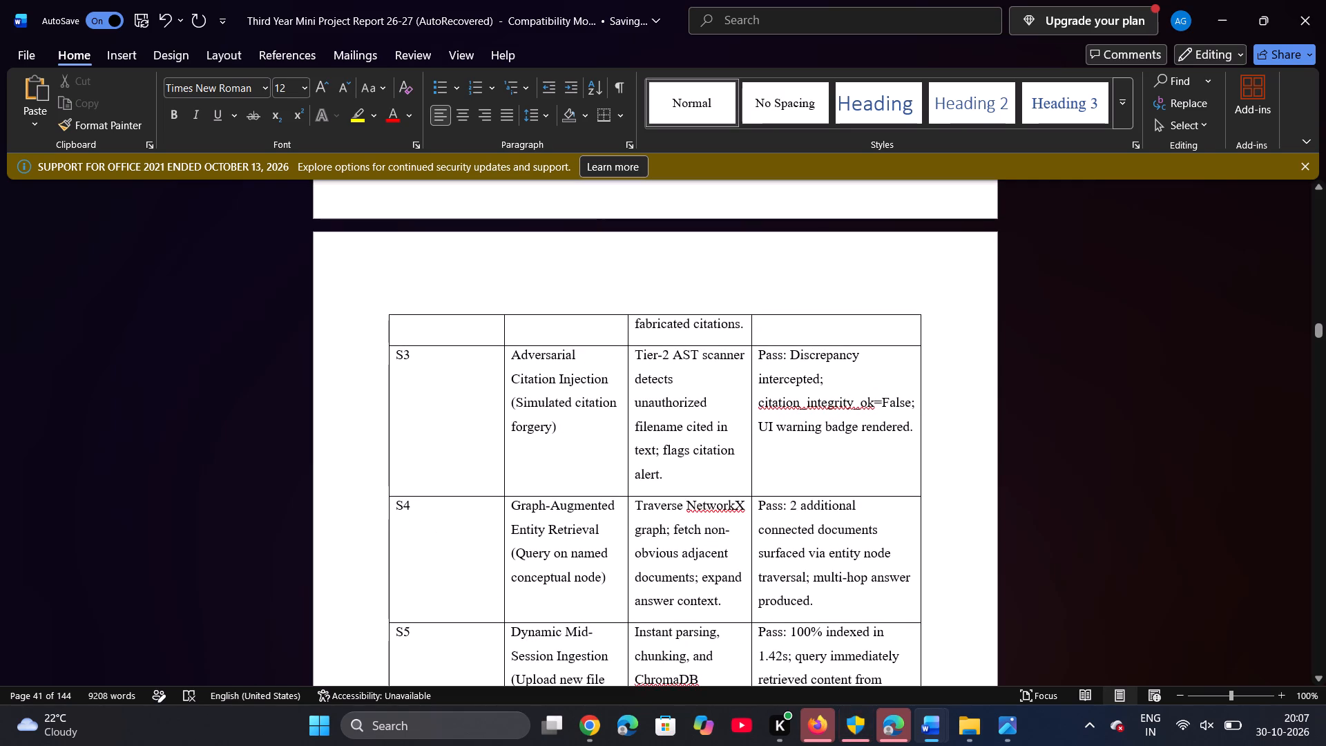
pyautogui.scroll(1, 638, 488)
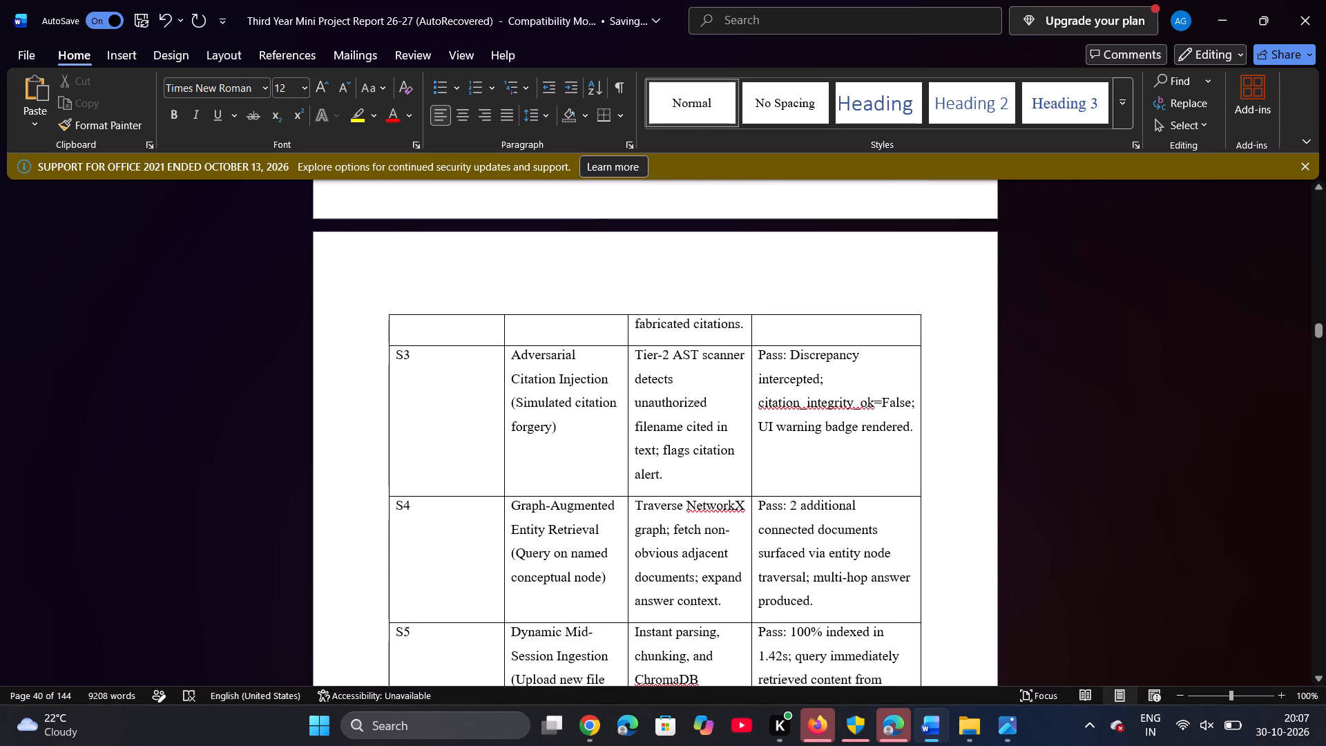
pyautogui.scroll(3, 638, 488)
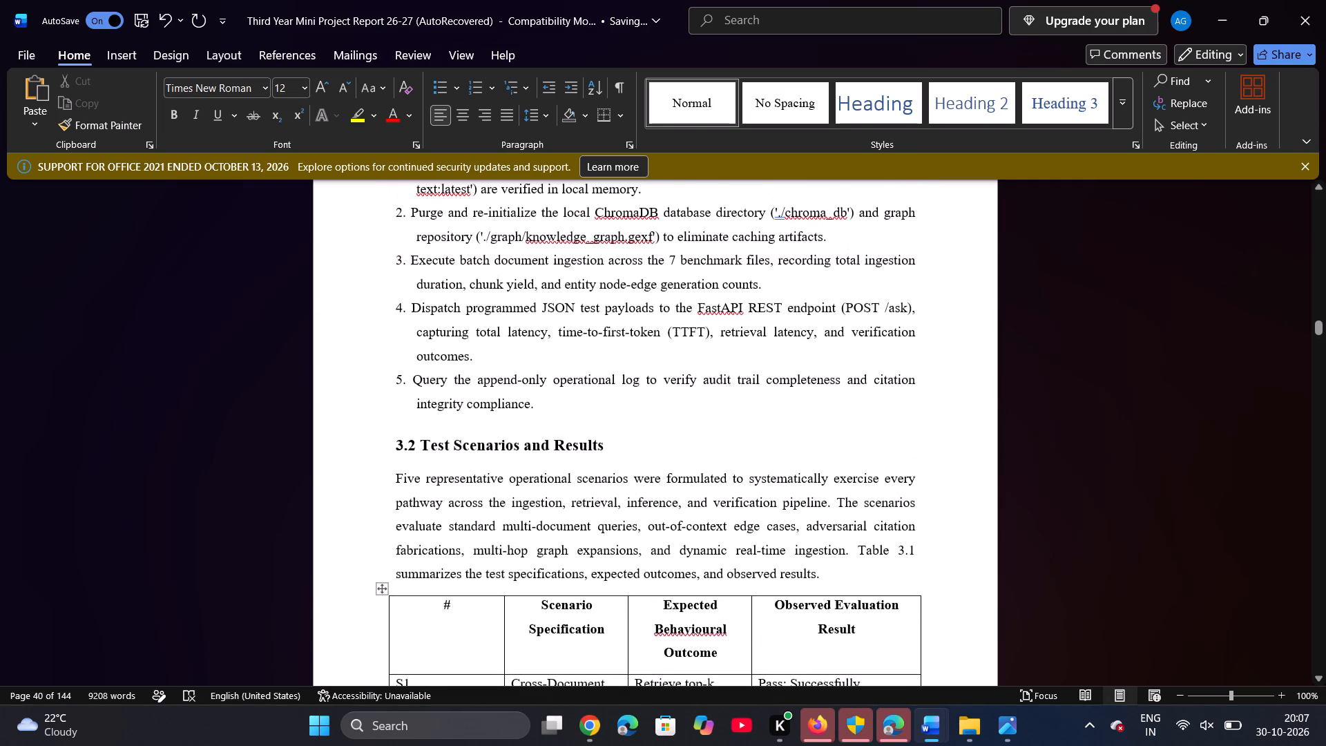
pyautogui.scroll(1, 619, 485)
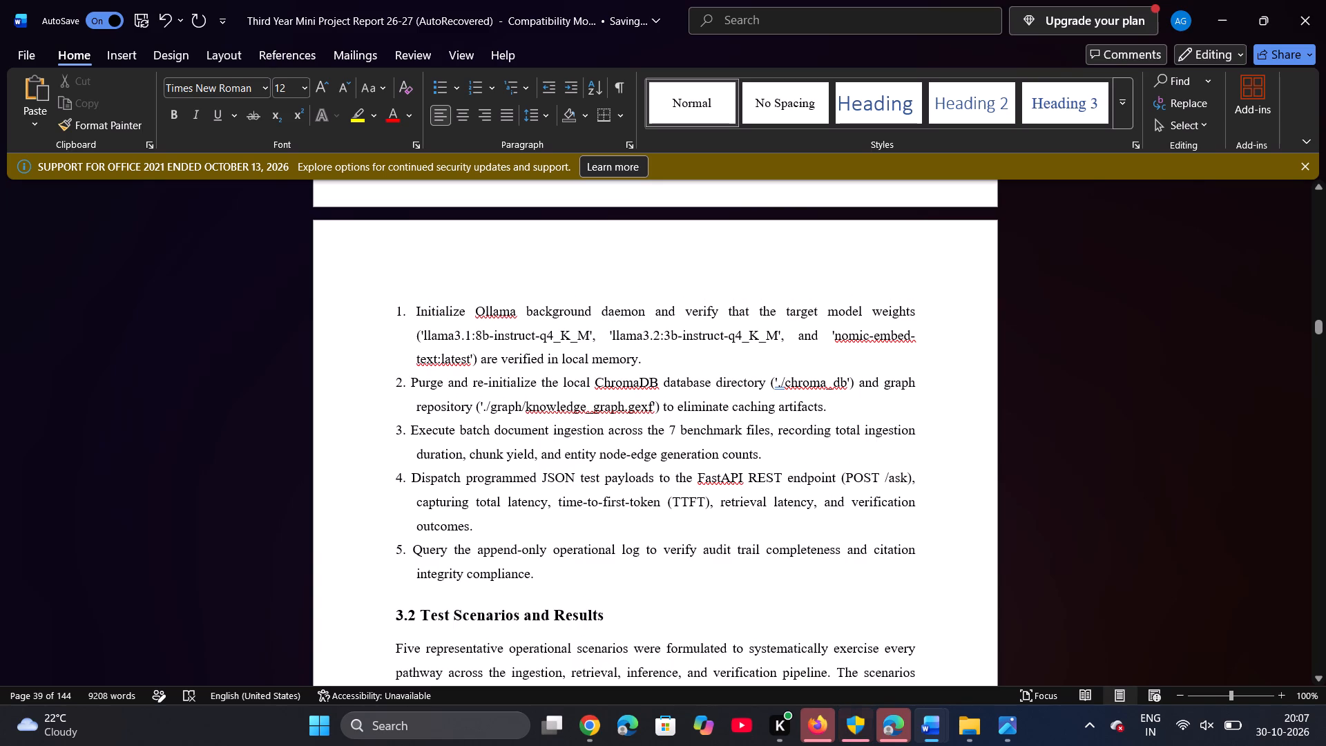
pyautogui.moveTo(395, 548); pyautogui.dragTo(510, 575)
pyautogui.press('BackSpace')
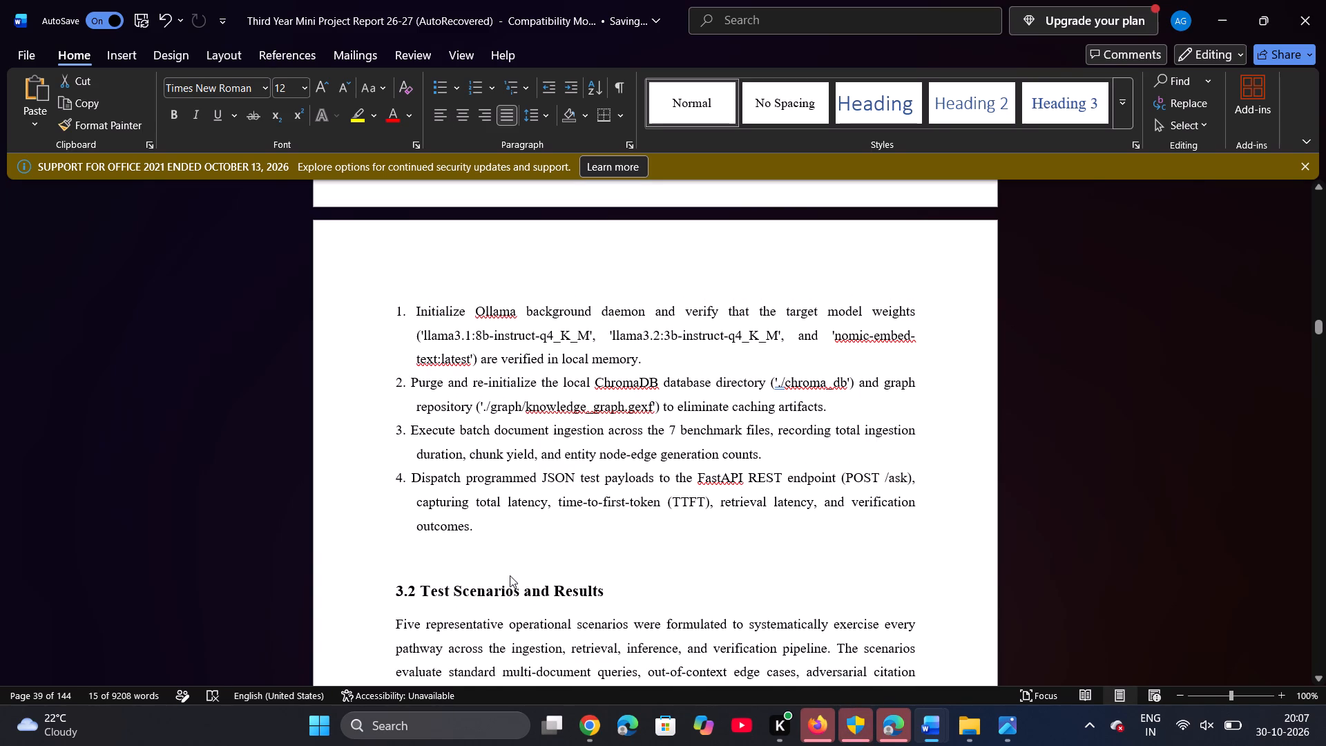
pyautogui.press('BackSpace')
pyautogui.press('BackSpace')
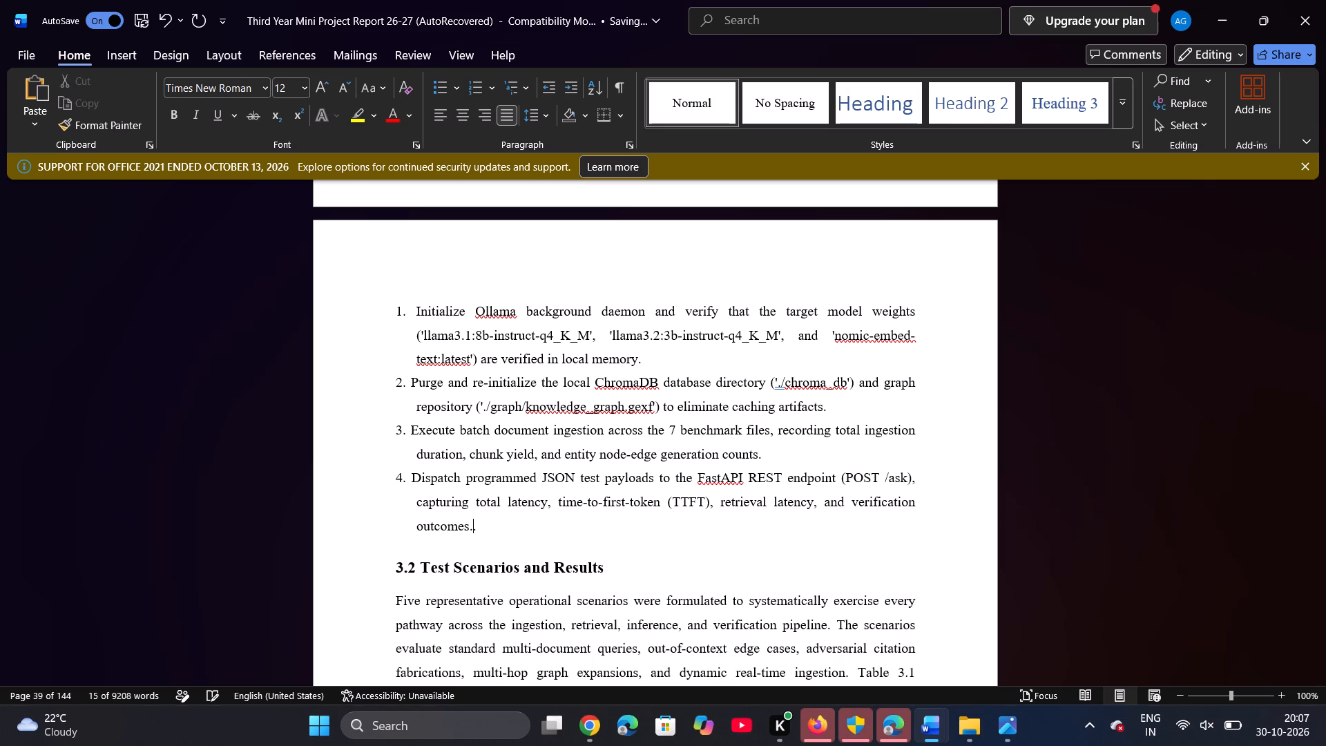
pyautogui.press('BackSpace')
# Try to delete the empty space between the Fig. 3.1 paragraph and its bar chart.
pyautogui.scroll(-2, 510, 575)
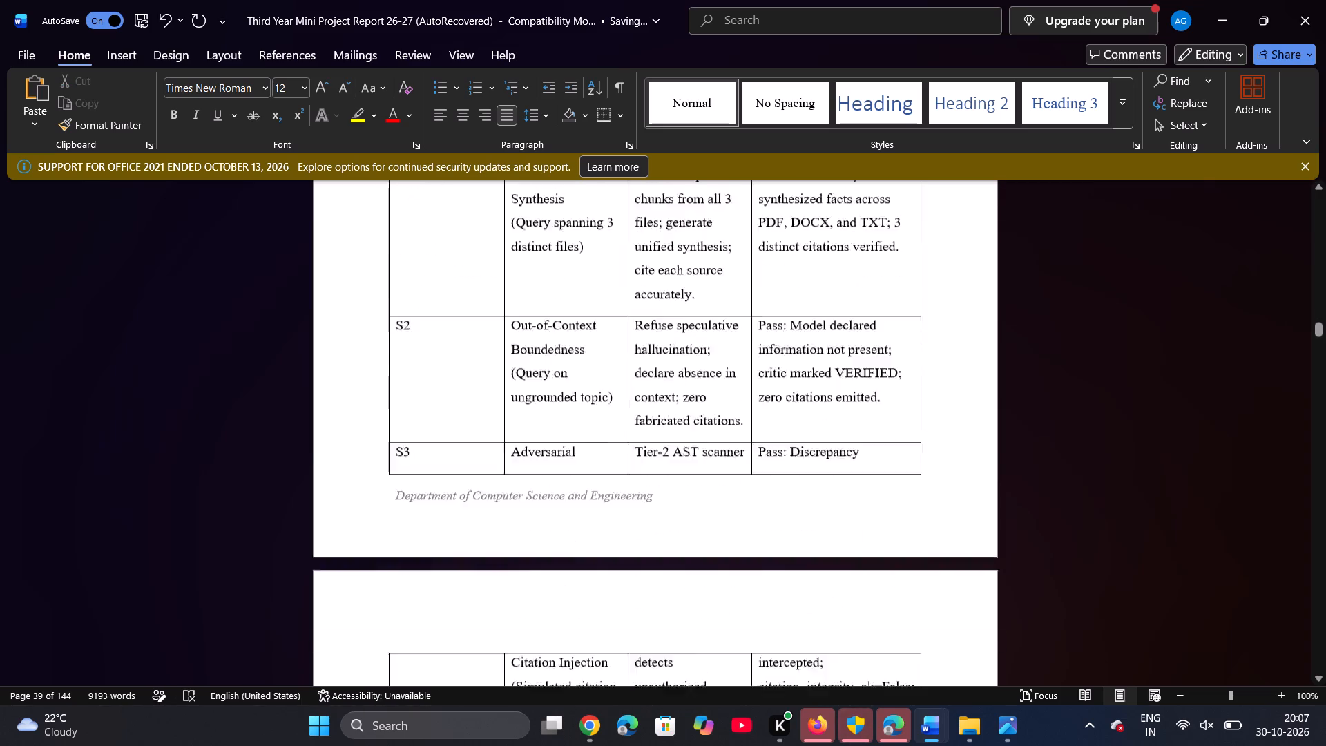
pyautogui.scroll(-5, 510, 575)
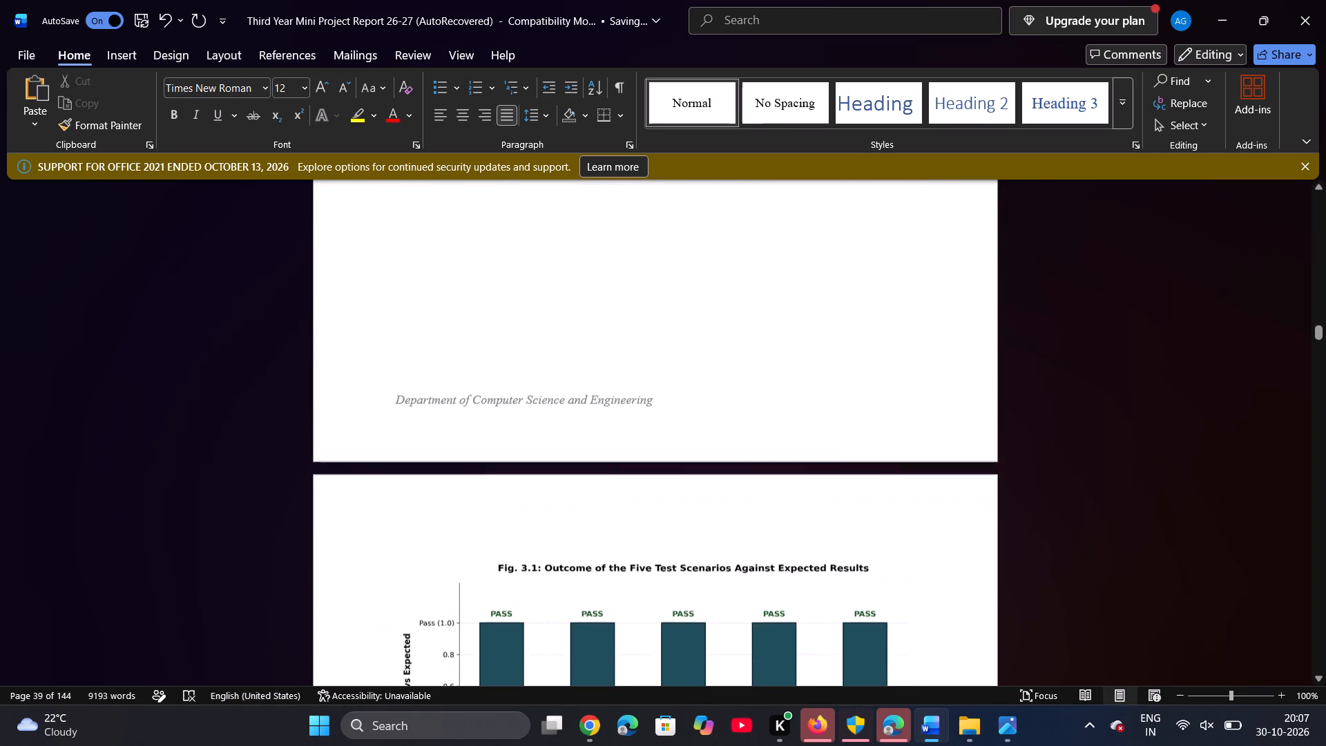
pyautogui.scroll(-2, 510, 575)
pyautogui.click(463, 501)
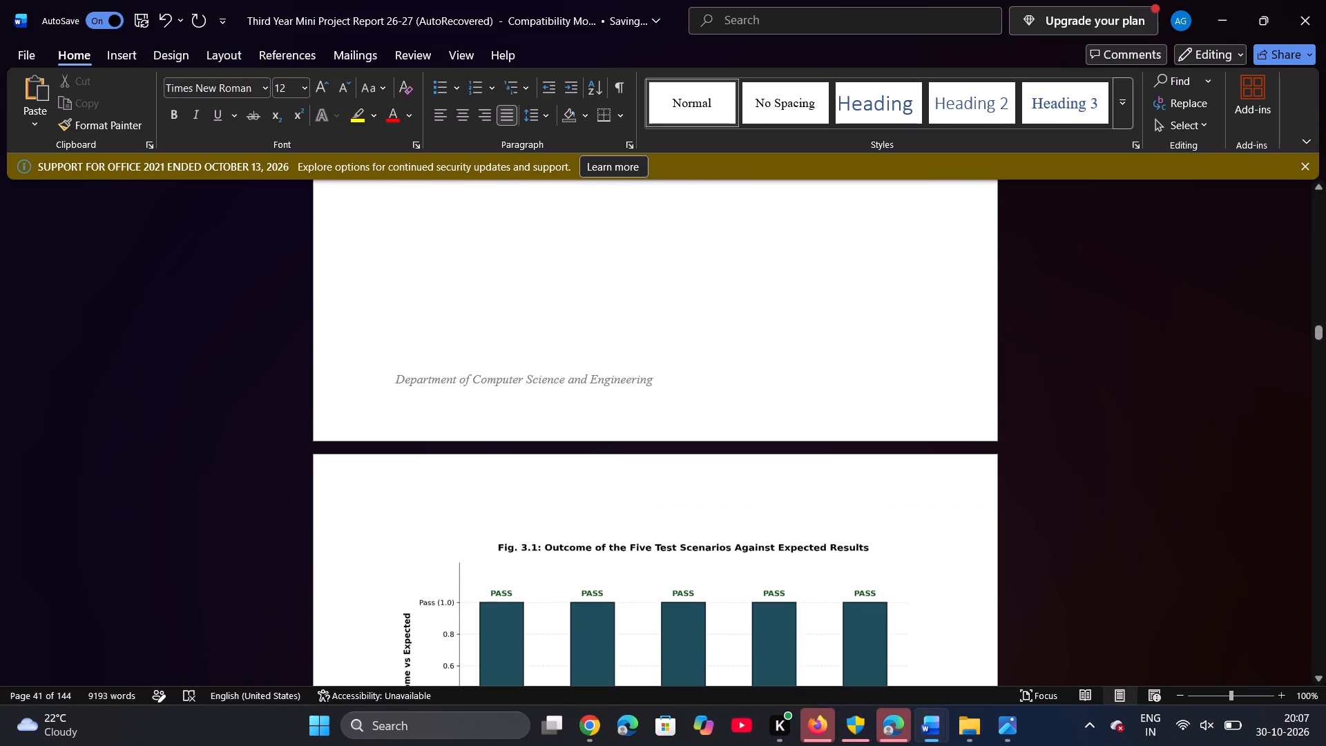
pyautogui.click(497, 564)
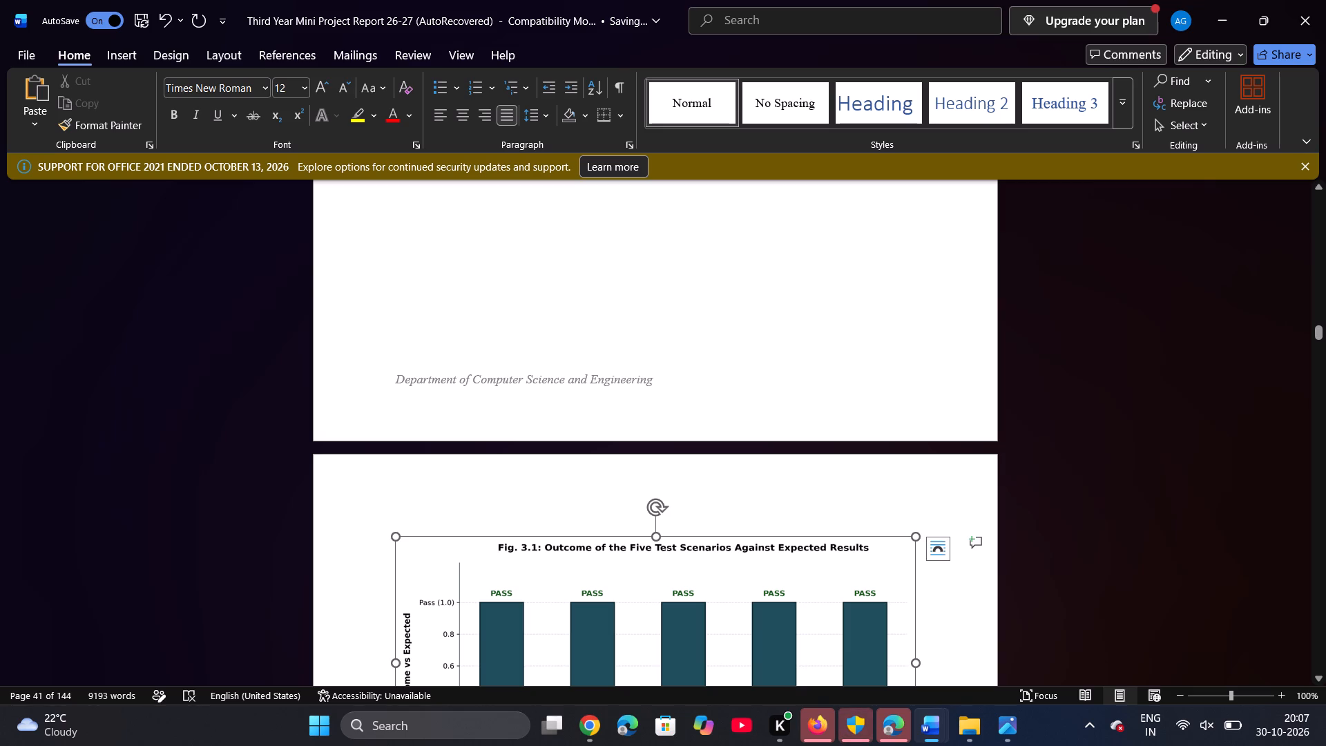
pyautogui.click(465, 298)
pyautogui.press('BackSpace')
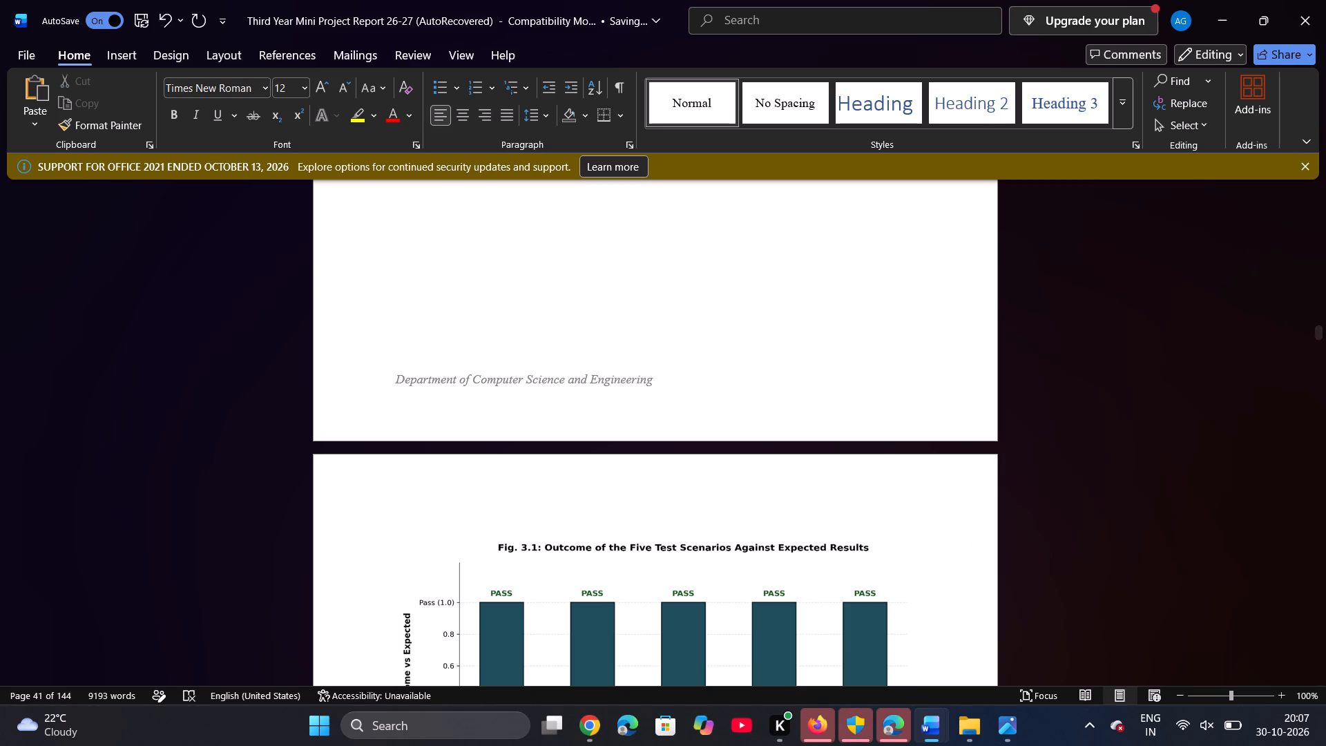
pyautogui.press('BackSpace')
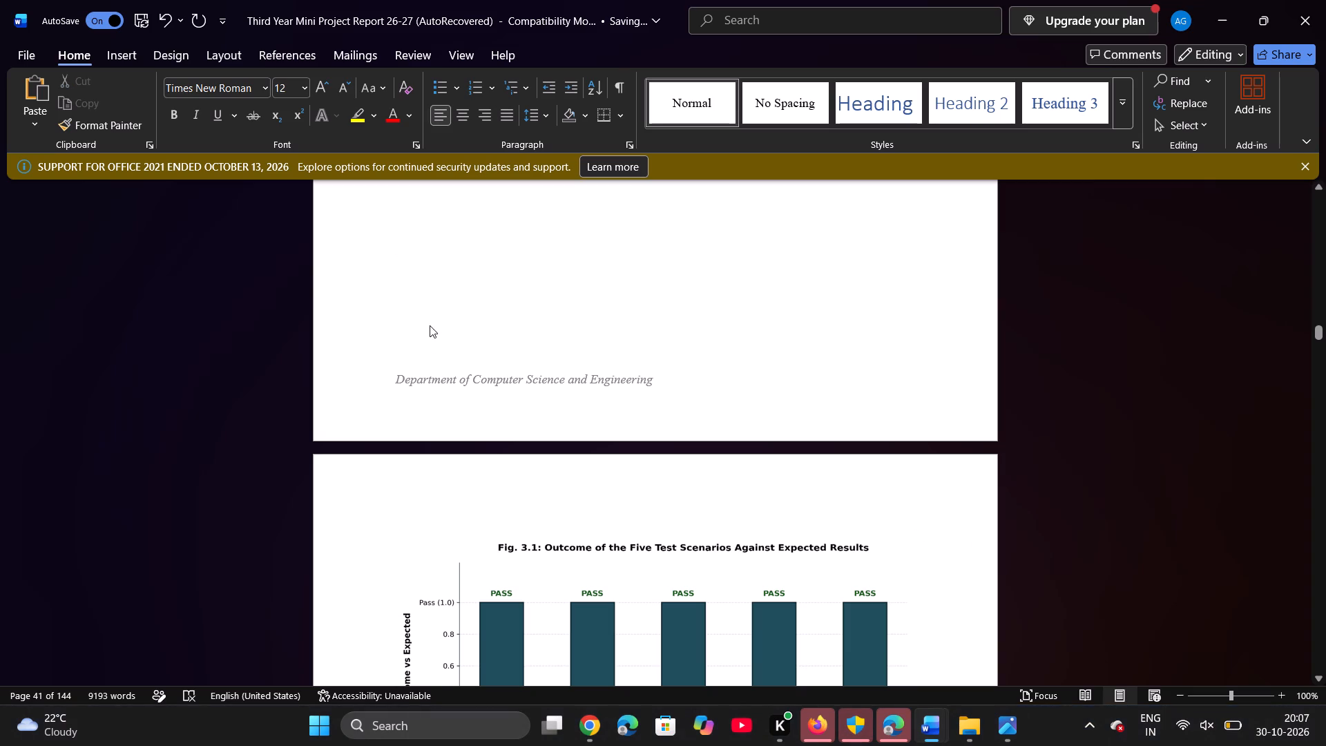
# Add seven blank lines in the empty space ahead of the Fig. 3.1 chart, and remove four of them.
pyautogui.click(418, 339)
pyautogui.click(418, 339)
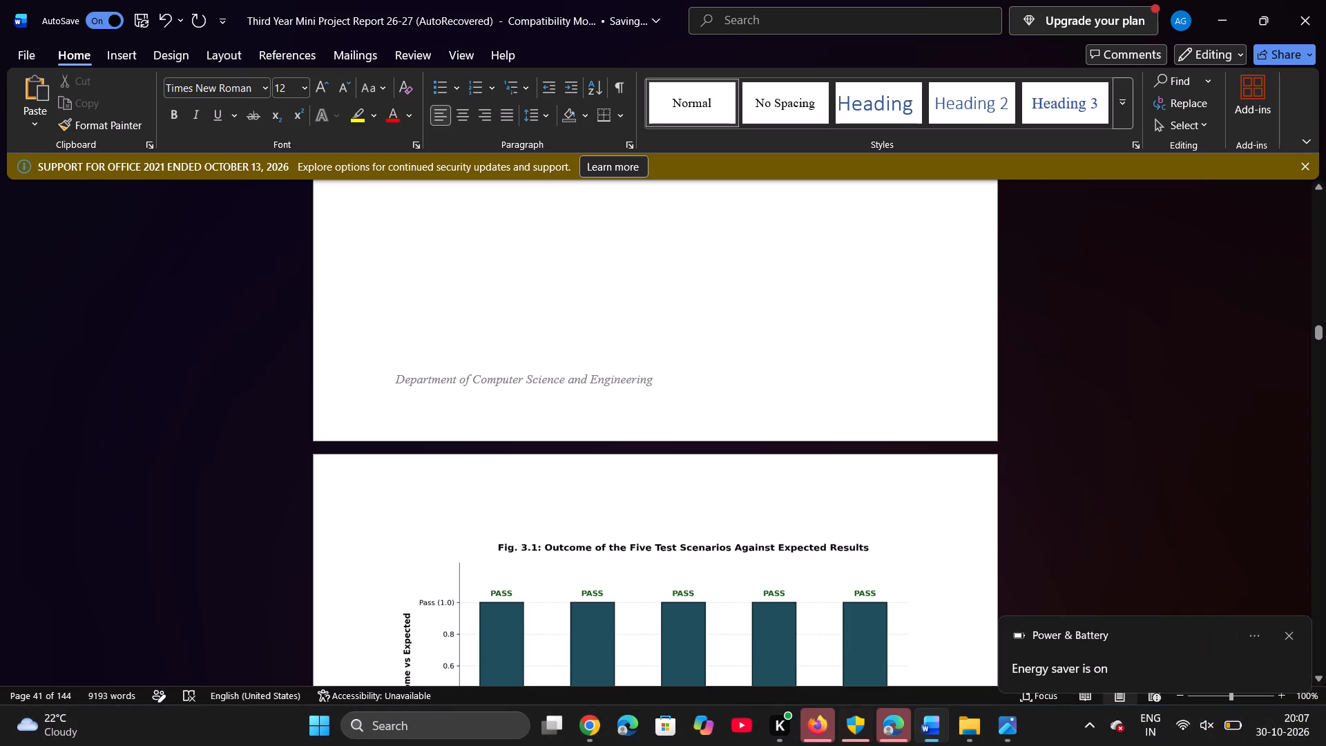
pyautogui.press('Down')
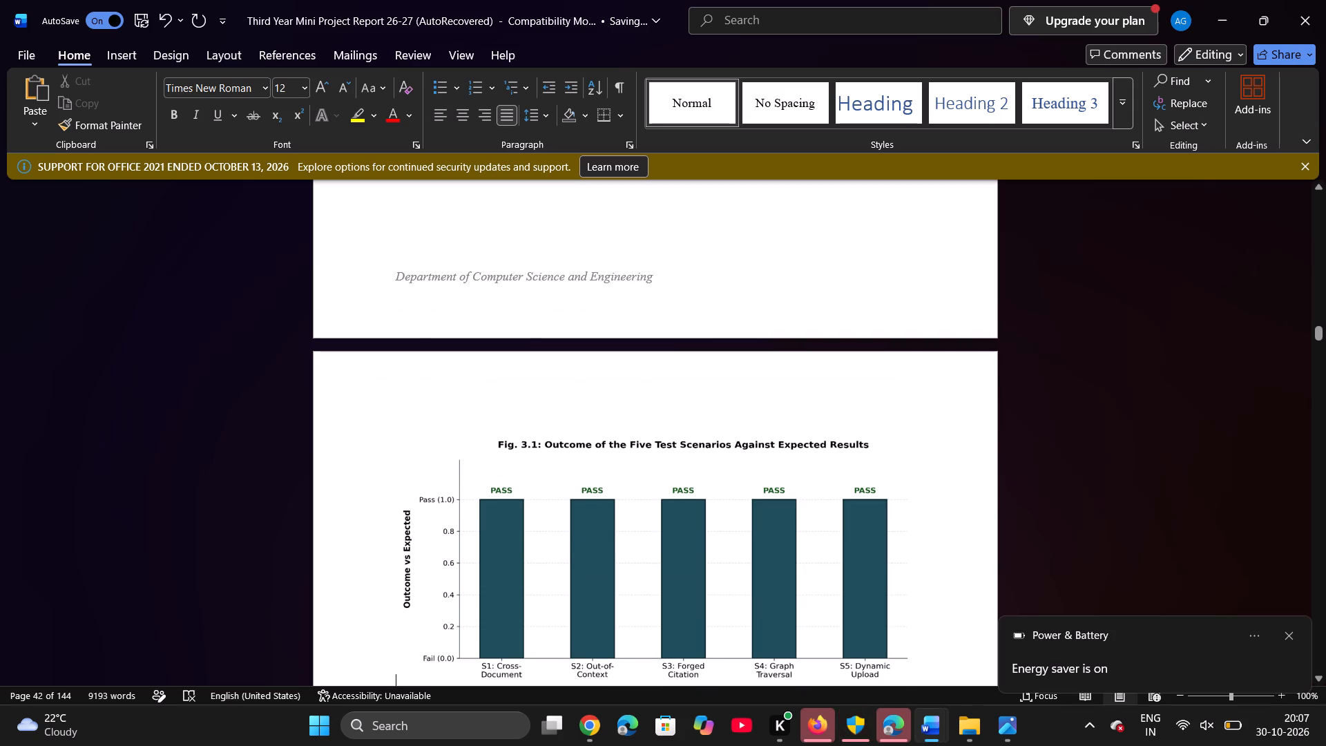
pyautogui.press('Up')
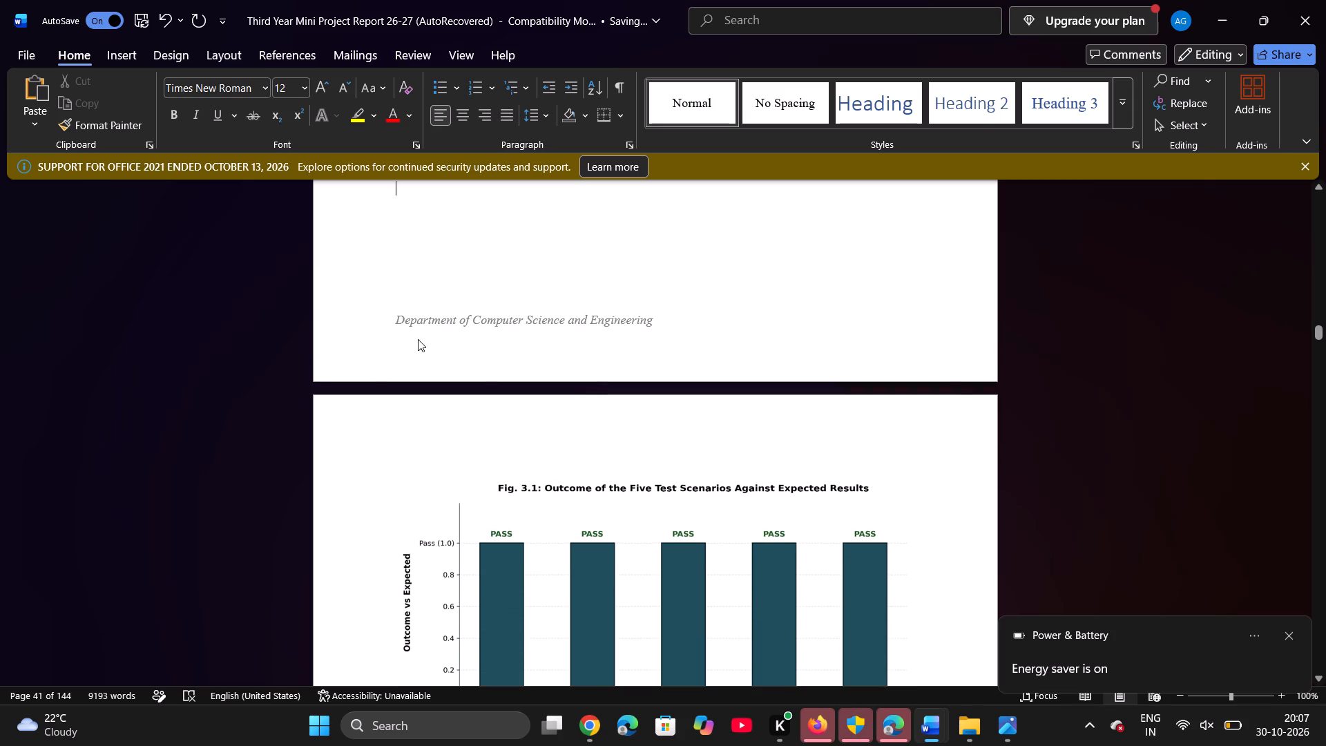
pyautogui.press('Return')
pyautogui.press('Return')
pyautogui.press('Return')
pyautogui.press('Return')
pyautogui.press('Return')
pyautogui.press('Return')
pyautogui.press('Return')
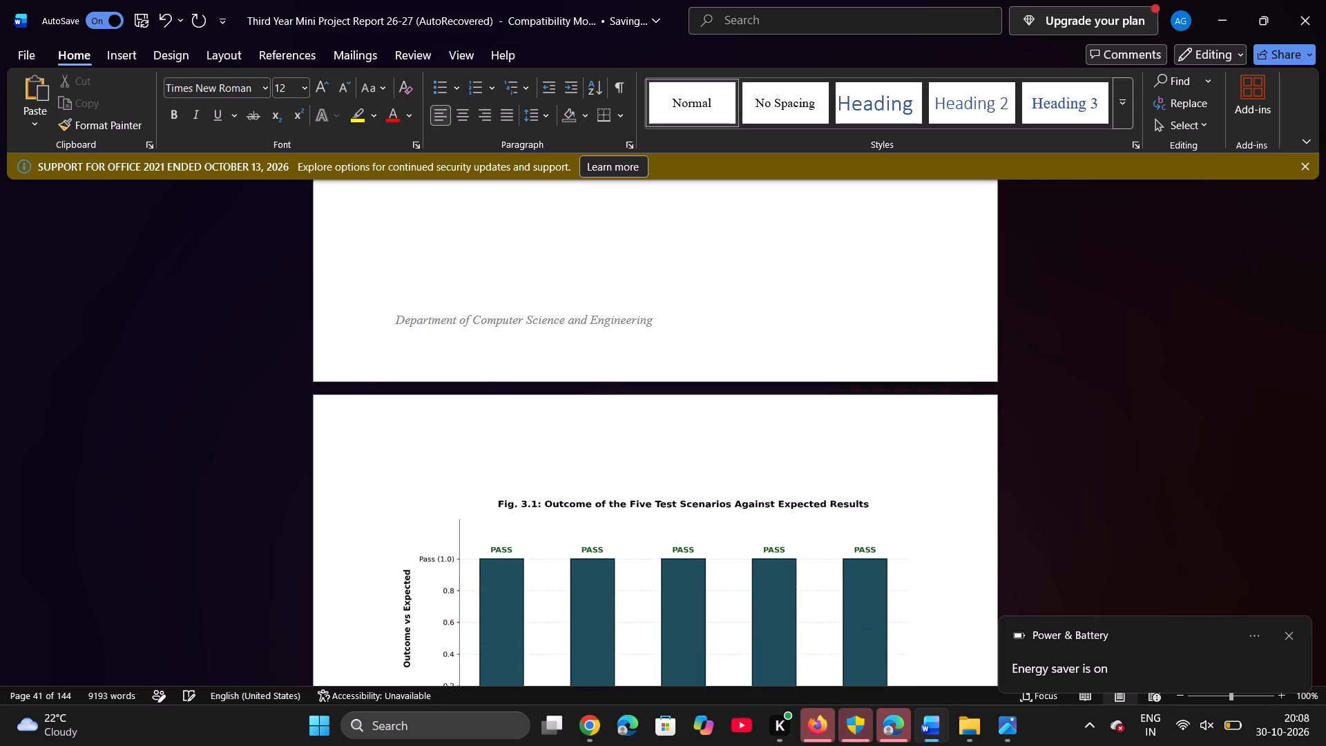
pyautogui.press('BackSpace')
pyautogui.press('BackSpace')
pyautogui.press('BackSpace')
pyautogui.press('BackSpace')
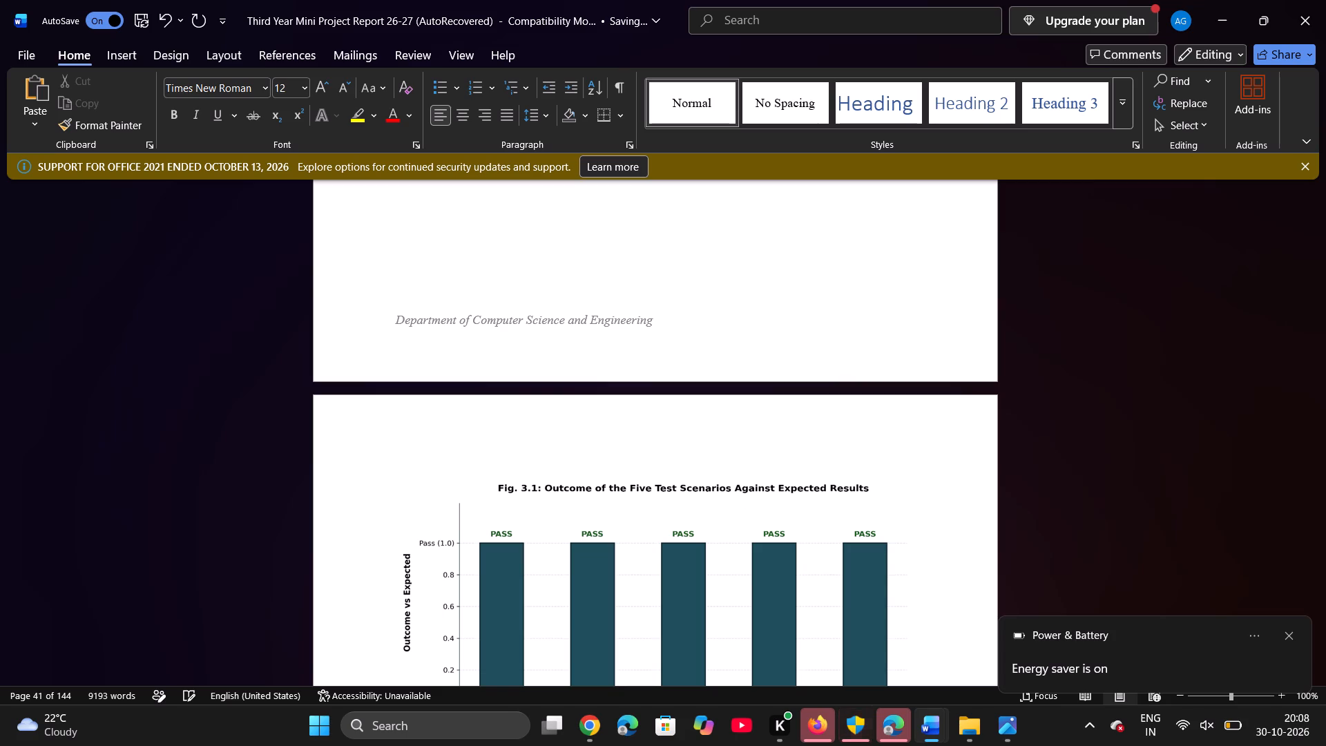
# Try to move the Fig. 3.1 chart up into the empty space beneath its paragraph on the preceding page.
pyautogui.click(594, 504)
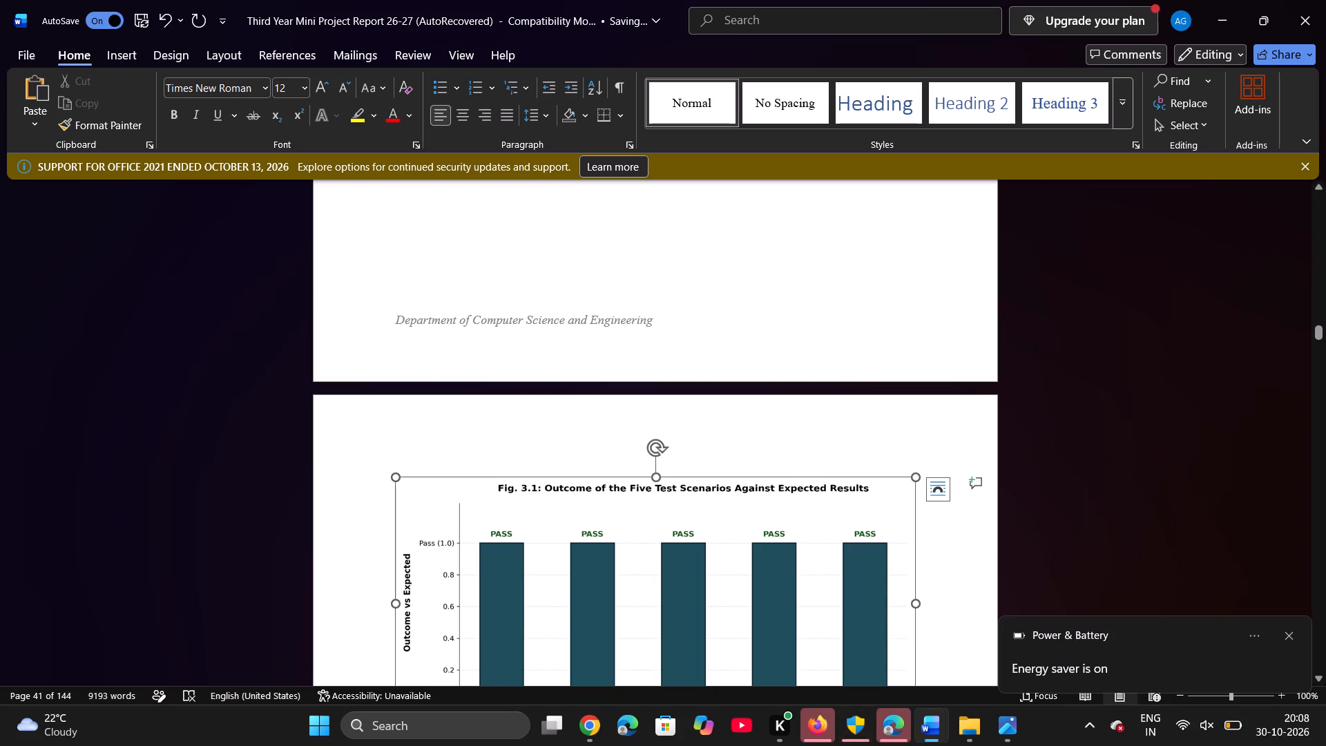
pyautogui.moveTo(653, 441); pyautogui.dragTo(646, 300)
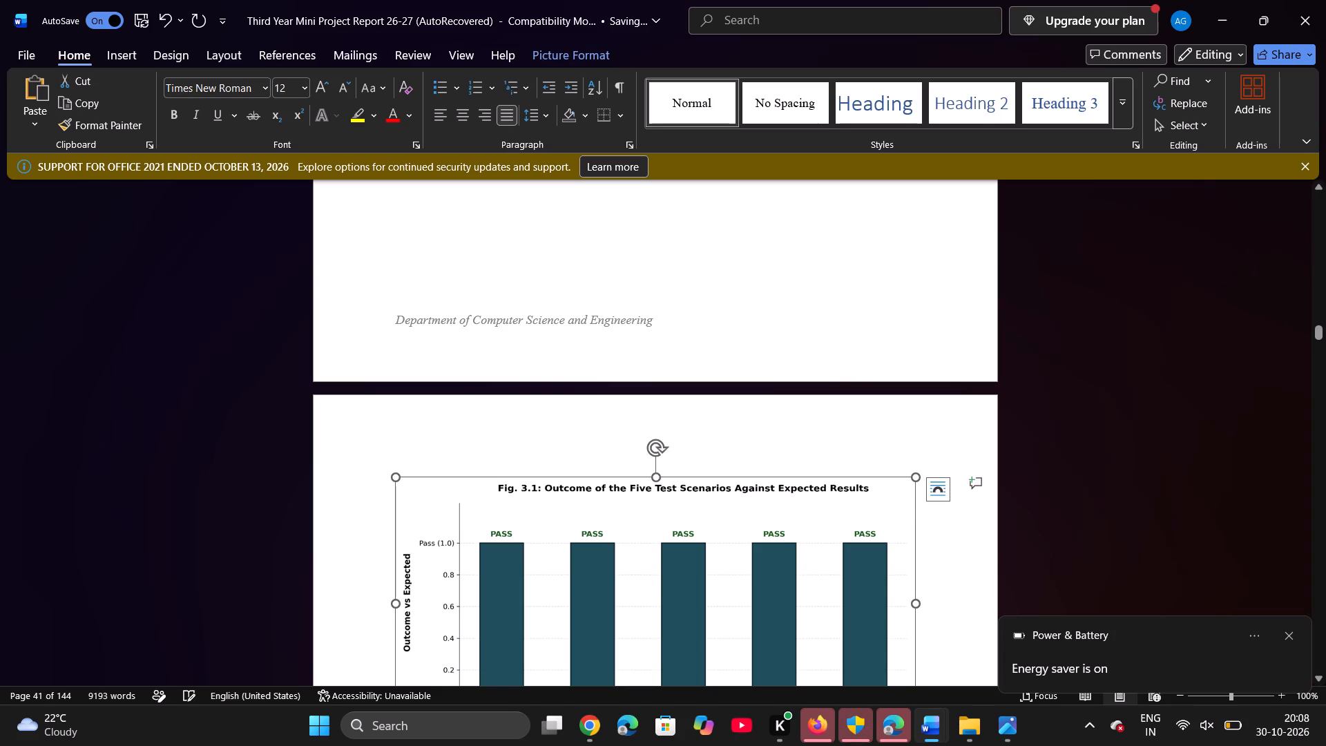
pyautogui.moveTo(657, 508); pyautogui.dragTo(646, 363)
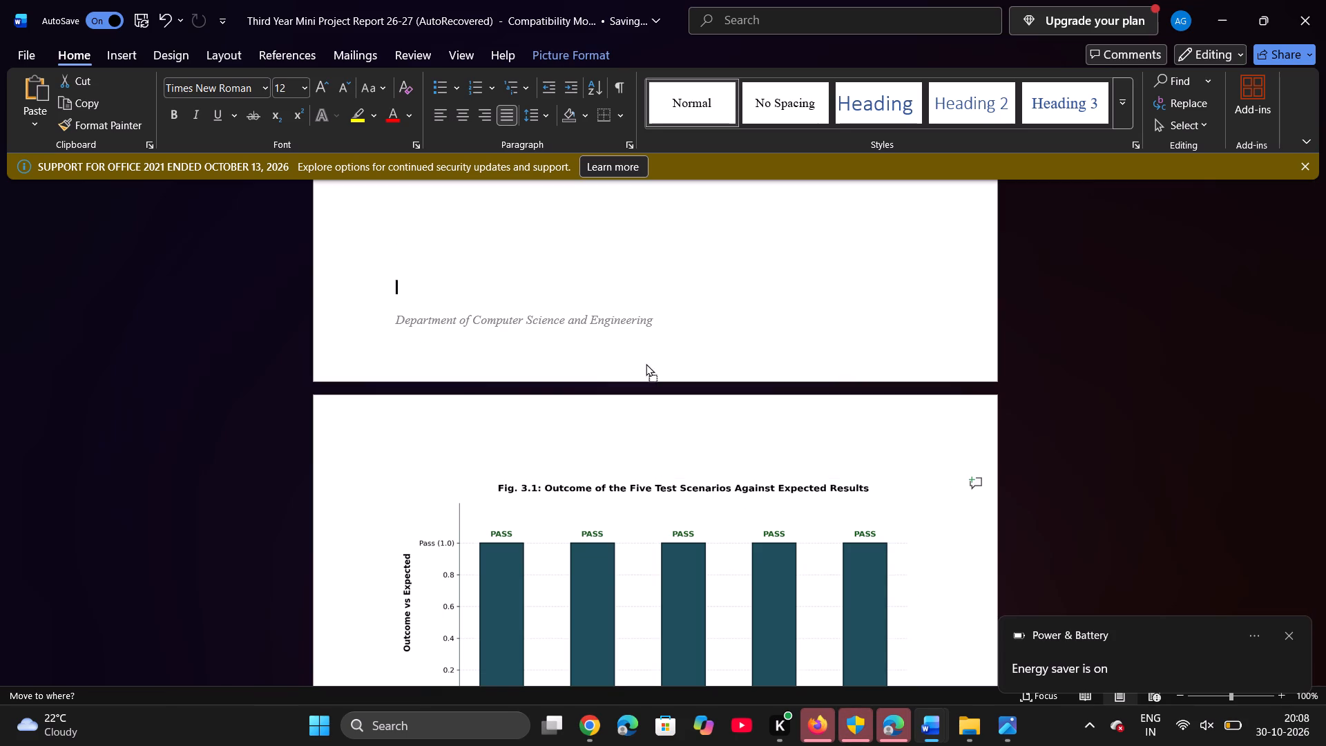
pyautogui.moveTo(646, 363); pyautogui.dragTo(640, 188)
# Insert the picture Code_Generated_Image (1) from Downloads on a new line beneath the Fig. 3.1 paragraph.
pyautogui.scroll(1, 635, 247)
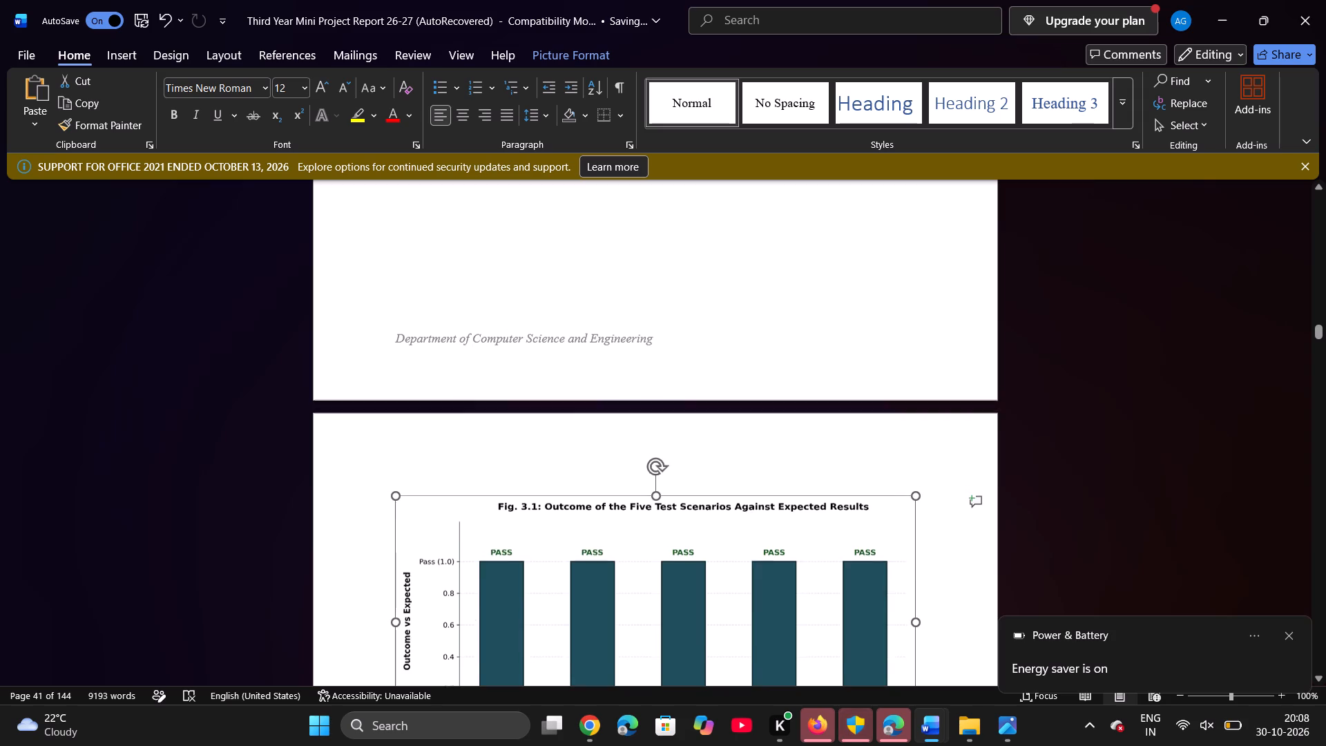
pyautogui.scroll(1, 635, 247)
pyautogui.click(767, 278)
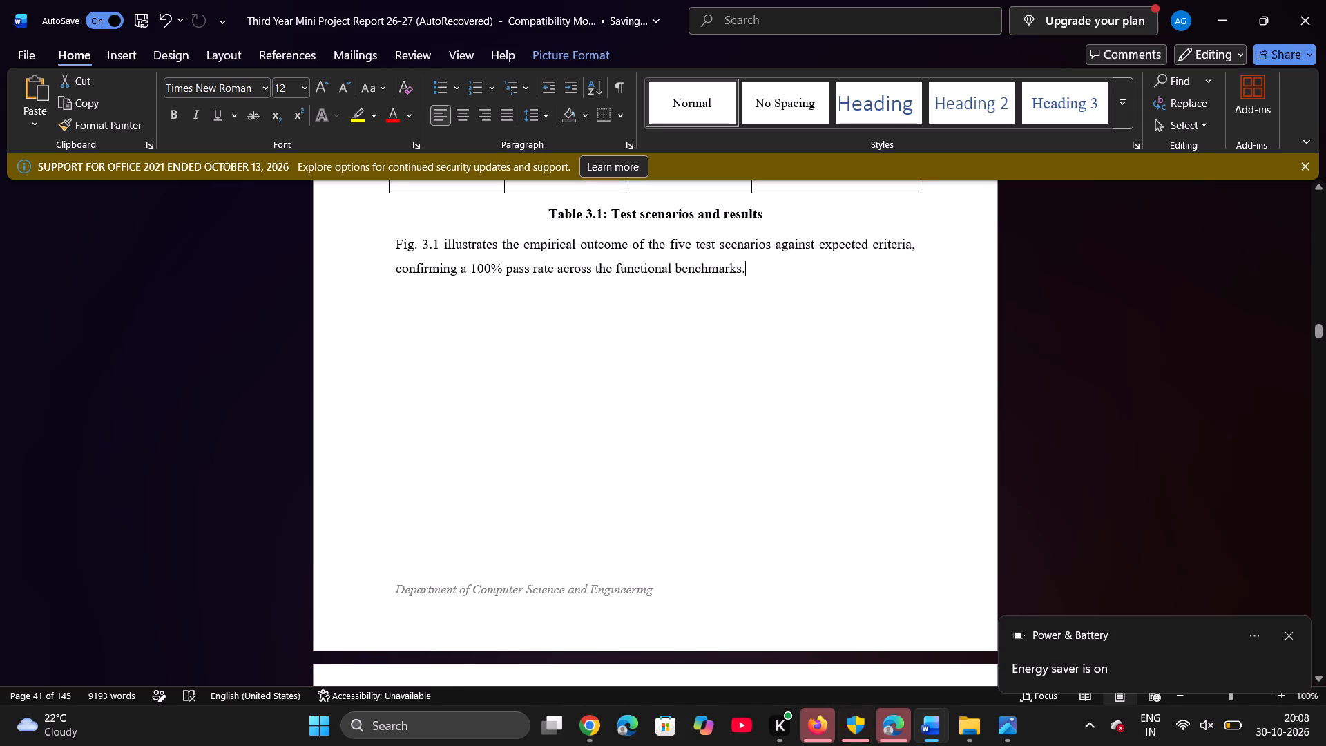
pyautogui.press('Return')
pyautogui.scroll(-3, 767, 278)
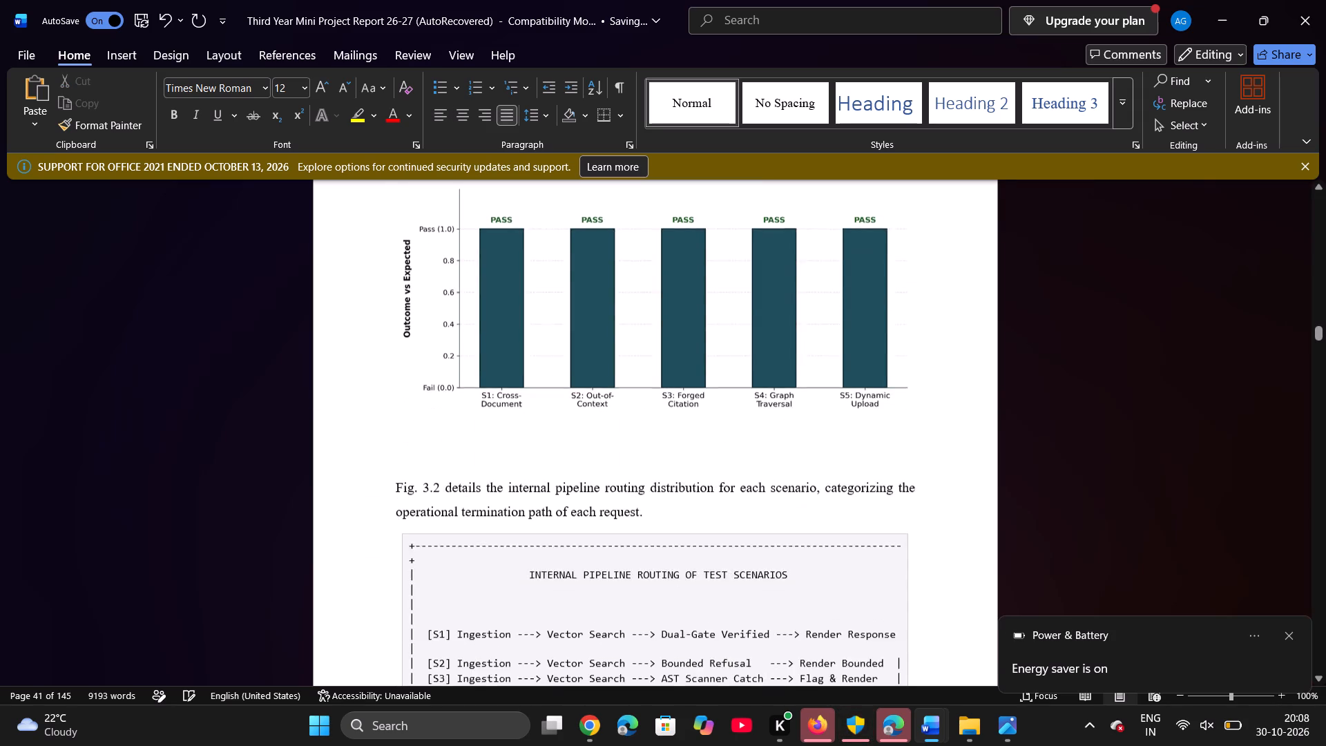
pyautogui.scroll(1, 767, 278)
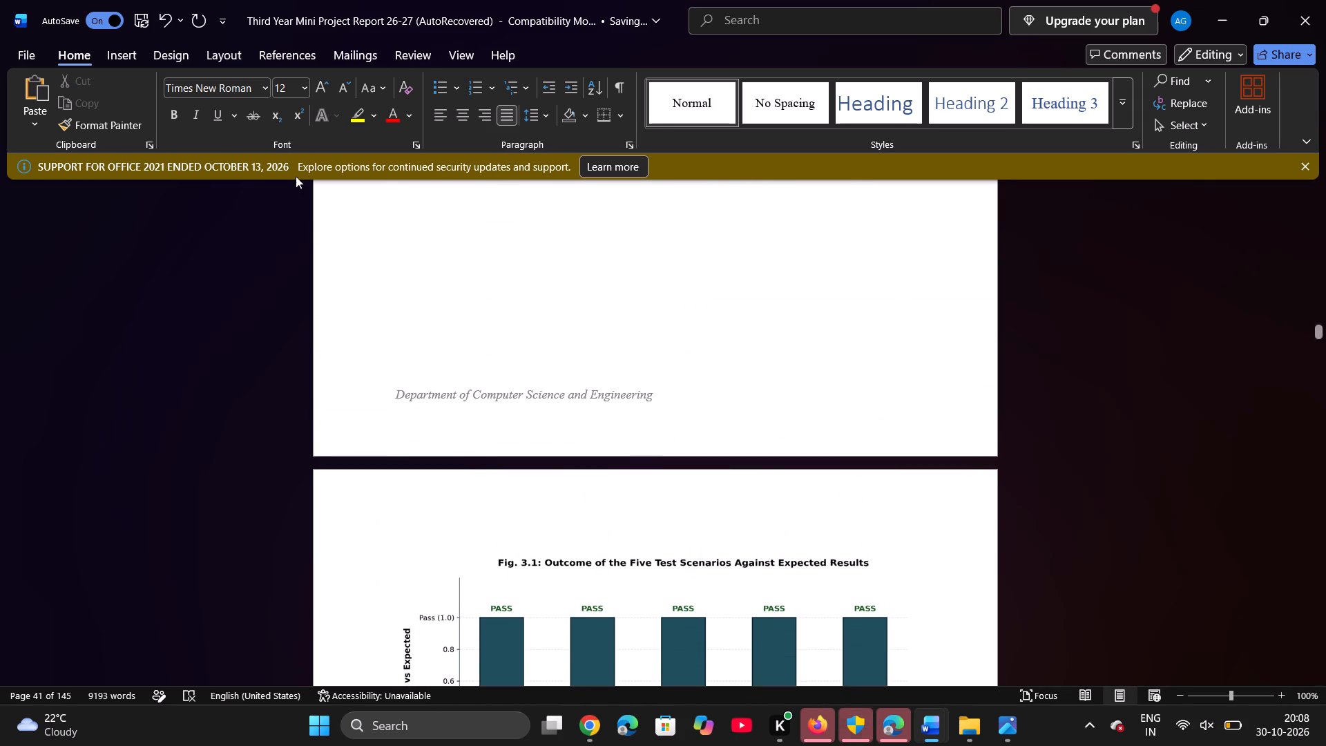
pyautogui.click(115, 56)
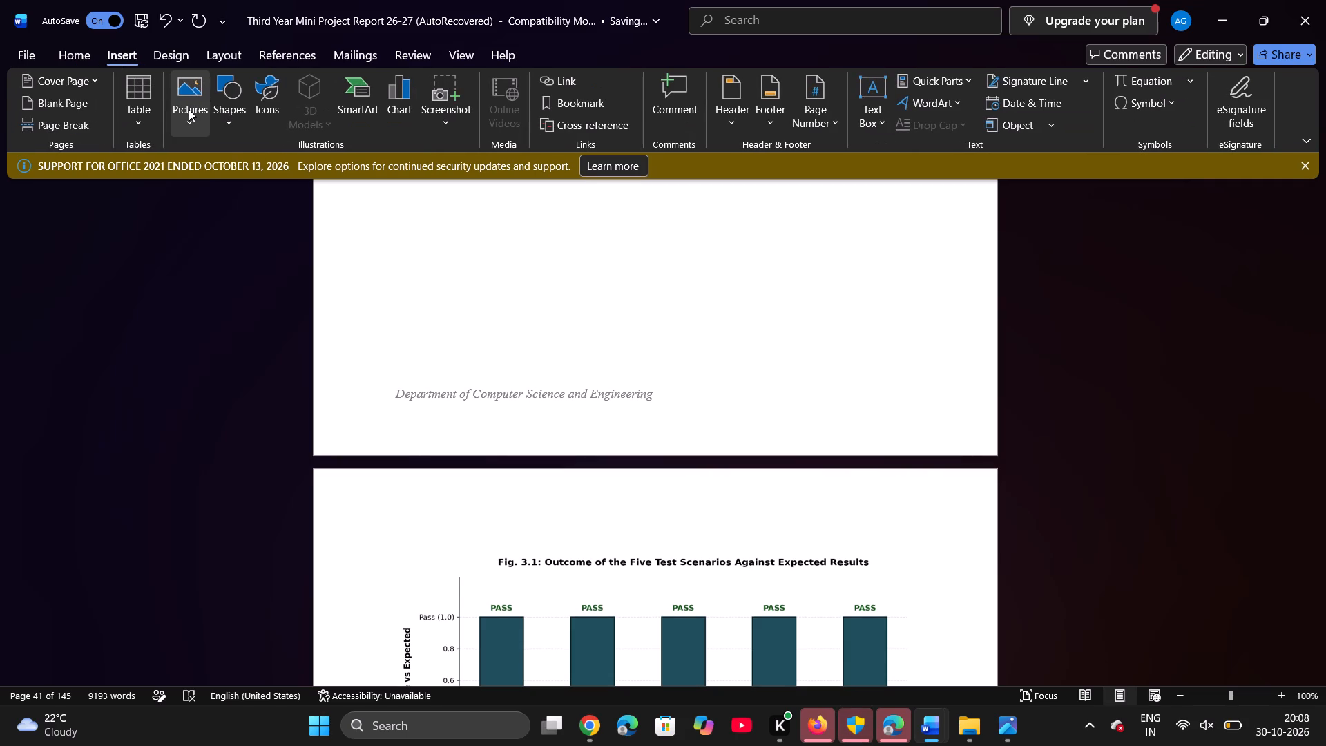
pyautogui.click(189, 109)
pyautogui.click(203, 178)
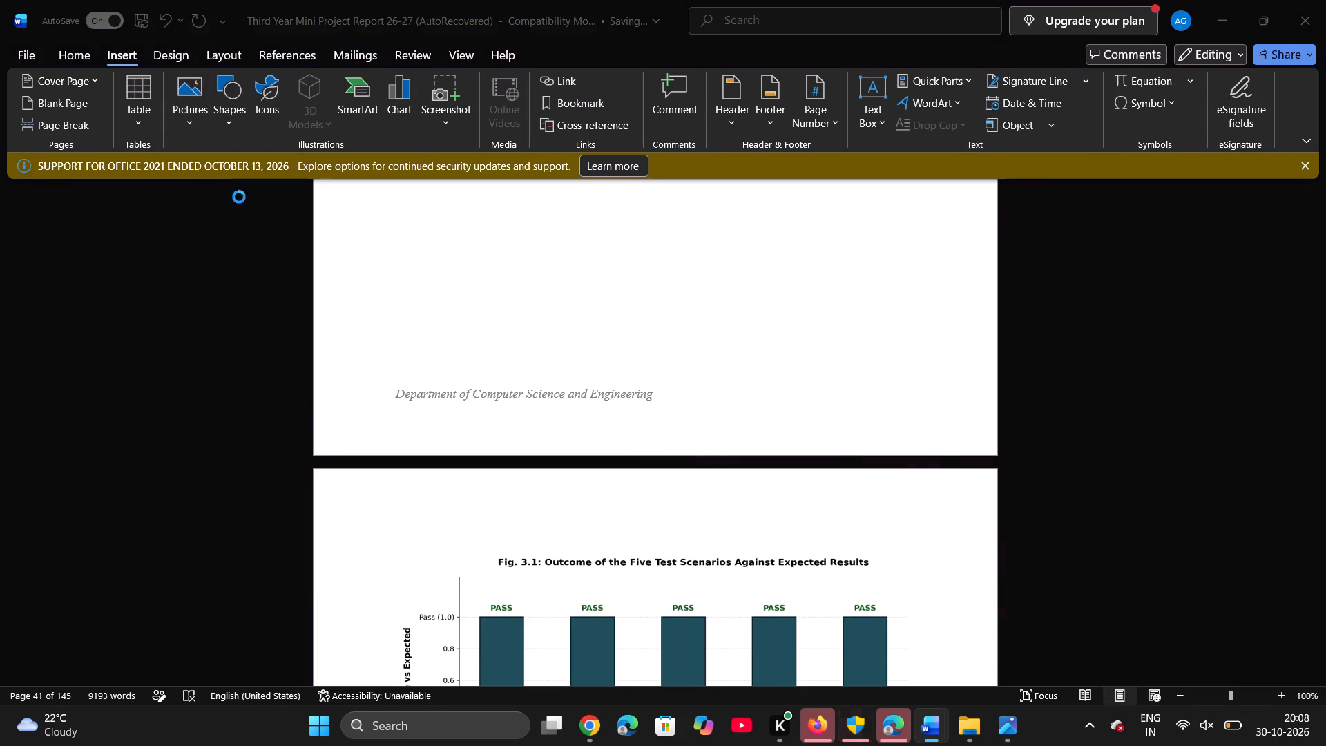
pyautogui.click(191, 178)
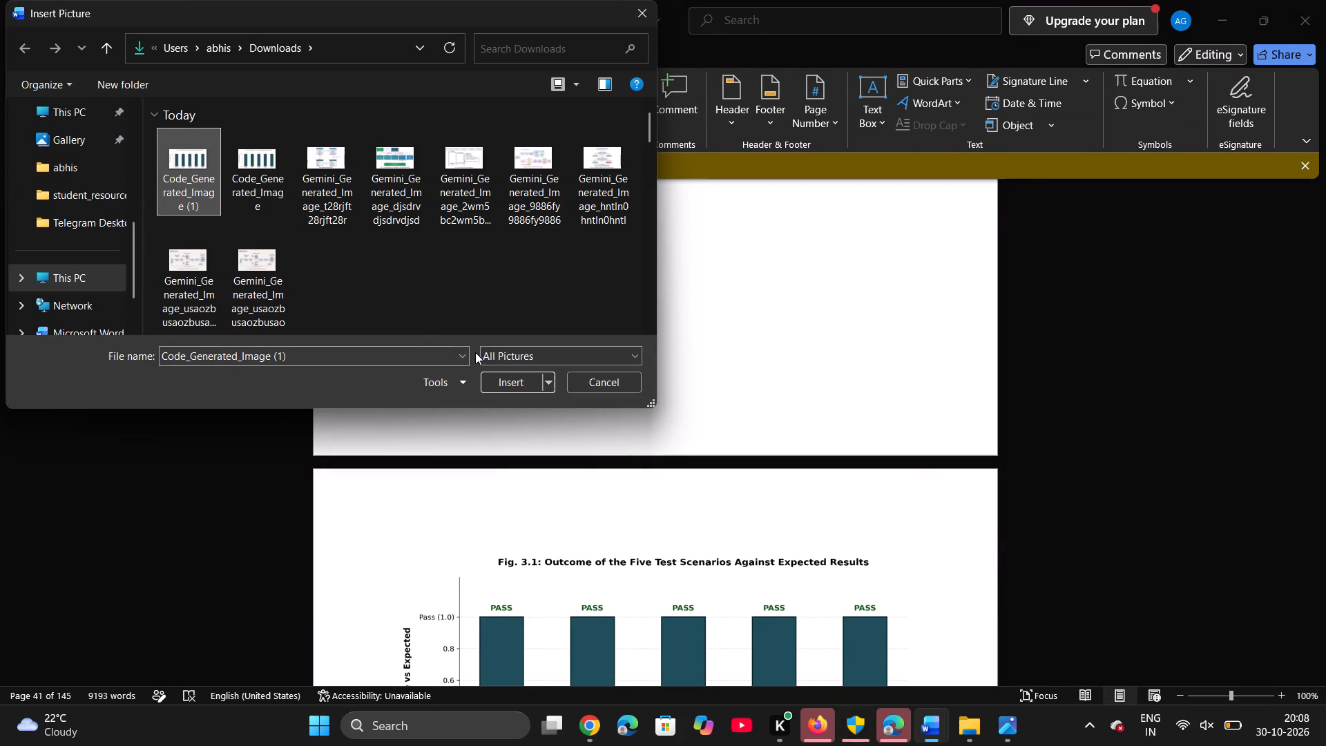
pyautogui.click(512, 379)
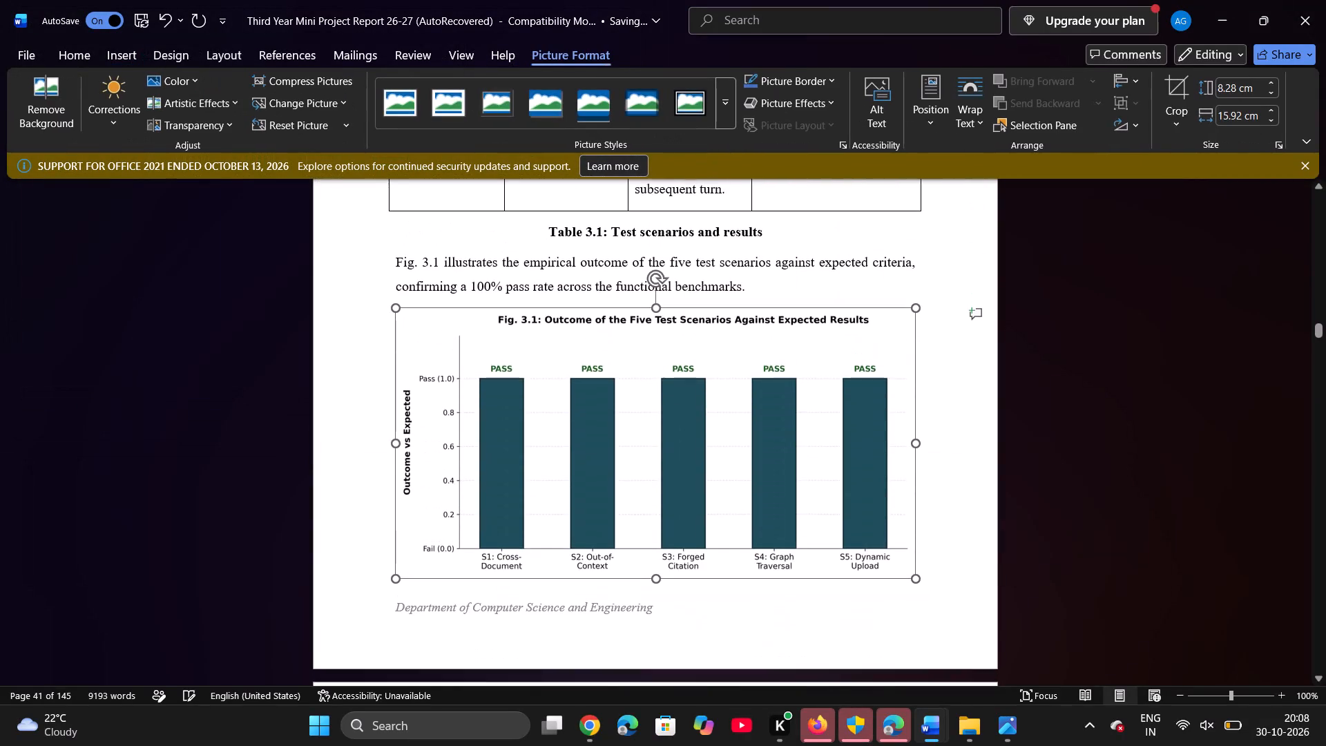
# Cut the older duplicate Fig. 3.1 chart from the page following the Fig. 3.1 paragraph.
pyautogui.scroll(-3, 512, 379)
pyautogui.click(617, 426)
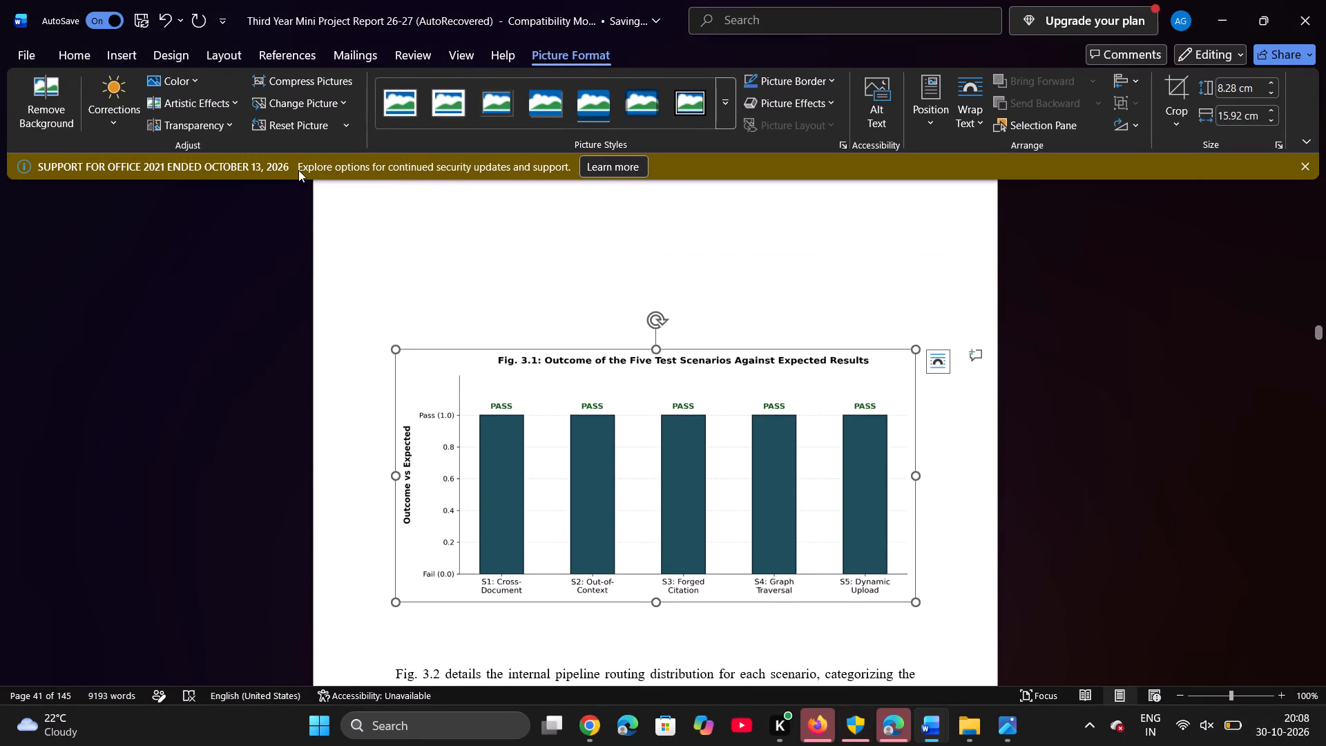
pyautogui.click(574, 450)
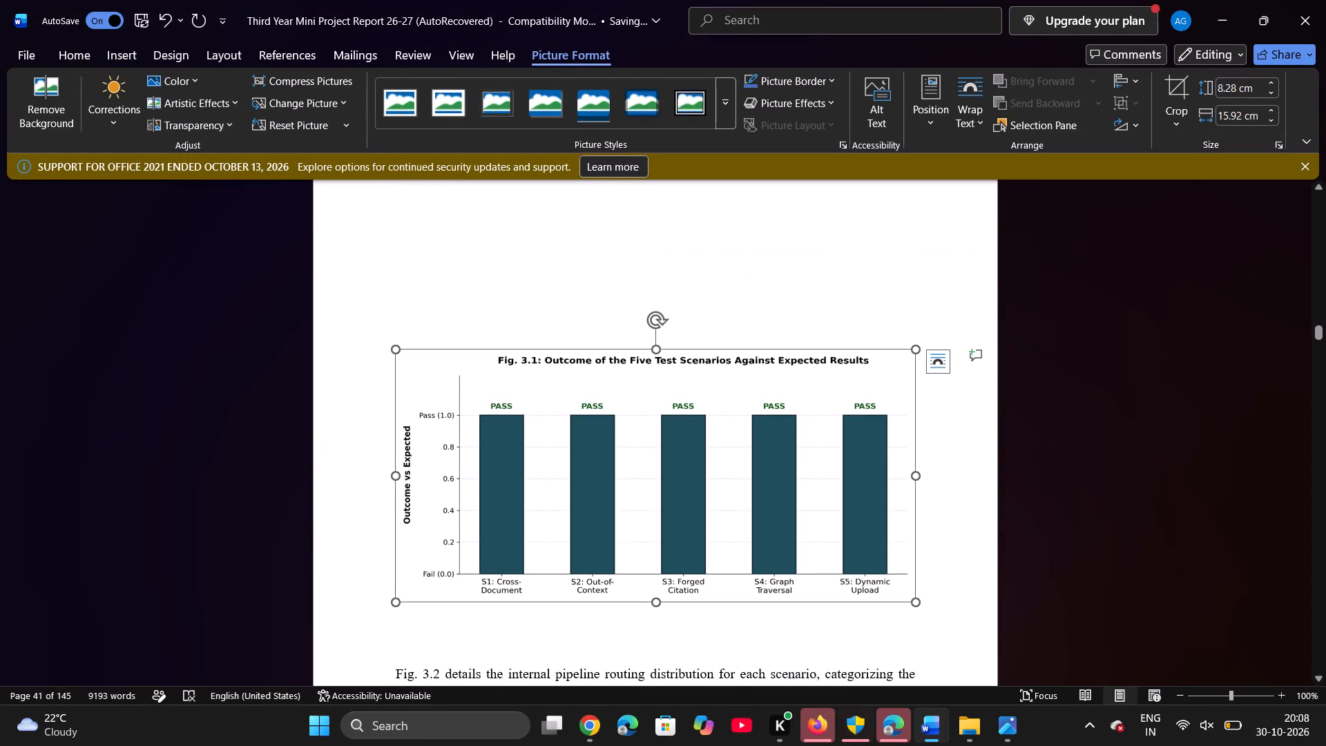
pyautogui.rightClick(574, 450)
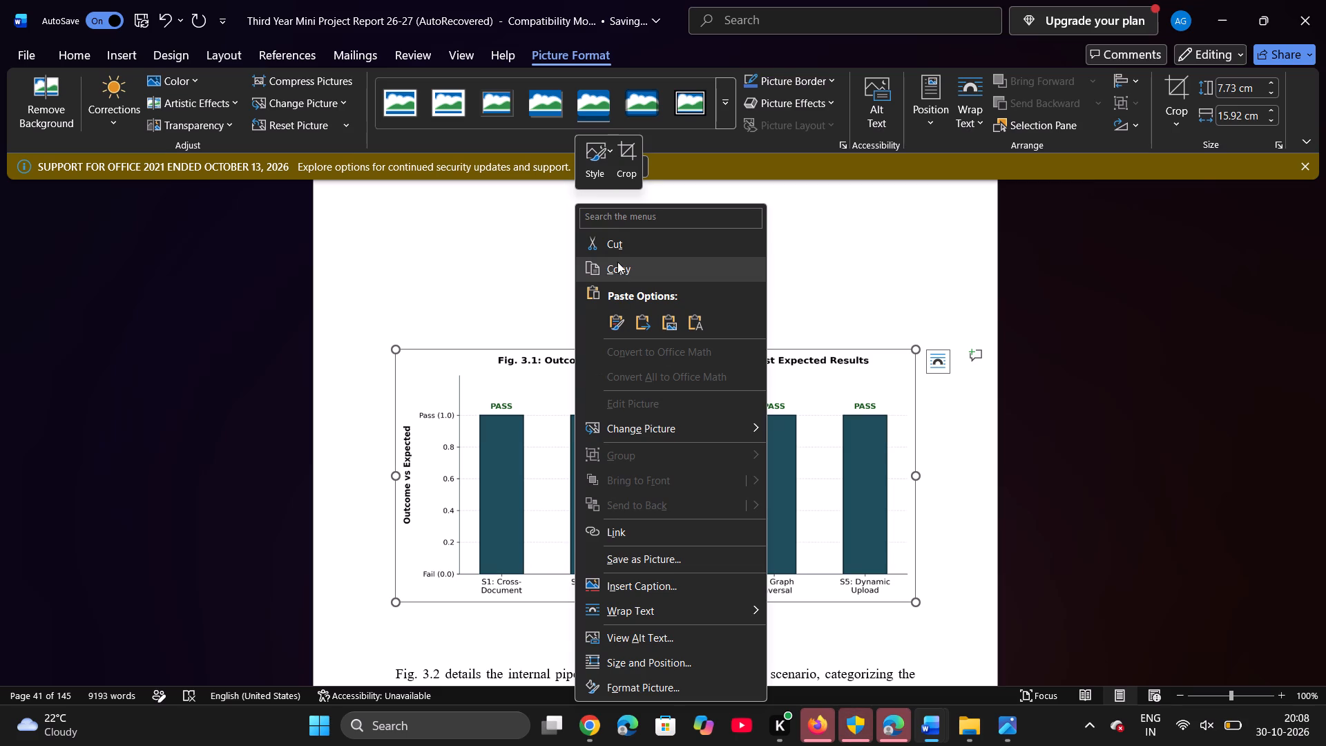
pyautogui.click(613, 251)
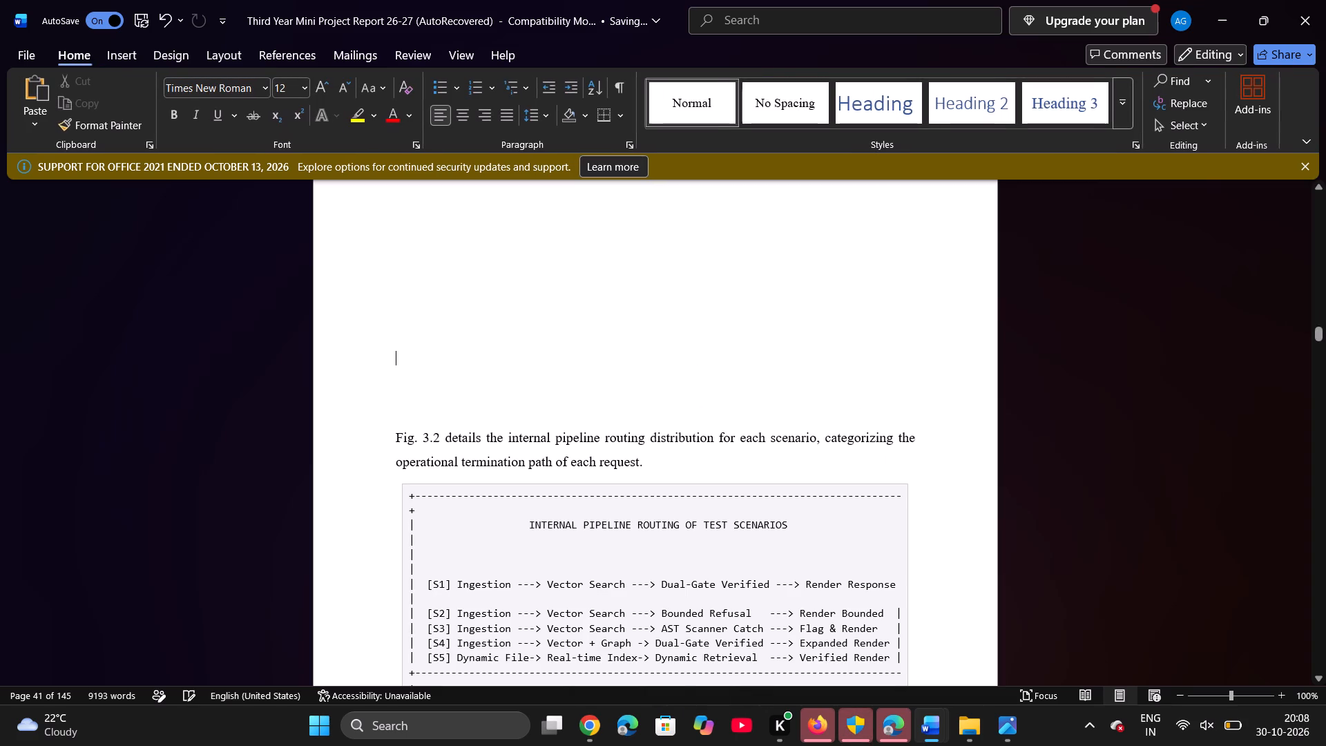
# Delete the run of blank lines between the Fig. 3.1 chart and the Fig. 3.2 paragraph, keeping a single blank line.
pyautogui.press('BackSpace')
pyautogui.press('BackSpace')
pyautogui.press('BackSpace')
pyautogui.press('BackSpace')
pyautogui.press('BackSpace')
pyautogui.press('BackSpace')
pyautogui.press('BackSpace')
pyautogui.press('BackSpace')
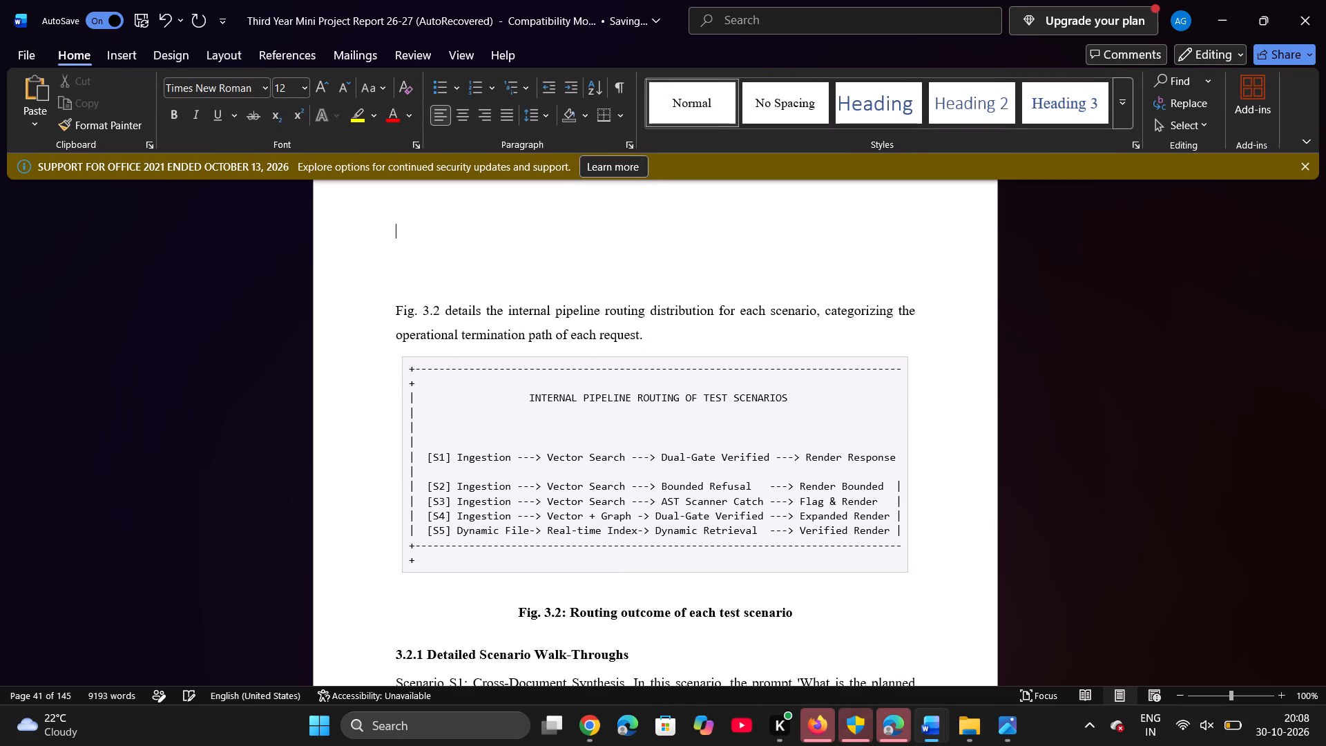
pyautogui.scroll(1, 548, 276)
pyautogui.click(385, 439)
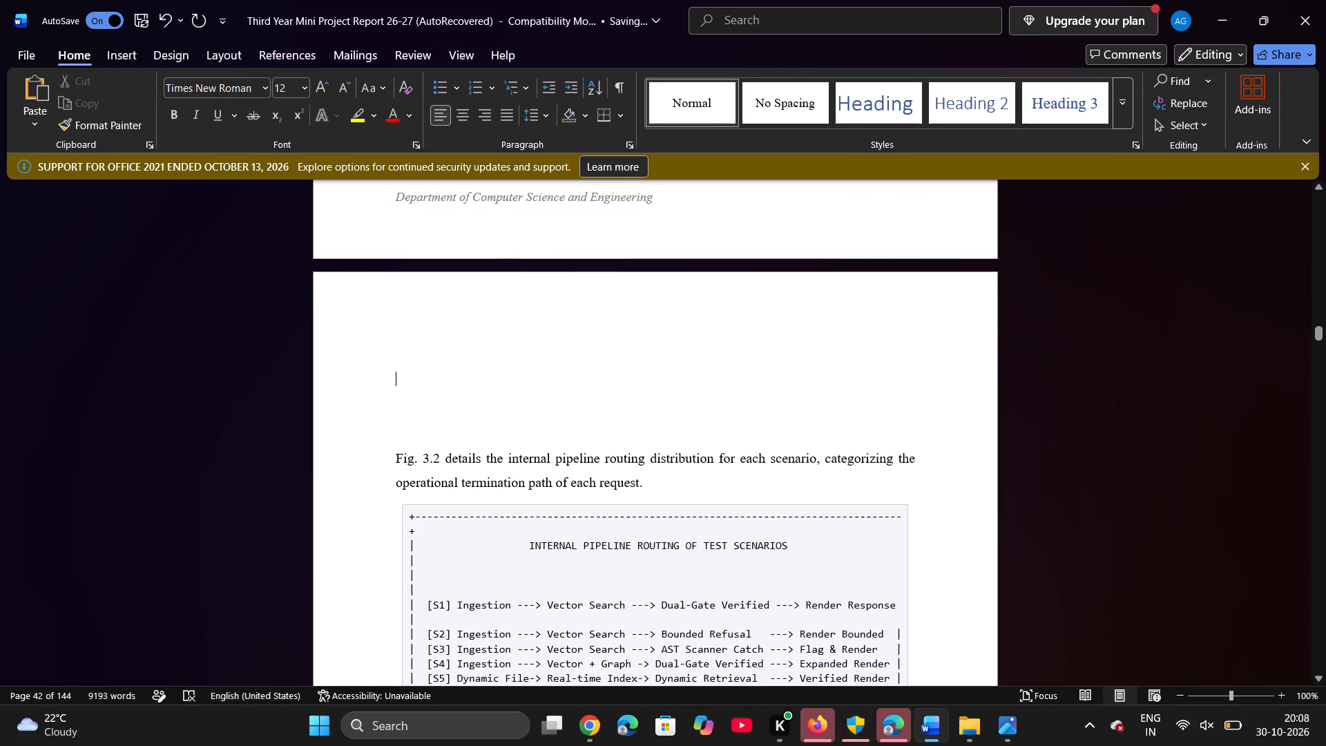
pyautogui.press('BackSpace')
pyautogui.press('BackSpace')
pyautogui.press('BackSpace')
pyautogui.press('BackSpace')
pyautogui.press('BackSpace')
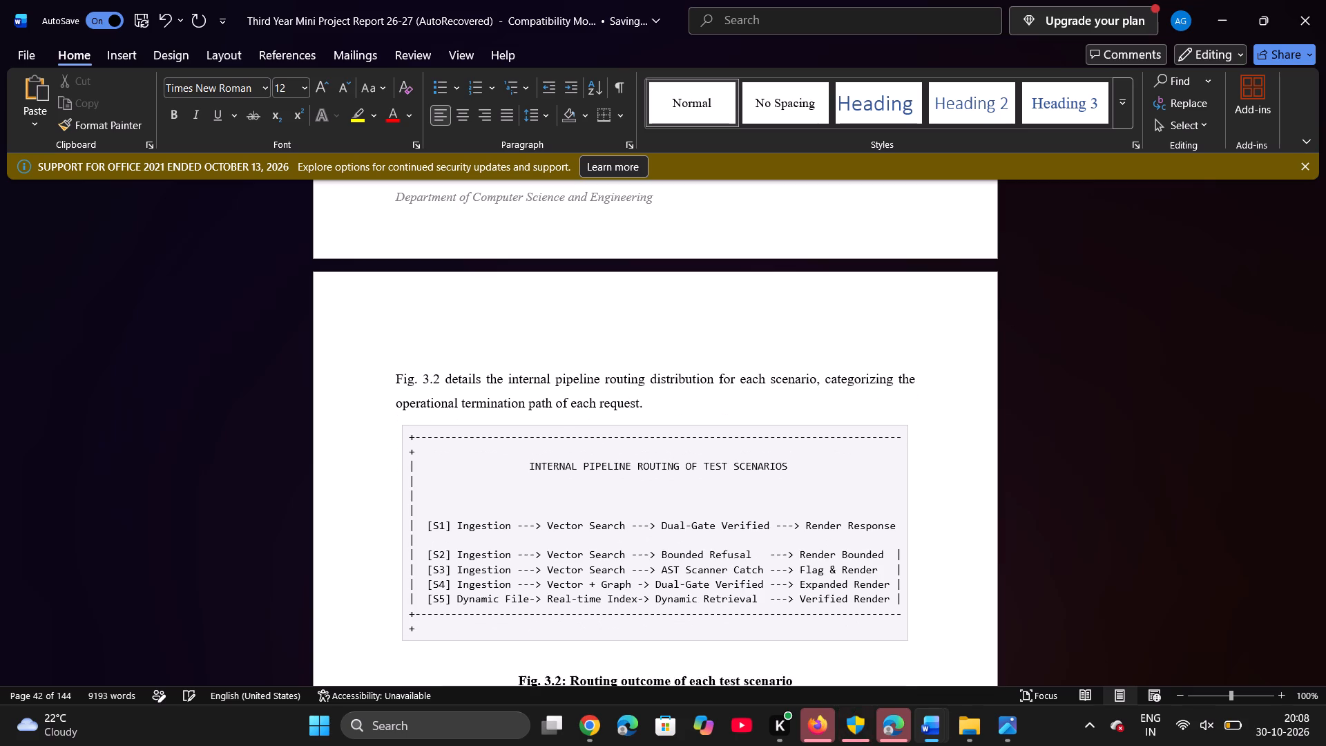
pyautogui.press('BackSpace')
pyautogui.press('BackSpace')
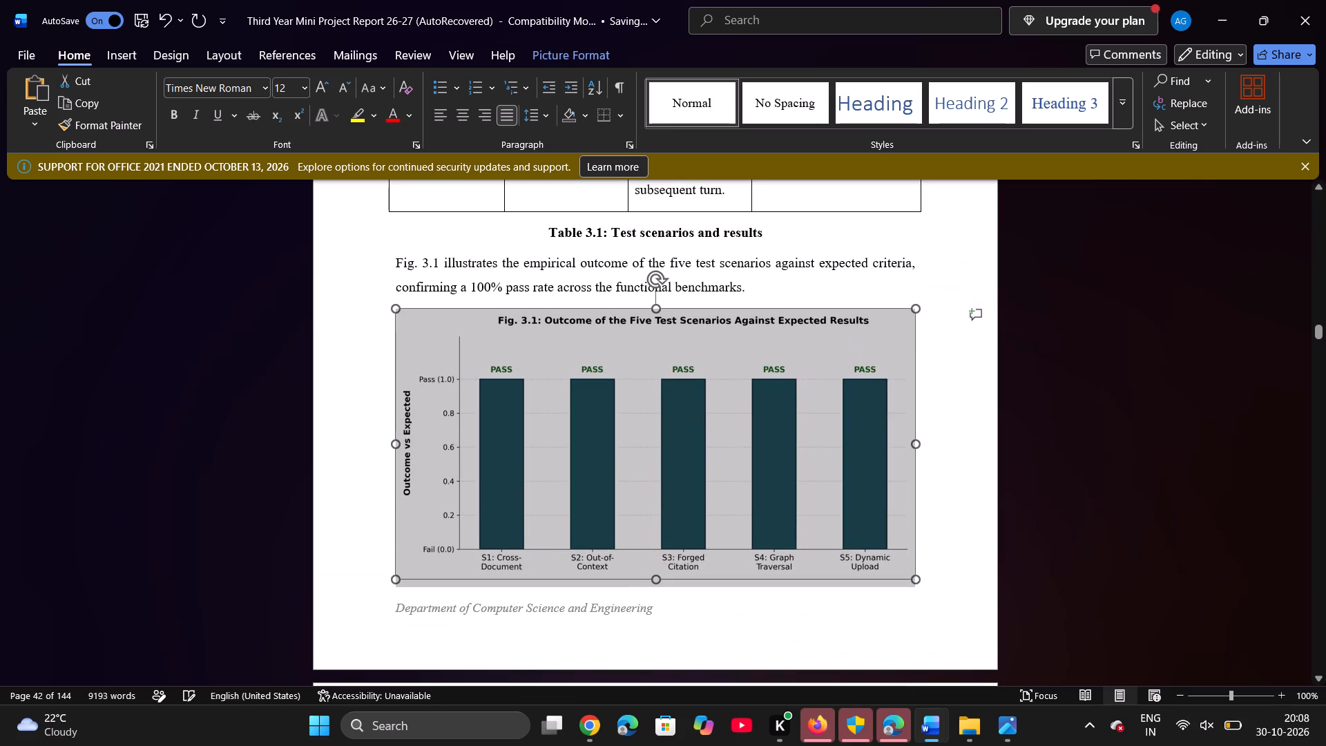
pyautogui.press('Return')
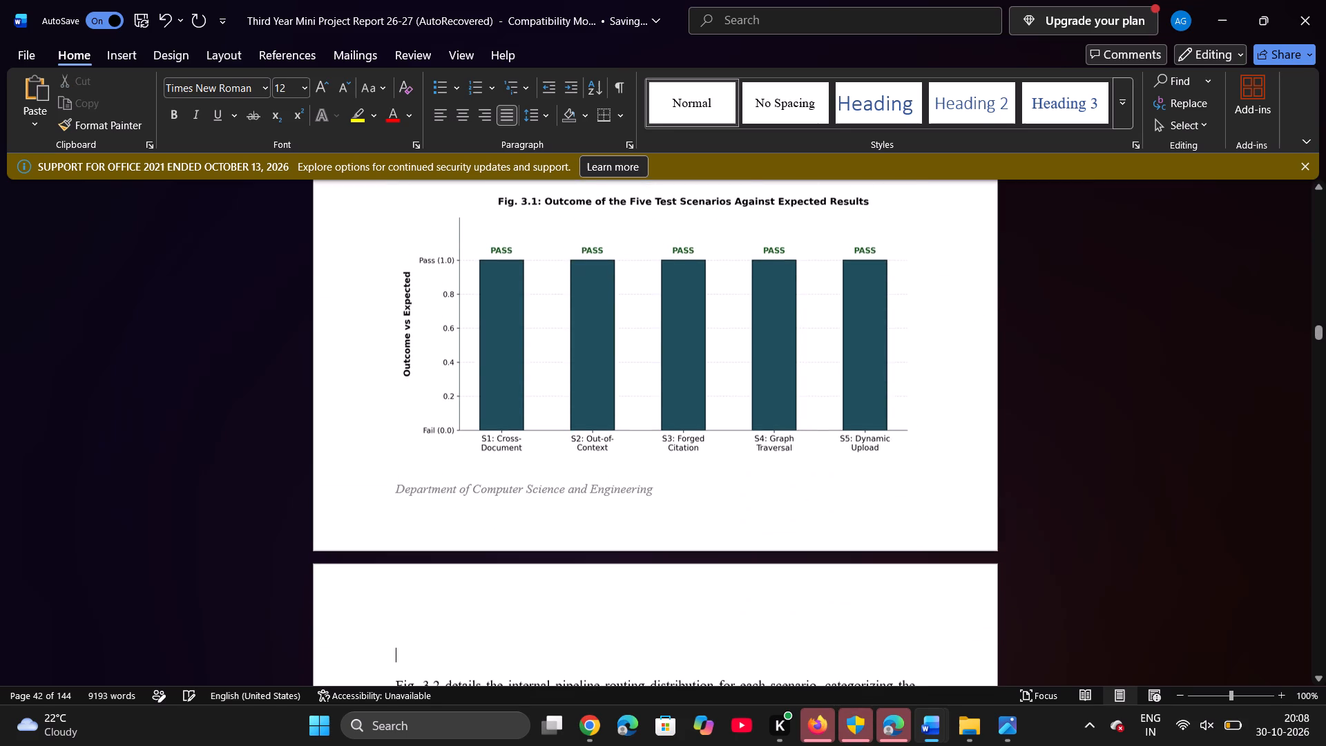
# Remove the blank line above the Fig. 3.2 paragraph and start the paragraph on its own line after the chart.
pyautogui.scroll(-1, 385, 439)
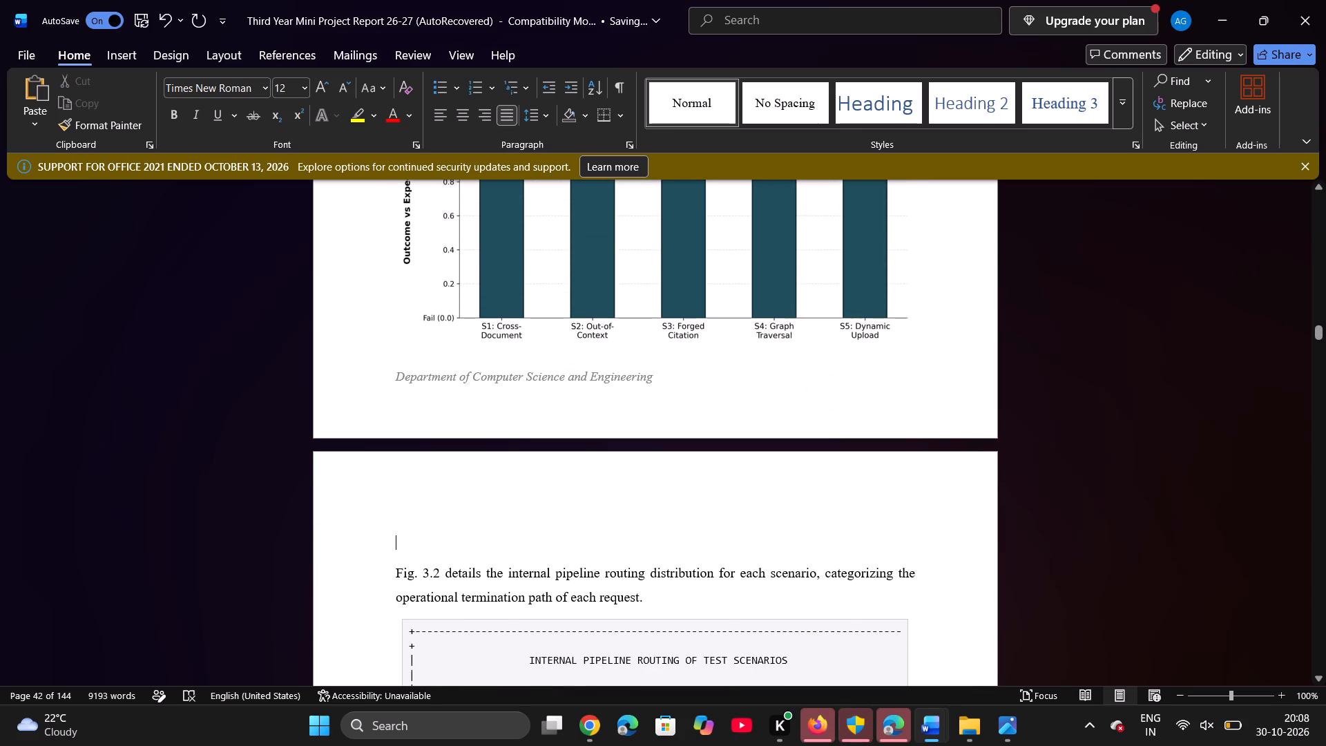
pyautogui.click(402, 541)
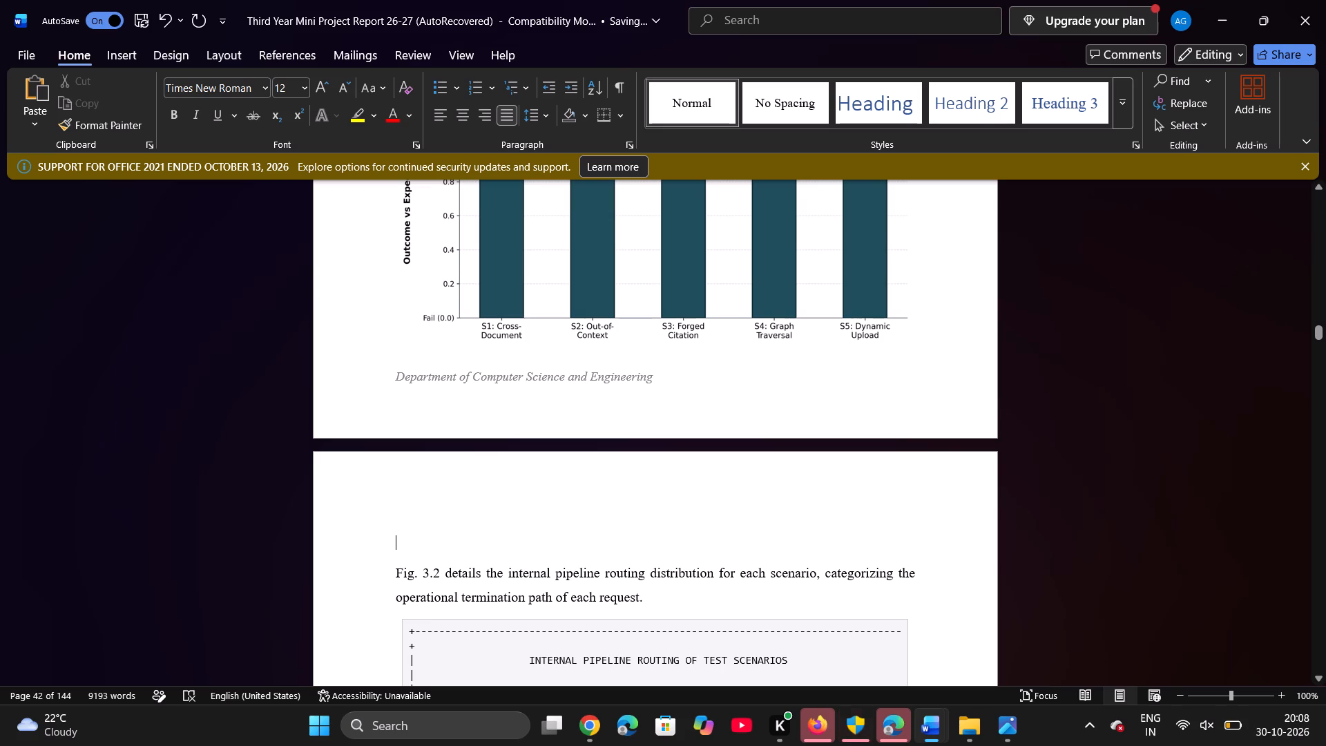
pyautogui.click(393, 575)
pyautogui.press('BackSpace')
pyautogui.press('BackSpace')
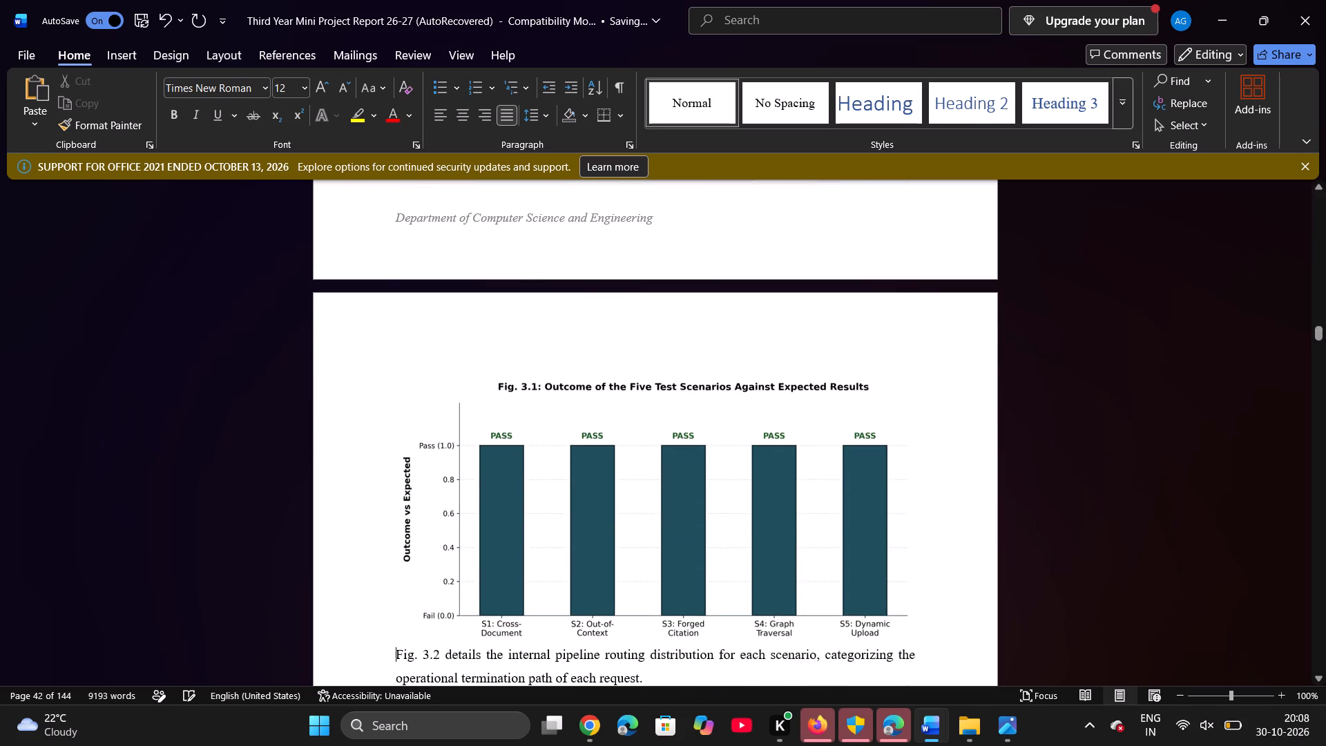
pyautogui.press('Return')
pyautogui.scroll(-1, 393, 575)
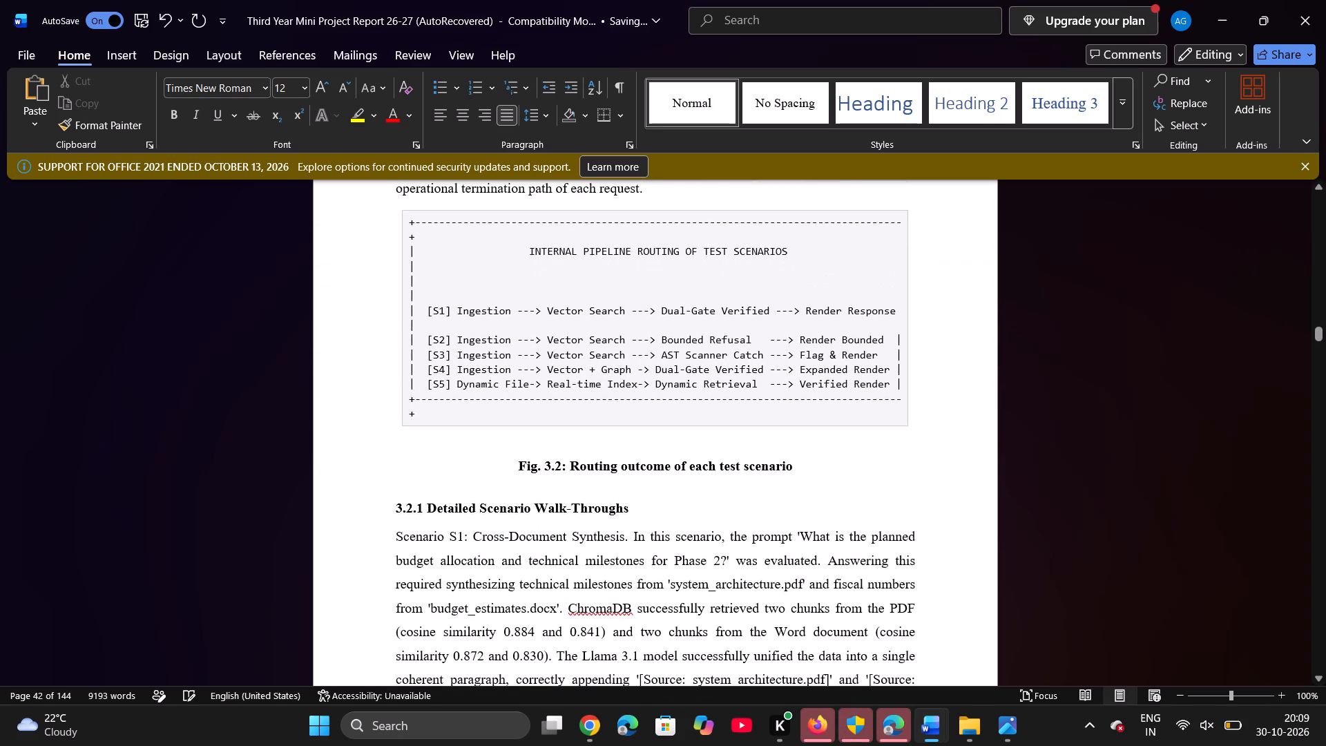
pyautogui.scroll(1, 408, 398)
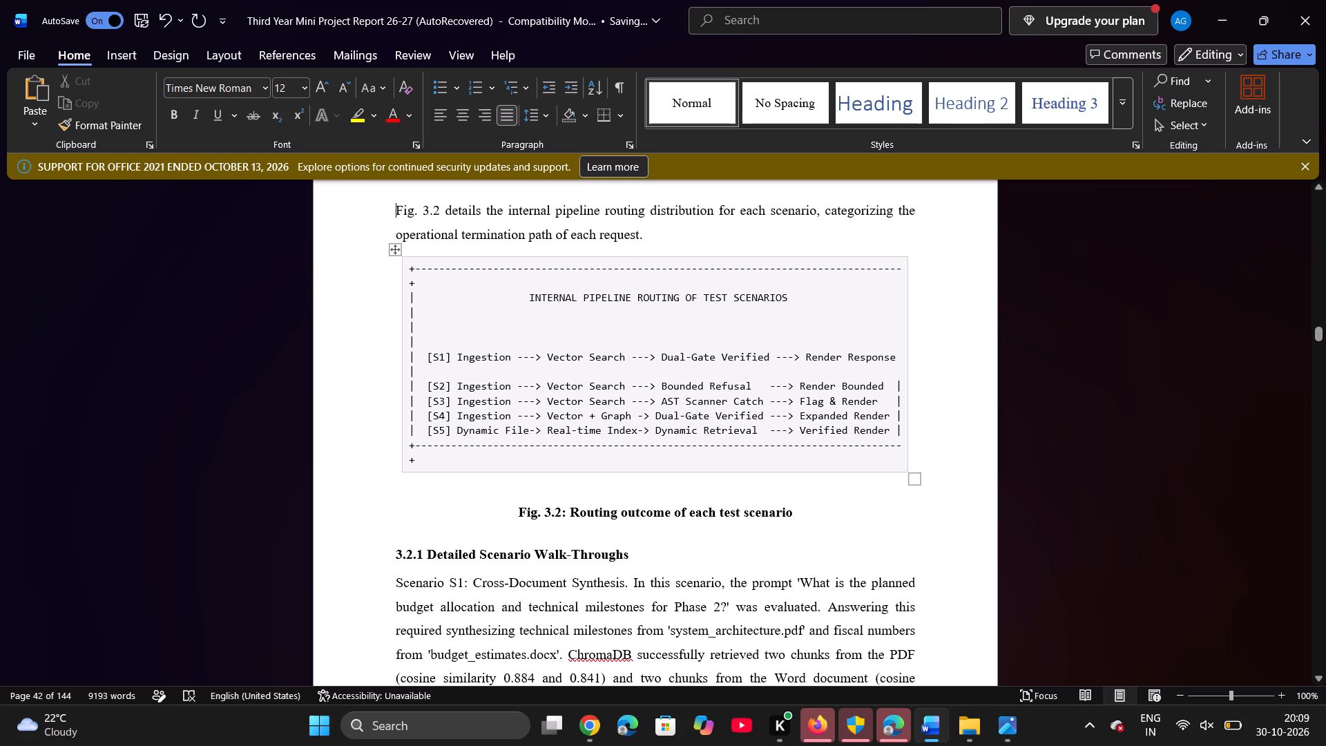
pyautogui.moveTo(793, 515); pyautogui.dragTo(718, 450)
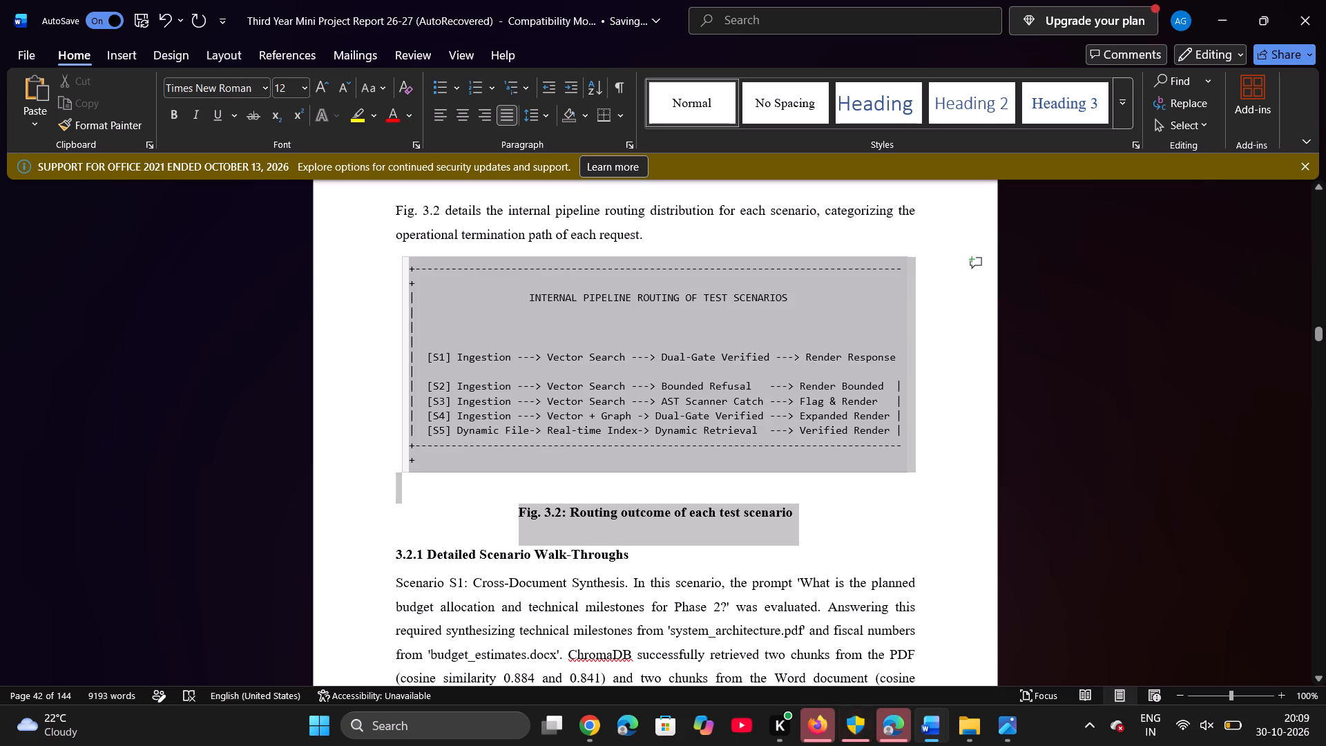
pyautogui.moveTo(718, 450); pyautogui.dragTo(568, 374)
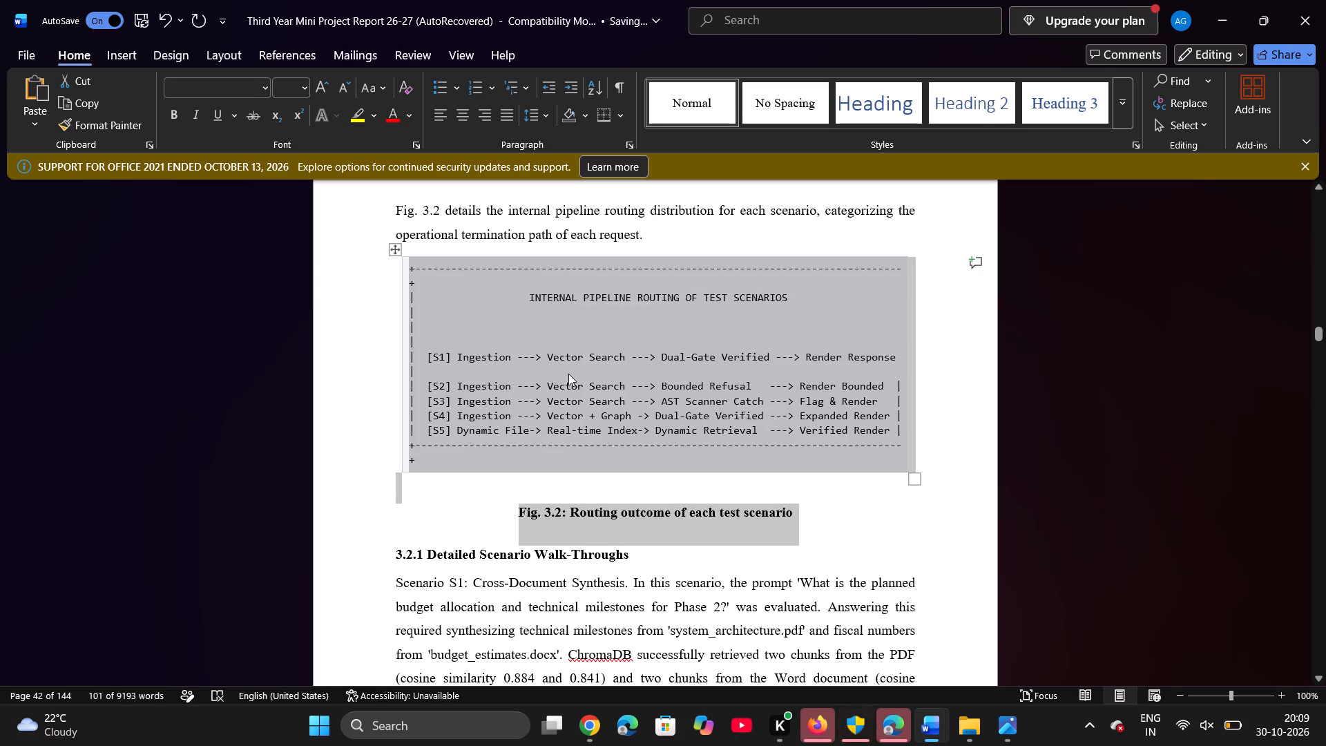
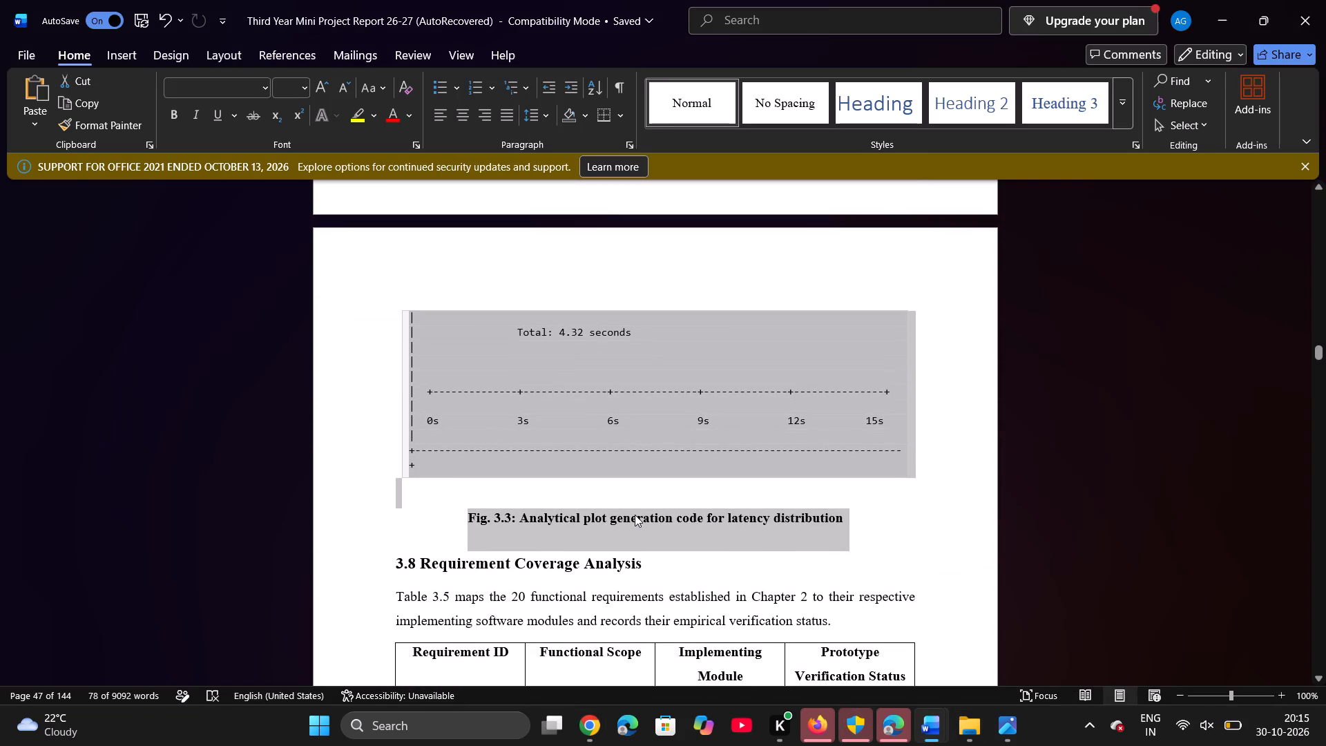
pyautogui.press('BackSpace')
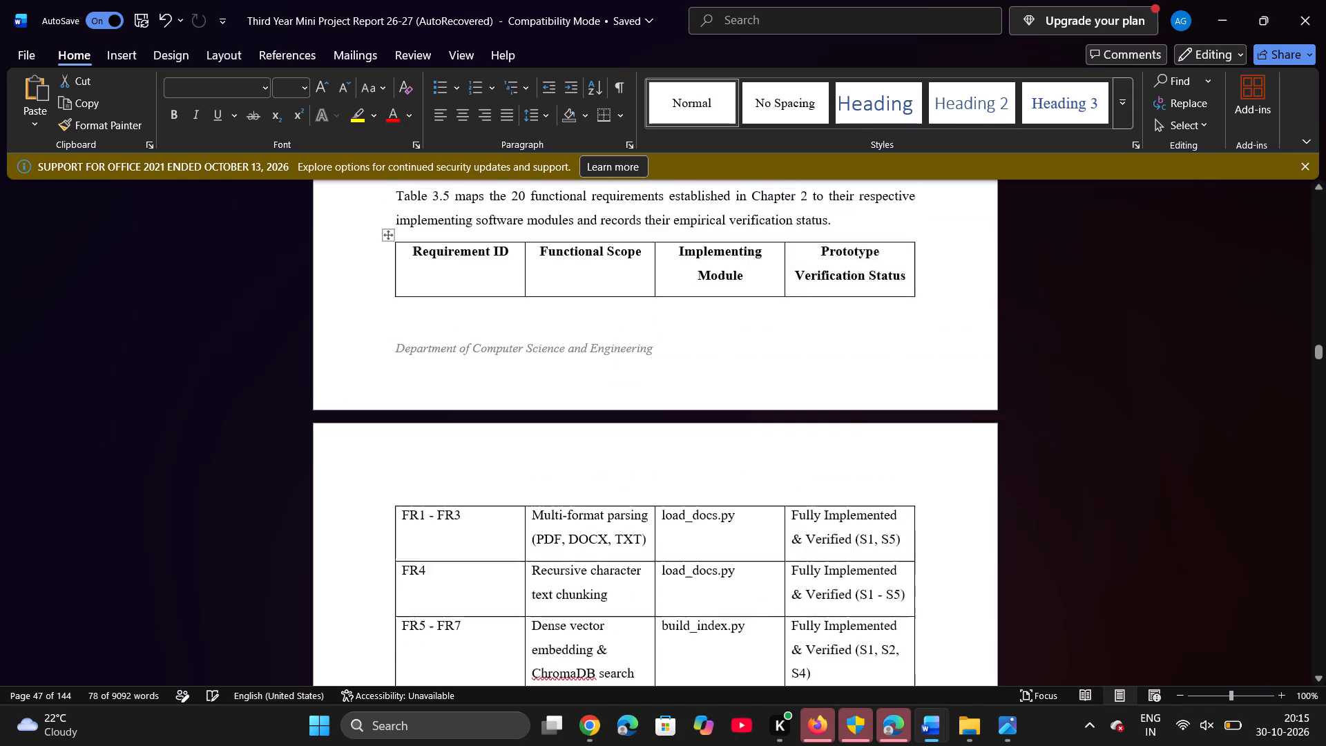
# Add an empty line below the paragraph introducing Fig. 3.3 in section 3.7.
pyautogui.scroll(1, 635, 515)
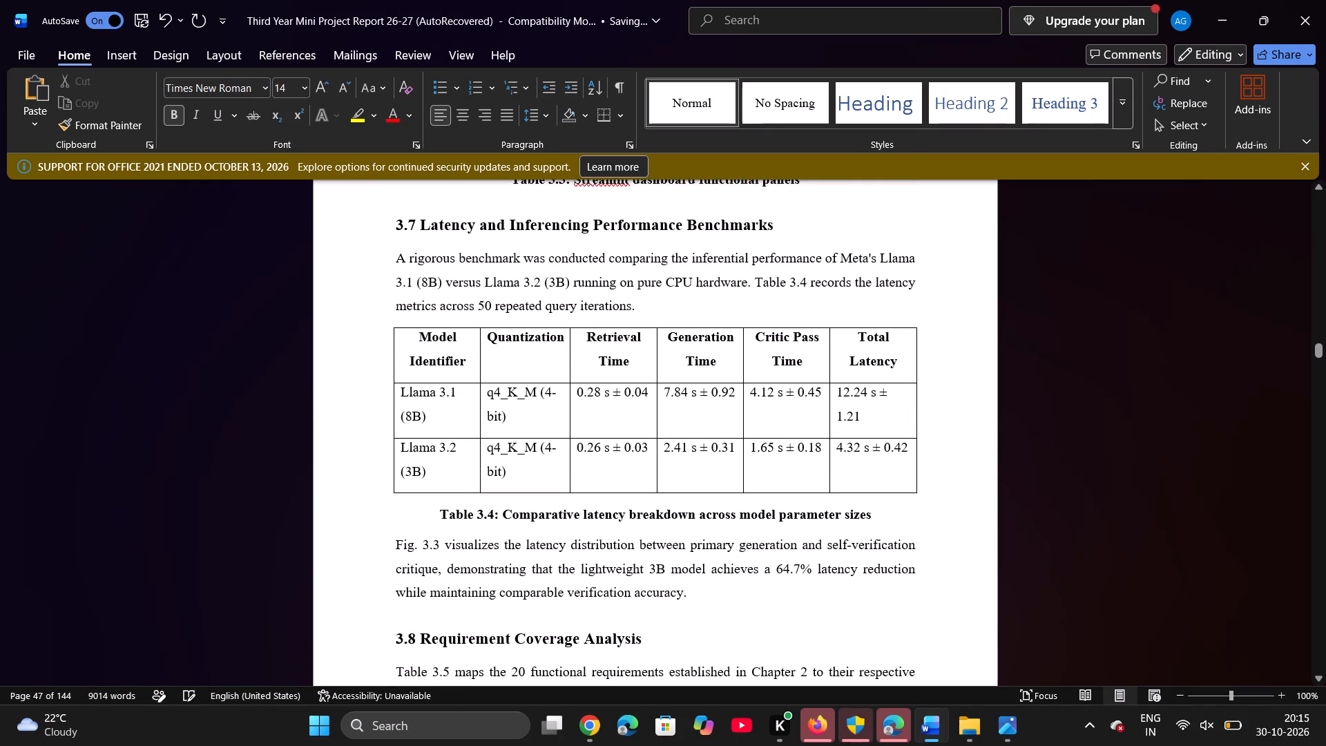
pyautogui.click(697, 595)
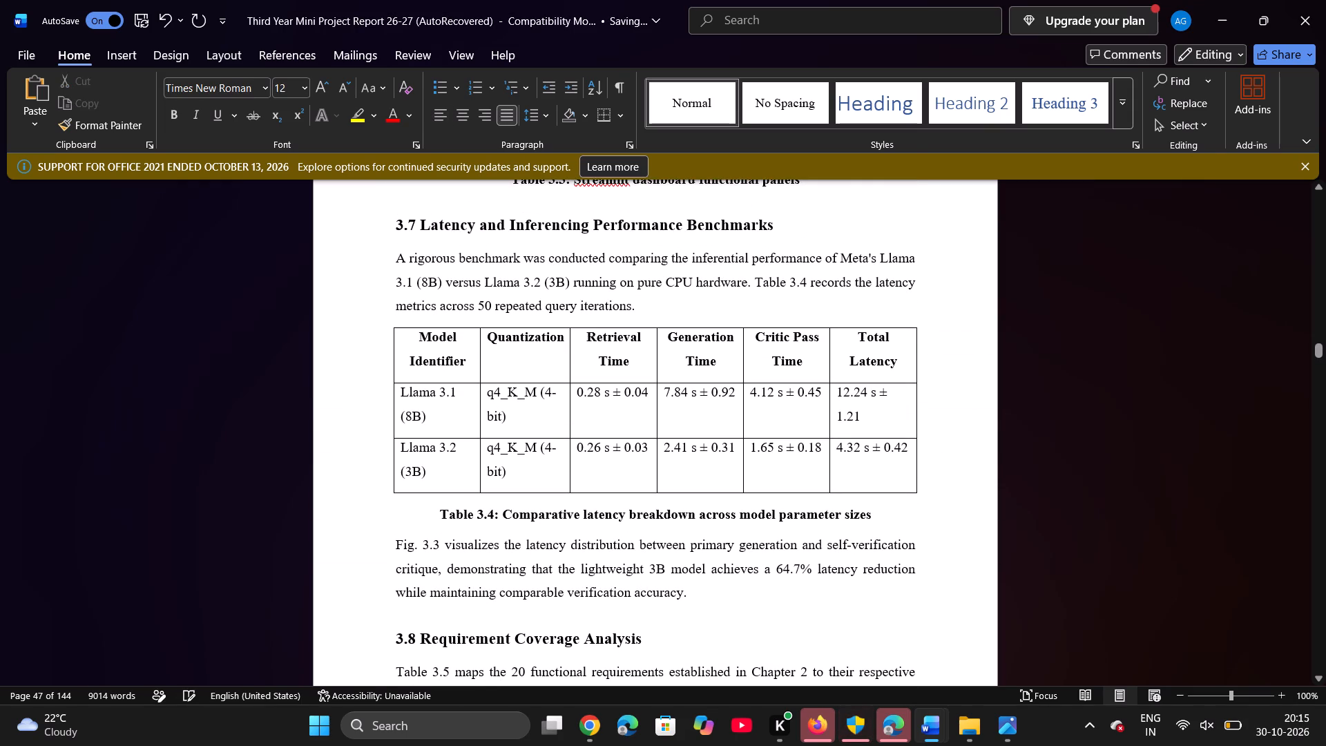
pyautogui.press('Return')
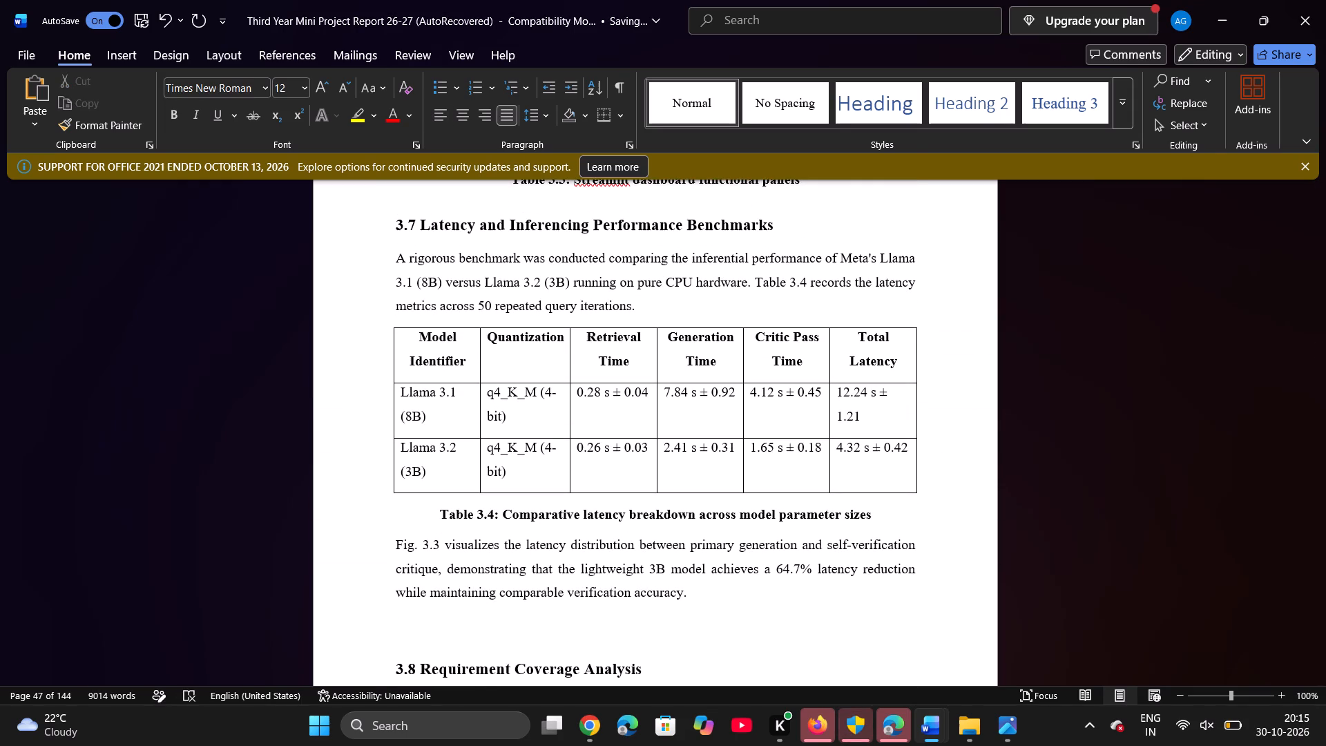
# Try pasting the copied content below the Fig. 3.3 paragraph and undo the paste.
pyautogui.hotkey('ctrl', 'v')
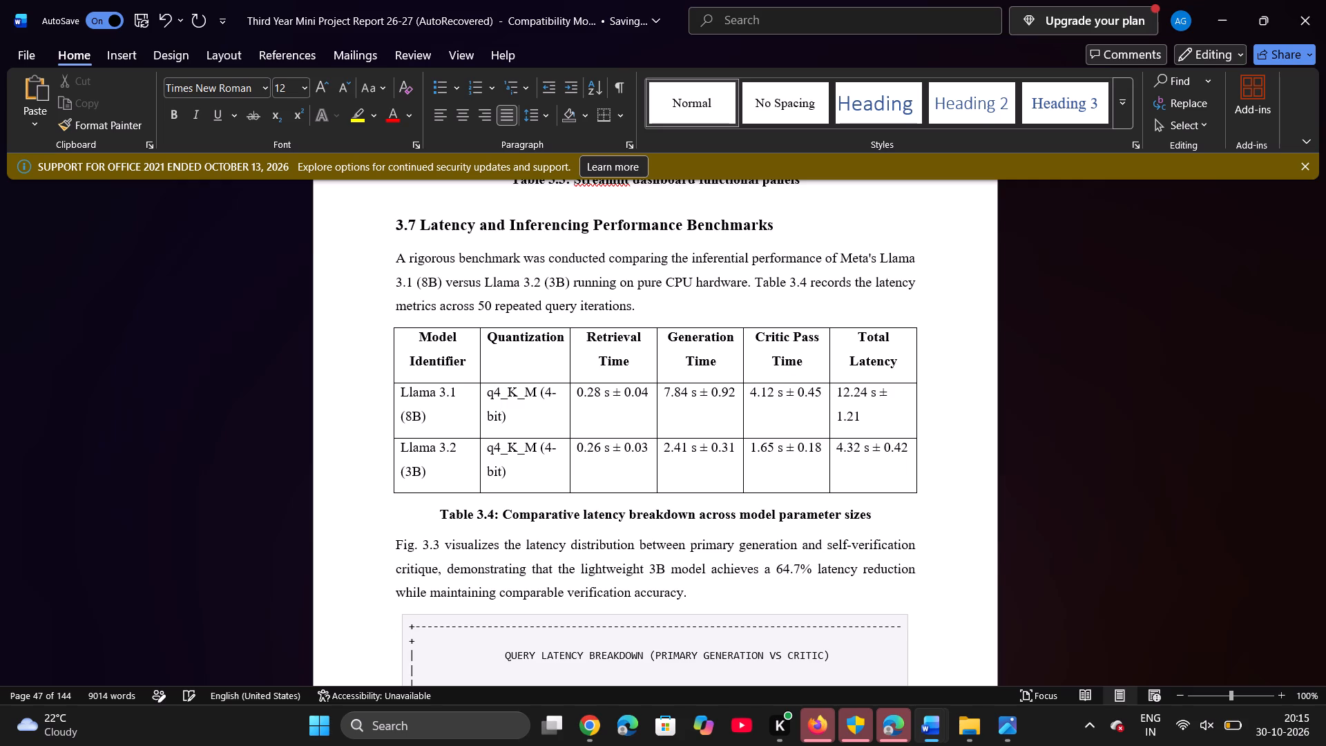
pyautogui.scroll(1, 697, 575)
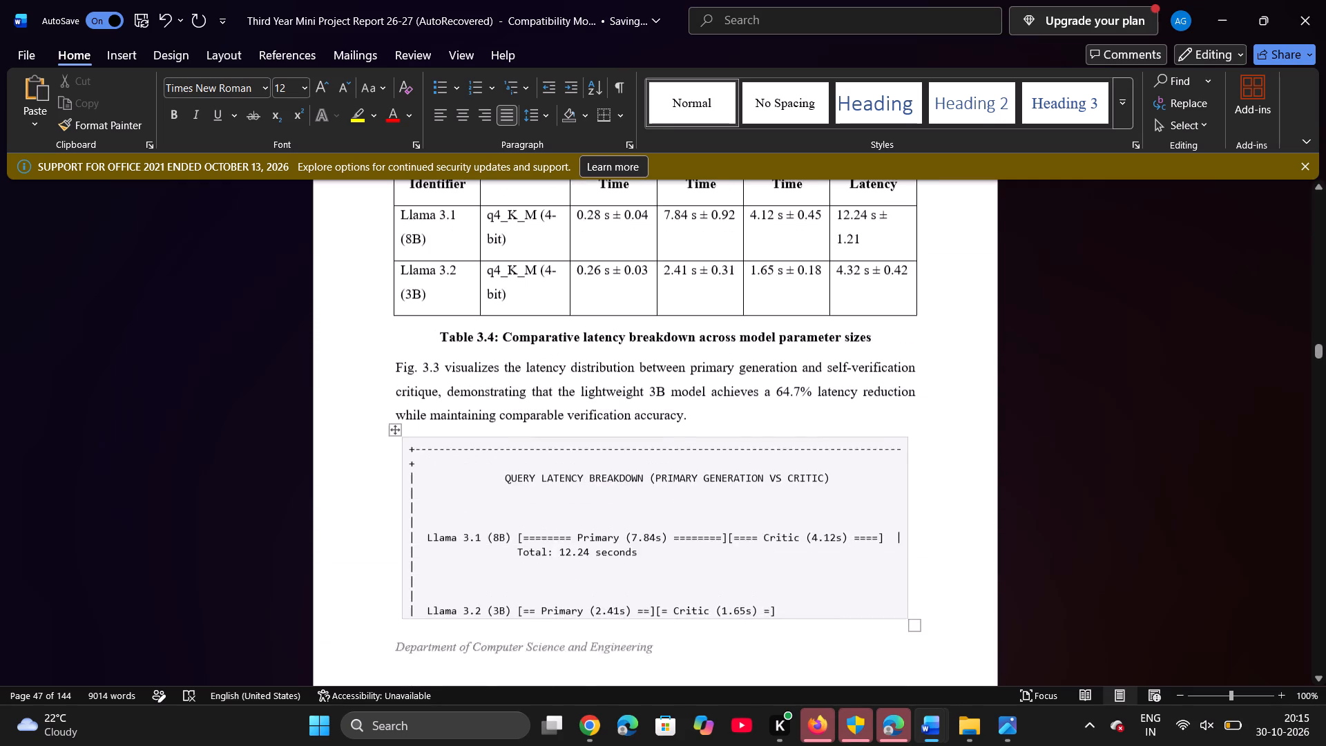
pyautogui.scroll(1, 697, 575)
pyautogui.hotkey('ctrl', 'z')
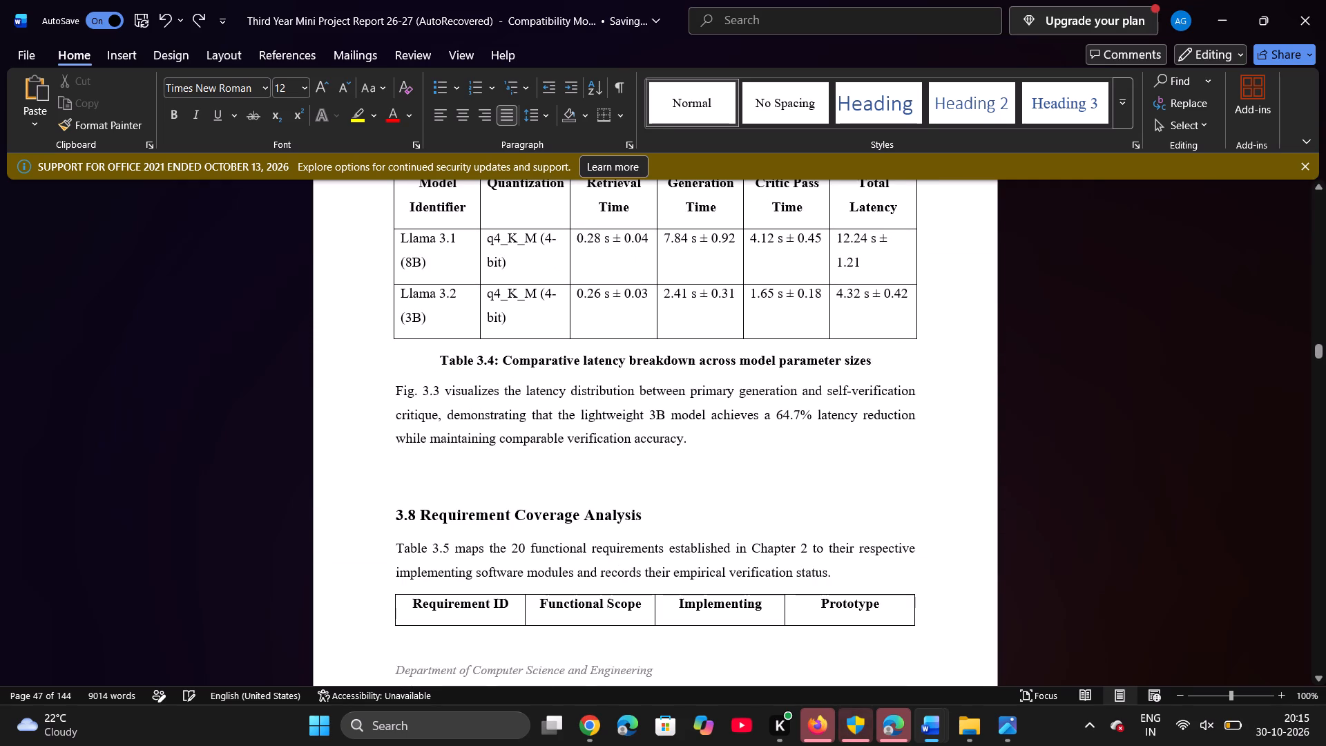
# Insert the picture "Llama Query Latency Breakdown Chart" from Downloads on the empty line below the Fig. 3.3 paragraph.
pyautogui.click(133, 55)
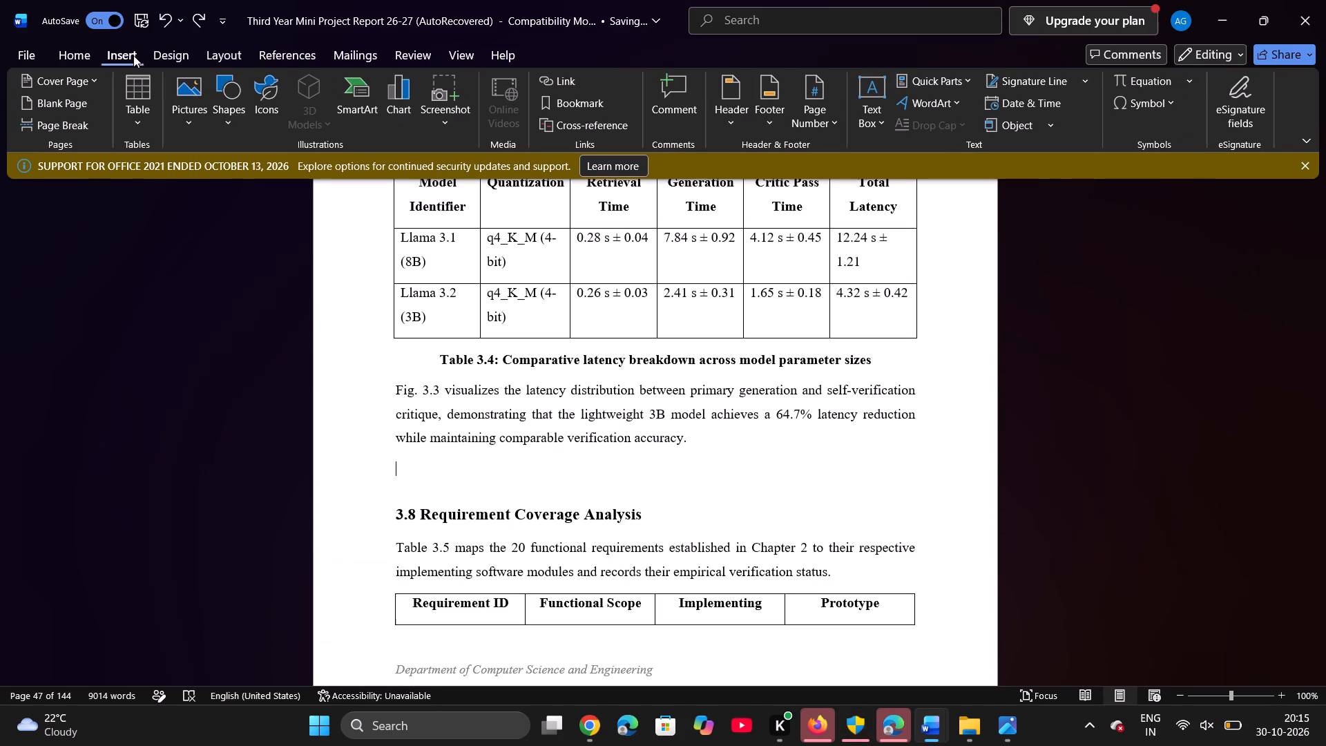
pyautogui.click(175, 122)
pyautogui.click(203, 171)
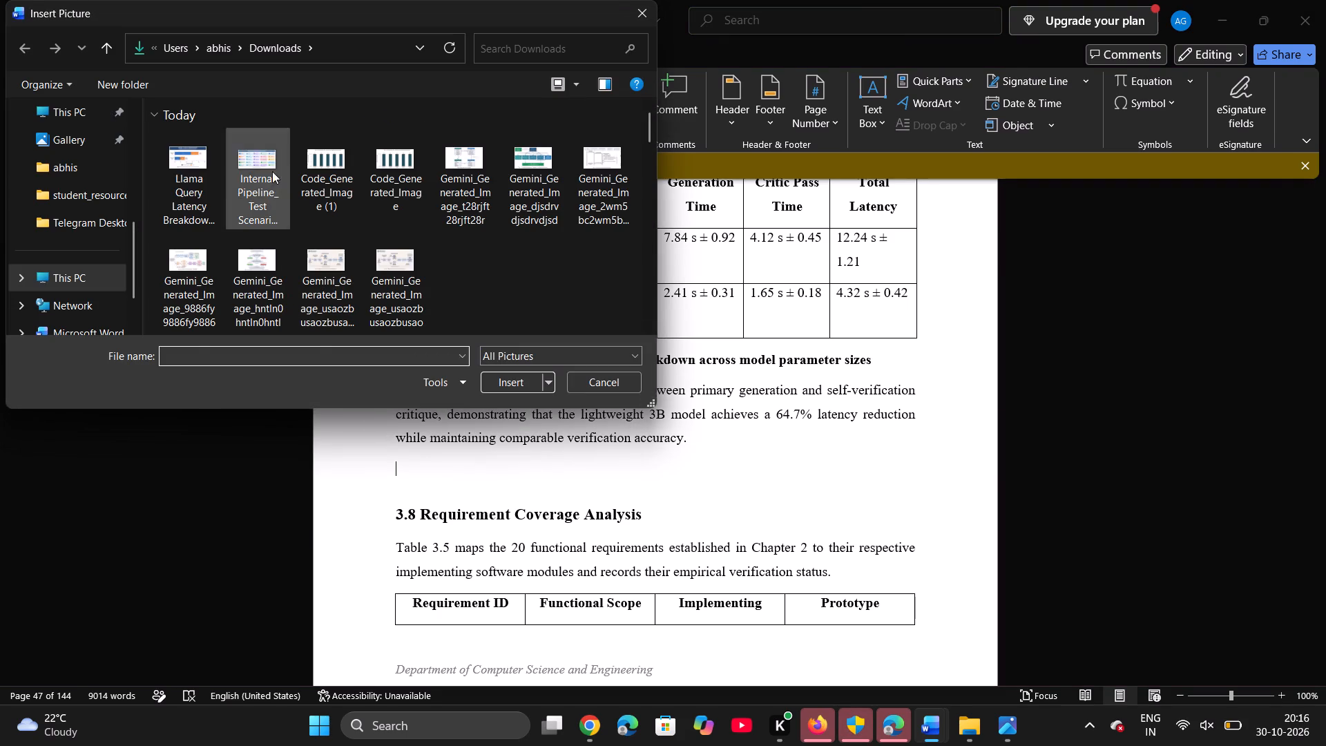
pyautogui.click(199, 162)
pyautogui.click(510, 383)
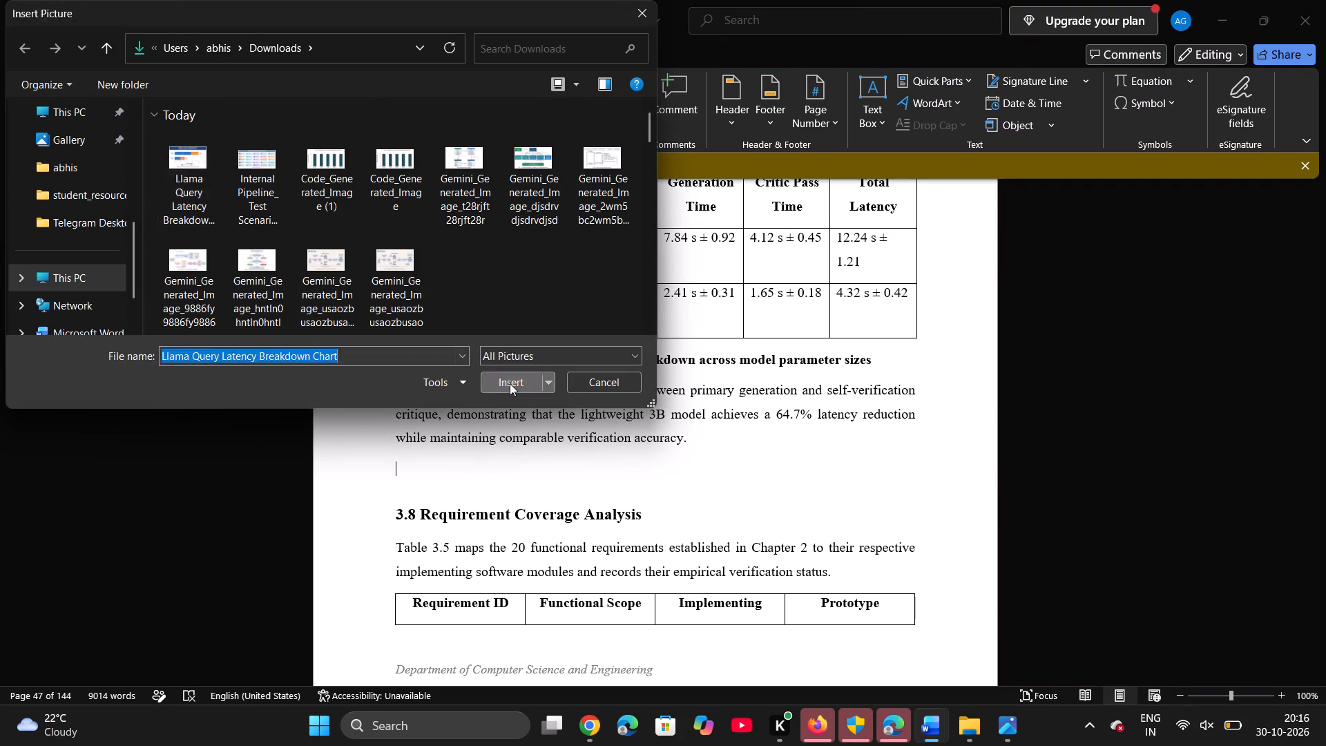
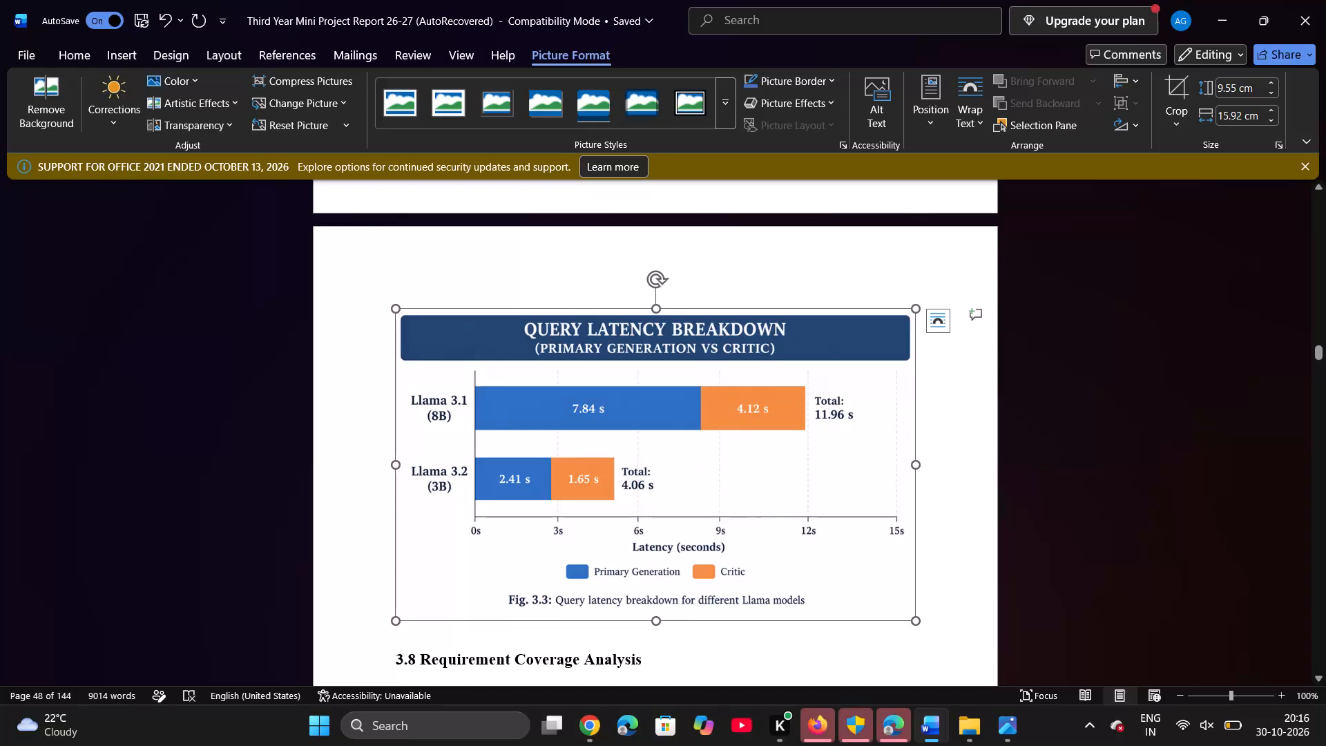
# Reduce the height of the Query Latency Breakdown picture to about 8.55 cm while keeping its width.
pyautogui.scroll(2, 571, 408)
pyautogui.scroll(-1, 571, 408)
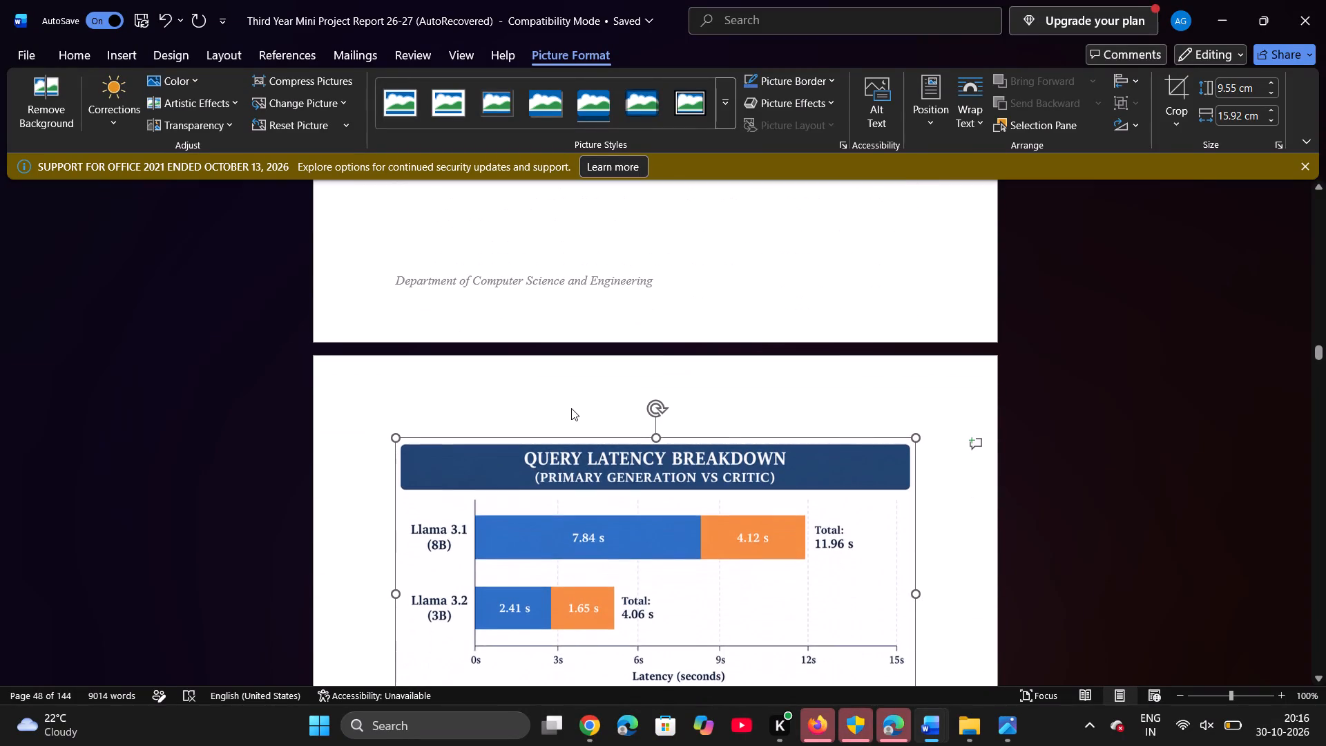
pyautogui.scroll(-1, 622, 528)
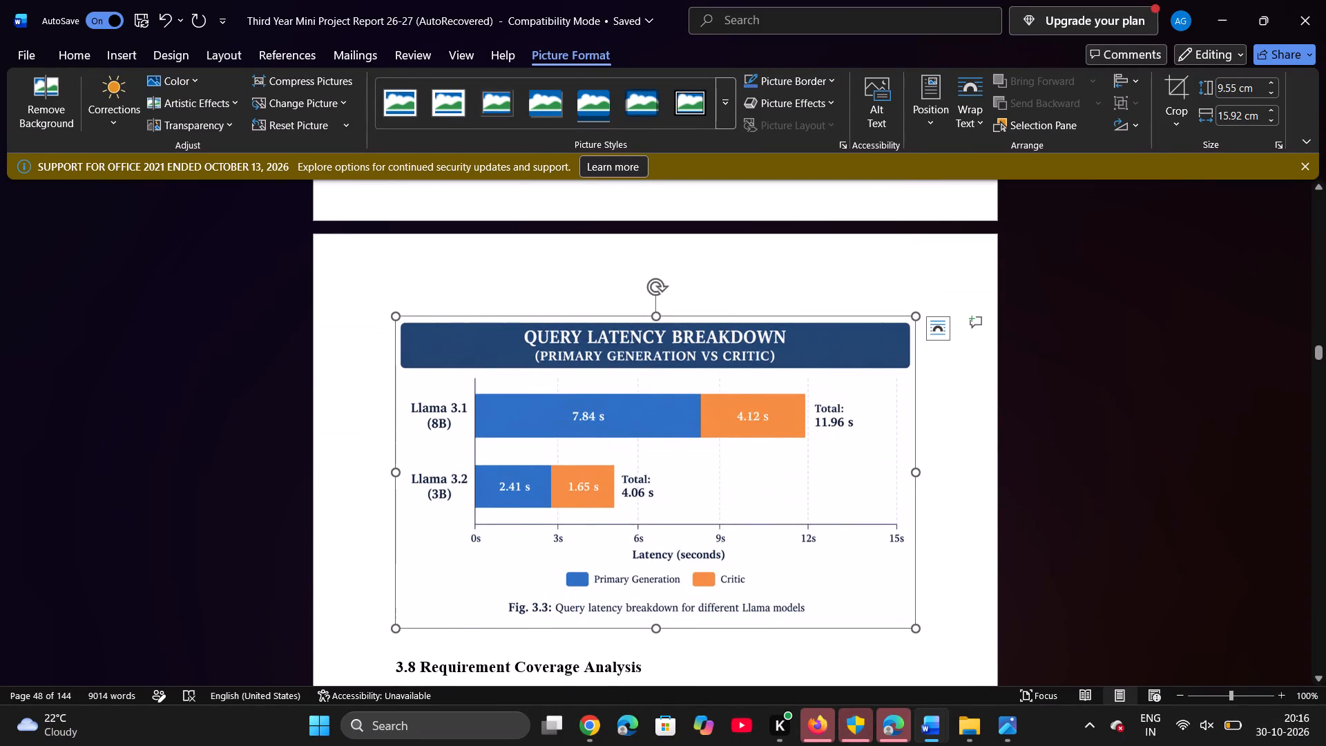
pyautogui.click(656, 627)
pyautogui.moveTo(656, 627); pyautogui.dragTo(657, 603)
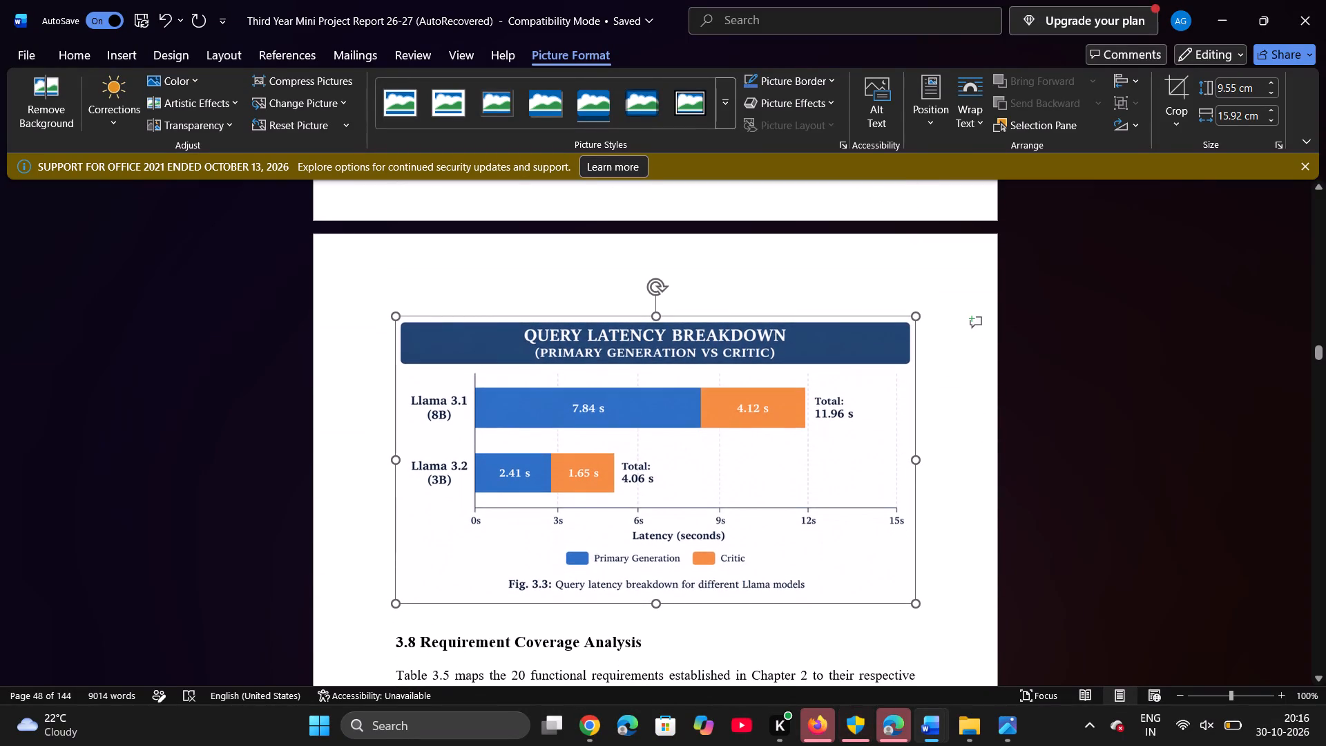
pyautogui.moveTo(657, 603); pyautogui.dragTo(657, 602)
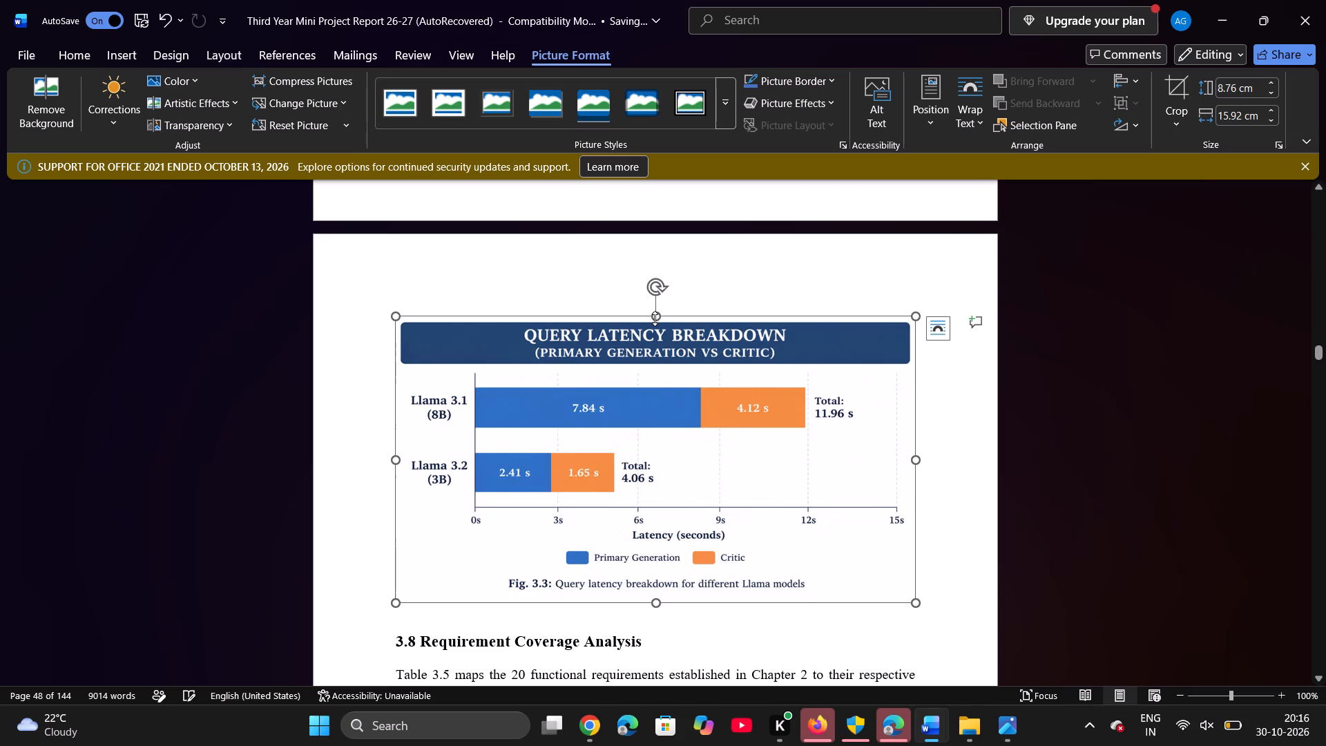
pyautogui.click(655, 318)
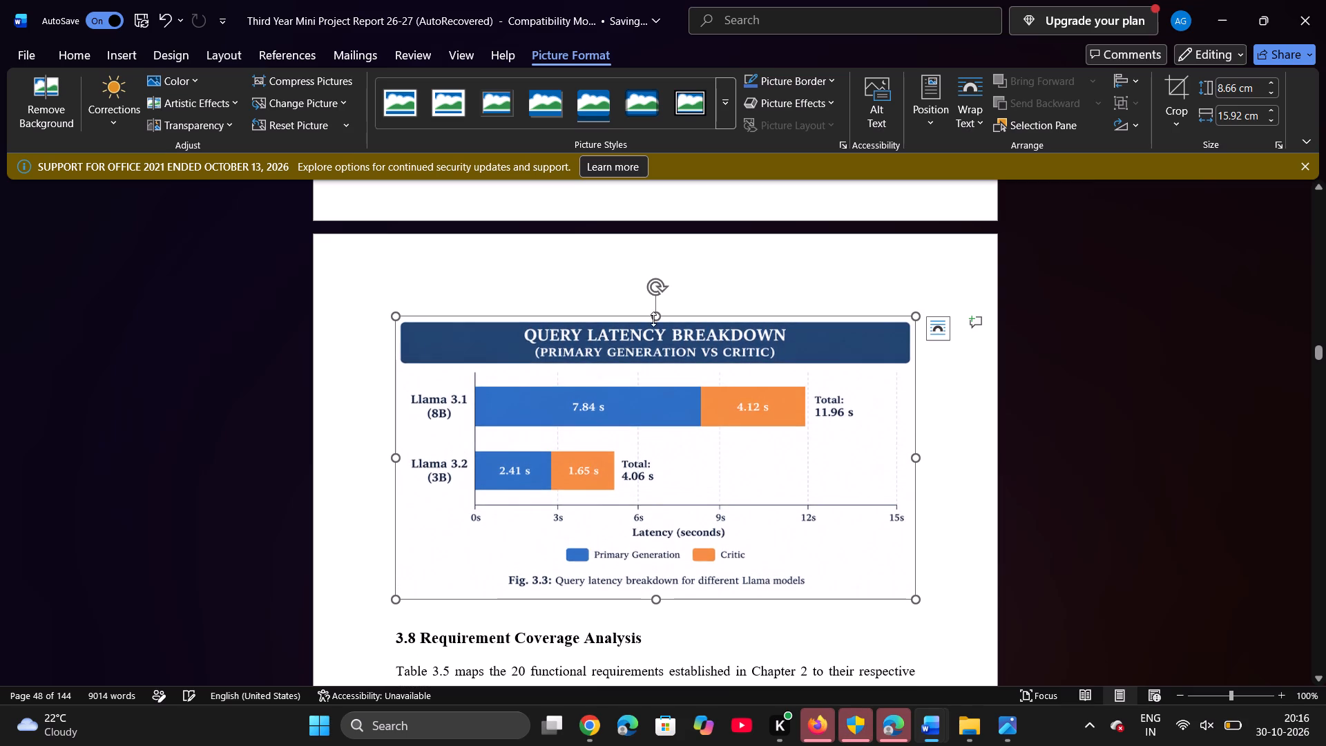
pyautogui.doubleClick(655, 315)
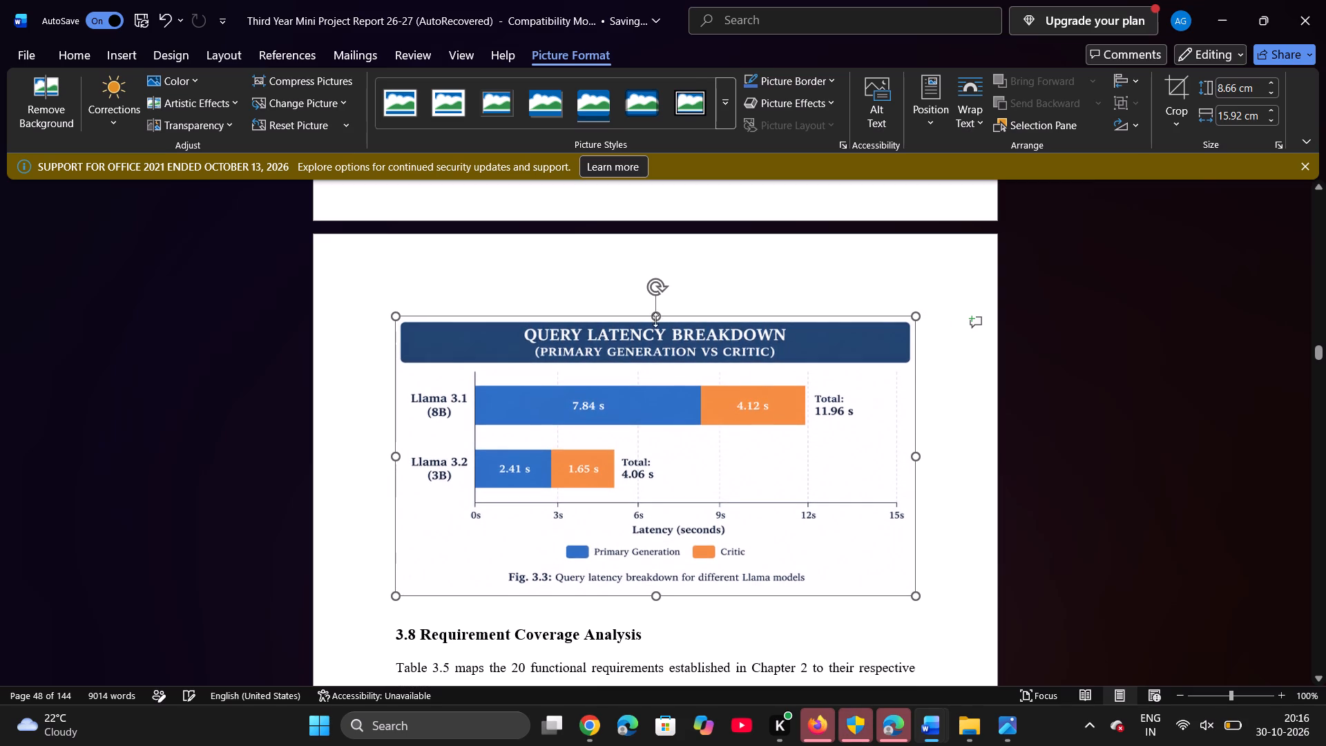
pyautogui.moveTo(658, 280); pyautogui.dragTo(653, 217)
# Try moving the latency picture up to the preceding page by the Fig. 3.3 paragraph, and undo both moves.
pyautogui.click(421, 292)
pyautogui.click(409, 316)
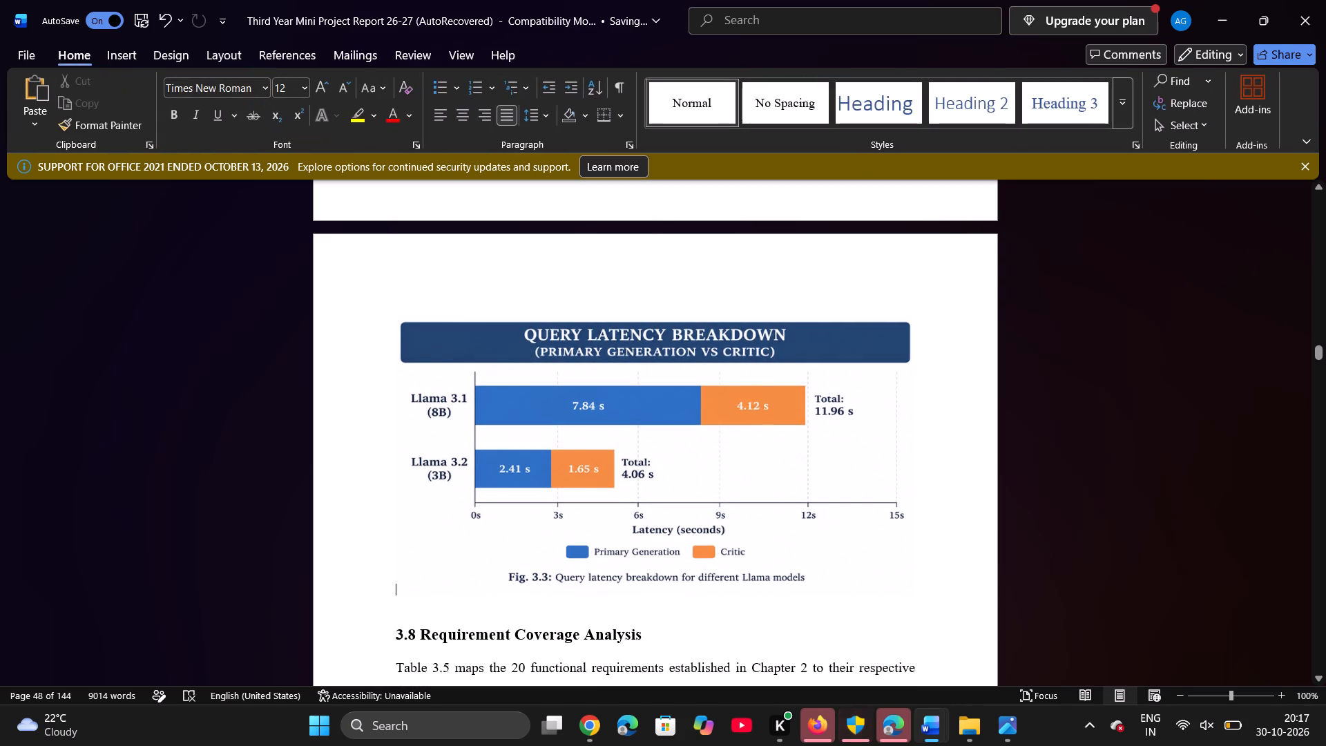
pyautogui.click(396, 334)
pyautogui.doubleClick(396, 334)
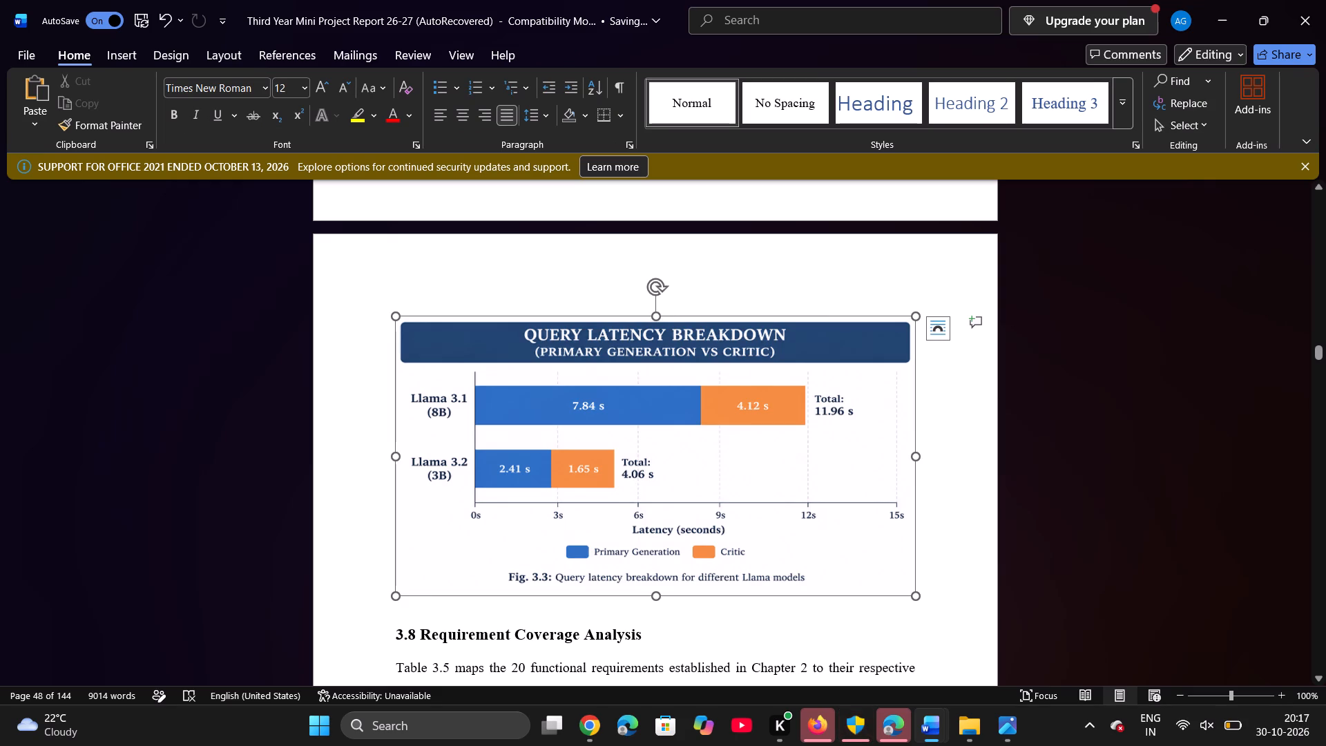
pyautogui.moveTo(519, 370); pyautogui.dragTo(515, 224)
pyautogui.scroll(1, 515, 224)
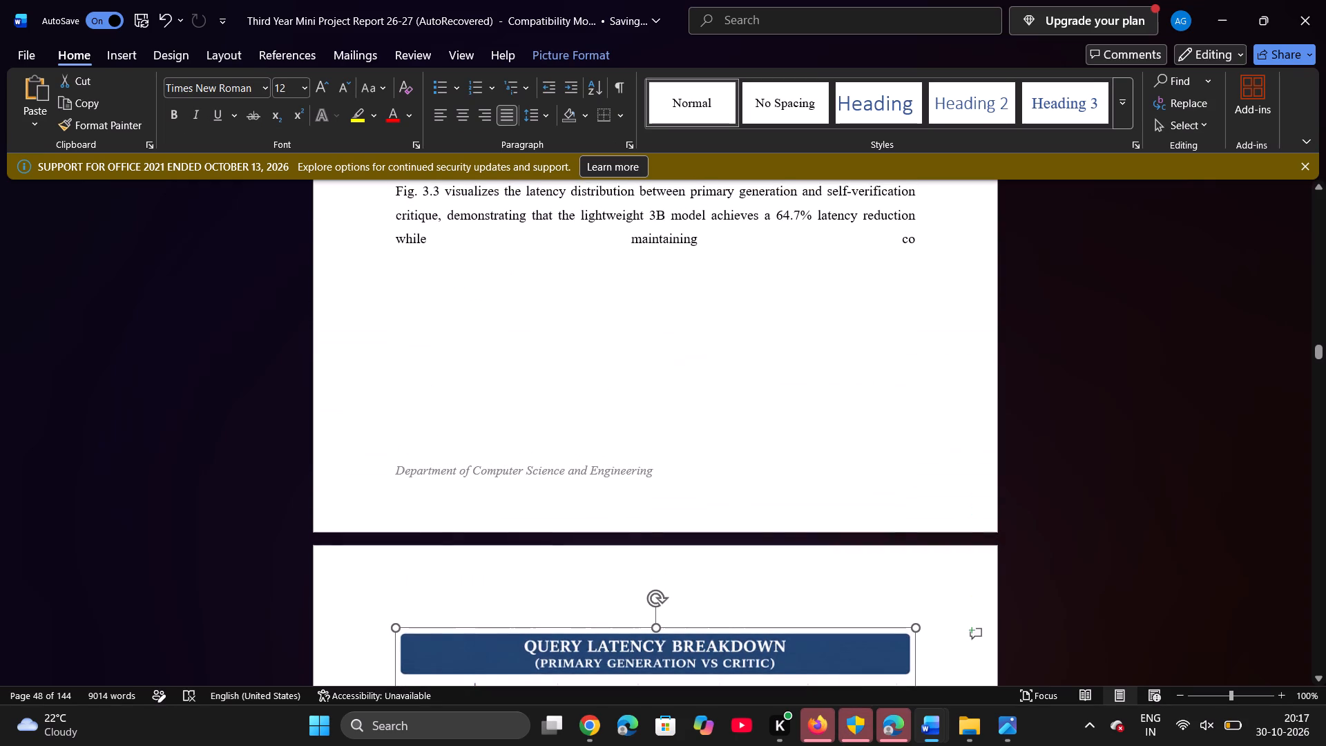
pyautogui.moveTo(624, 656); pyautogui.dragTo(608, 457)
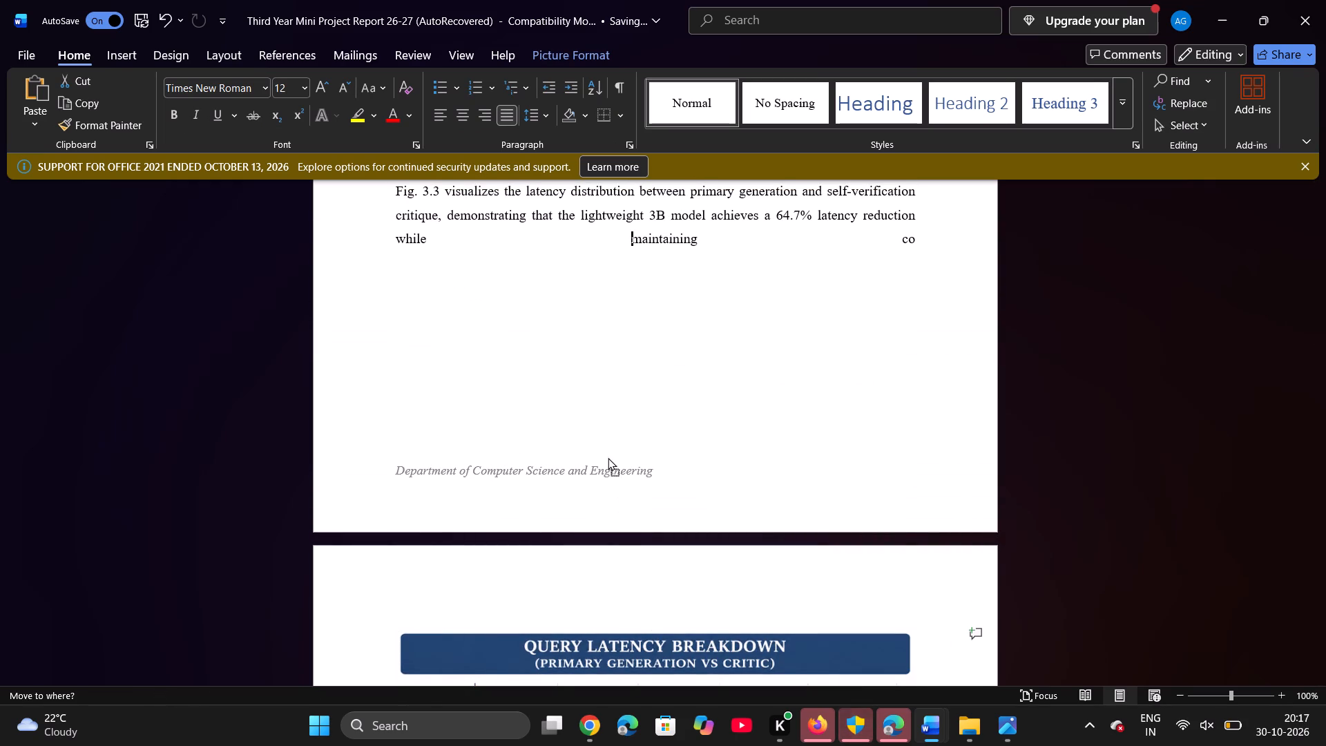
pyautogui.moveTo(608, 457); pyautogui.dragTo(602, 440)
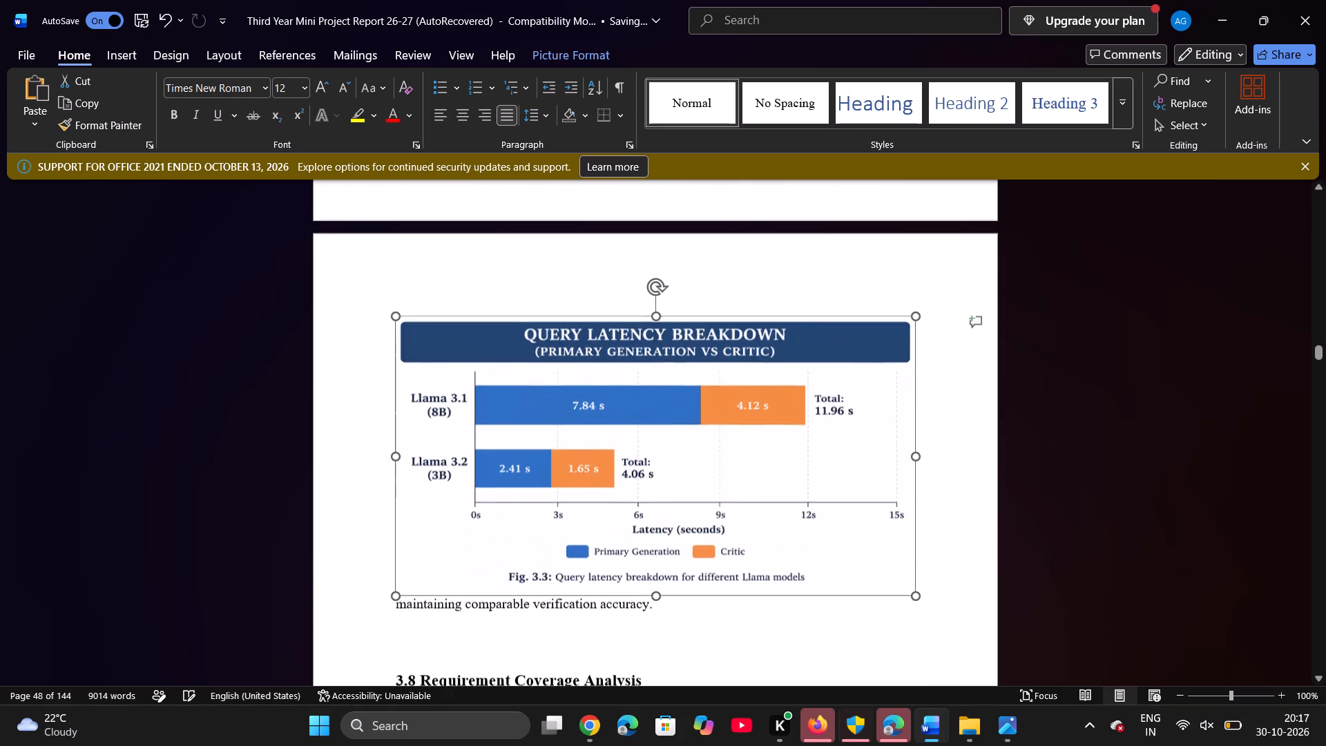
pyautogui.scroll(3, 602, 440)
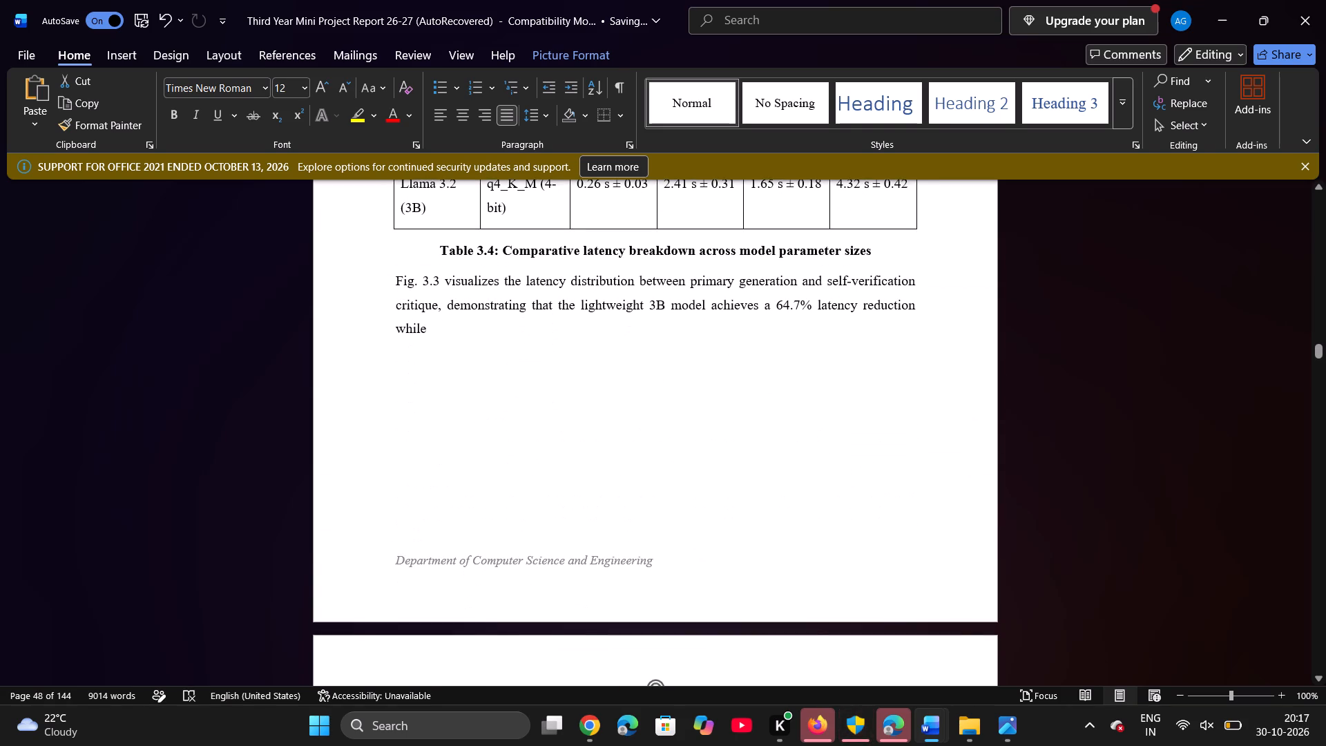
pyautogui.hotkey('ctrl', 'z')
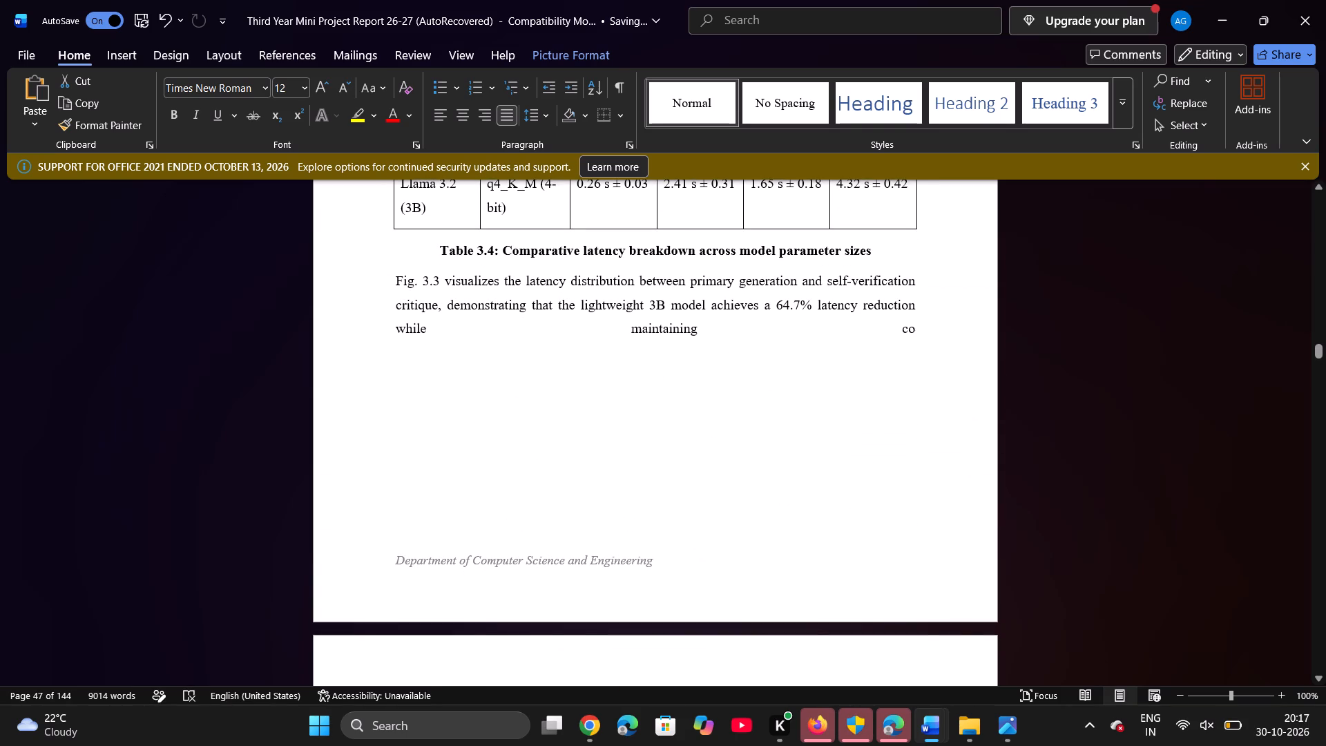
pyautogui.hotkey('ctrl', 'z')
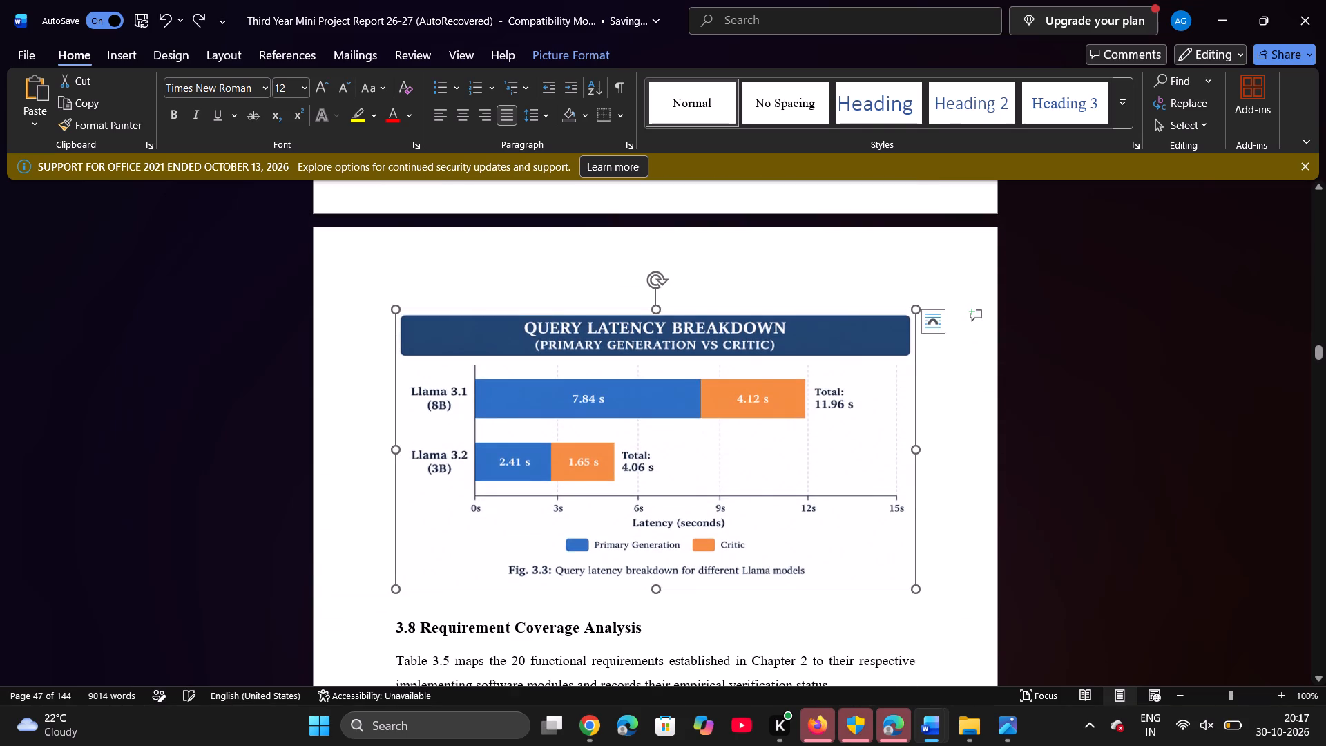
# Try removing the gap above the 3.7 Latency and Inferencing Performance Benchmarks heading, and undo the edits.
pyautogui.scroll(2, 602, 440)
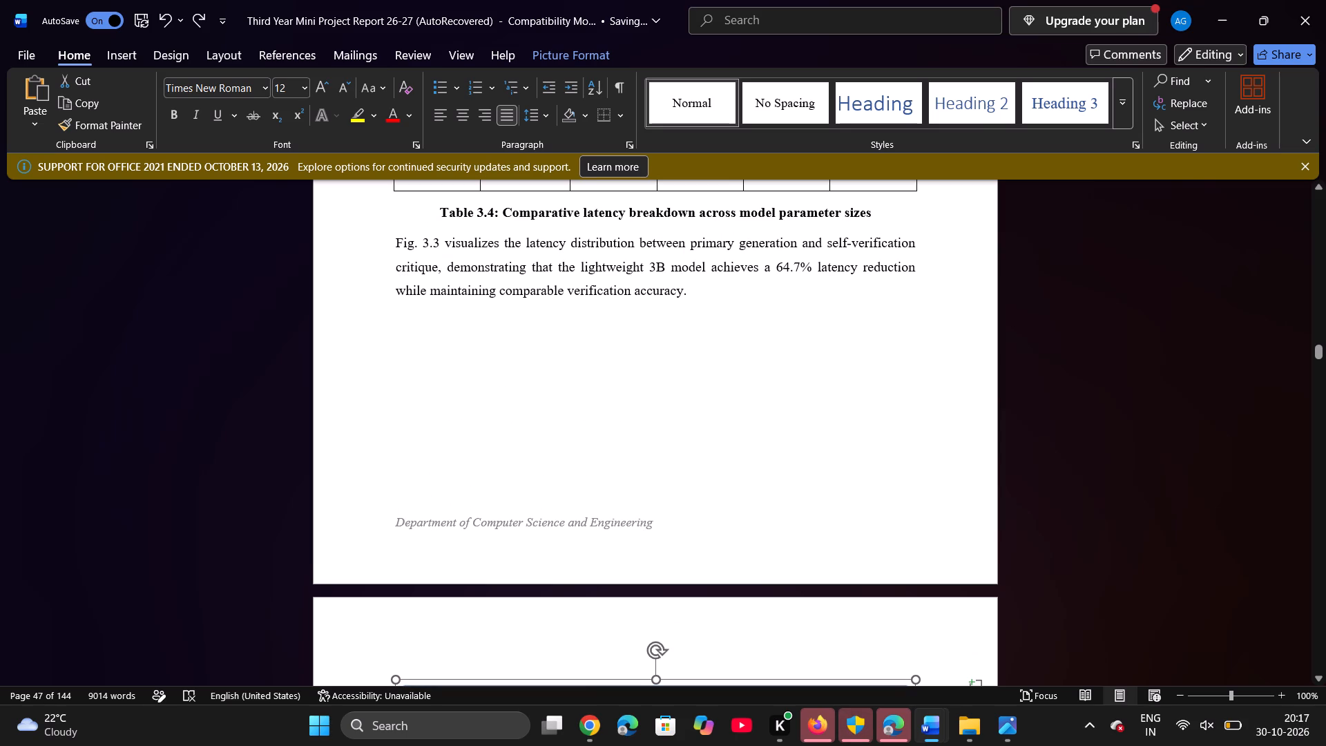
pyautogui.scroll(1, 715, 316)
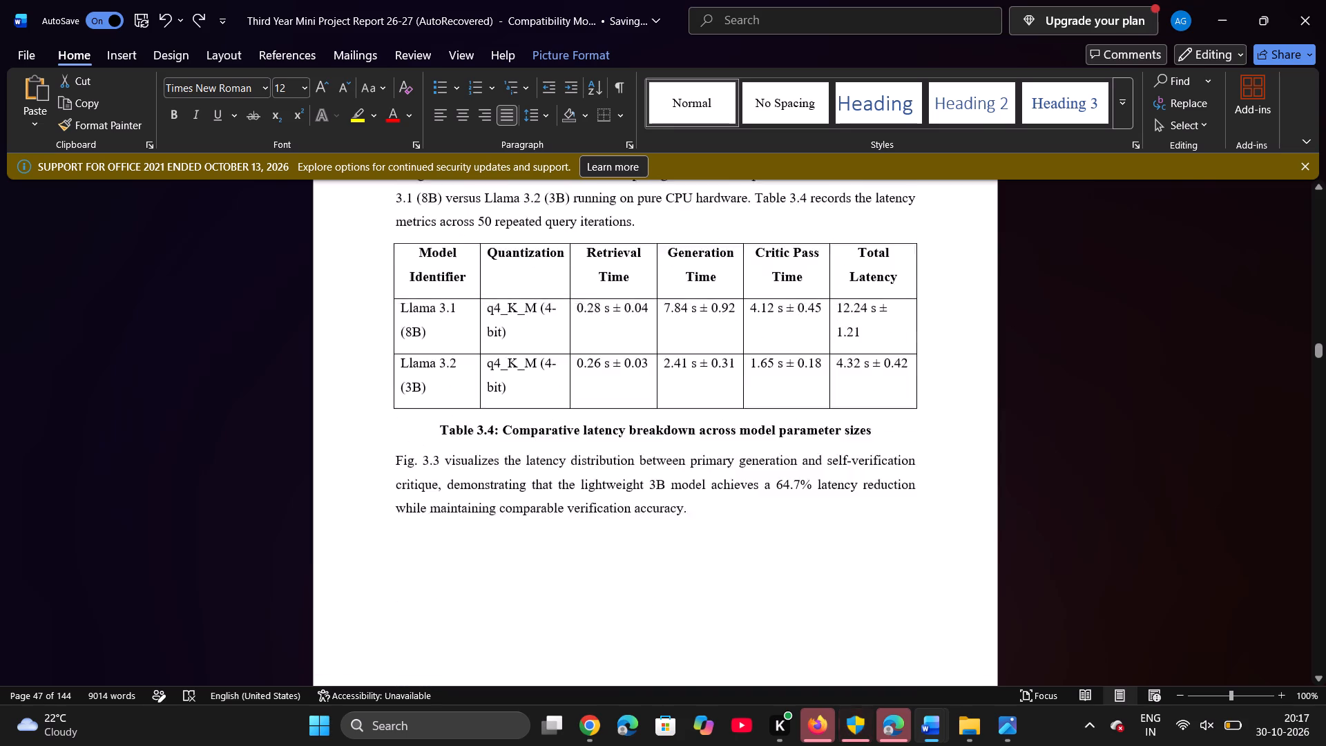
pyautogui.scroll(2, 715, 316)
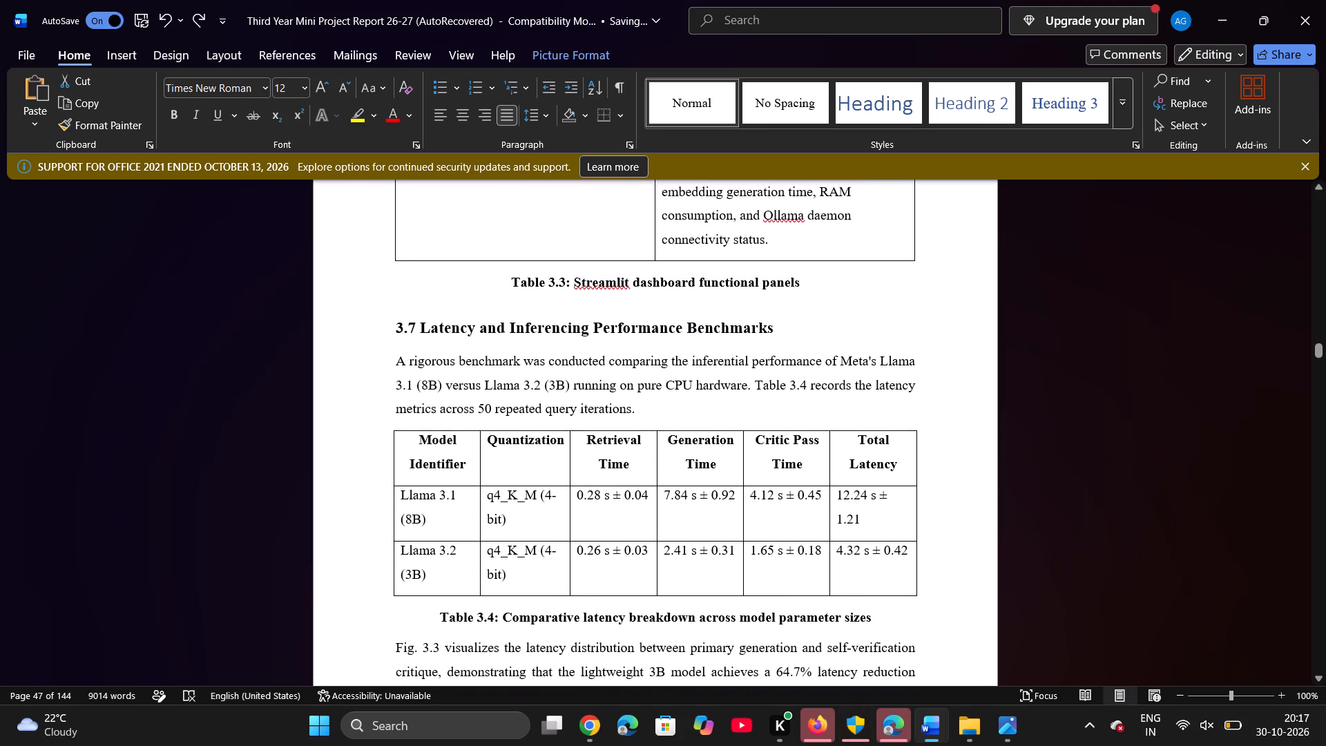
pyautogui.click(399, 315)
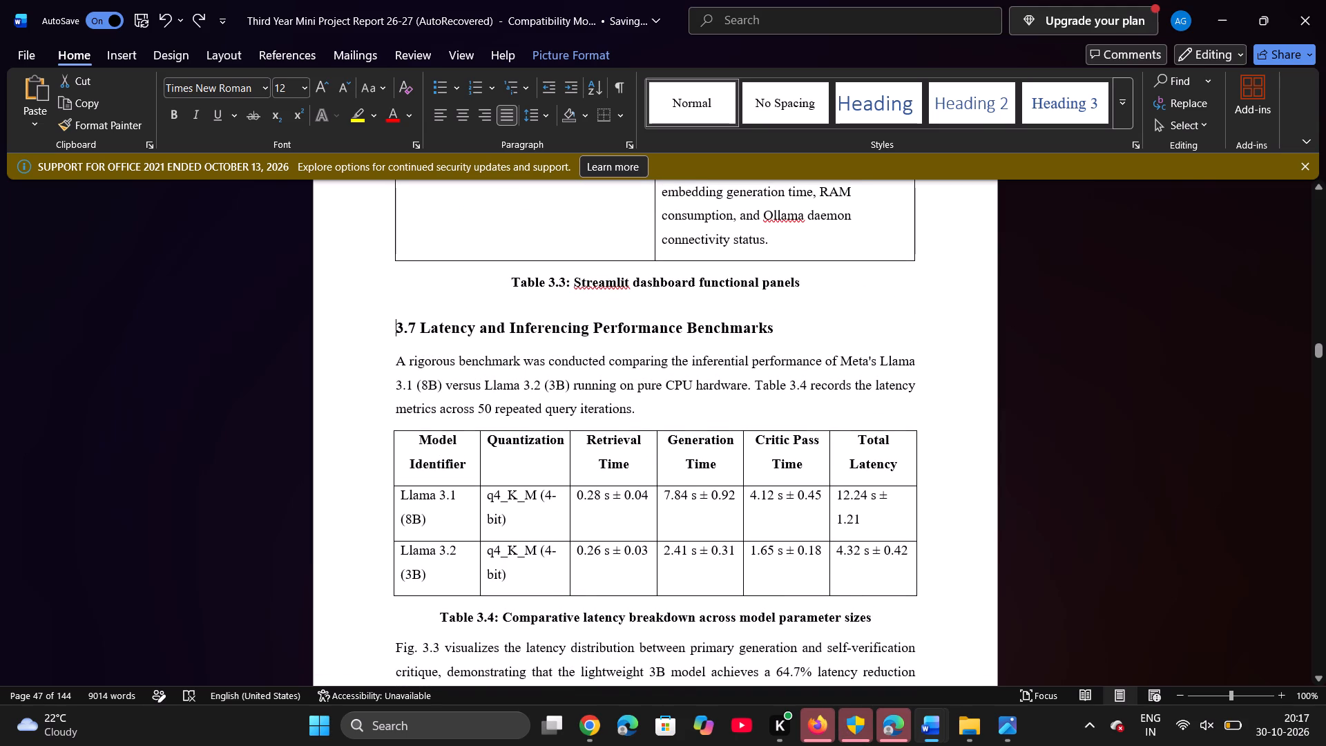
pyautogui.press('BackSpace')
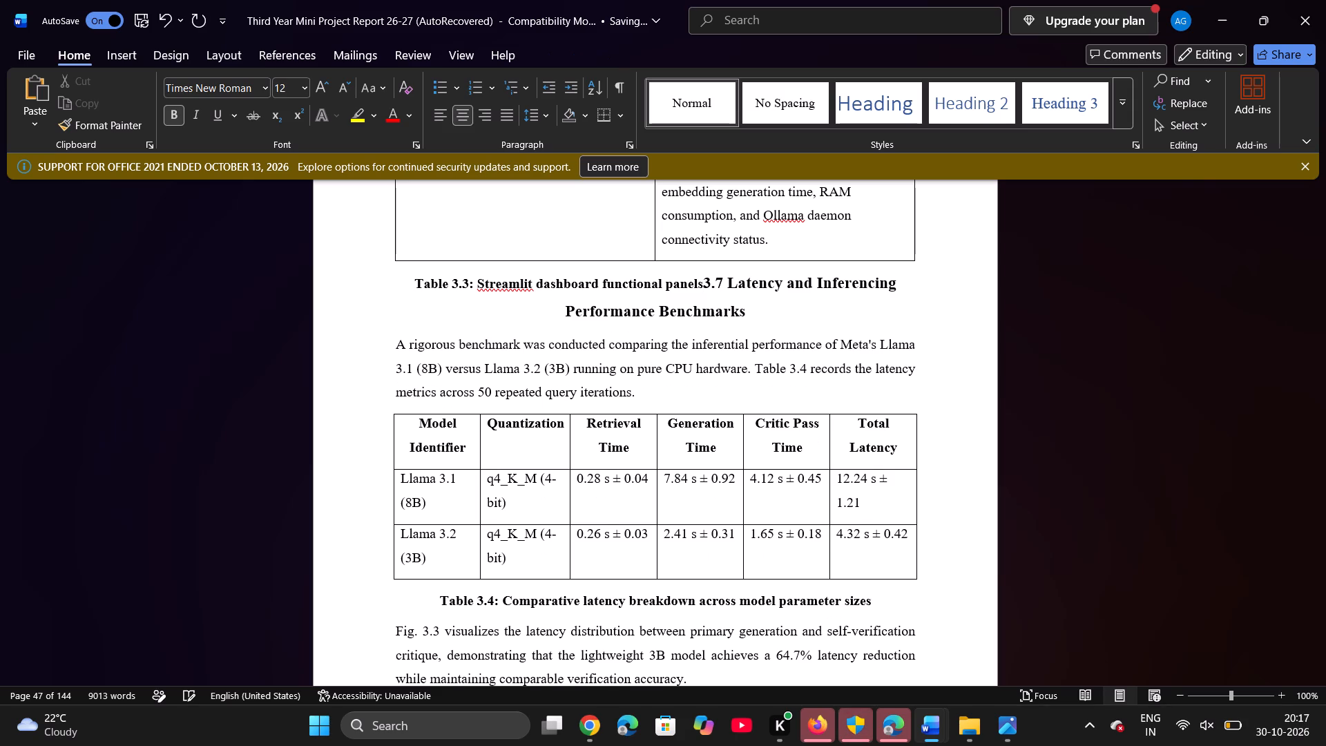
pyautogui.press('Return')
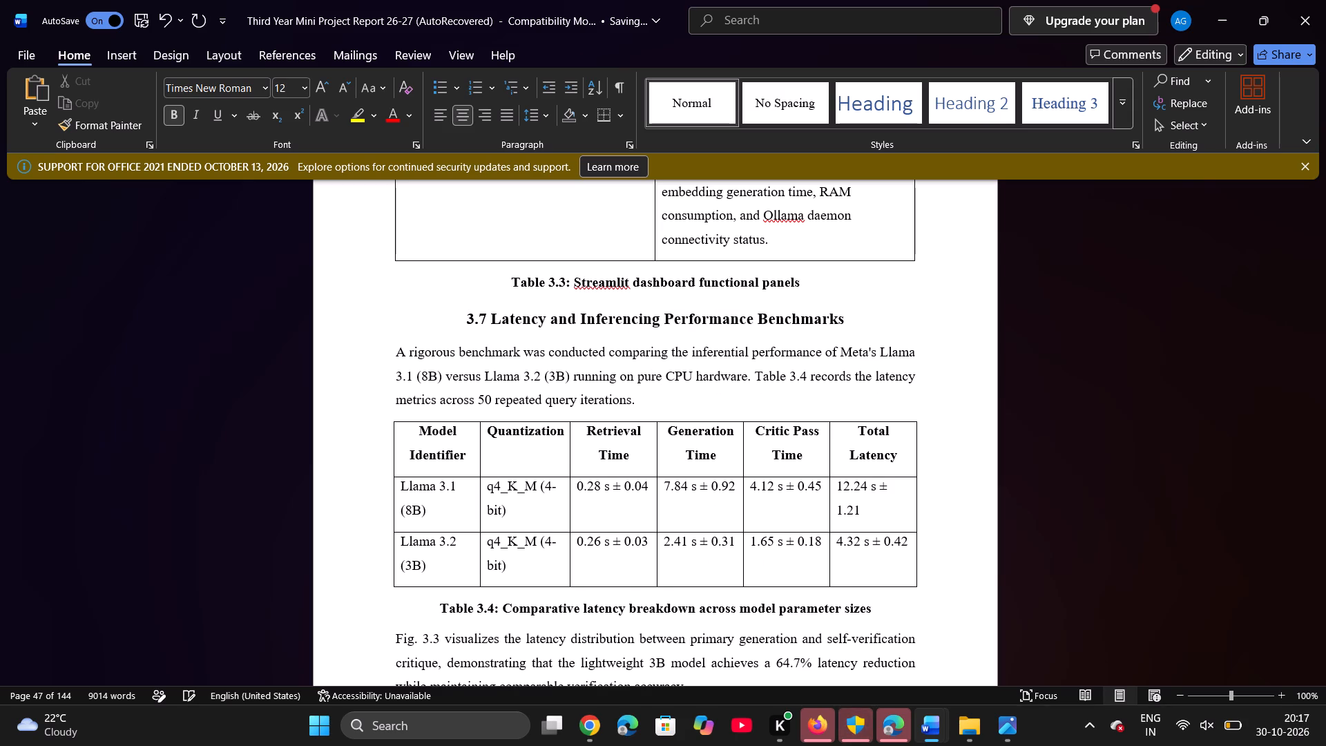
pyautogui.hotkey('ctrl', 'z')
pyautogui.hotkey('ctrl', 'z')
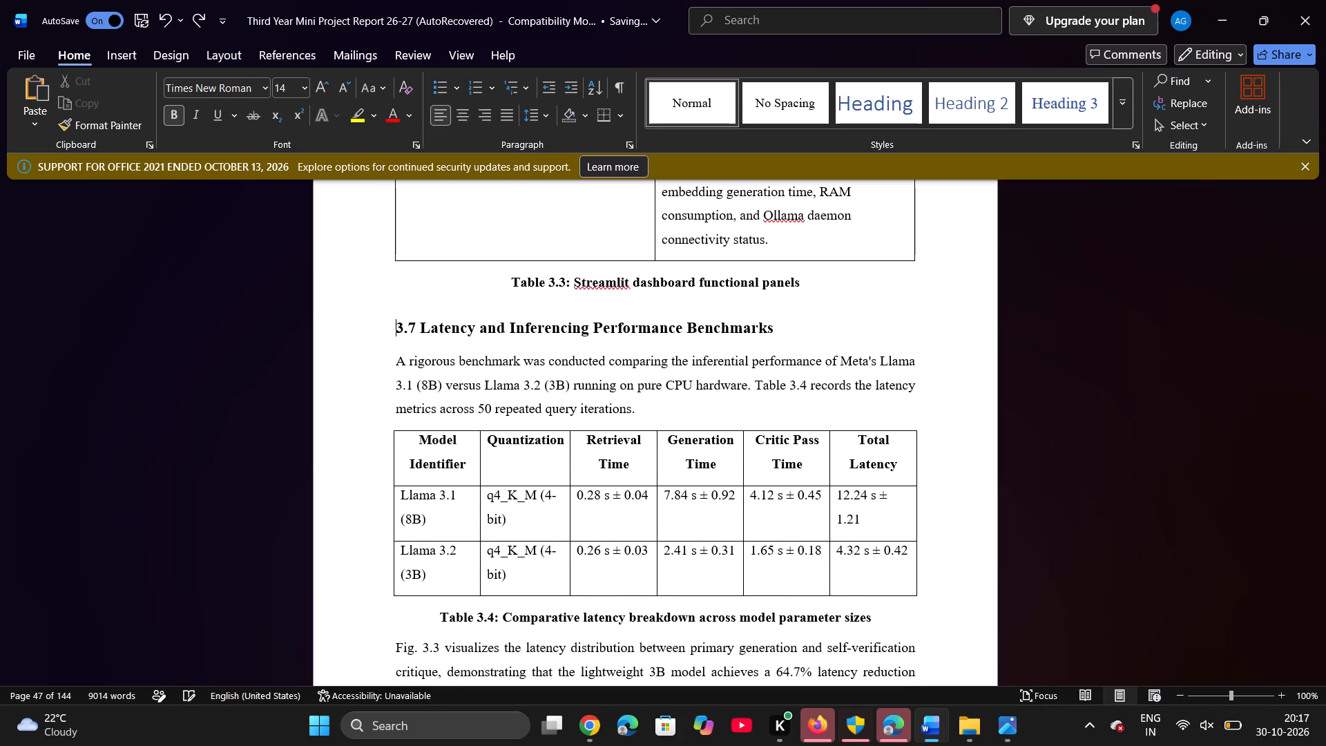
# Examine the spacing around the section 3.5 and 3.6 headings and the dashboard panel table.
pyautogui.scroll(1, 399, 315)
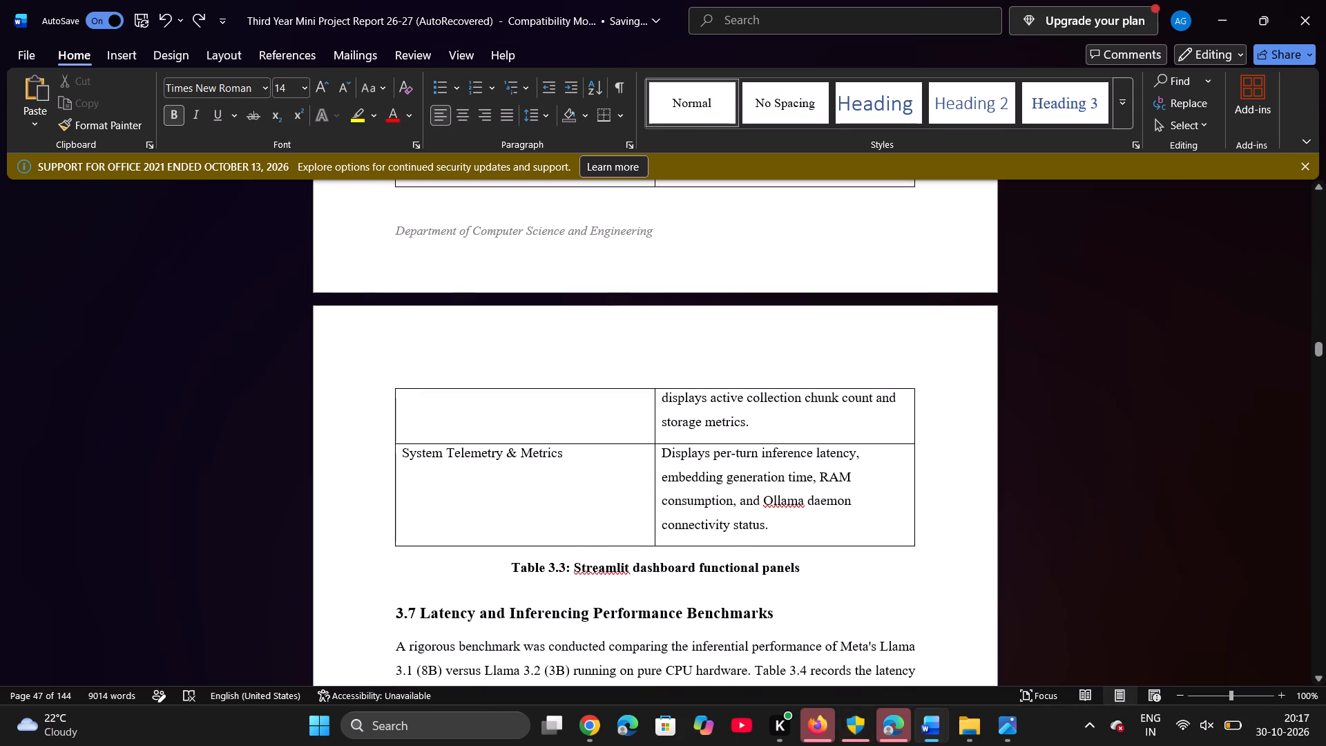
pyautogui.scroll(1, 566, 513)
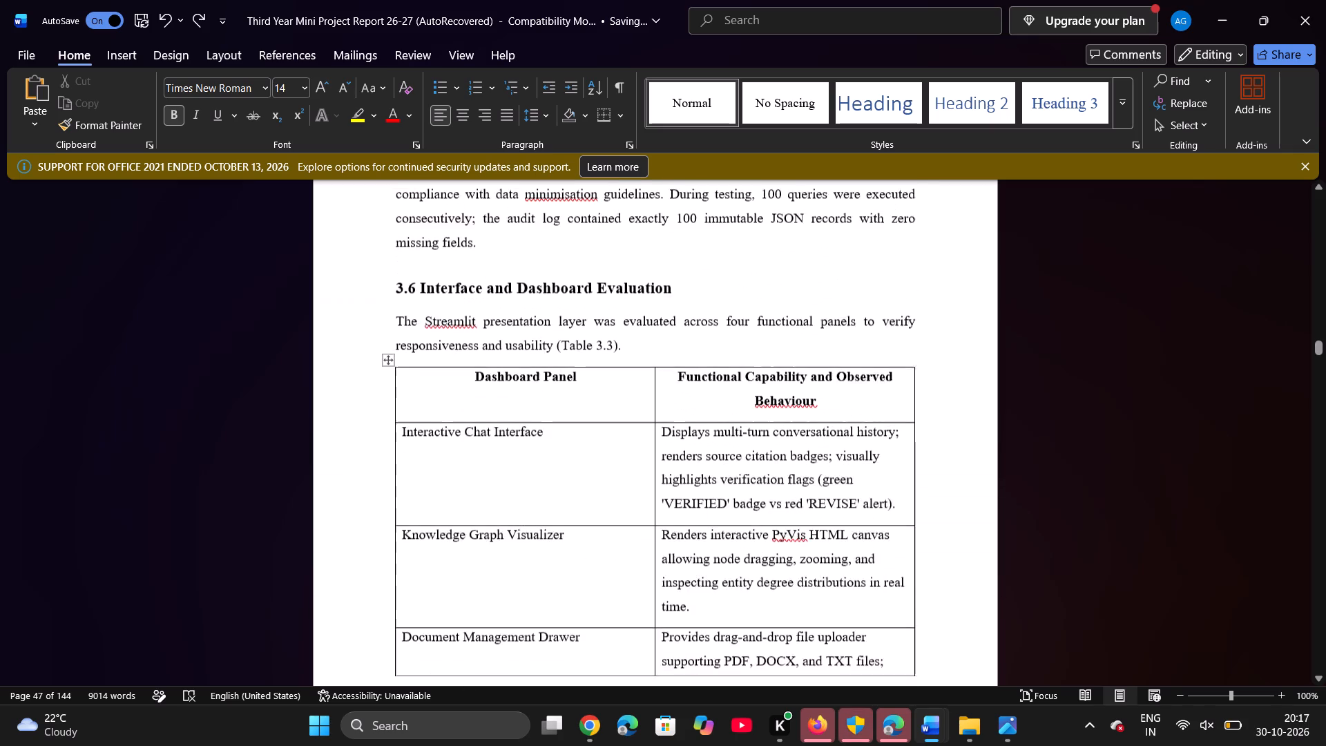
pyautogui.scroll(2, 566, 513)
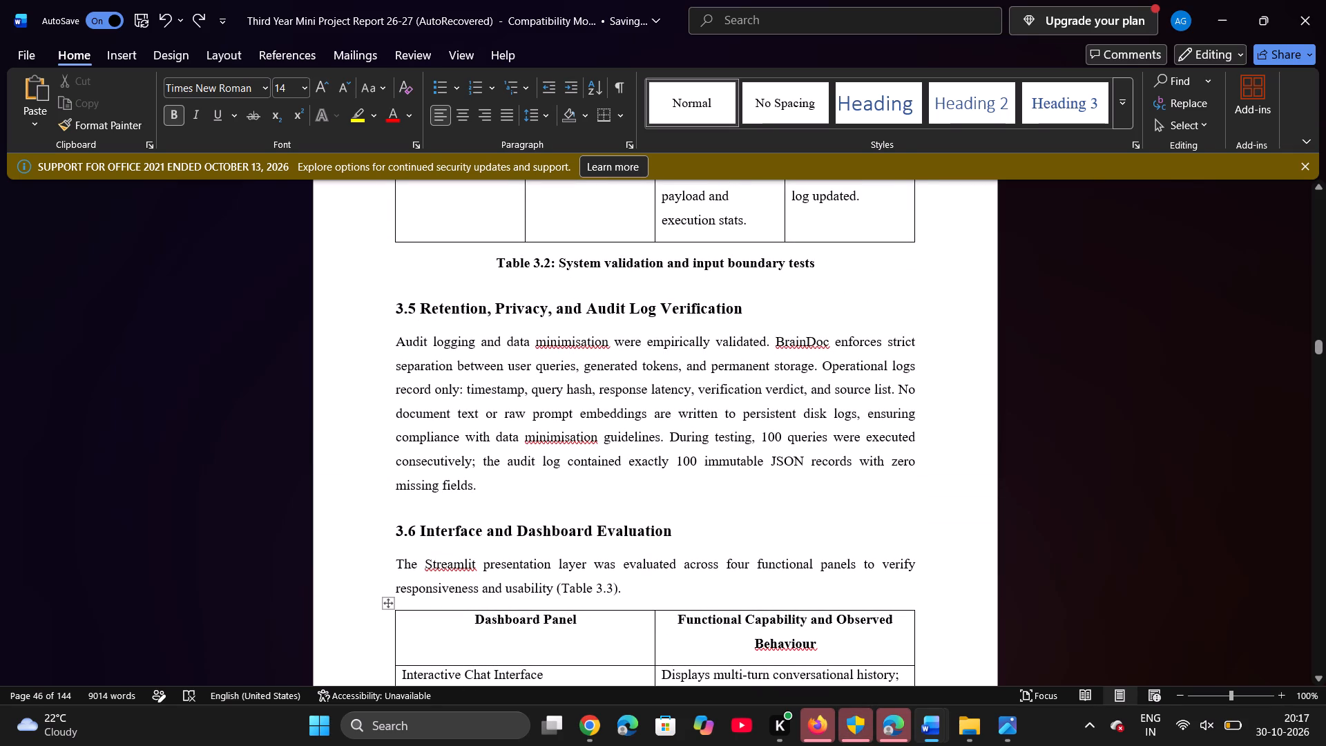
pyautogui.click(427, 513)
pyautogui.click(408, 510)
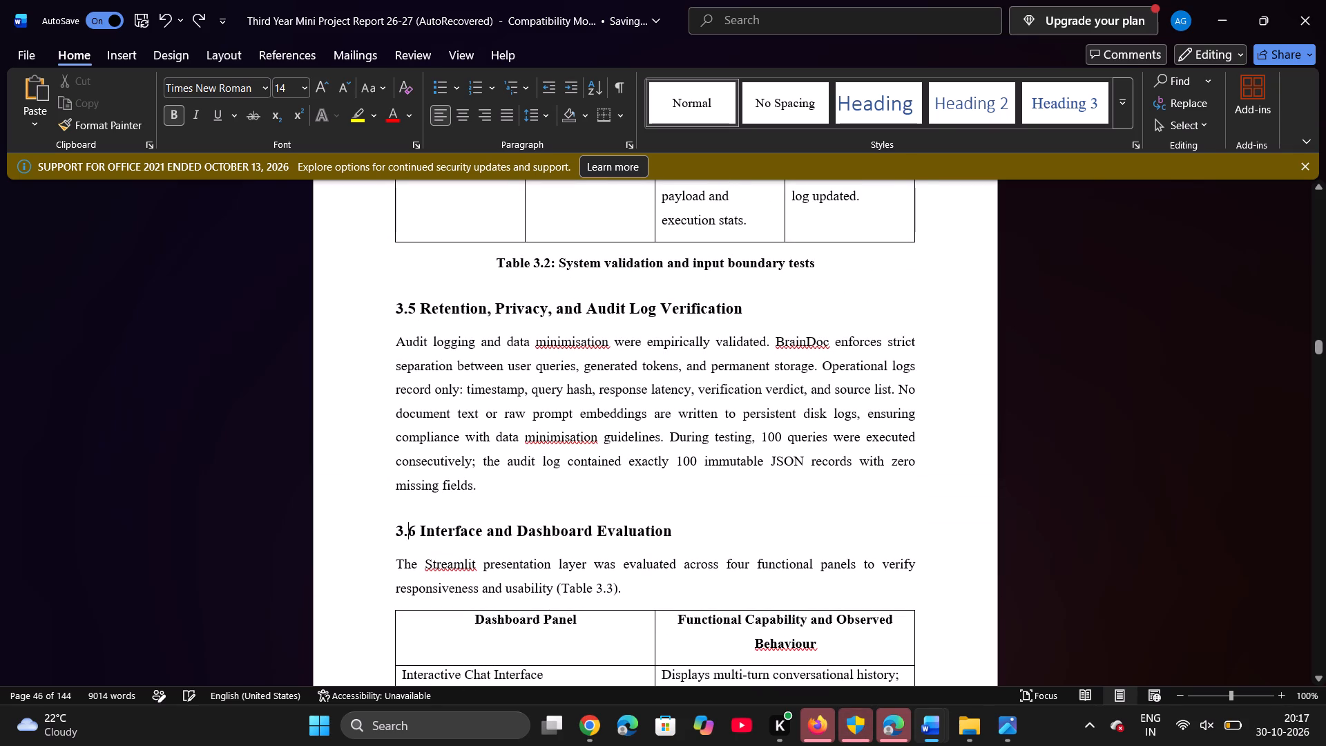
pyautogui.click(408, 510)
pyautogui.click(394, 506)
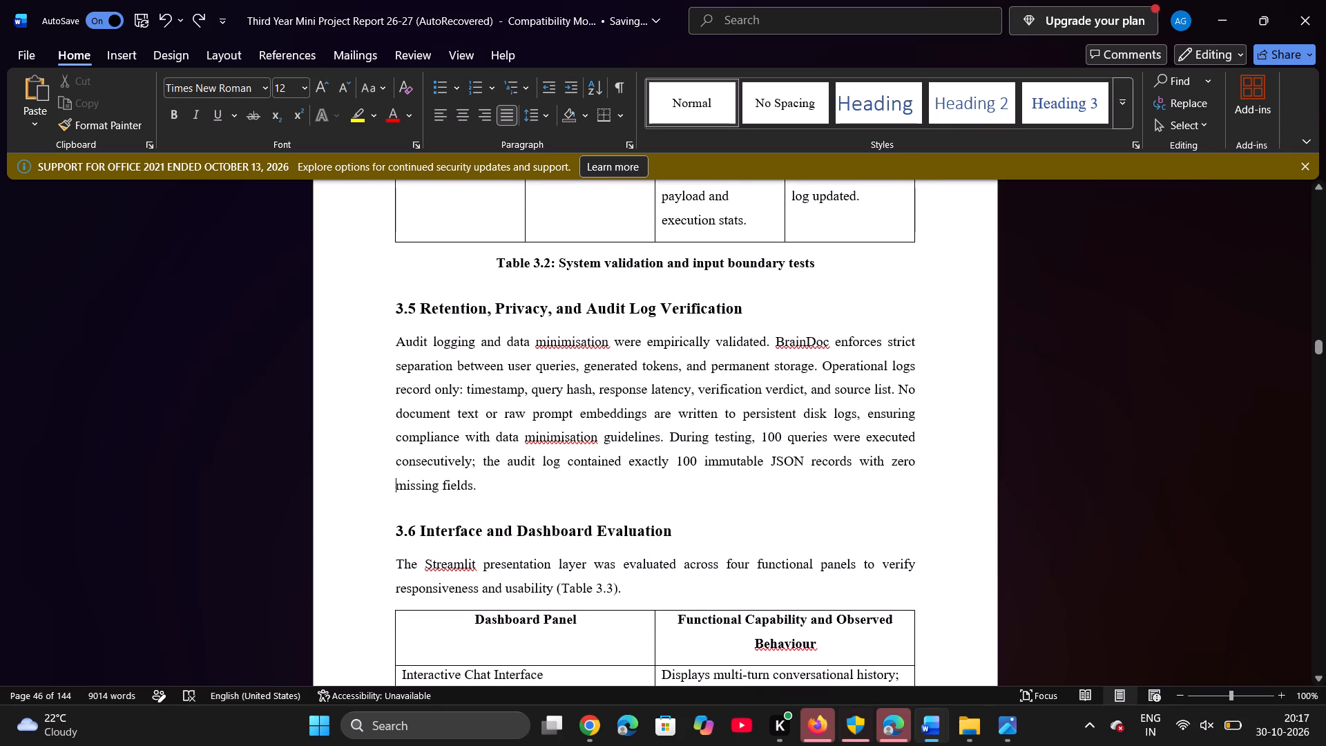
pyautogui.scroll(2, 540, 374)
pyautogui.scroll(-3, 540, 374)
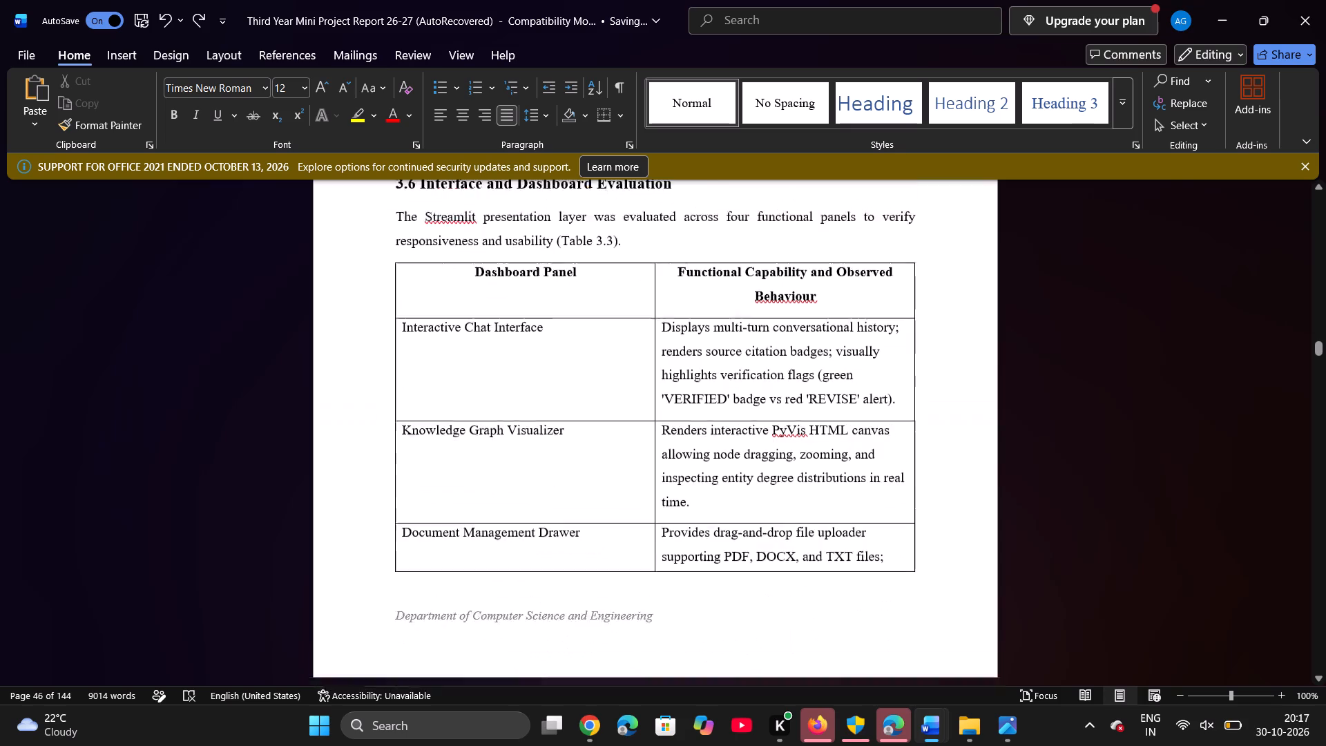
# Reduce the height of the Query Latency Breakdown picture further to about 7.58 cm while keeping its width.
pyautogui.scroll(-3, 540, 374)
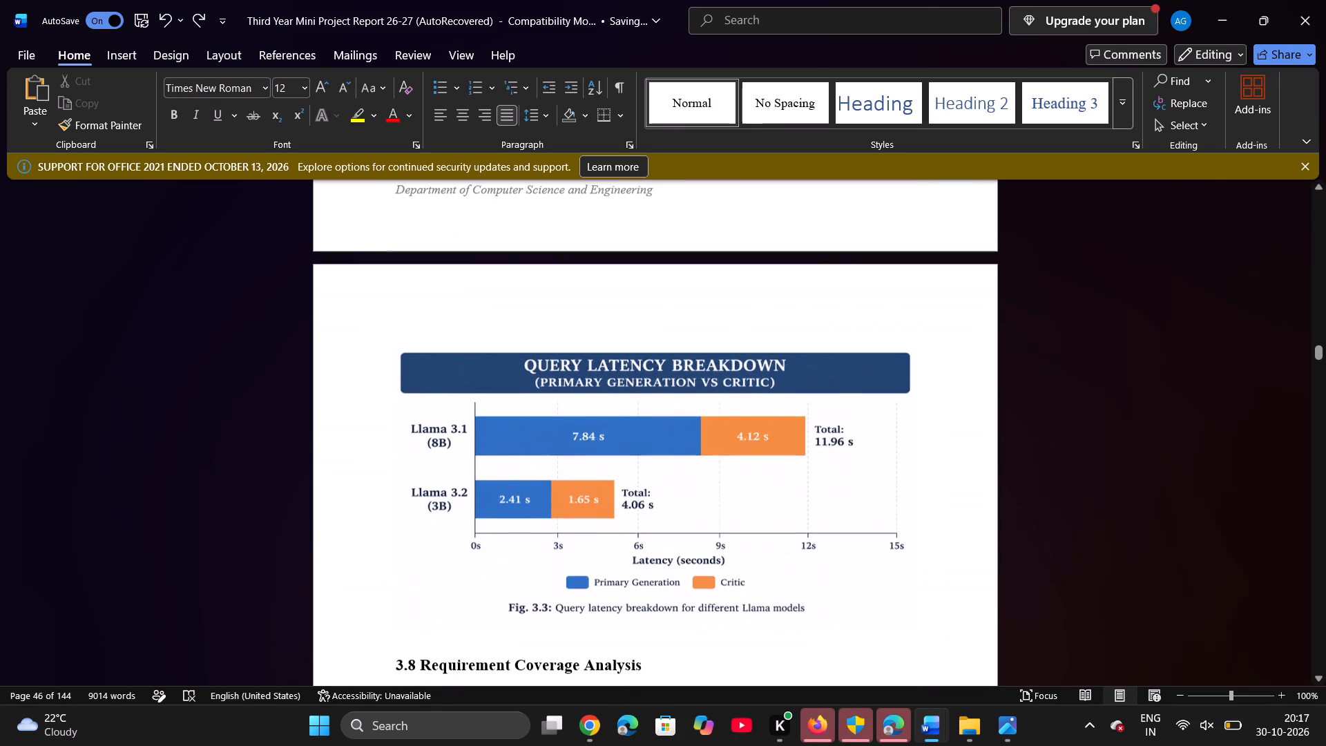
pyautogui.click(617, 354)
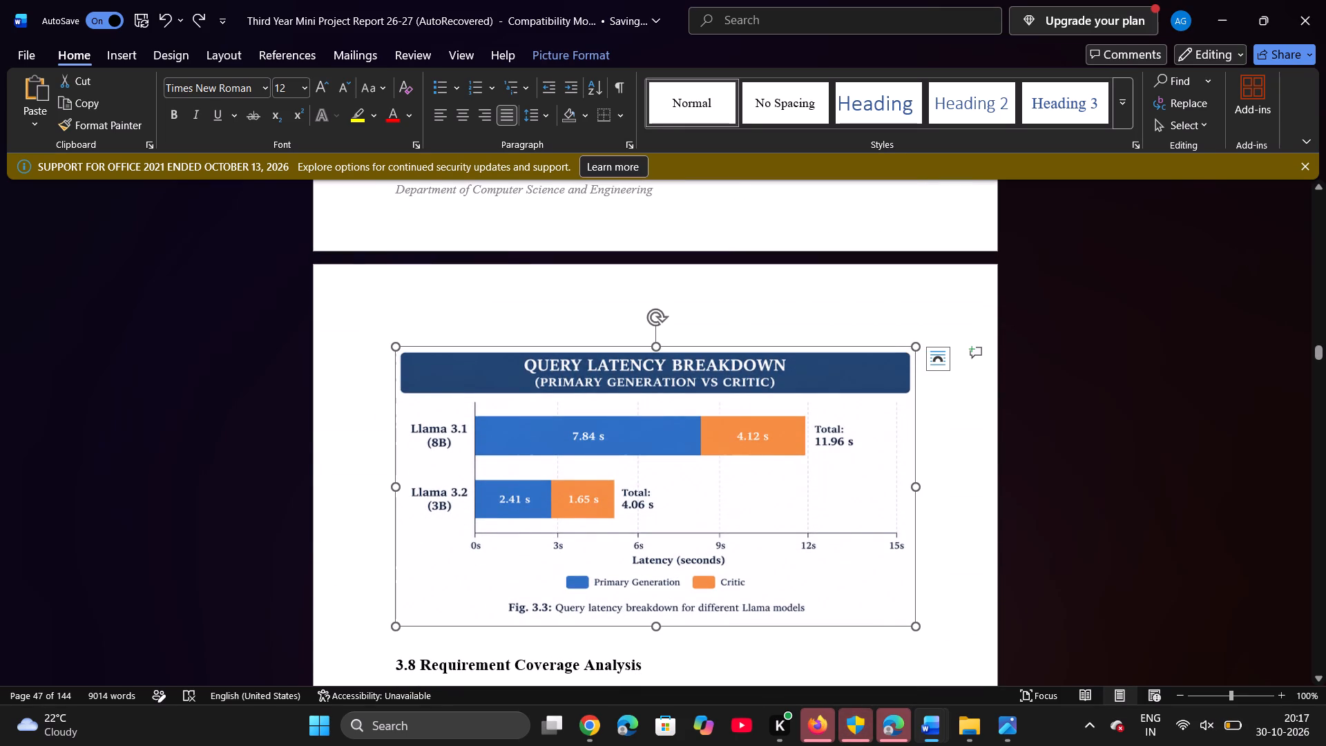
pyautogui.moveTo(657, 347); pyautogui.dragTo(657, 377)
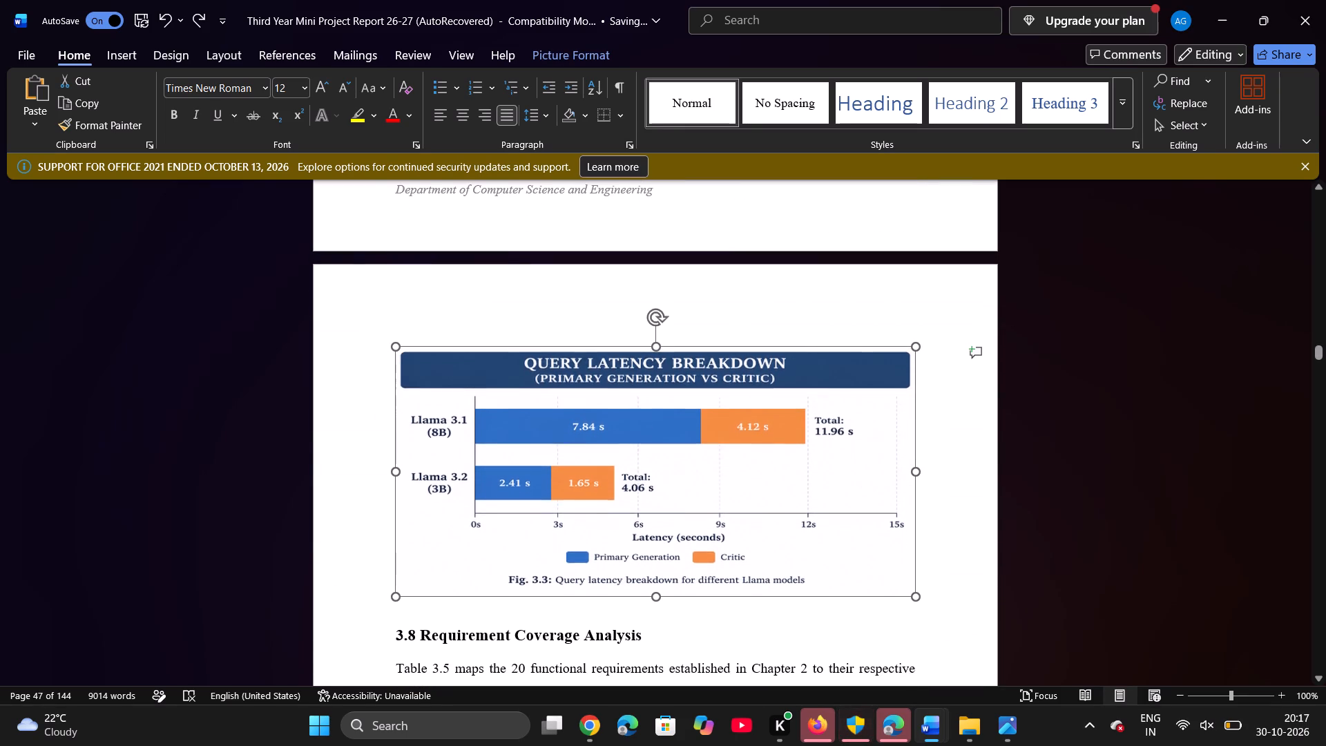
pyautogui.moveTo(657, 377); pyautogui.dragTo(657, 379)
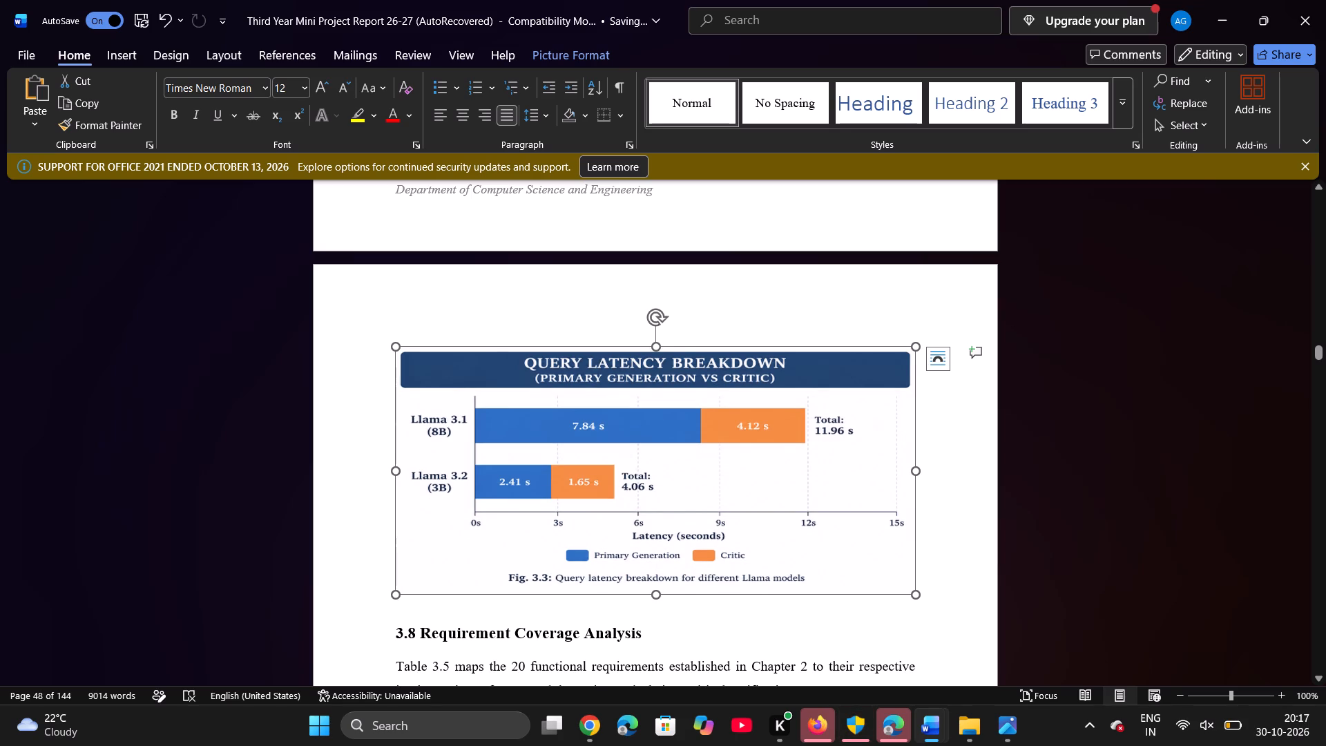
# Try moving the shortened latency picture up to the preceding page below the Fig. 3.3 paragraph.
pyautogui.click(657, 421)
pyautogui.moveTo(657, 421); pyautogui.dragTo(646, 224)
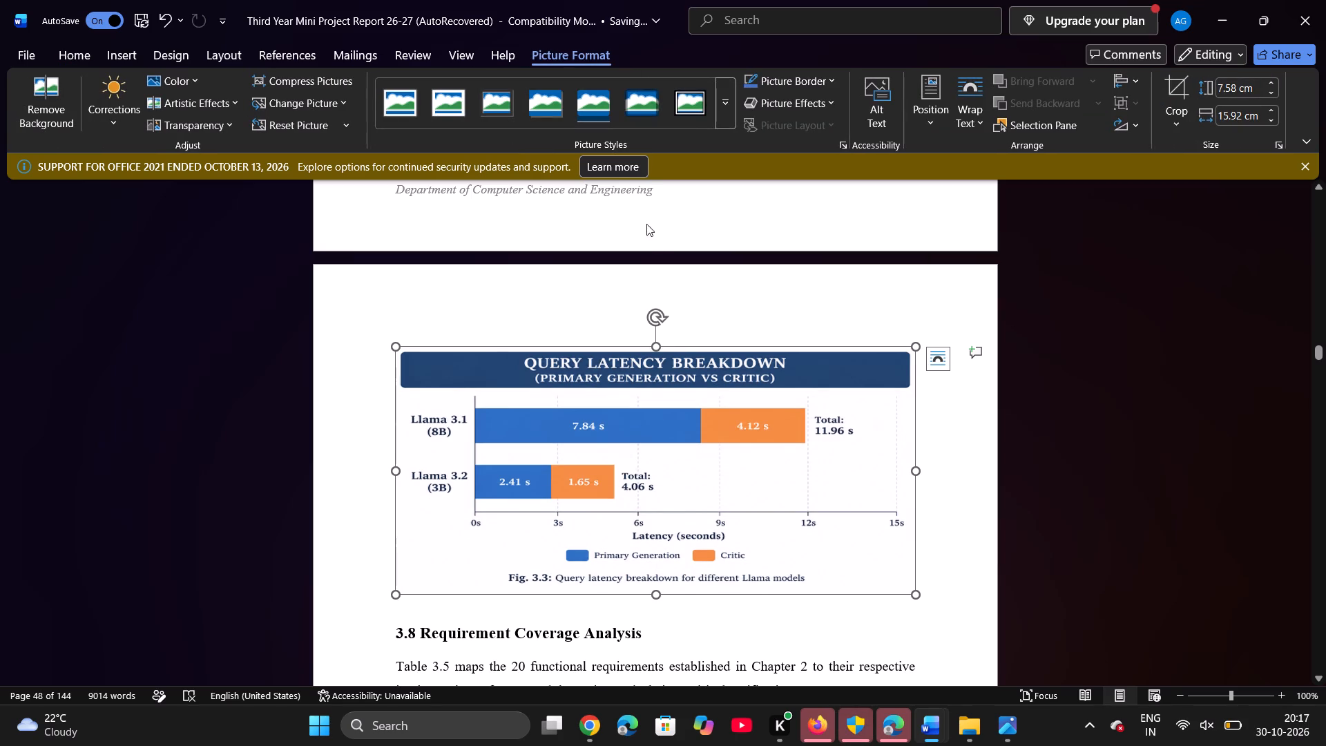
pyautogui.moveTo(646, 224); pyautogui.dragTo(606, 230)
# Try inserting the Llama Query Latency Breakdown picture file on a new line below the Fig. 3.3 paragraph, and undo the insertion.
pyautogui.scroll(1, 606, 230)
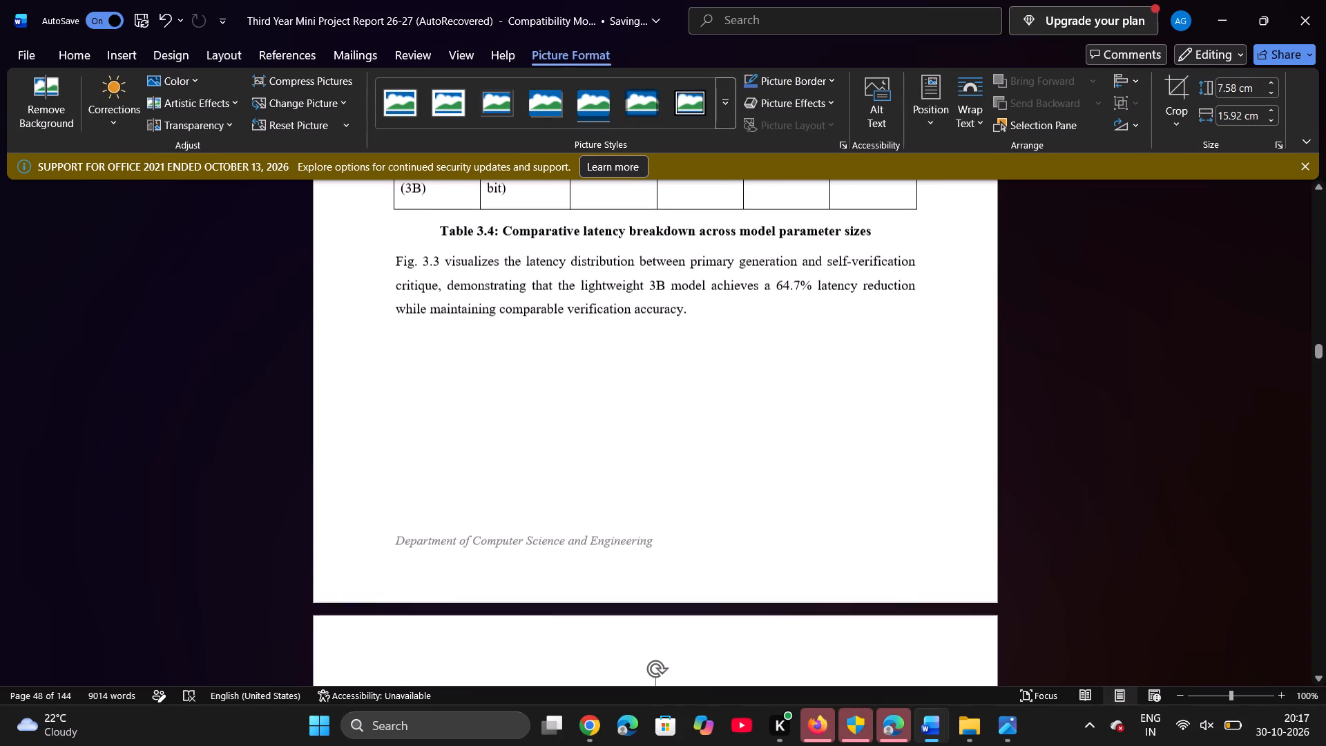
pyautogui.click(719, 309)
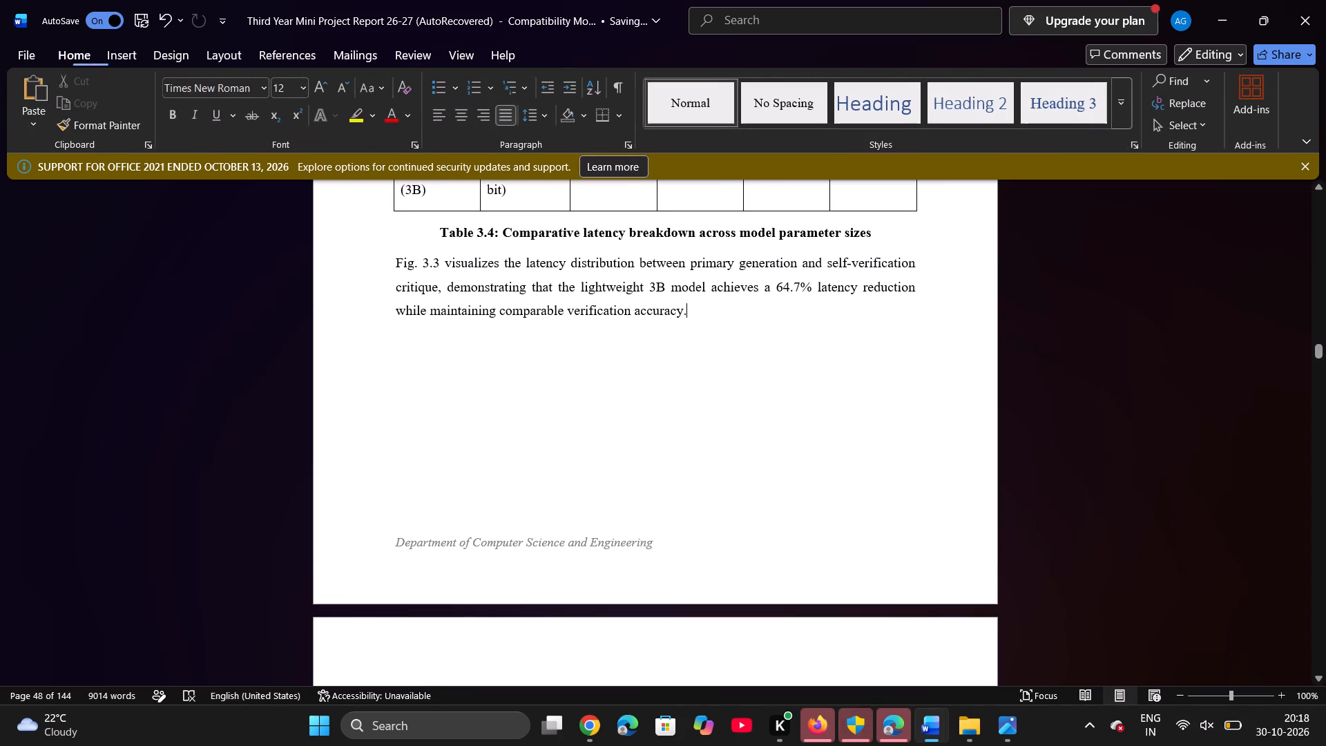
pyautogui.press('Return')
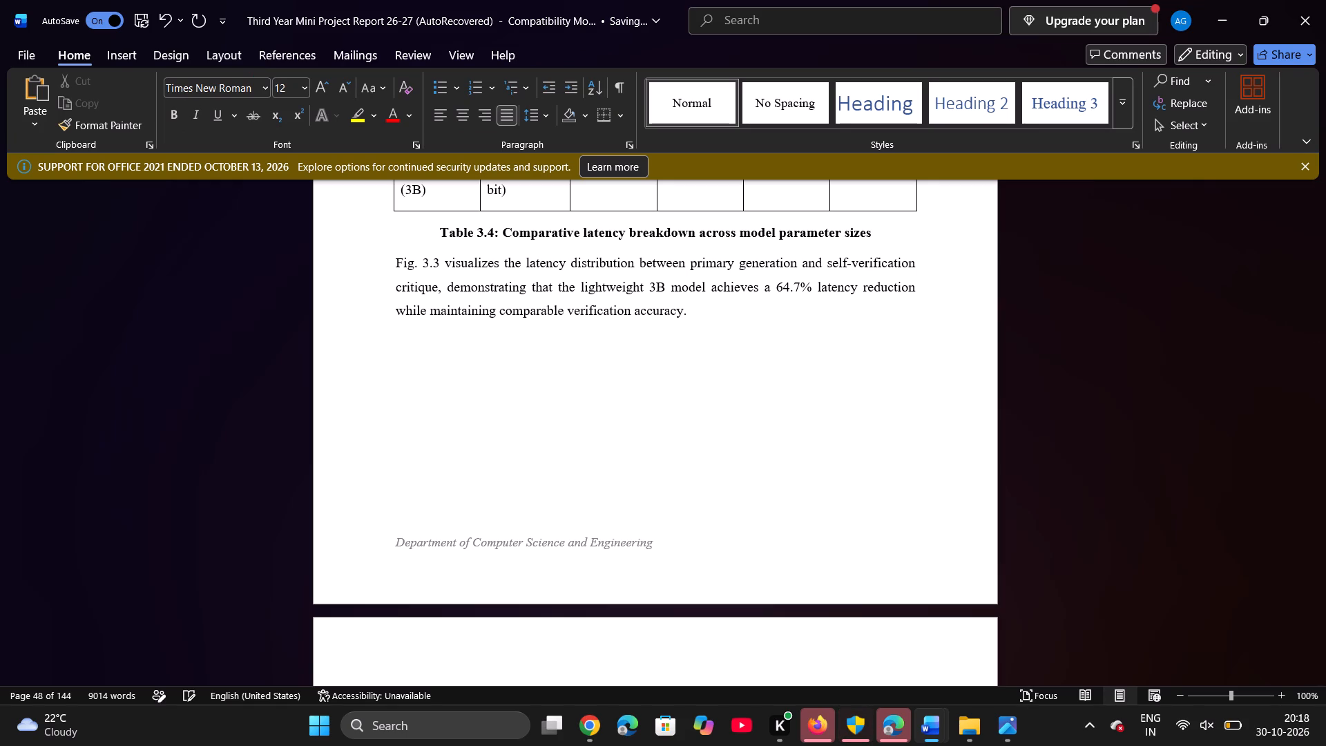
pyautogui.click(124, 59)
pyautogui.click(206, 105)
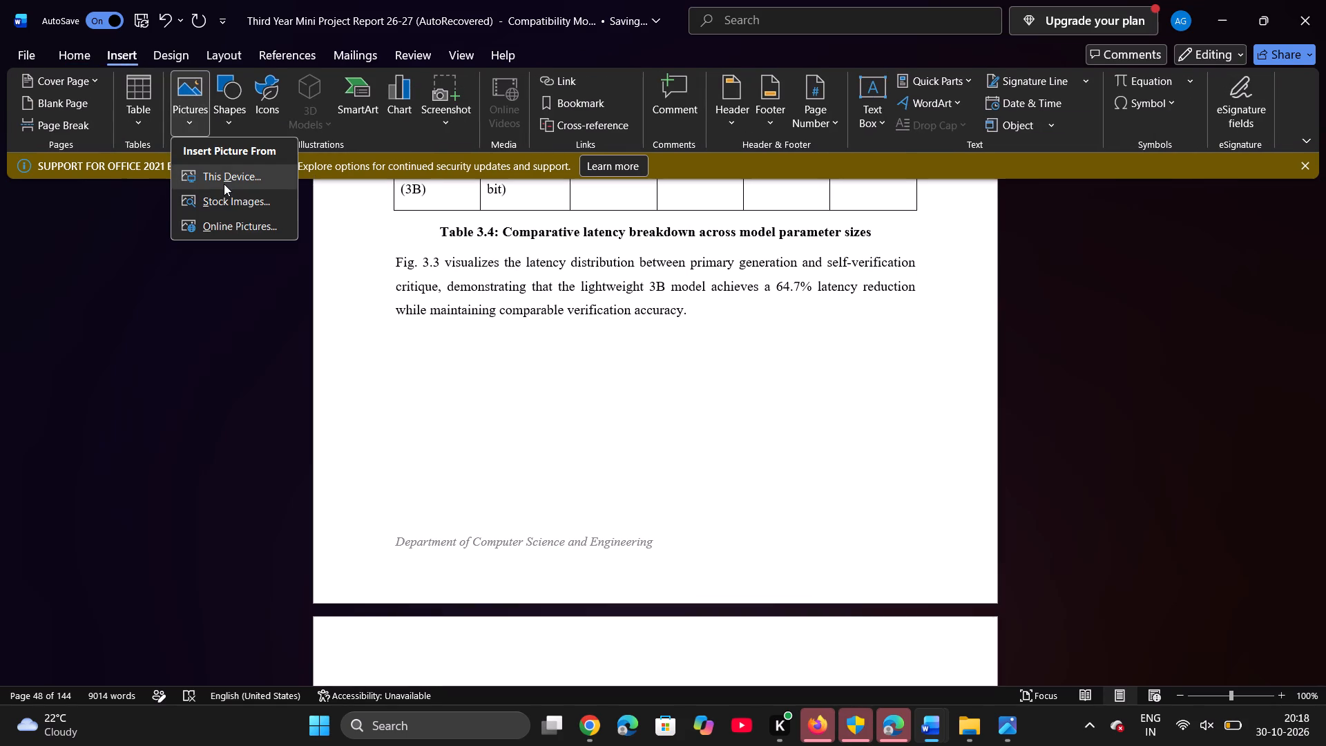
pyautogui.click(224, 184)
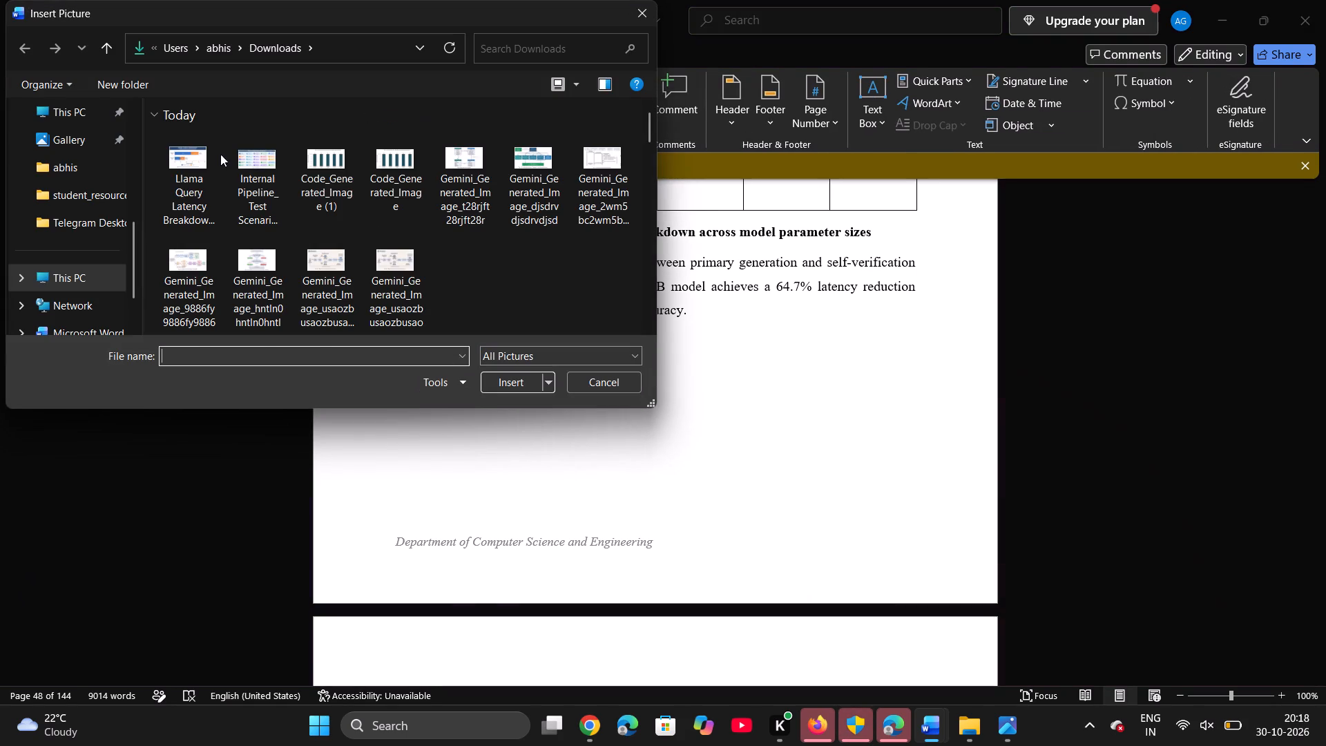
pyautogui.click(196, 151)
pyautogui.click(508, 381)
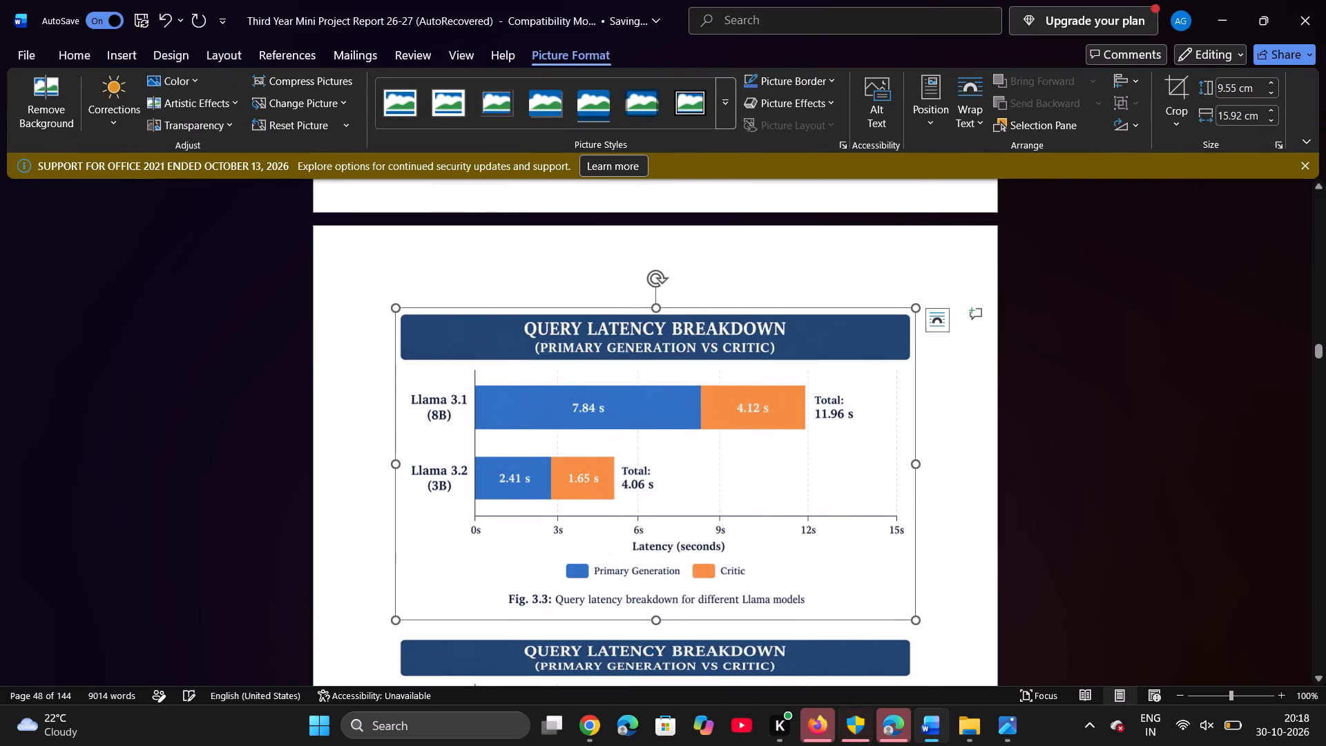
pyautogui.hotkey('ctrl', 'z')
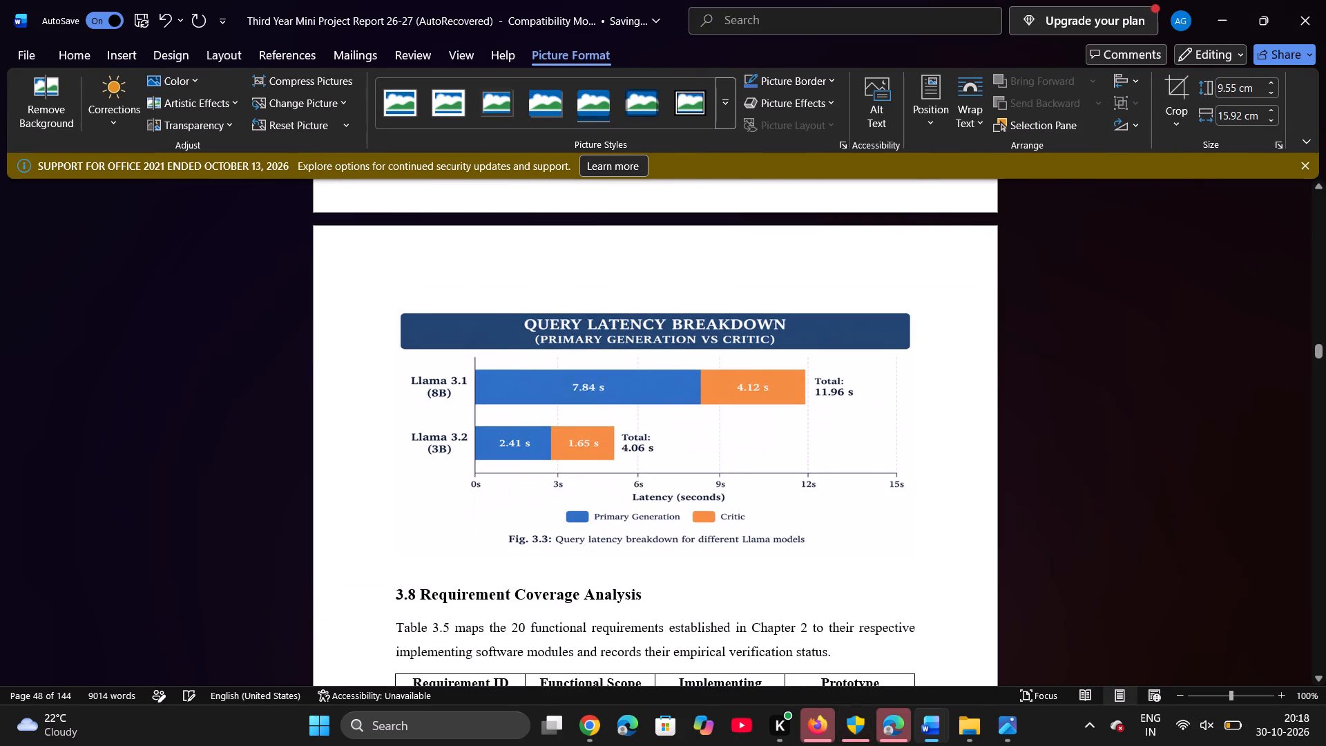
# Try moving the existing latency picture up to the empty line below the Fig. 3.3 paragraph.
pyautogui.doubleClick(579, 602)
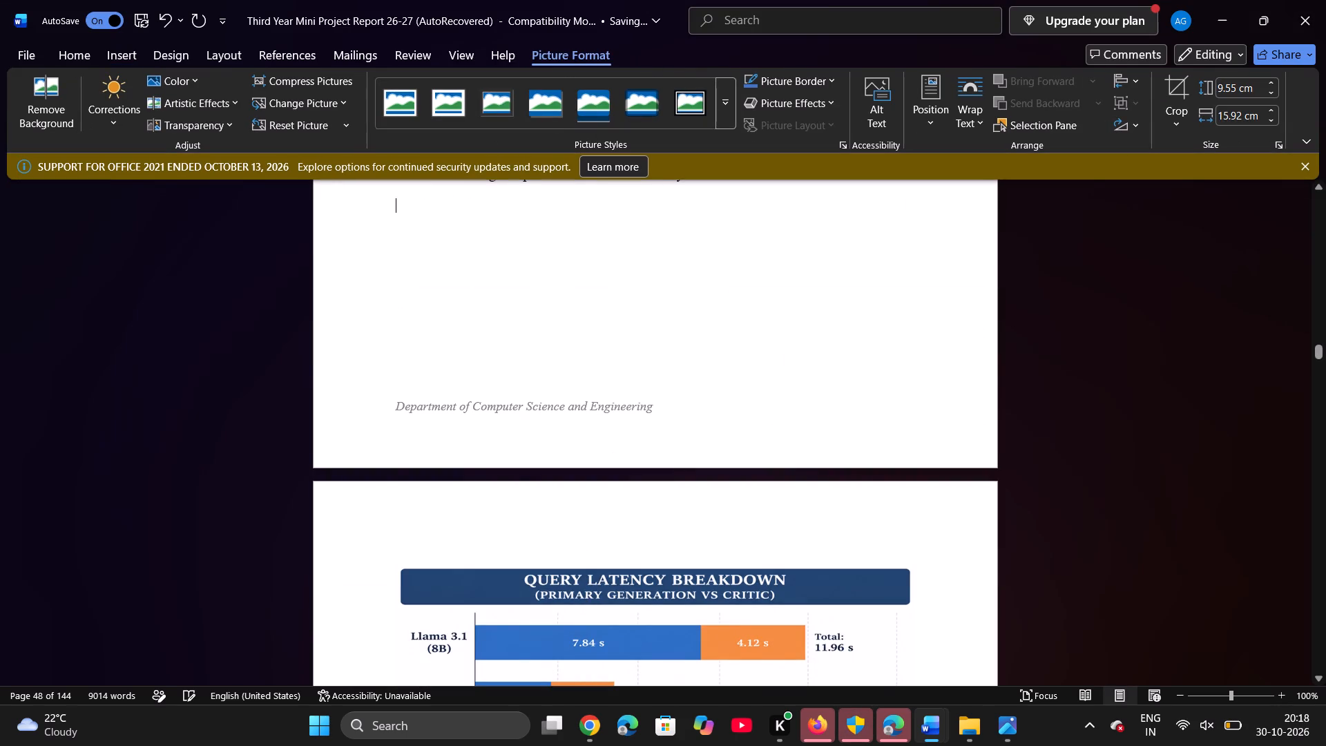
pyautogui.moveTo(579, 602); pyautogui.dragTo(604, 298)
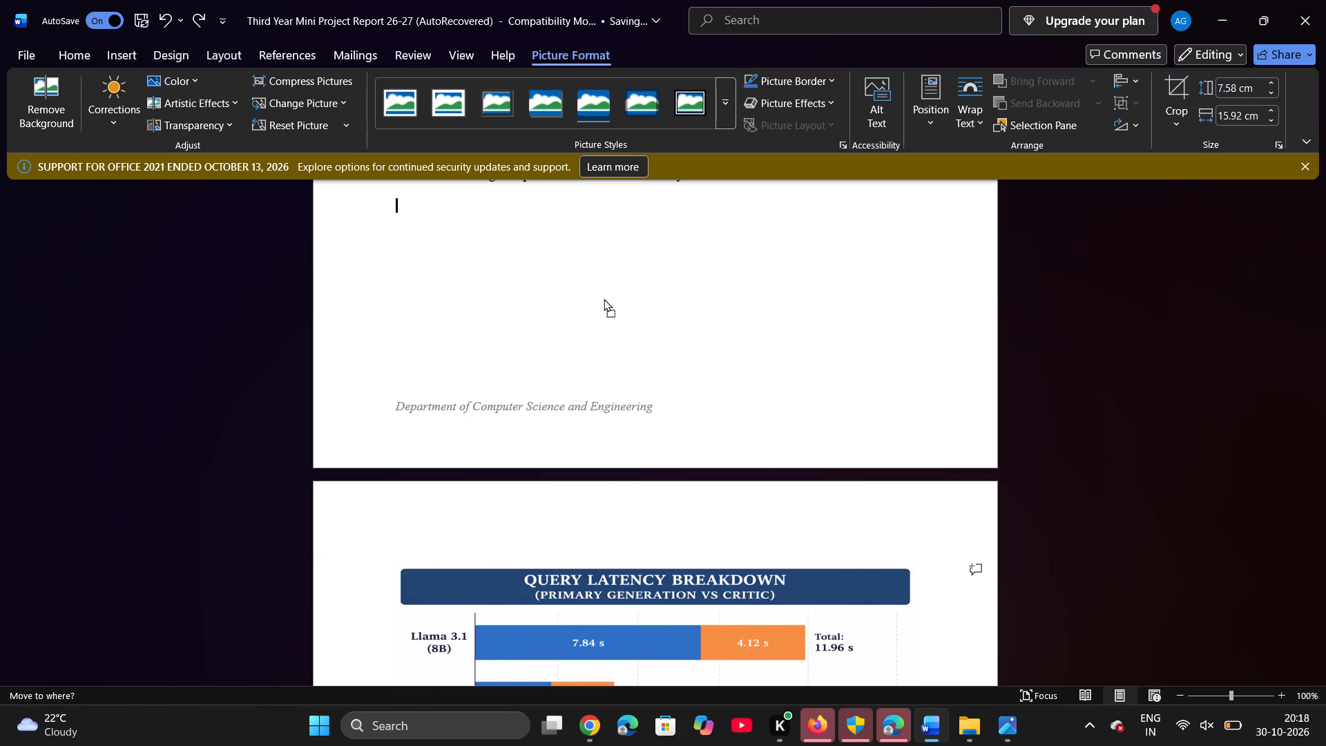
pyautogui.moveTo(604, 298); pyautogui.dragTo(604, 285)
pyautogui.scroll(2, 604, 285)
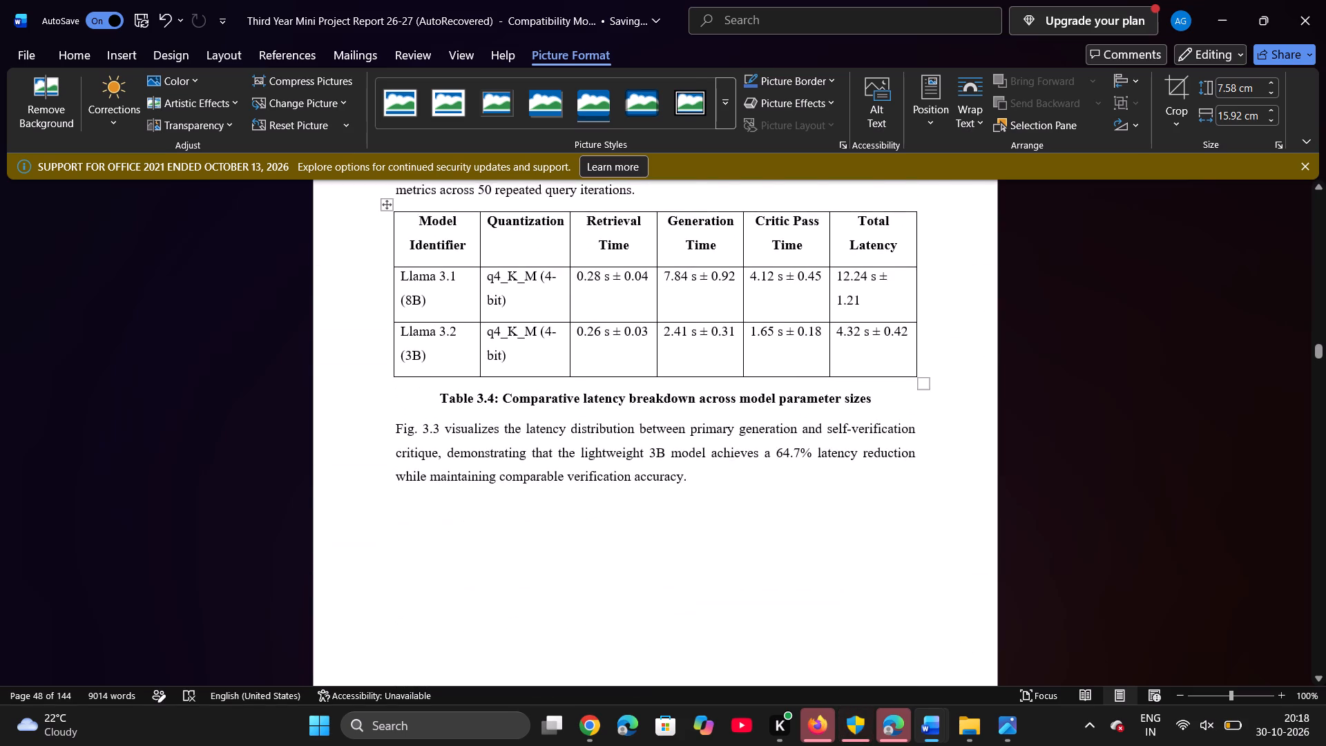
pyautogui.scroll(-2, 604, 285)
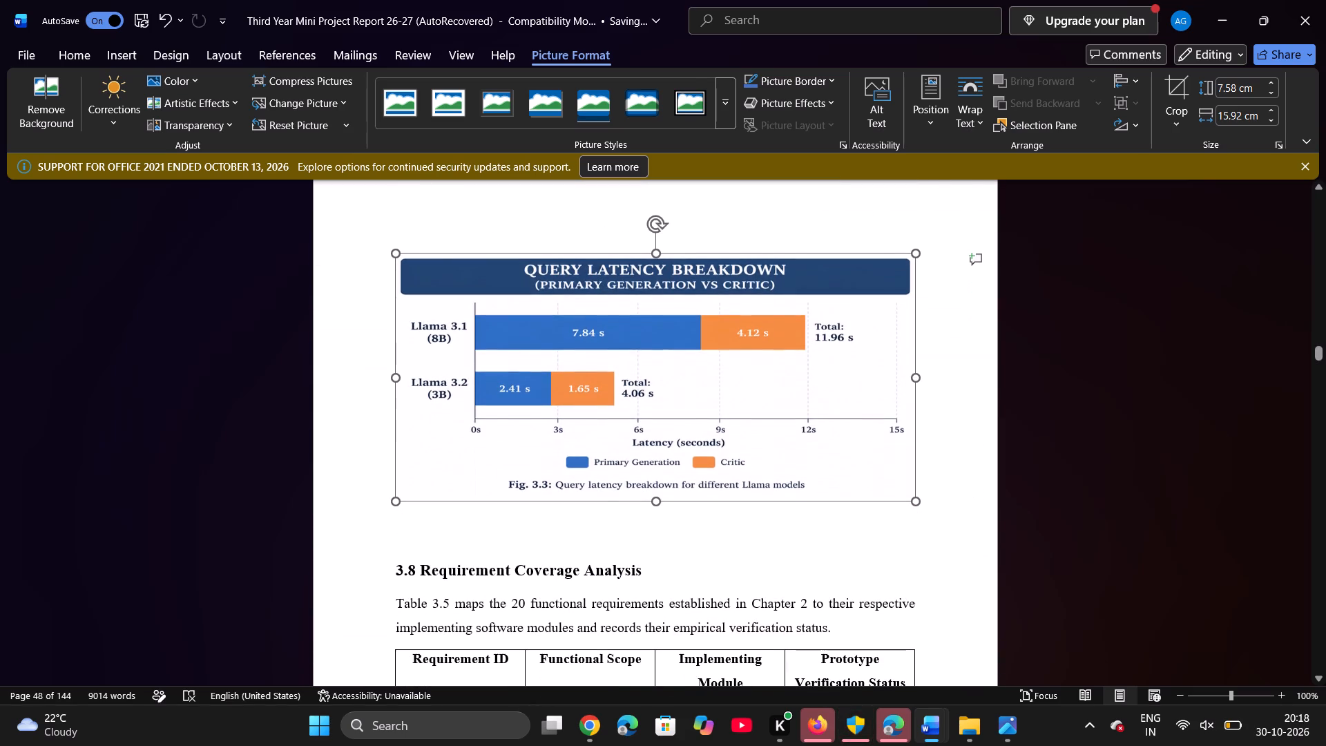
# Shrink the Query Latency Breakdown picture to about 12.72 cm wide and 7.13 cm high.
pyautogui.moveTo(915, 376); pyautogui.dragTo(846, 380)
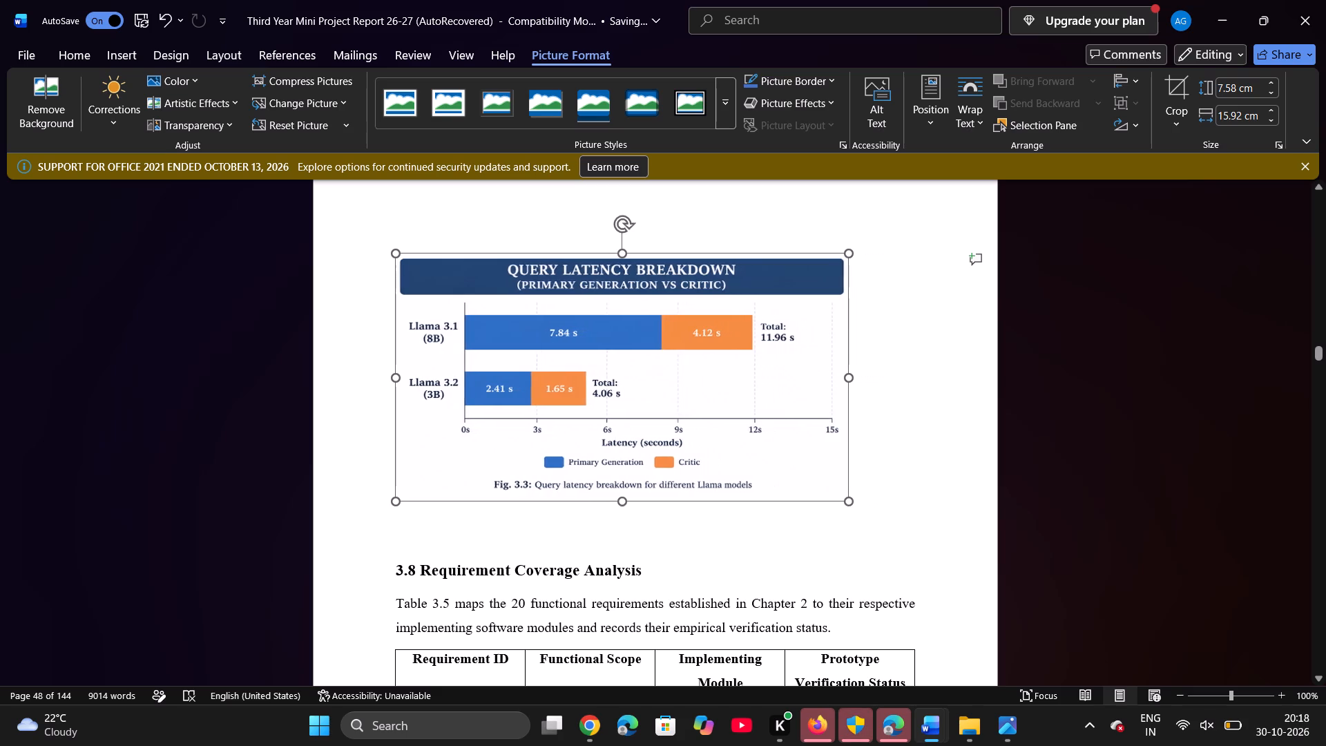
pyautogui.moveTo(846, 380); pyautogui.dragTo(810, 385)
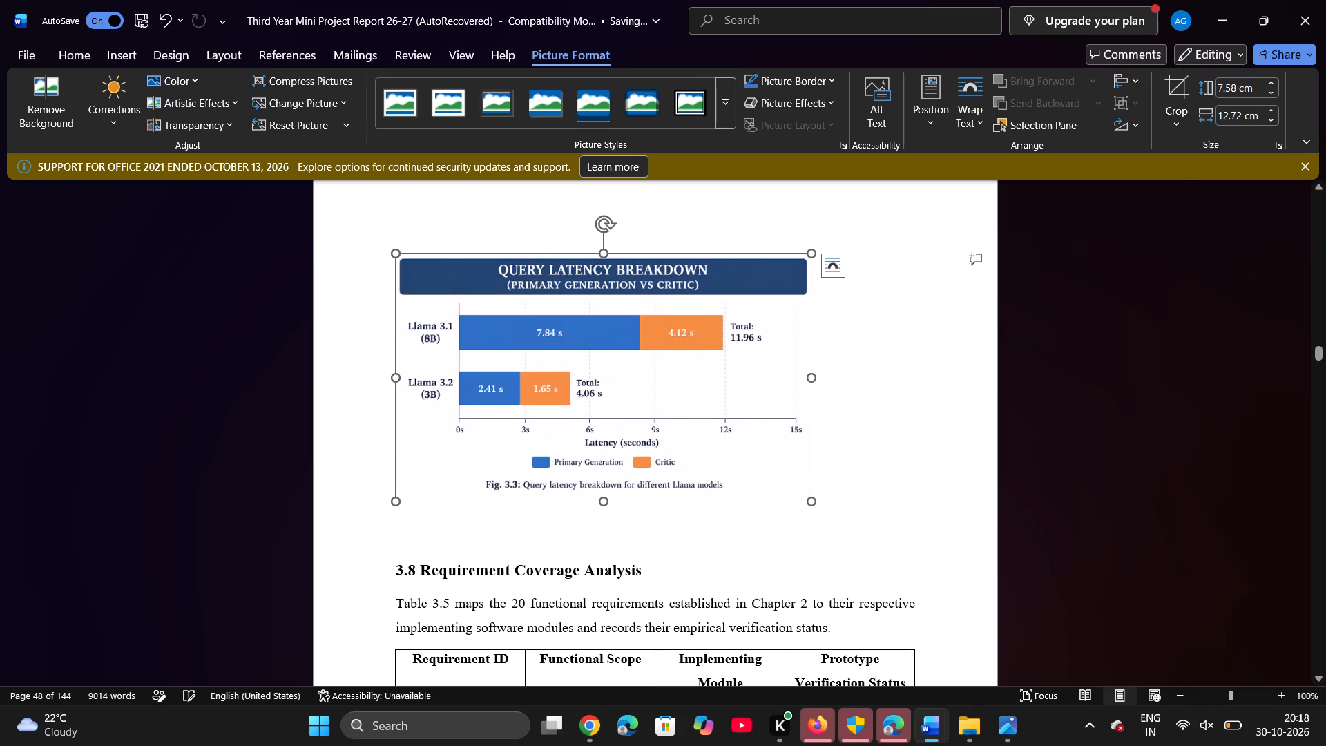
pyautogui.moveTo(602, 254); pyautogui.dragTo(602, 264)
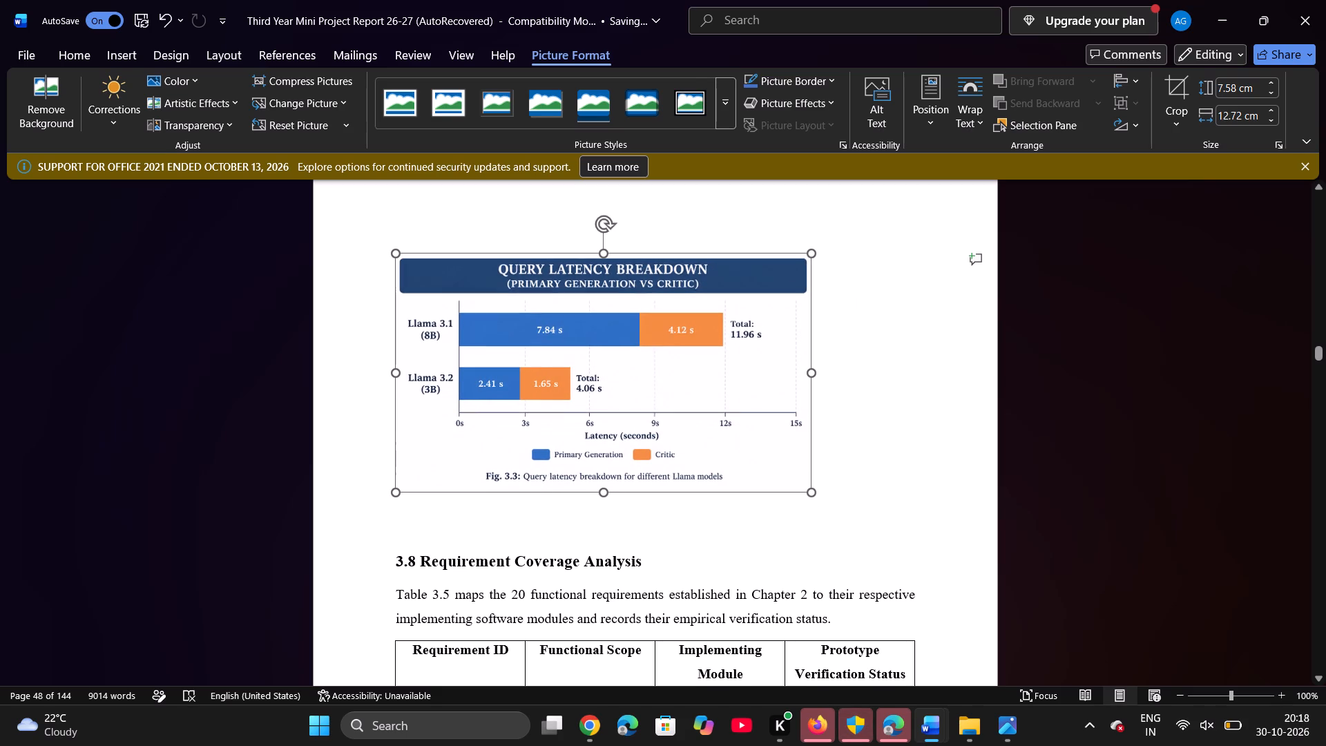
pyautogui.moveTo(602, 264); pyautogui.dragTo(604, 268)
# Copy the shrunken latency picture and paste it on a new line below the Fig. 3.3 paragraph.
pyautogui.click(607, 300)
pyautogui.moveTo(607, 300); pyautogui.dragTo(610, 329)
pyautogui.rightClick(610, 329)
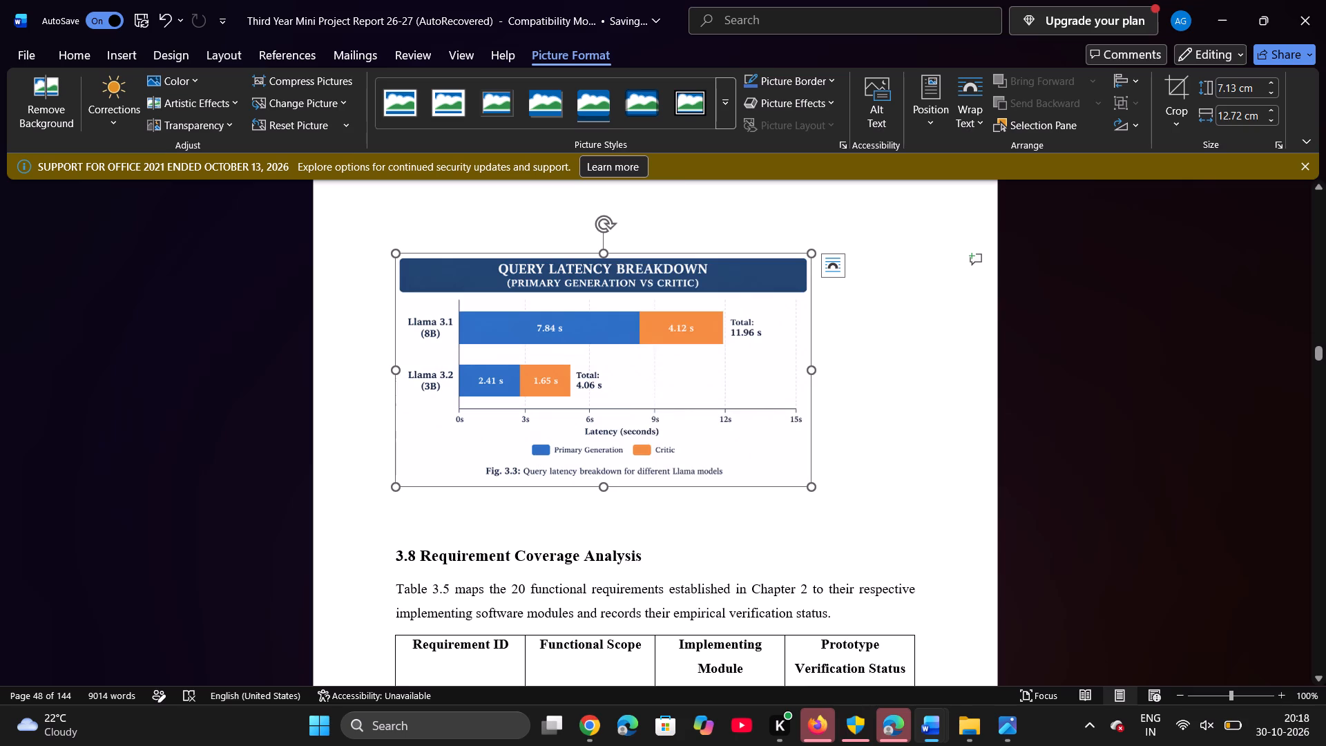
pyautogui.click(650, 272)
pyautogui.scroll(1, 650, 272)
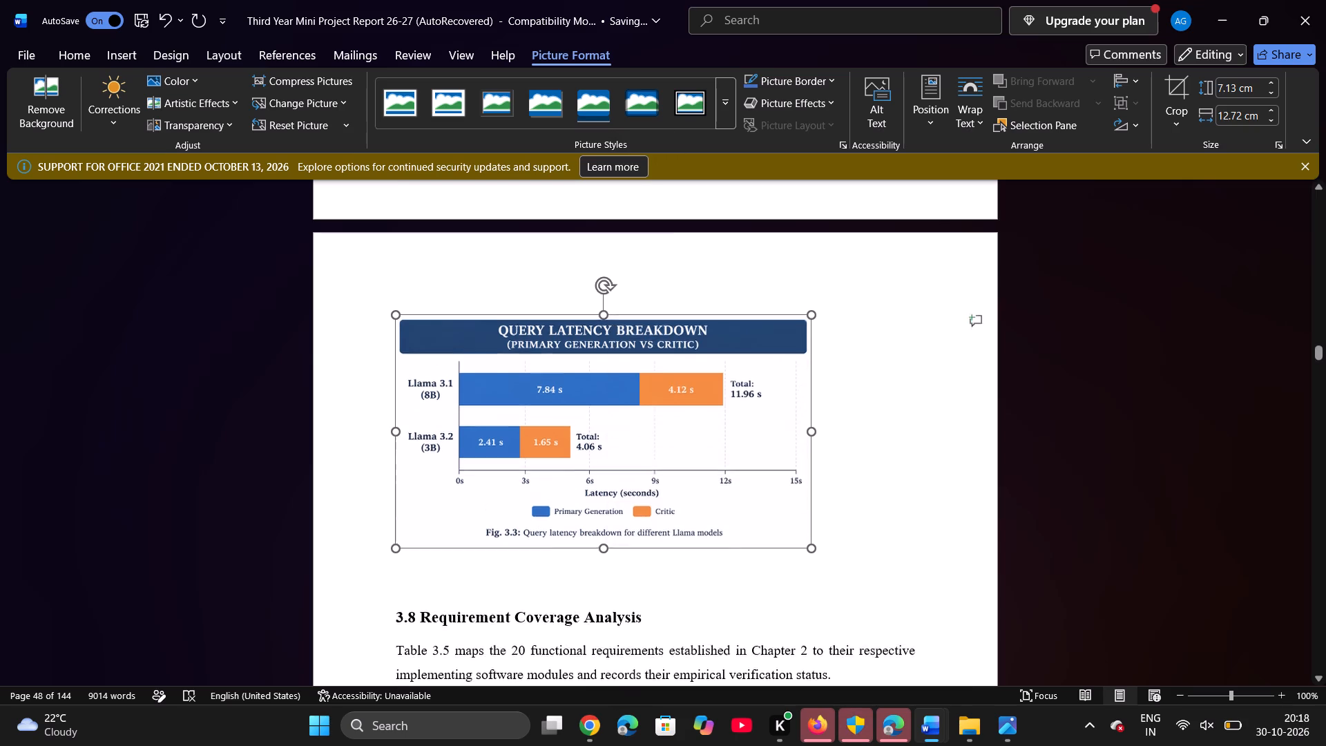
pyautogui.scroll(1, 650, 272)
pyautogui.click(698, 398)
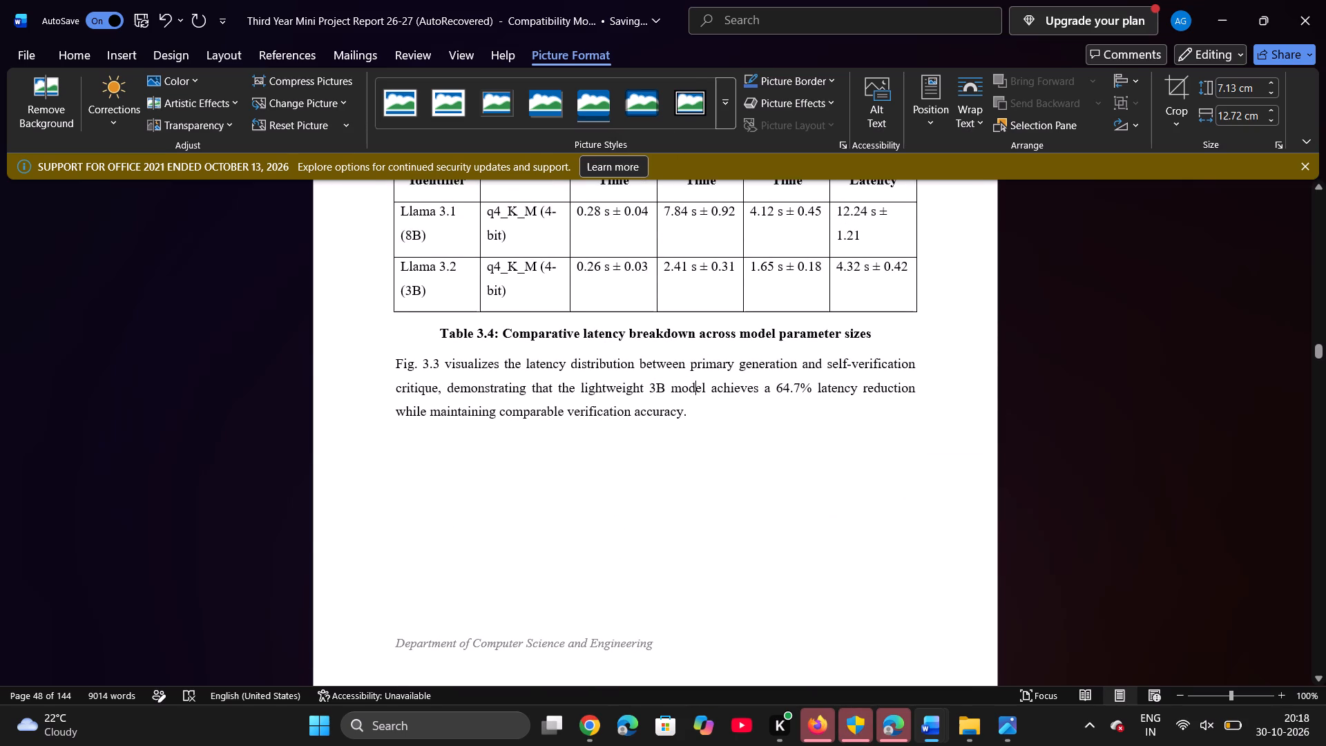
pyautogui.click(695, 414)
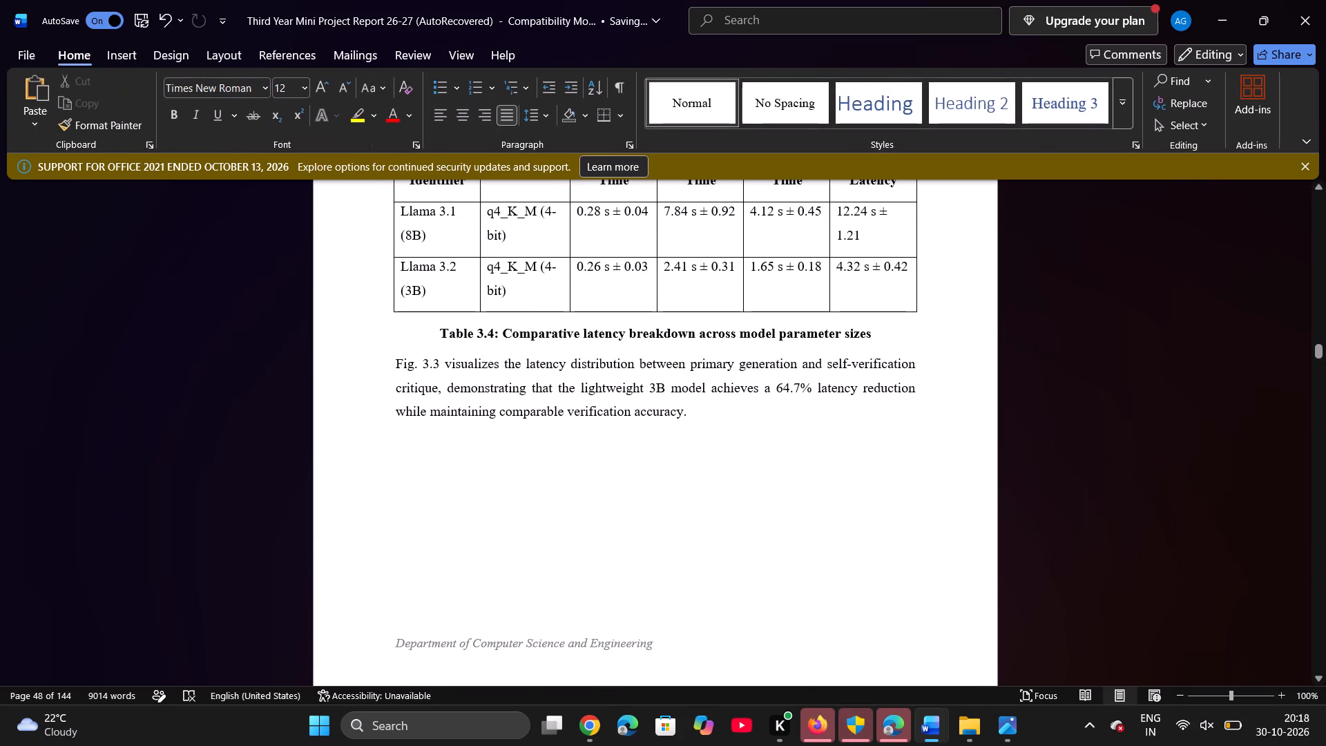
pyautogui.press('Return')
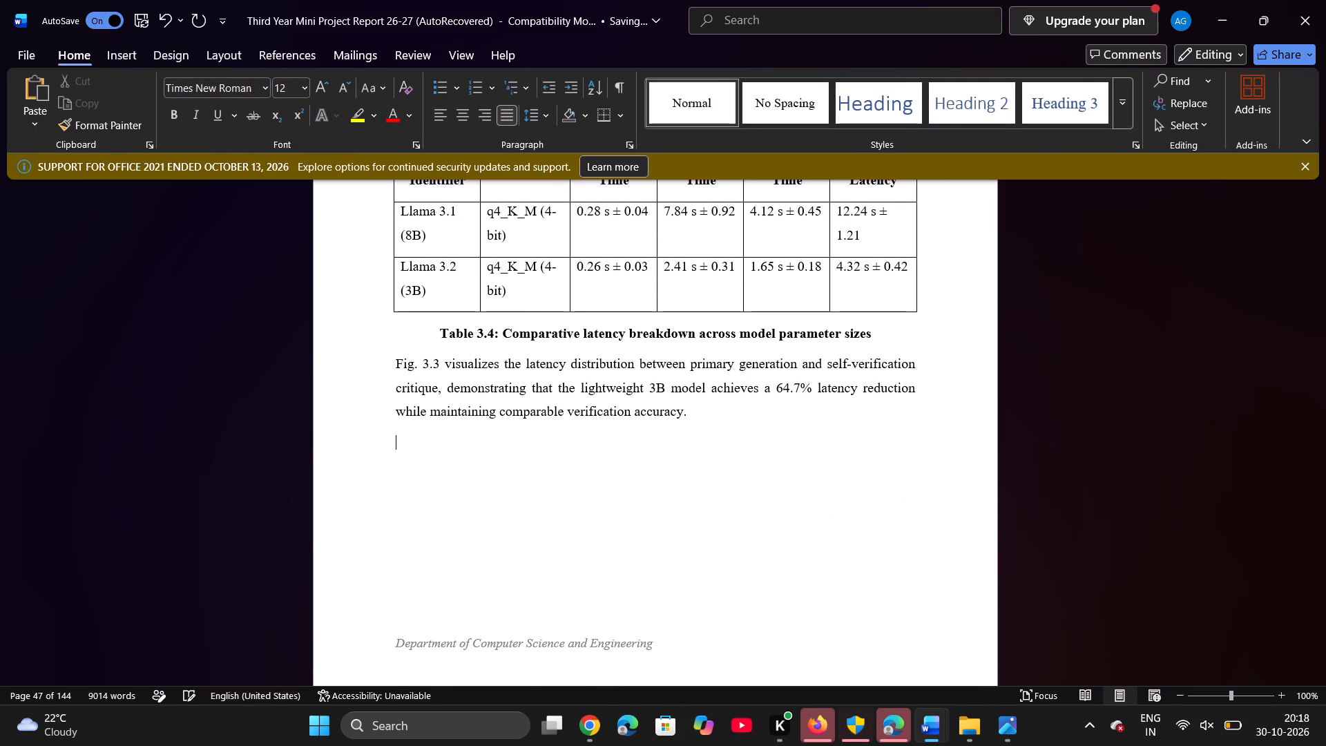
pyautogui.hotkey('ctrl', 'v')
# Shrink the pasted upper copy of the latency picture to about 11.32 cm wide and 6.71 cm high.
pyautogui.scroll(1, 695, 414)
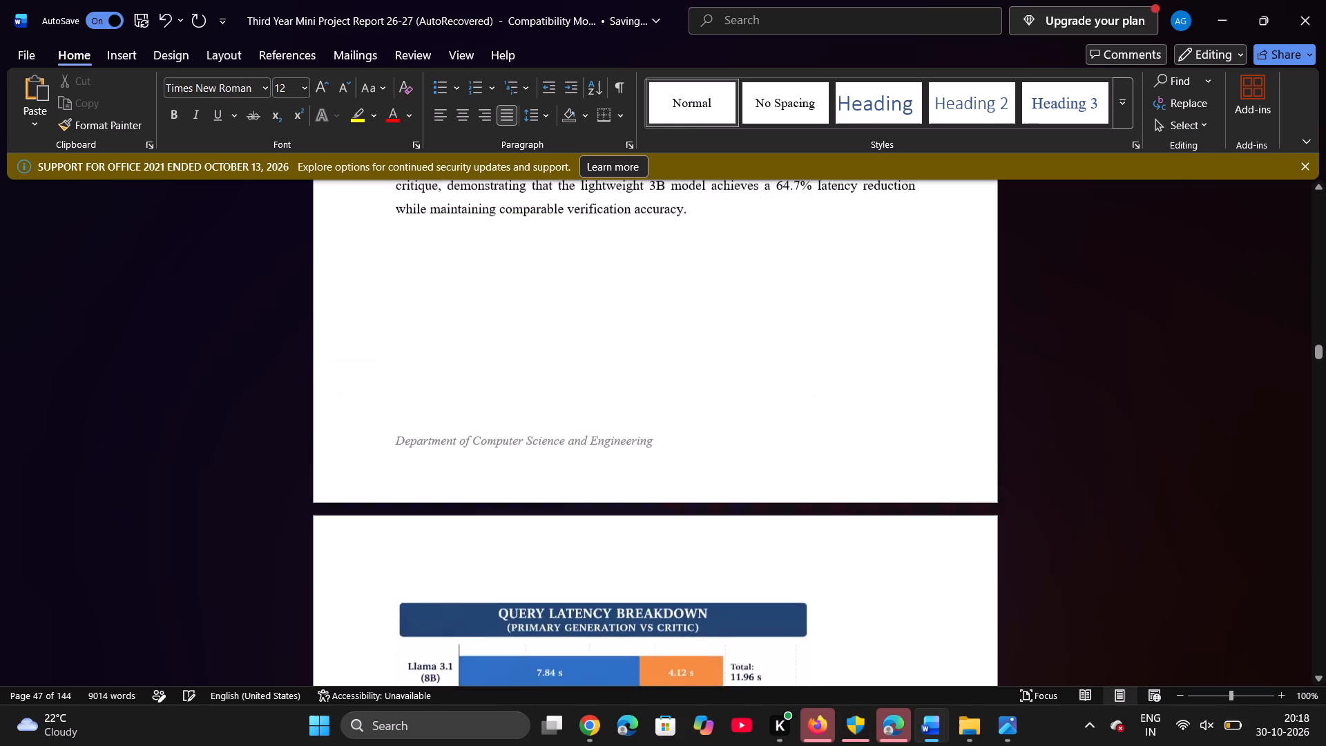
pyautogui.scroll(1, 695, 414)
pyautogui.scroll(-1, 695, 414)
pyautogui.click(695, 485)
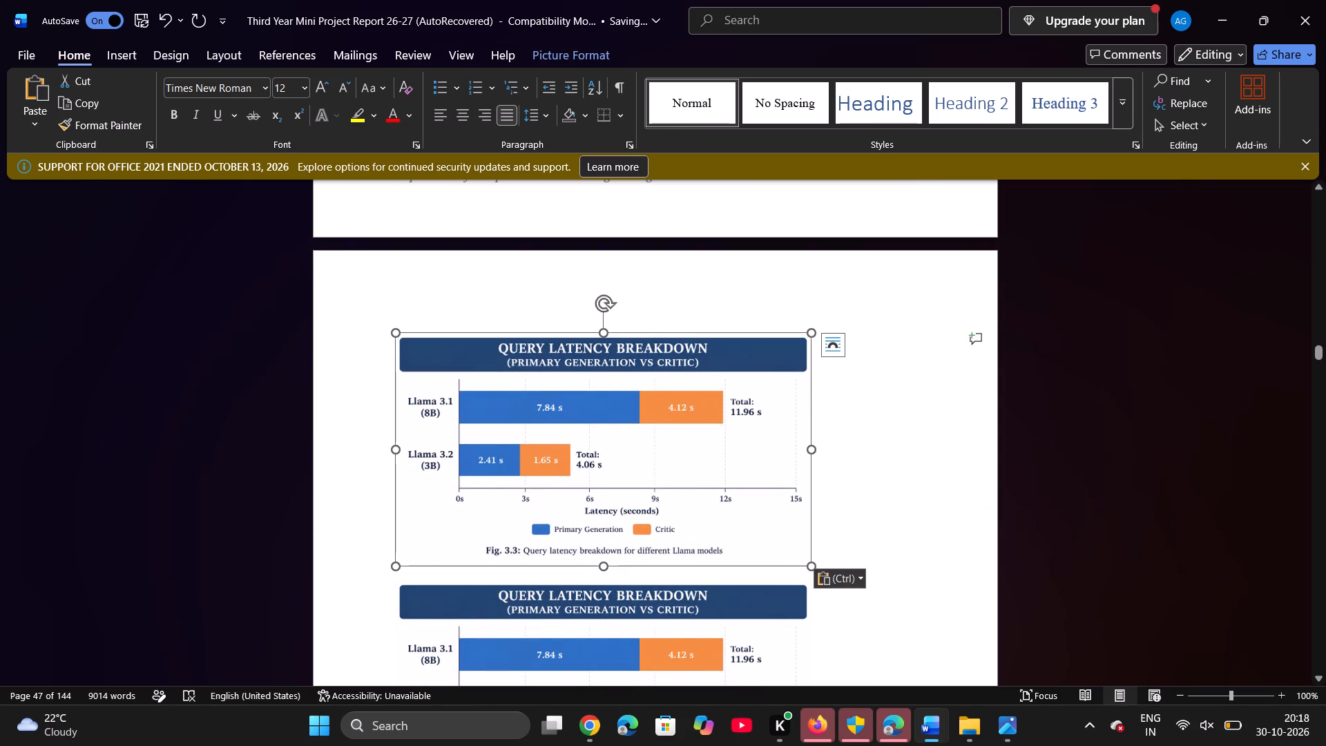
pyautogui.moveTo(816, 452); pyautogui.dragTo(769, 465)
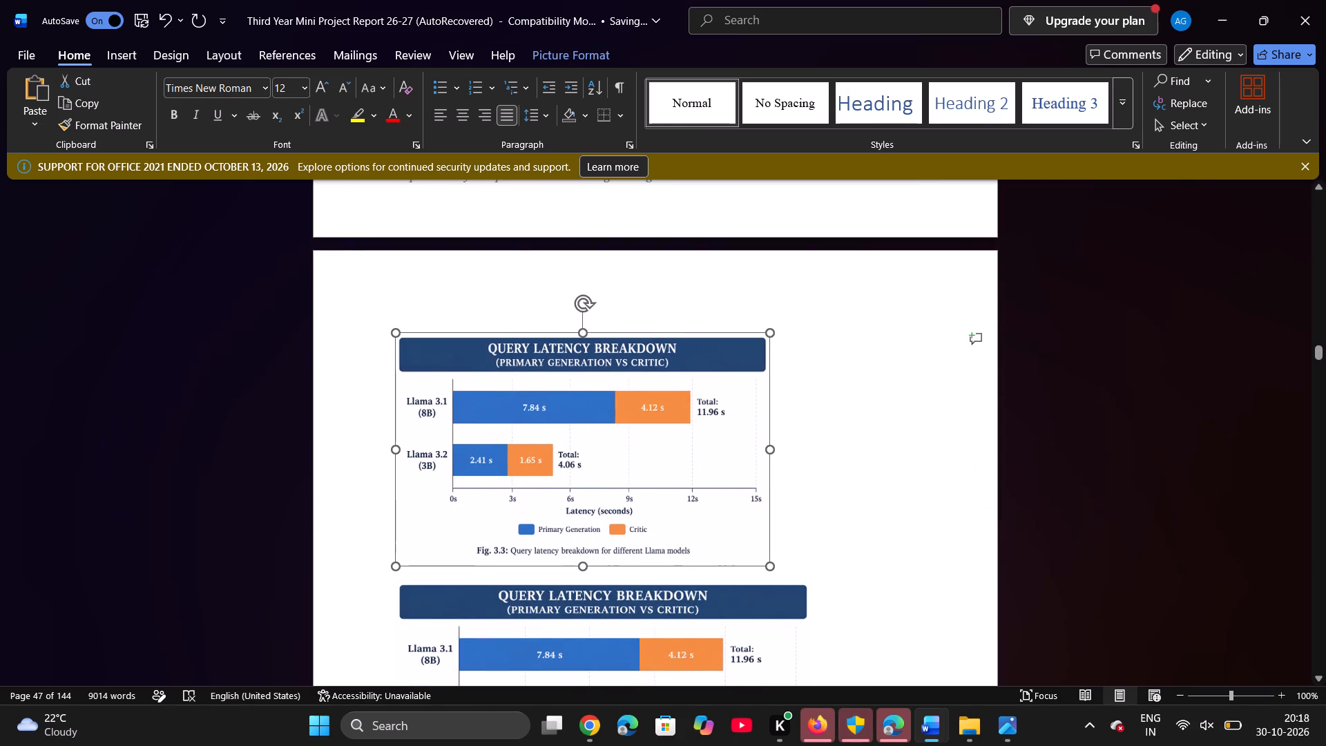
pyautogui.moveTo(769, 465); pyautogui.dragTo(765, 465)
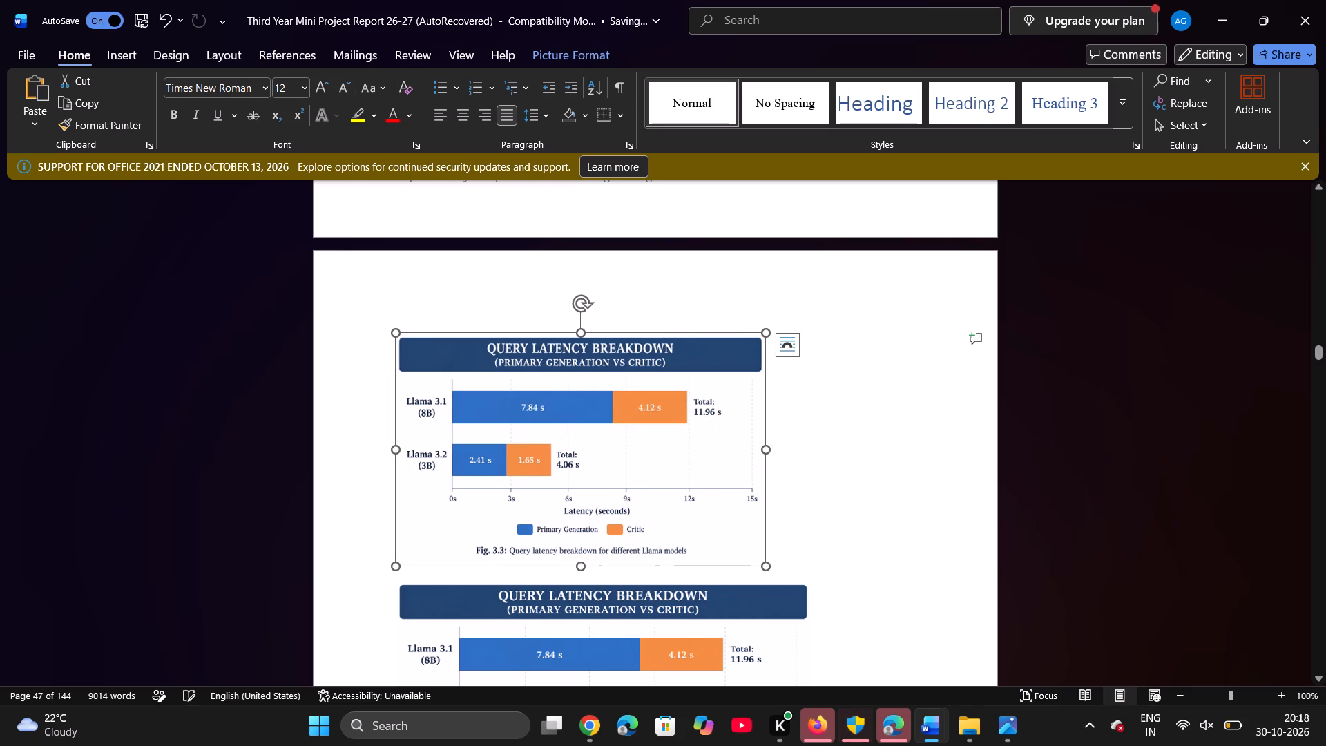
pyautogui.moveTo(580, 567); pyautogui.dragTo(580, 555)
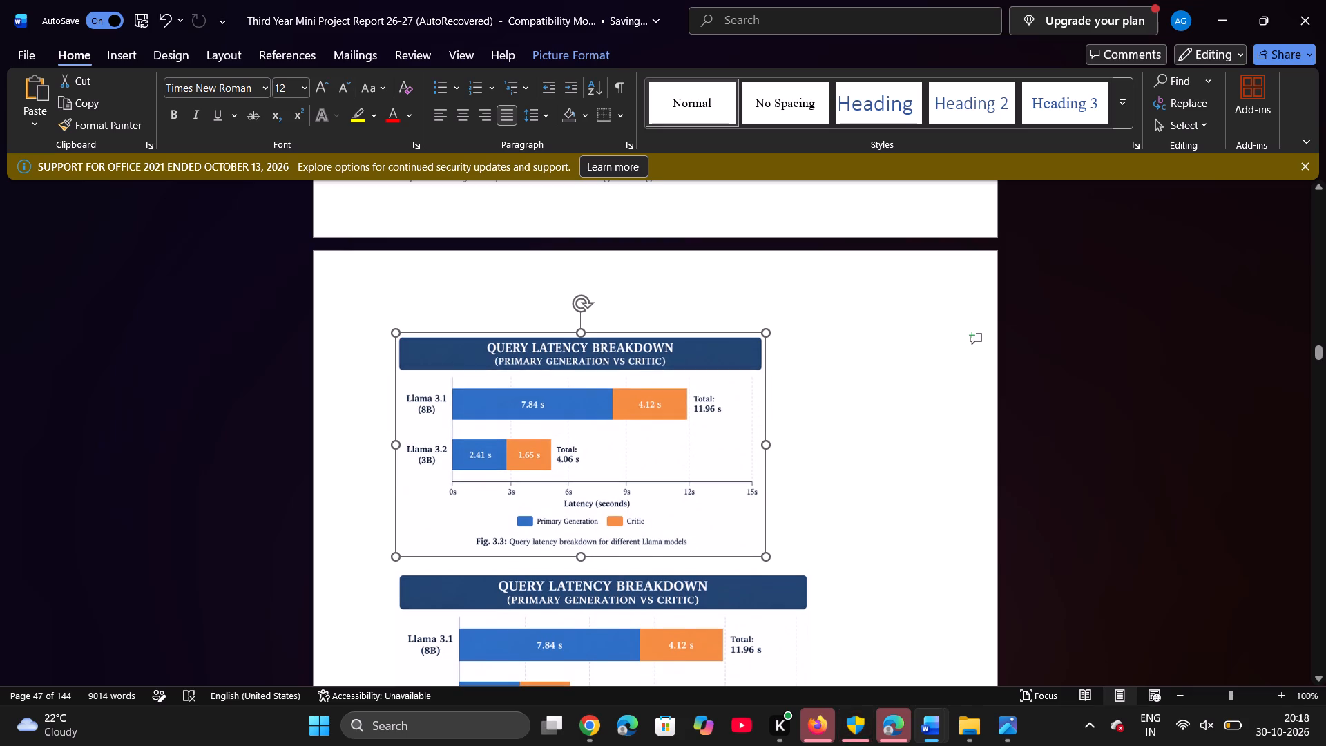
pyautogui.moveTo(580, 555); pyautogui.dragTo(580, 552)
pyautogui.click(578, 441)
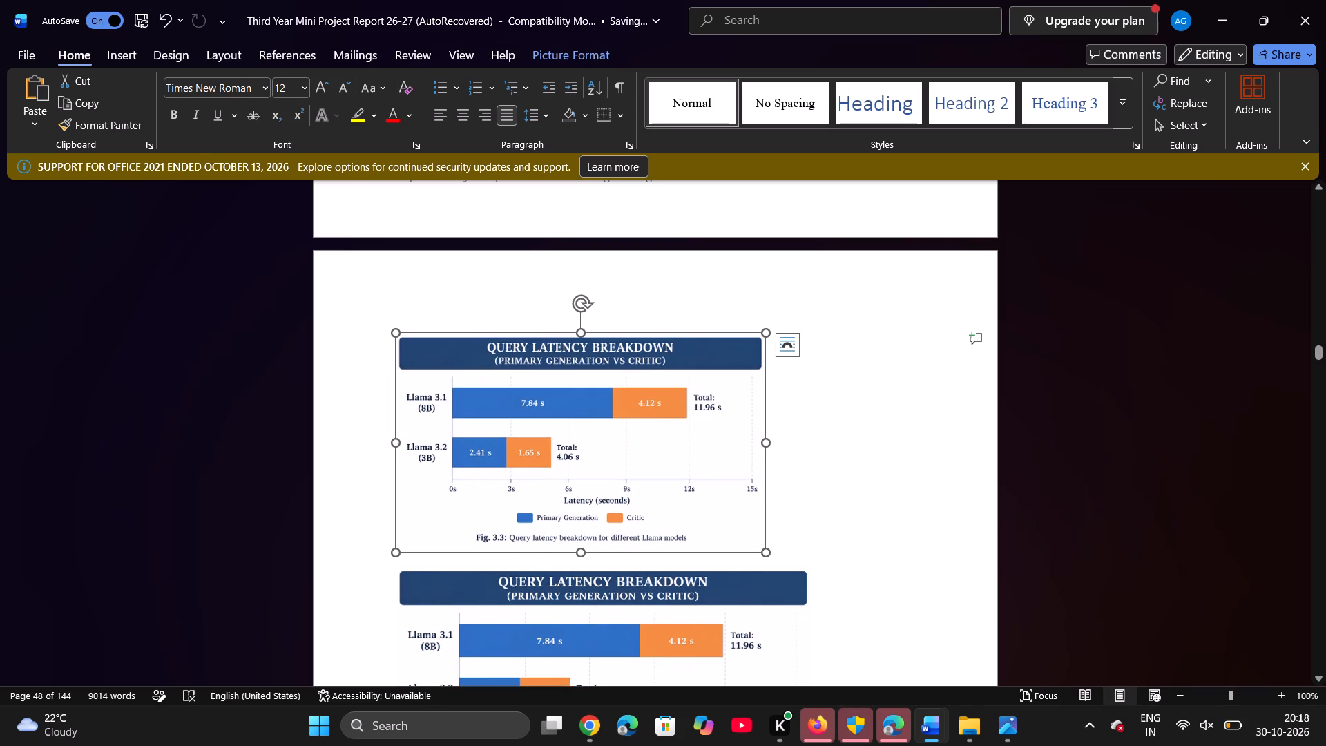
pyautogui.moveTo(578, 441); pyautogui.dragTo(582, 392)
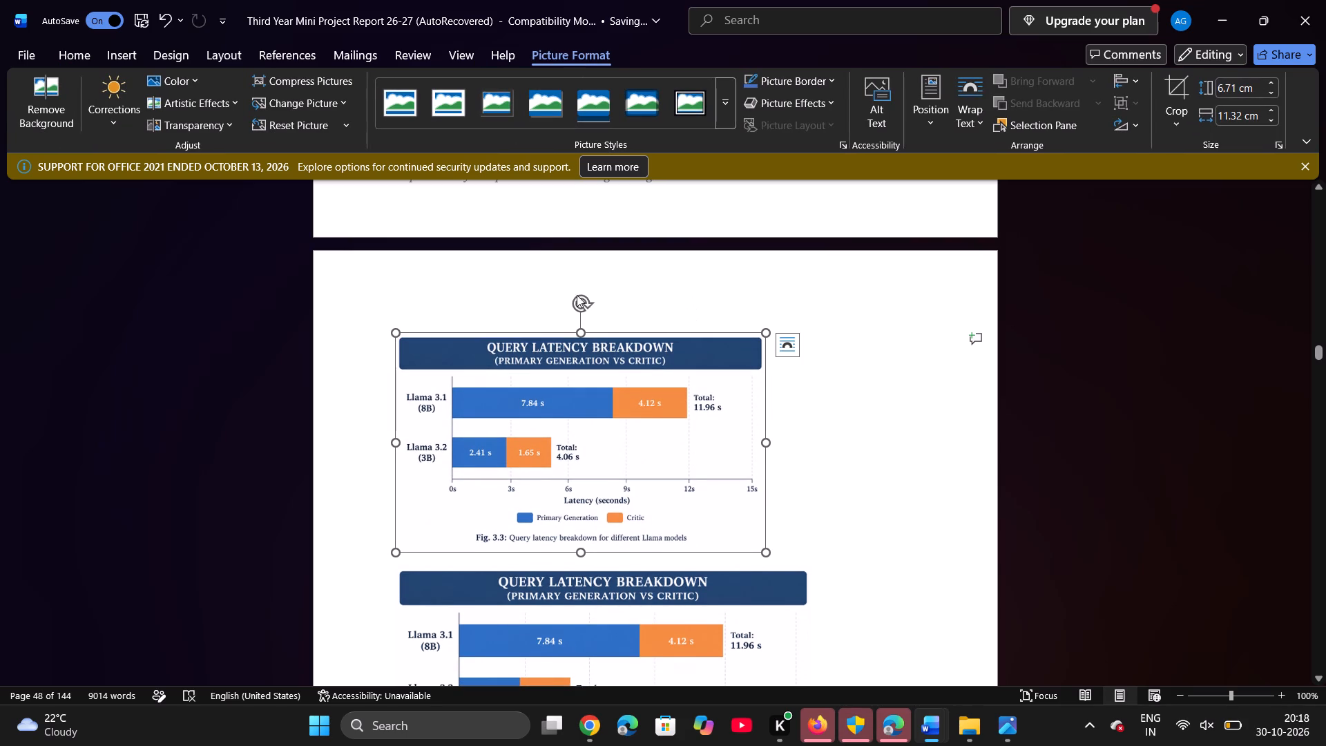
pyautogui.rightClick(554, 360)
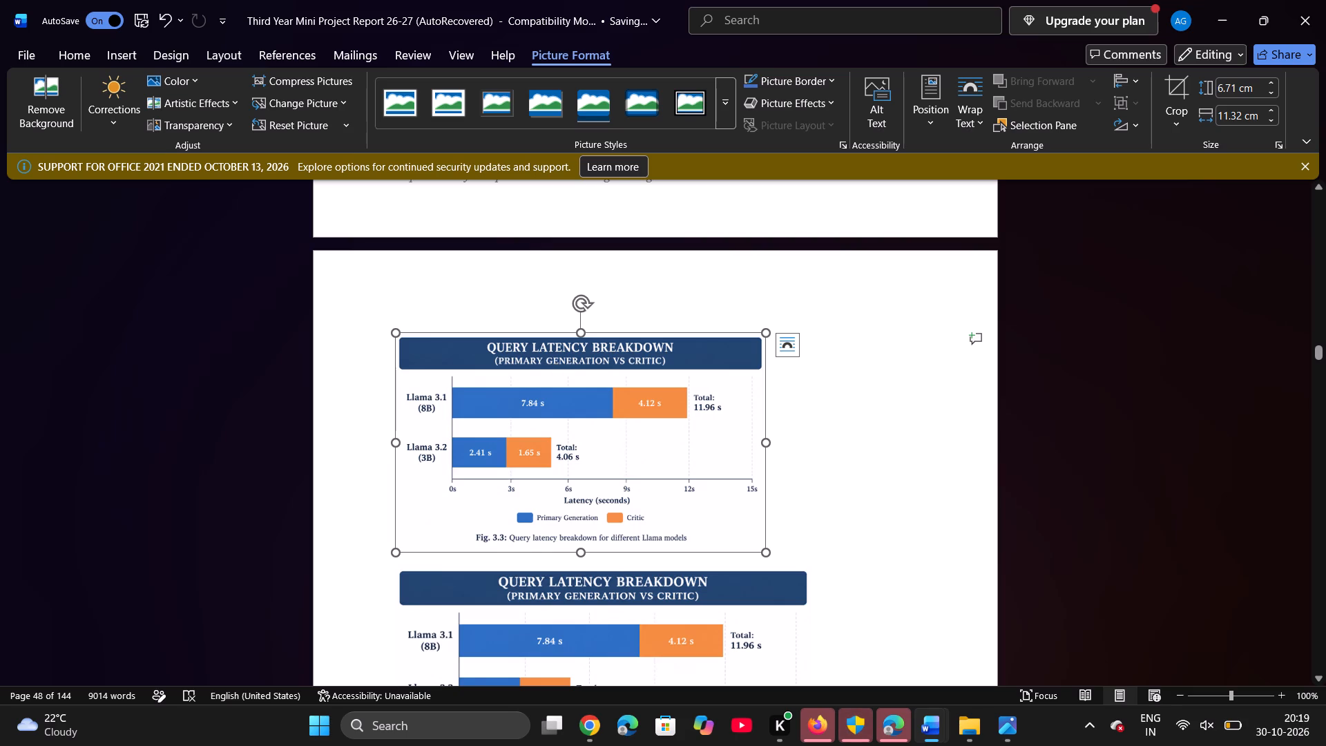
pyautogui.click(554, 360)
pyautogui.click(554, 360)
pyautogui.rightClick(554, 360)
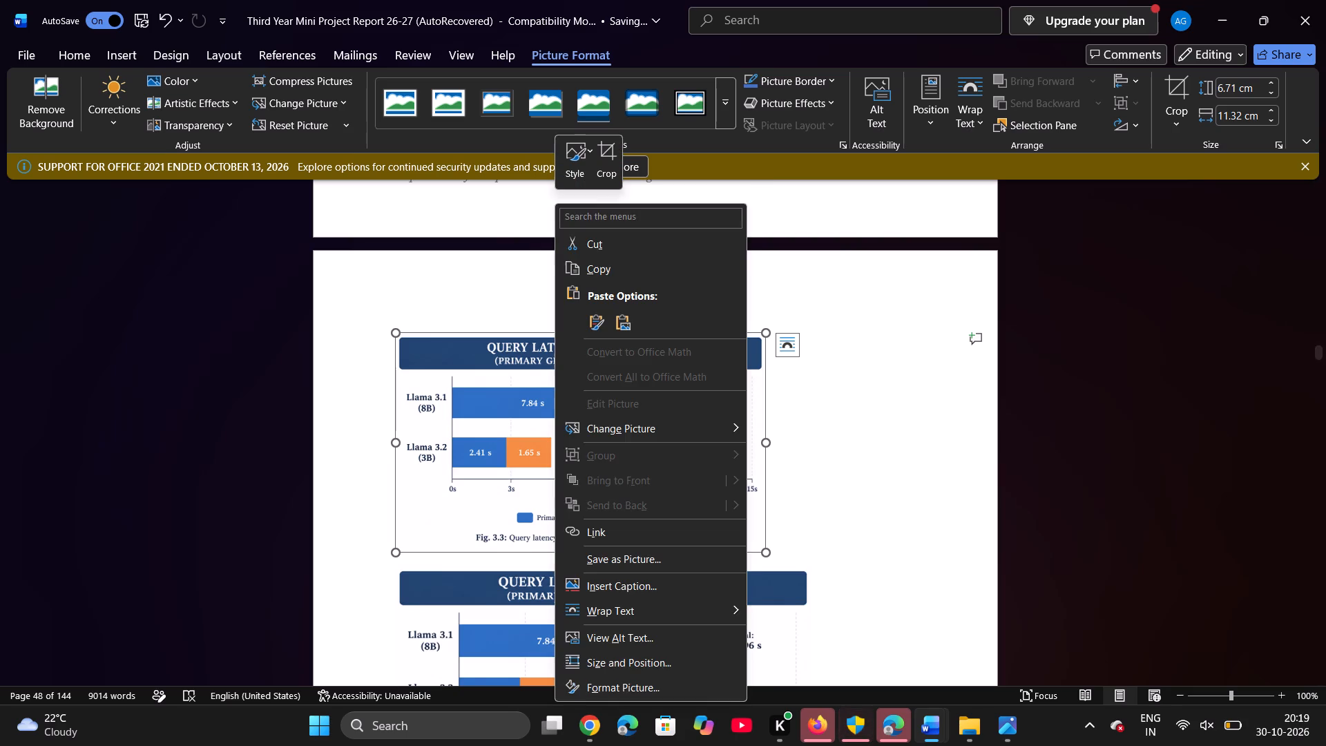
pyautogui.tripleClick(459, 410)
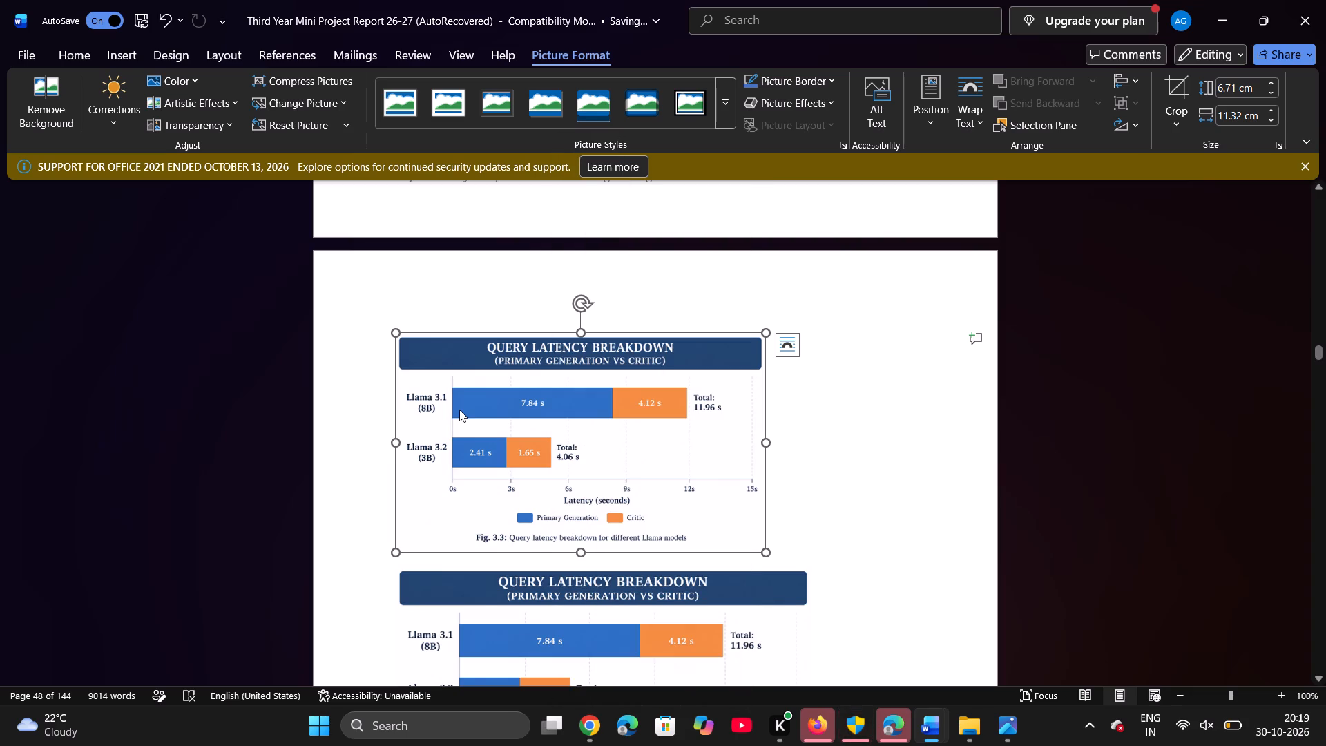
# Copy the smaller latency picture and paste it on a new line below the Fig. 3.3 paragraph.
pyautogui.click(580, 345)
pyautogui.rightClick(580, 345)
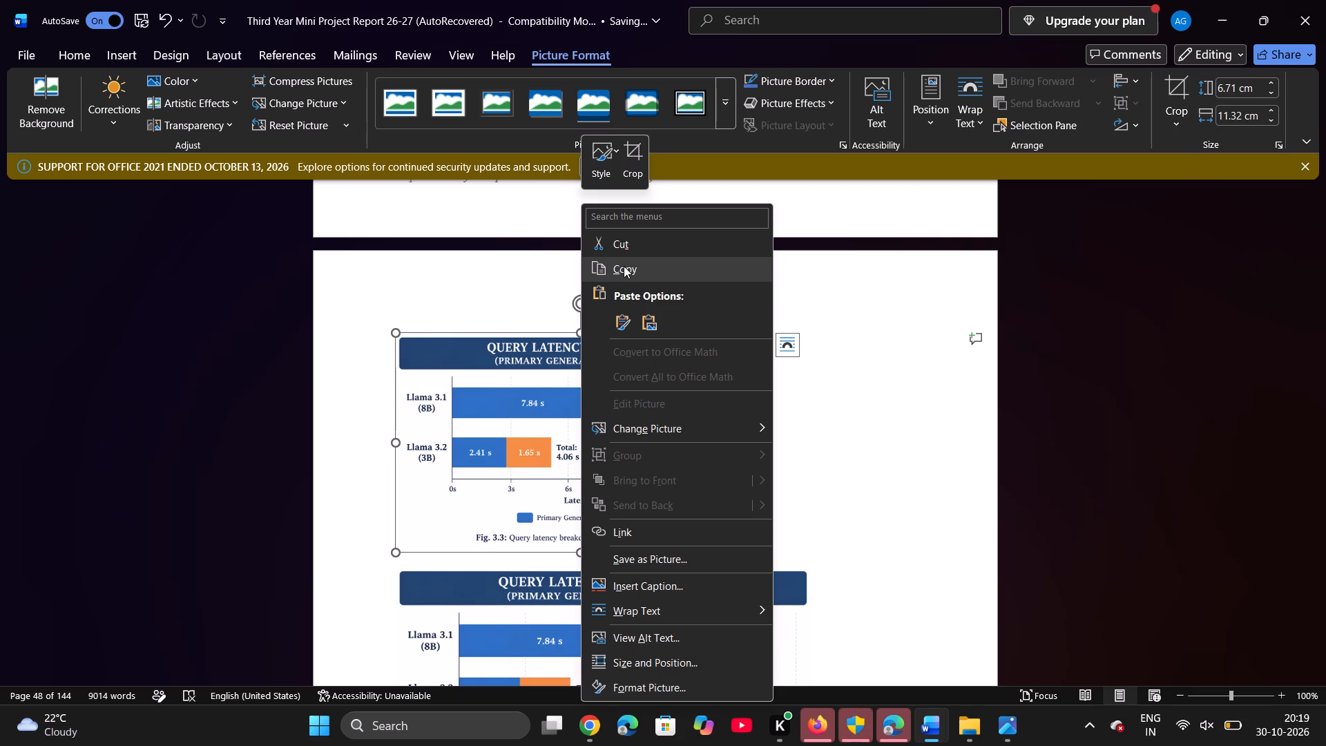
pyautogui.click(624, 267)
pyautogui.scroll(1, 624, 267)
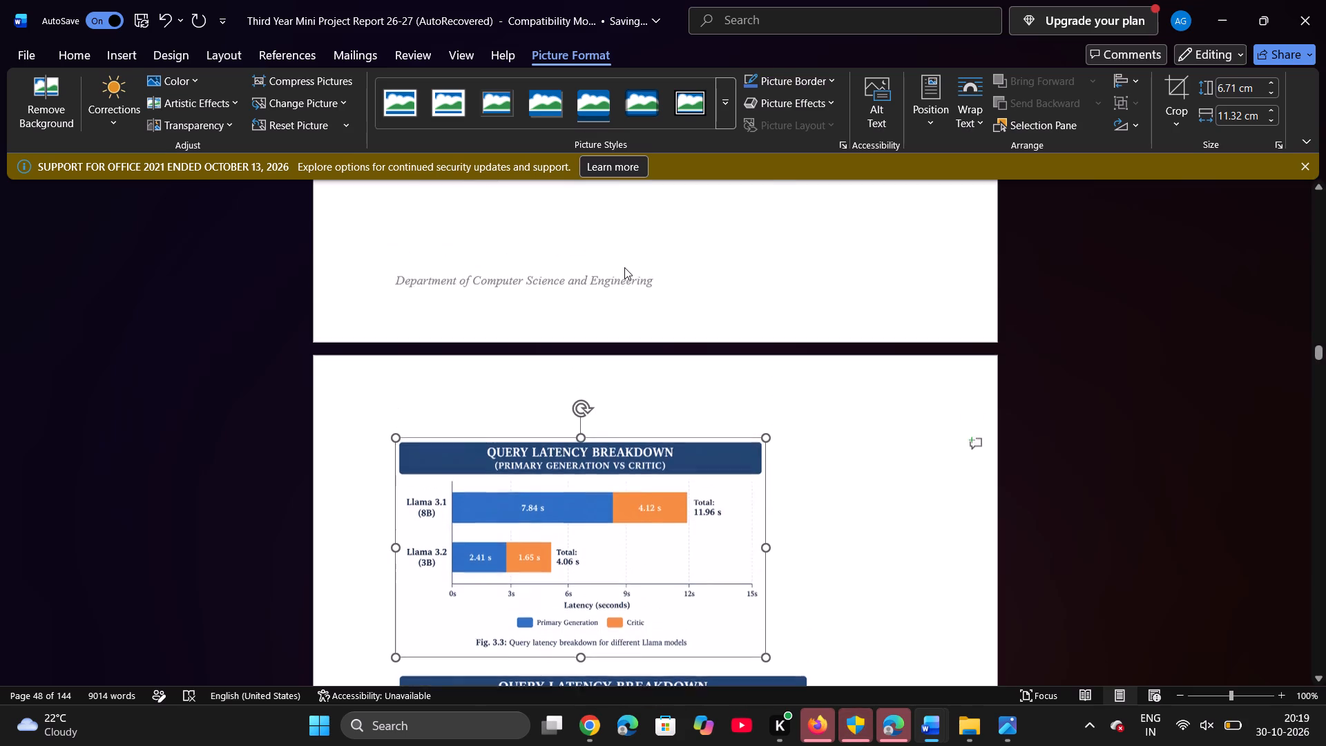
pyautogui.scroll(1, 624, 267)
pyautogui.click(690, 365)
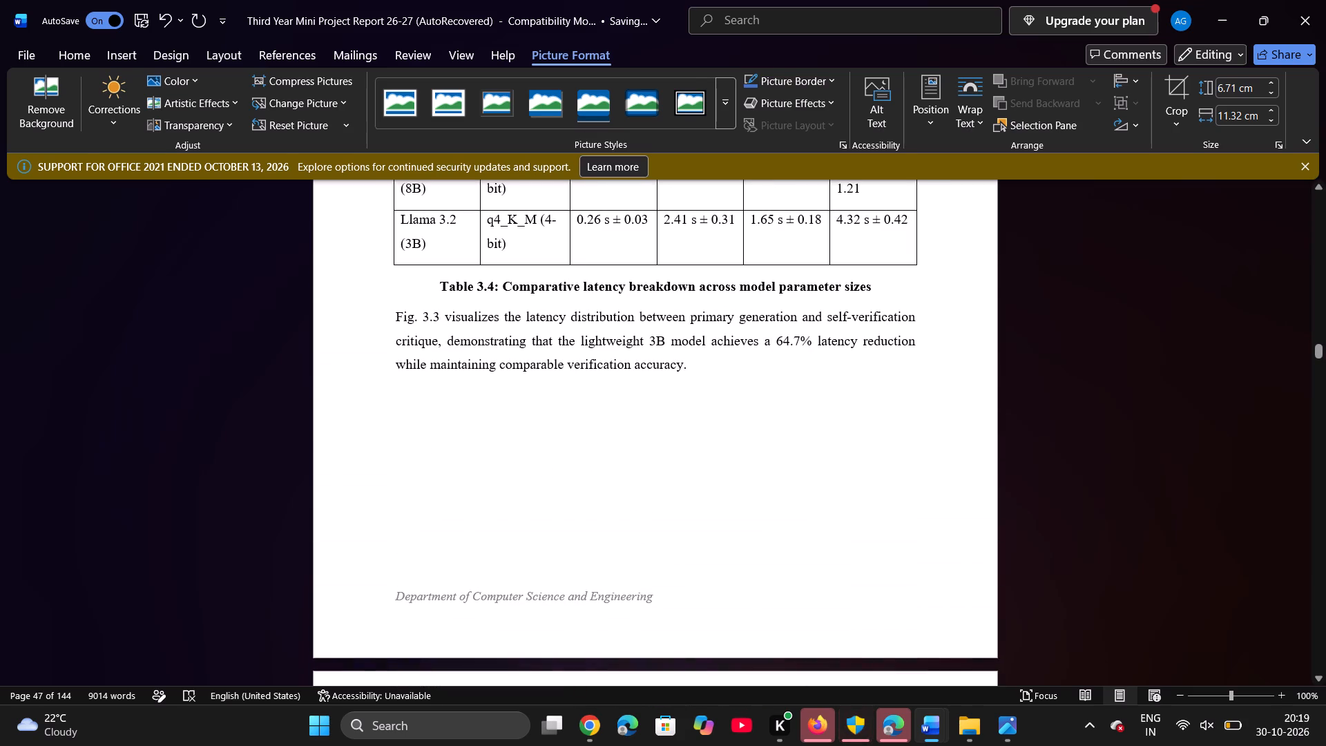
pyautogui.press('Return')
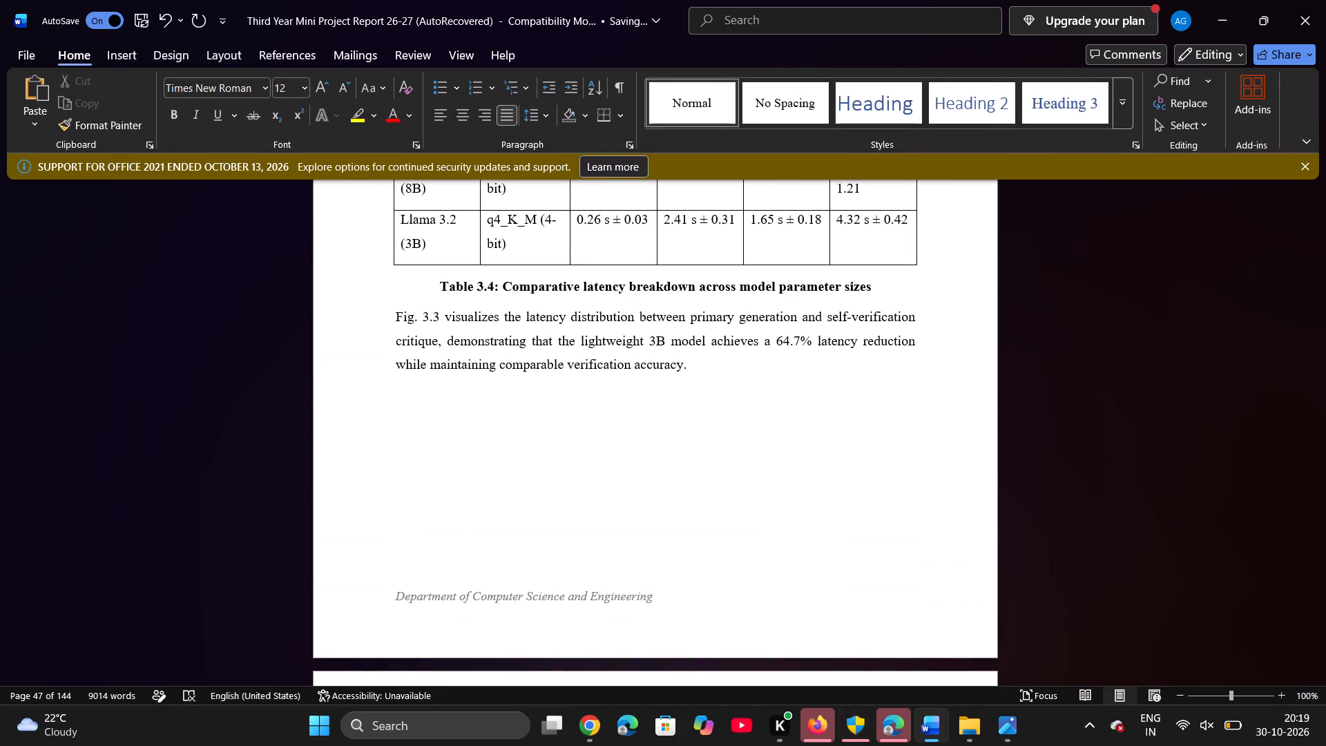
pyautogui.hotkey('ctrl', 'v')
pyautogui.scroll(-2, 690, 365)
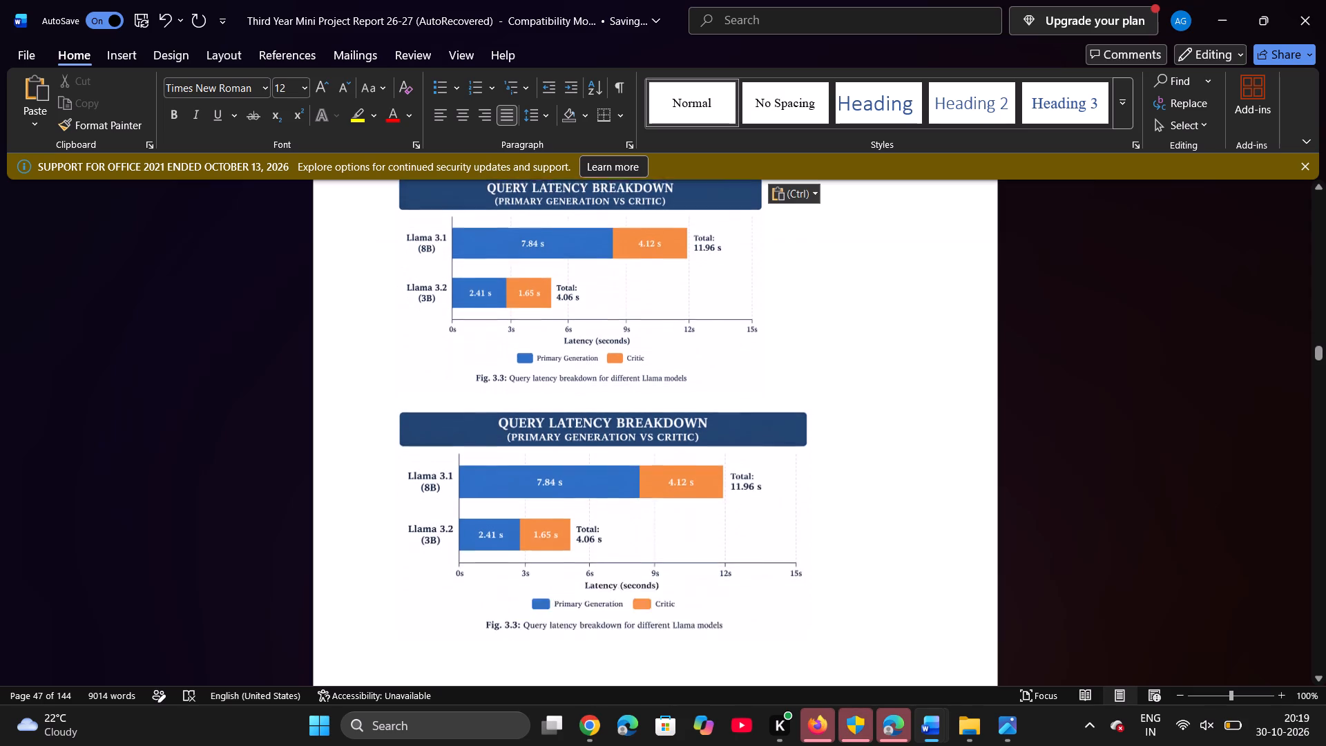
pyautogui.scroll(1, 690, 365)
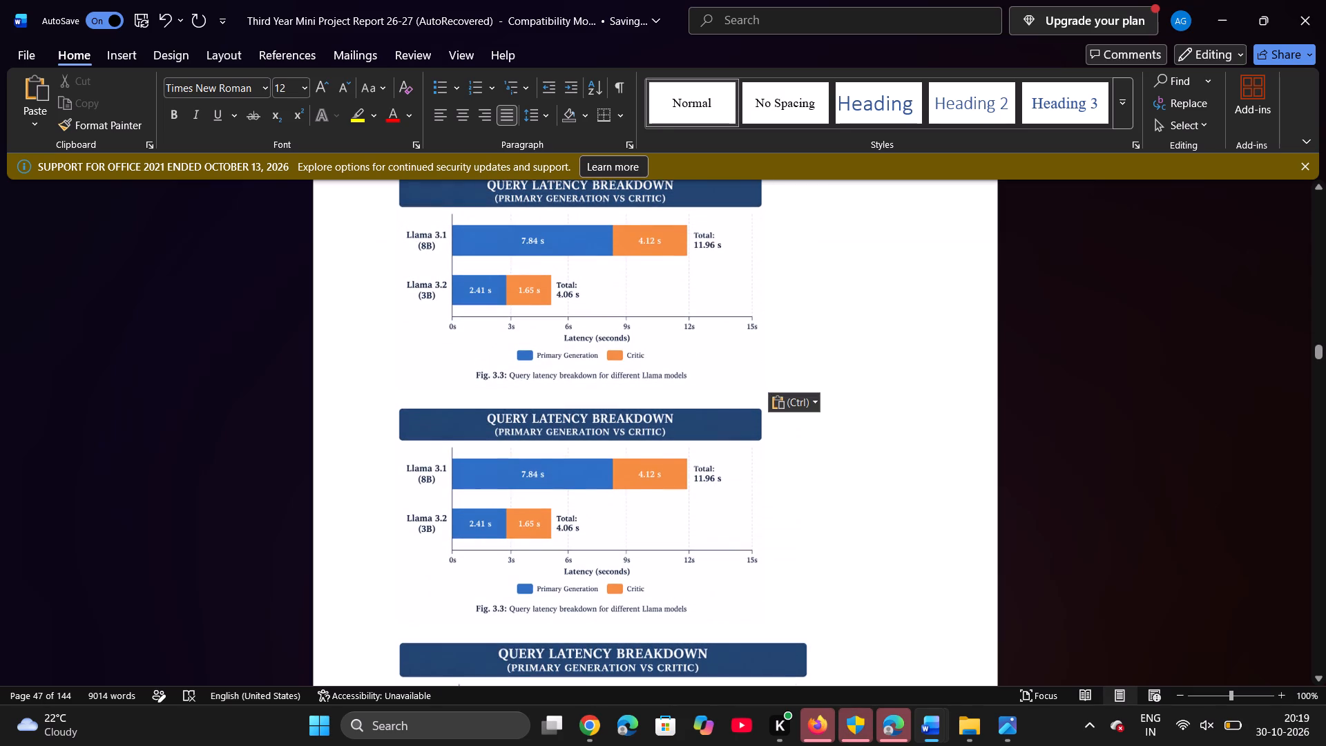
# Cut the two lower duplicate Query Latency Breakdown pictures, keeping only the uppermost copy.
pyautogui.click(587, 490)
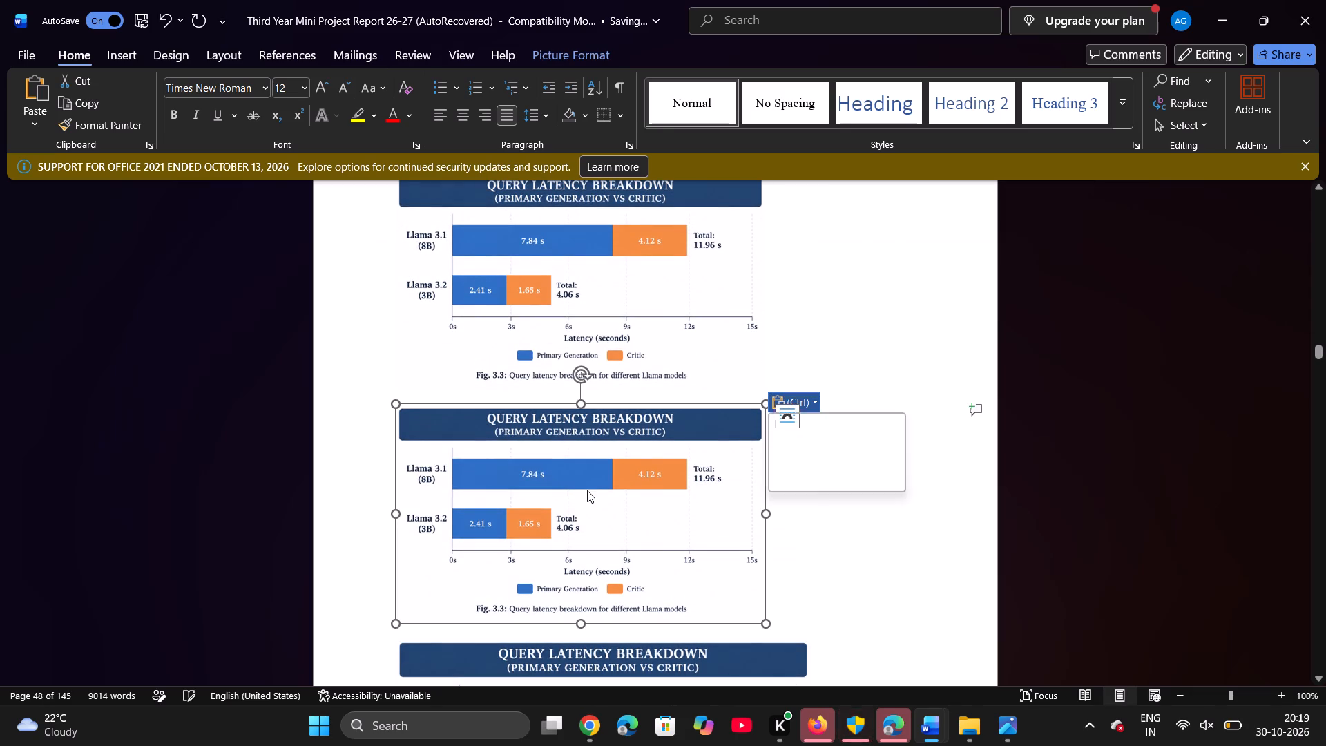
pyautogui.hotkey('ctrl', 'z')
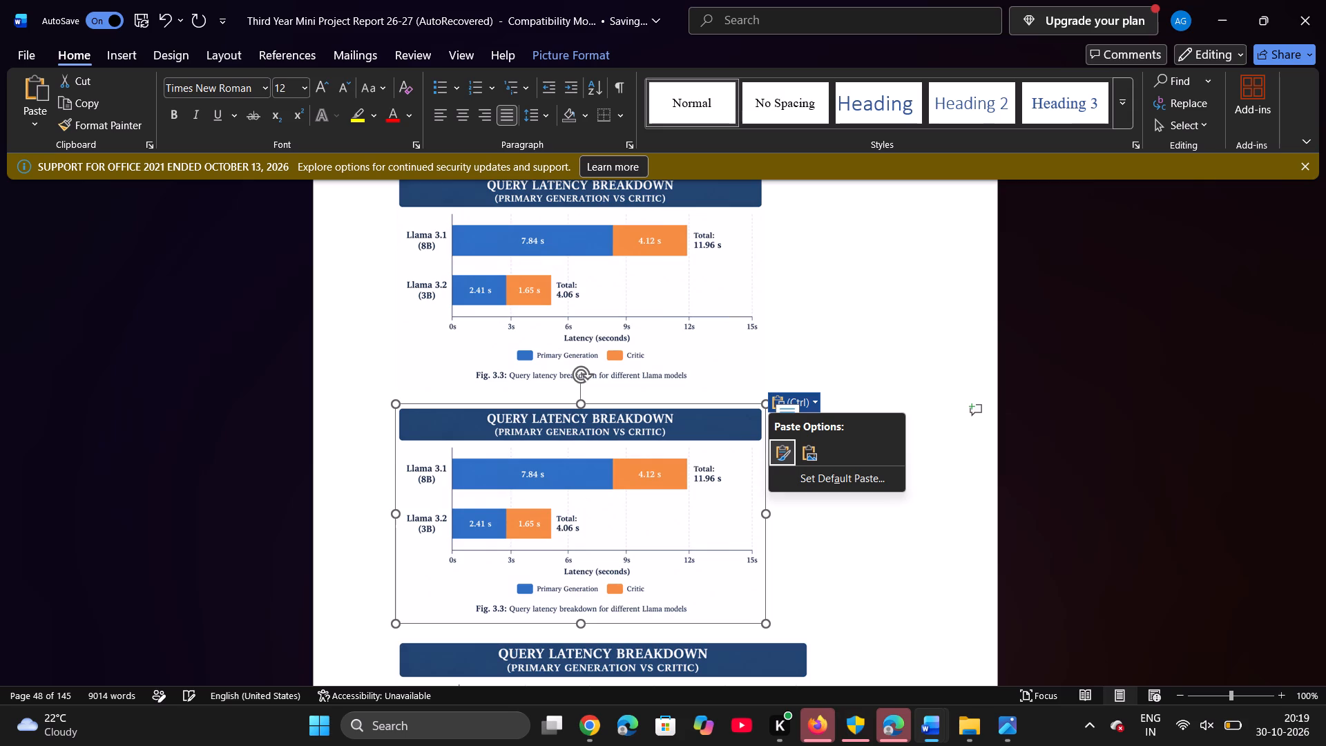
pyautogui.rightClick(587, 490)
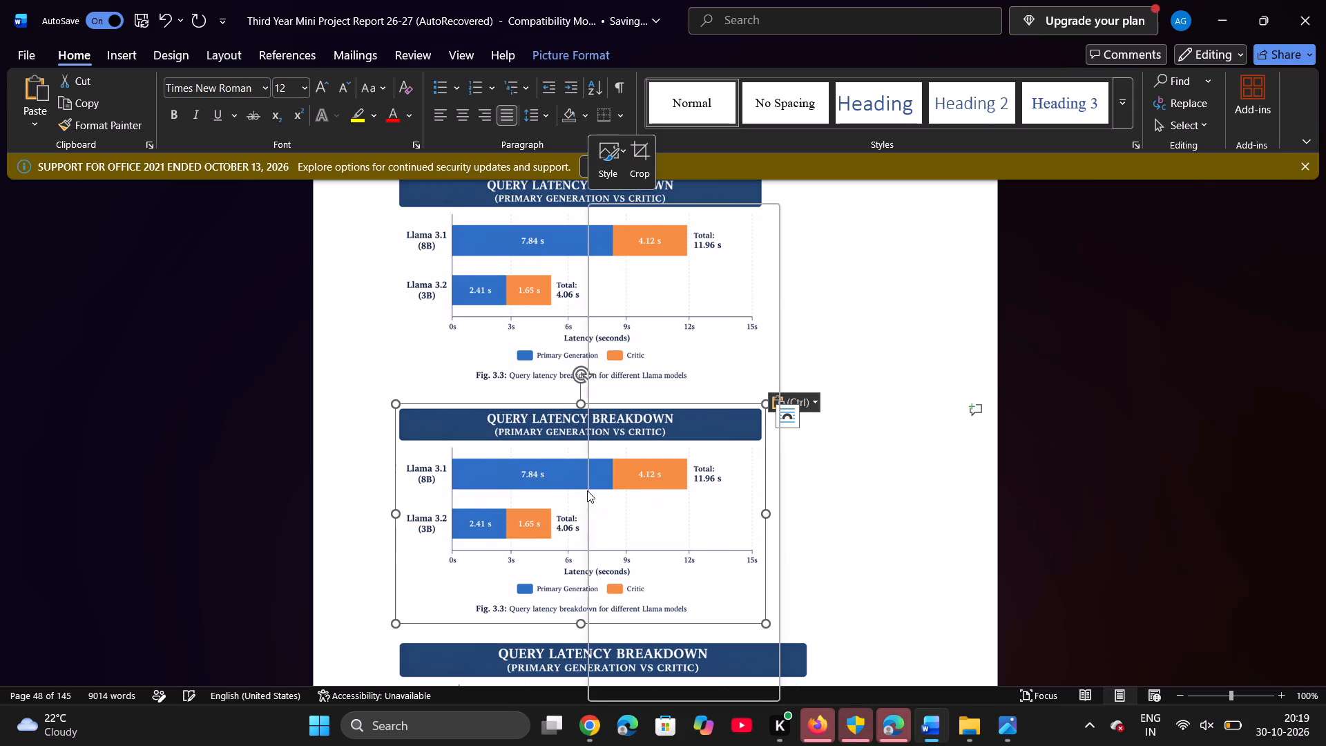
pyautogui.click(663, 236)
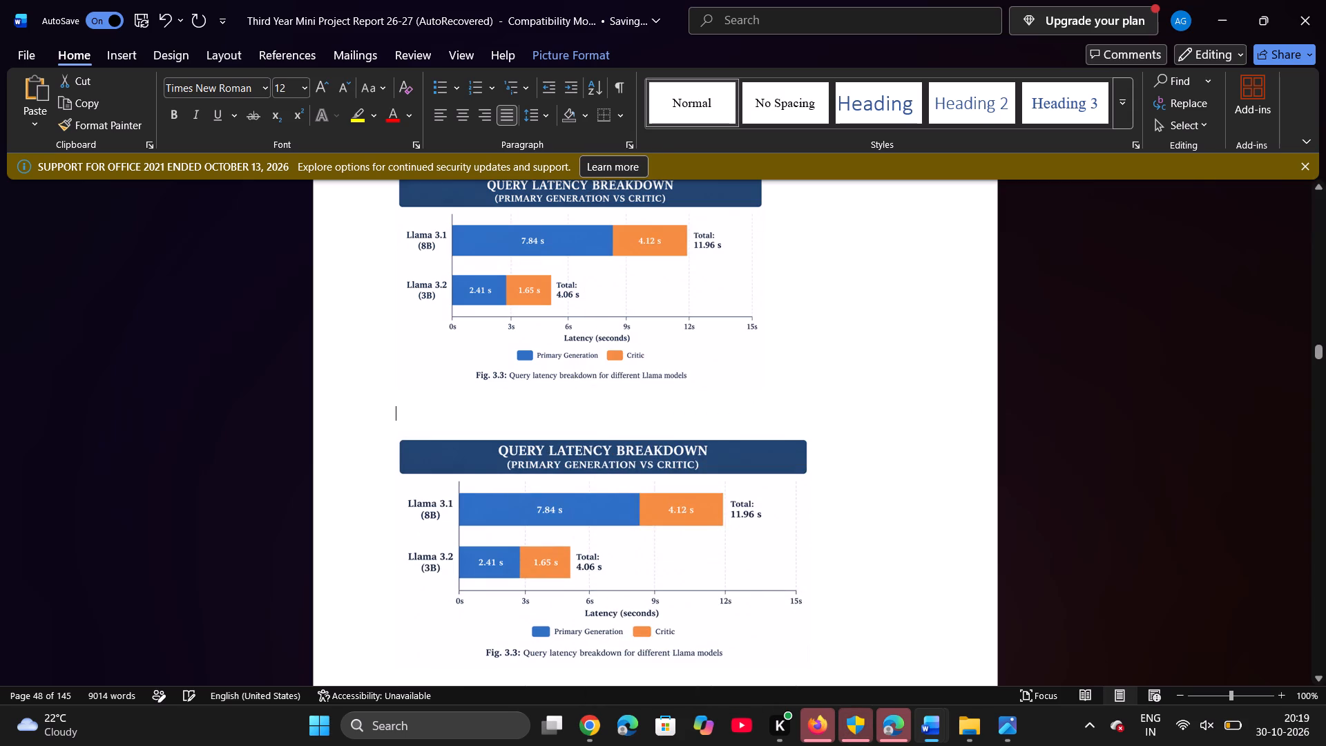
pyautogui.click(617, 493)
pyautogui.rightClick(617, 493)
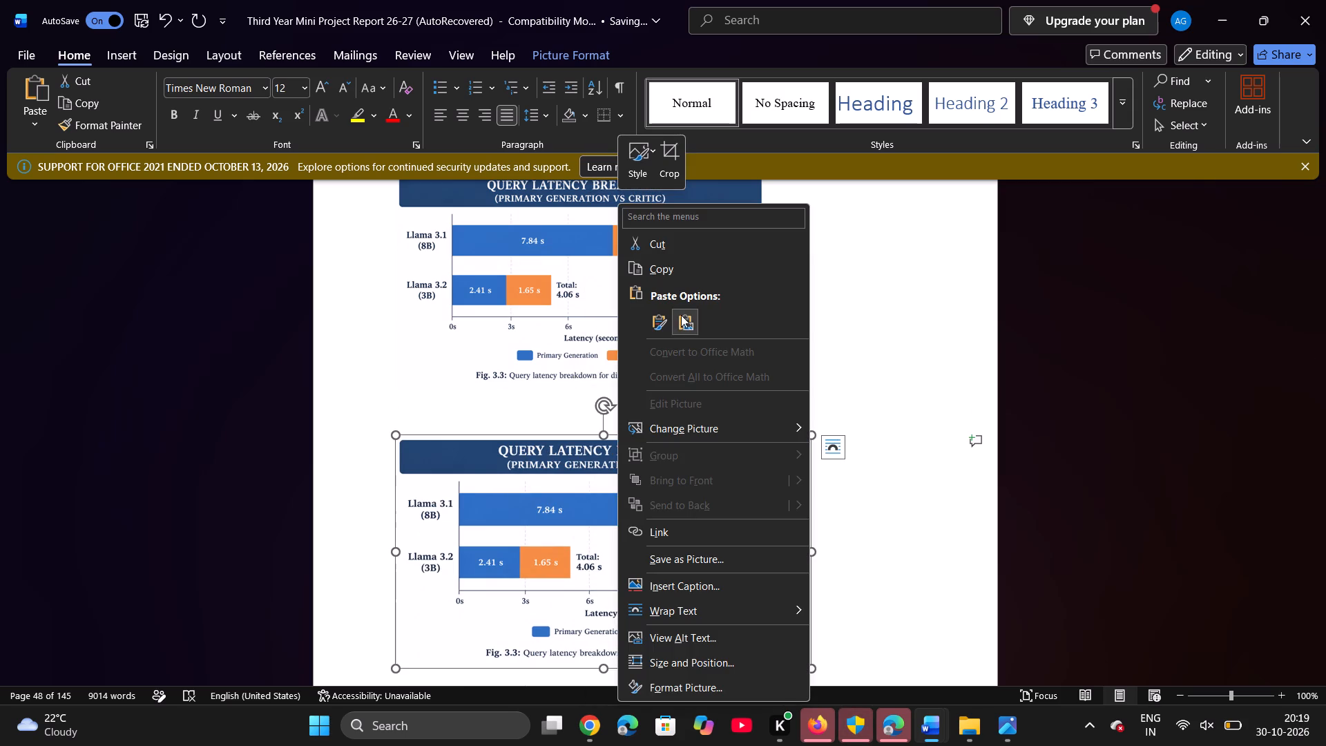
pyautogui.click(691, 243)
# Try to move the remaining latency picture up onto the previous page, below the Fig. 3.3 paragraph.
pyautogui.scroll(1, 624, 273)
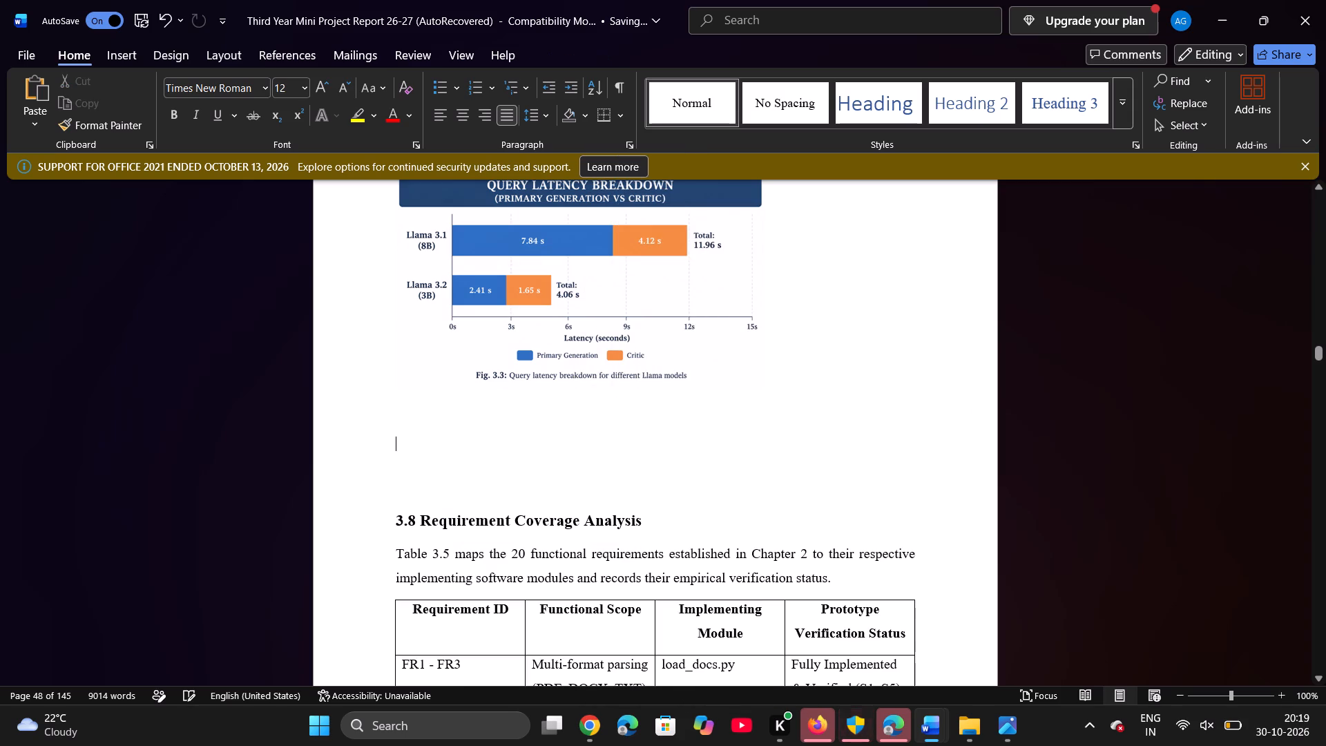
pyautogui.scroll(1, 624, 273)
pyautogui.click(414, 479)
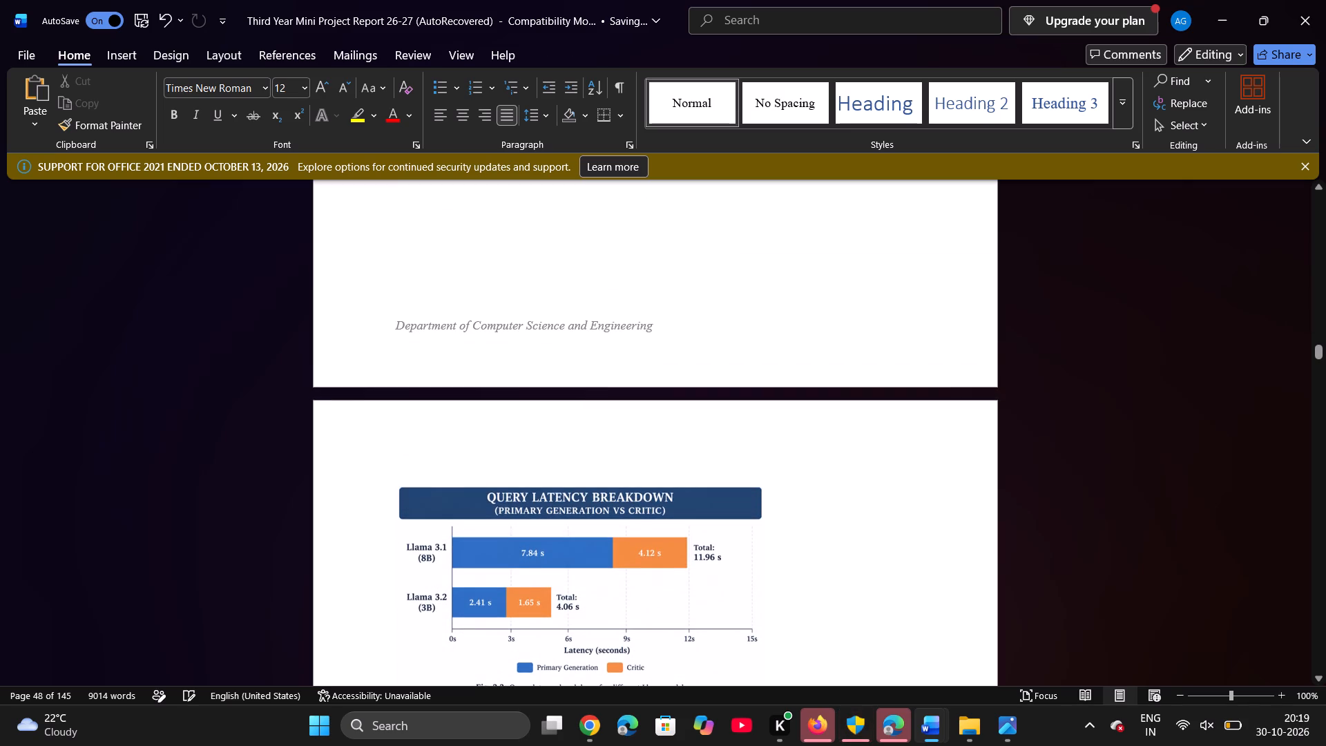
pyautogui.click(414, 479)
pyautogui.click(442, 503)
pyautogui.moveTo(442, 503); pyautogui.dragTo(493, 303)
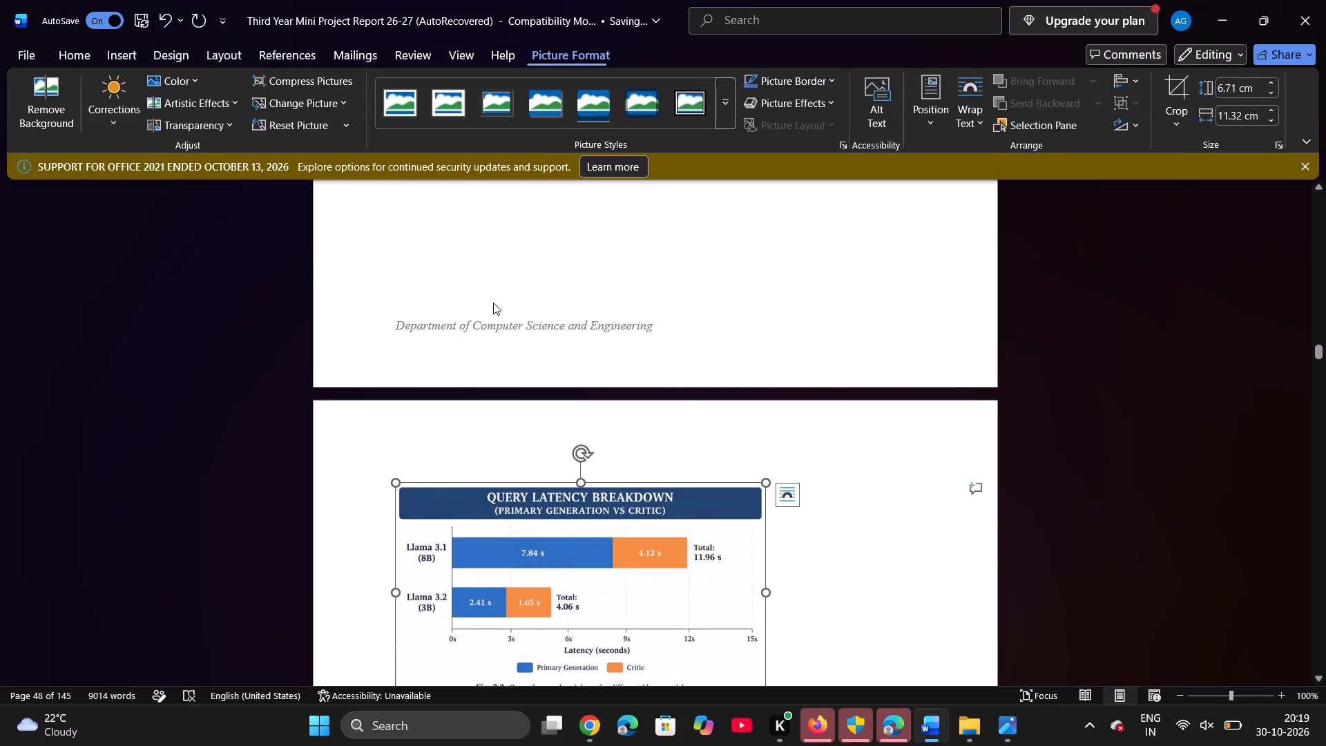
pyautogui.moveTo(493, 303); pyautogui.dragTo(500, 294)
# Review the page layout and blank space from section 3.7 back to Listing 3.4 and section 3.4.
pyautogui.scroll(1, 500, 294)
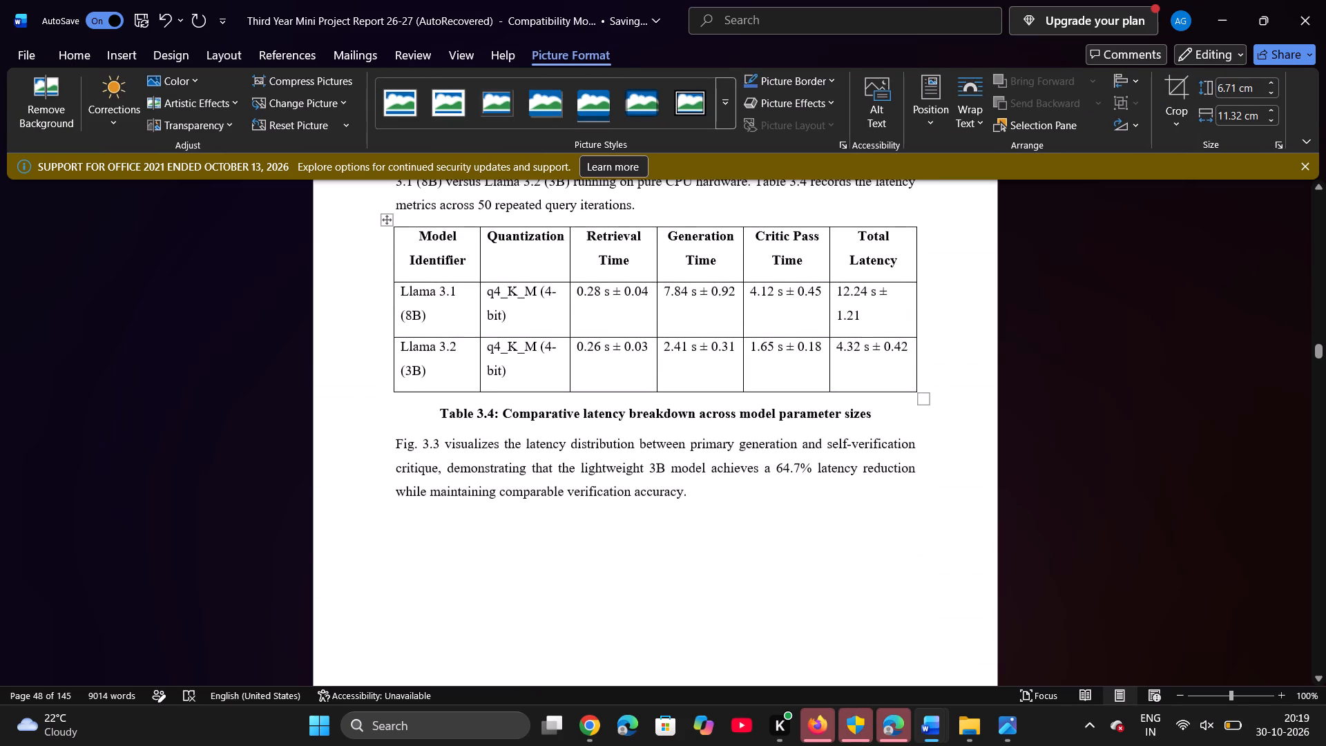
pyautogui.scroll(1, 500, 294)
pyautogui.scroll(1, 721, 430)
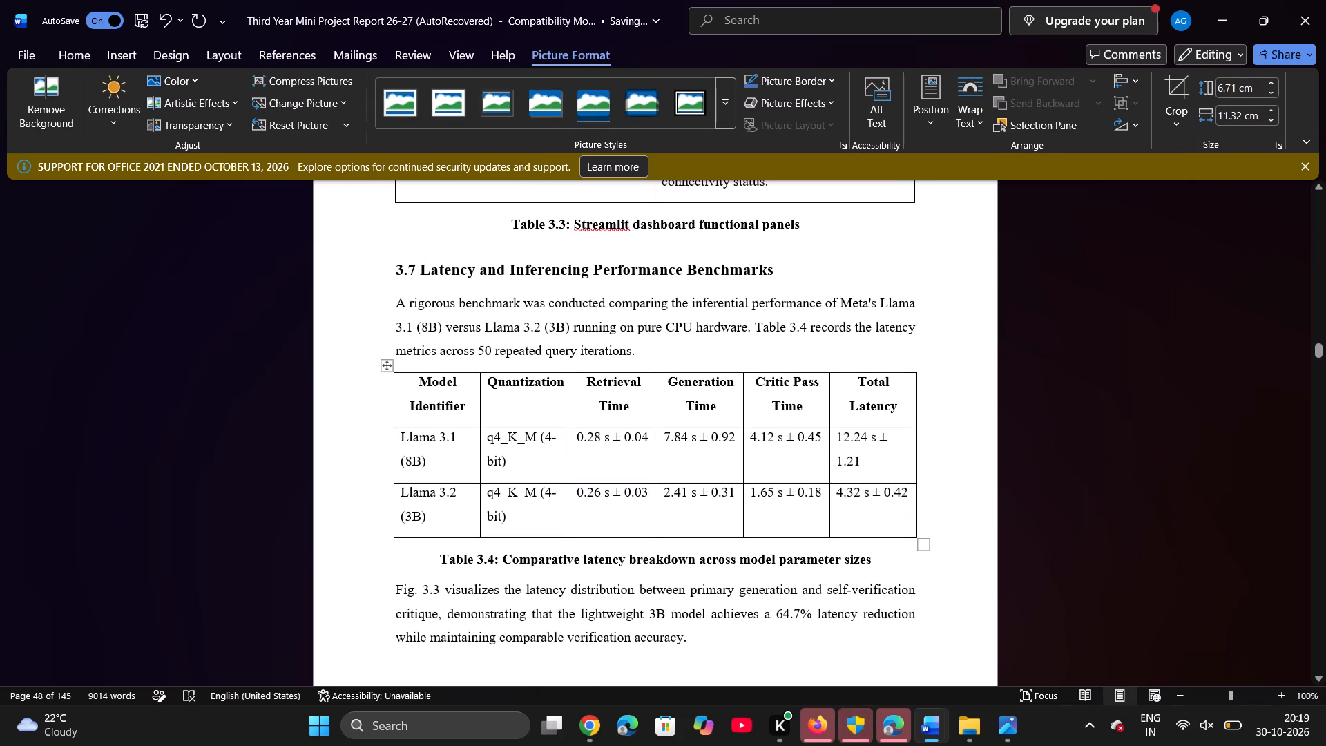
pyautogui.scroll(2, 721, 430)
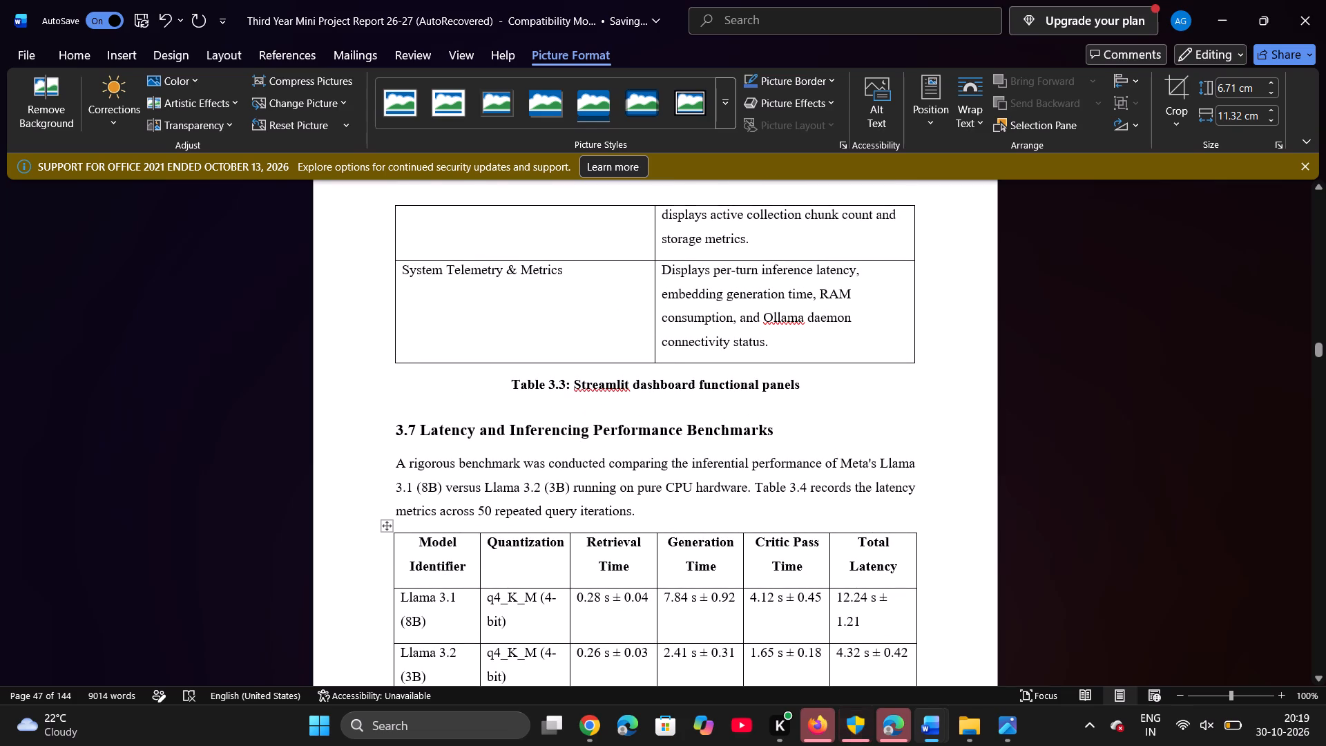
pyautogui.scroll(6, 721, 430)
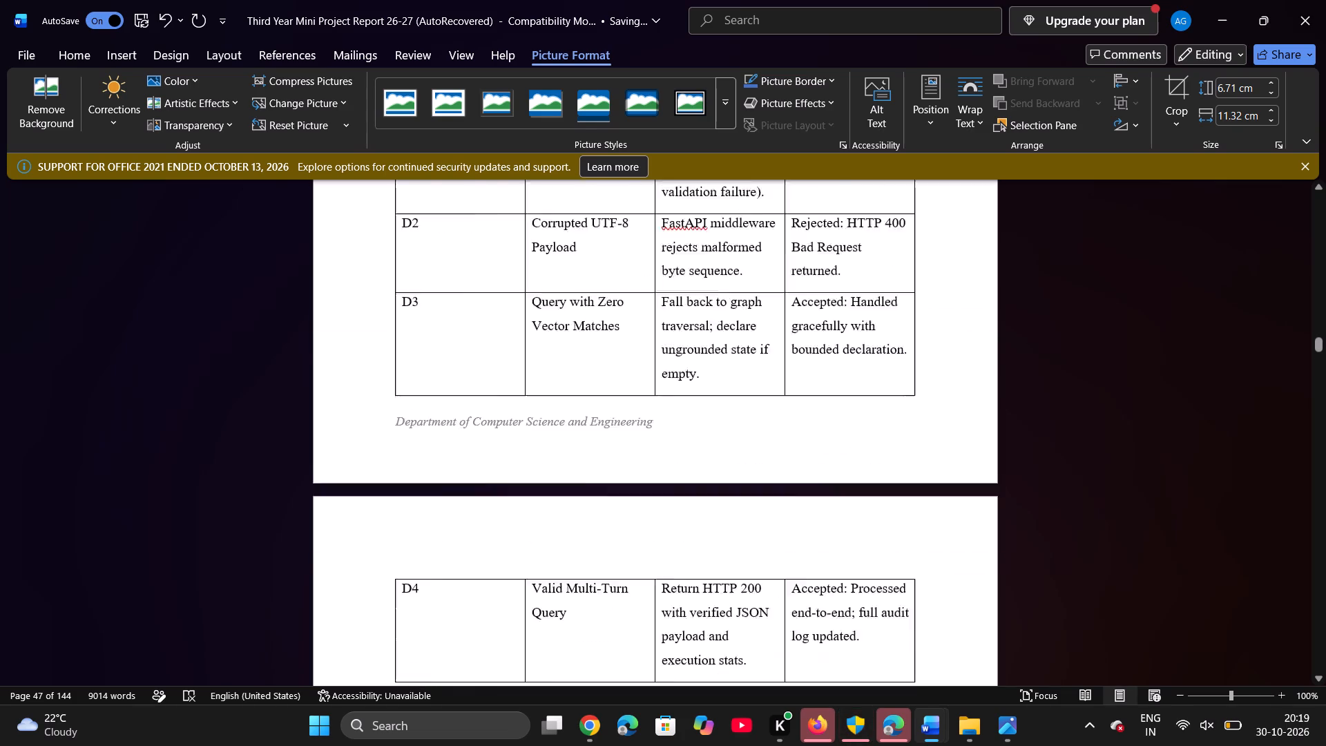
pyautogui.scroll(5, 721, 430)
pyautogui.scroll(-1, 721, 430)
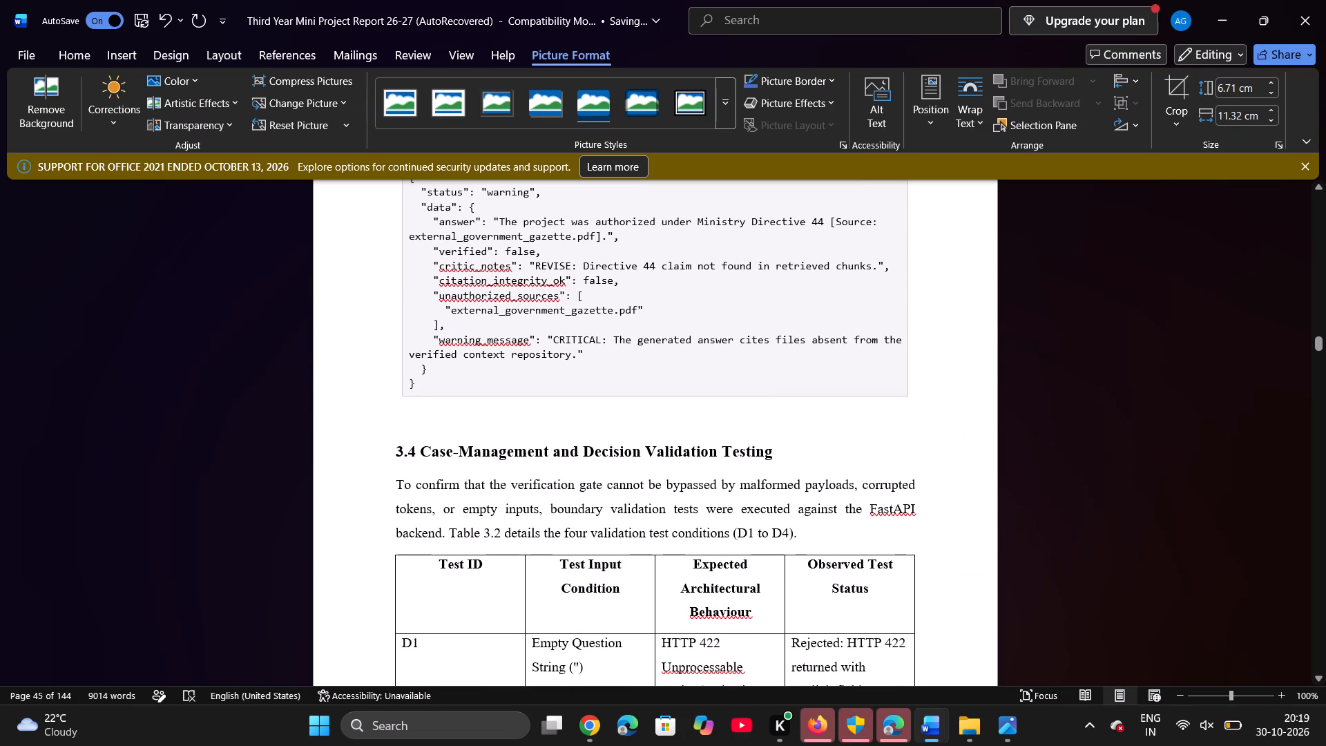
pyautogui.scroll(-1, 721, 430)
pyautogui.scroll(1, 742, 491)
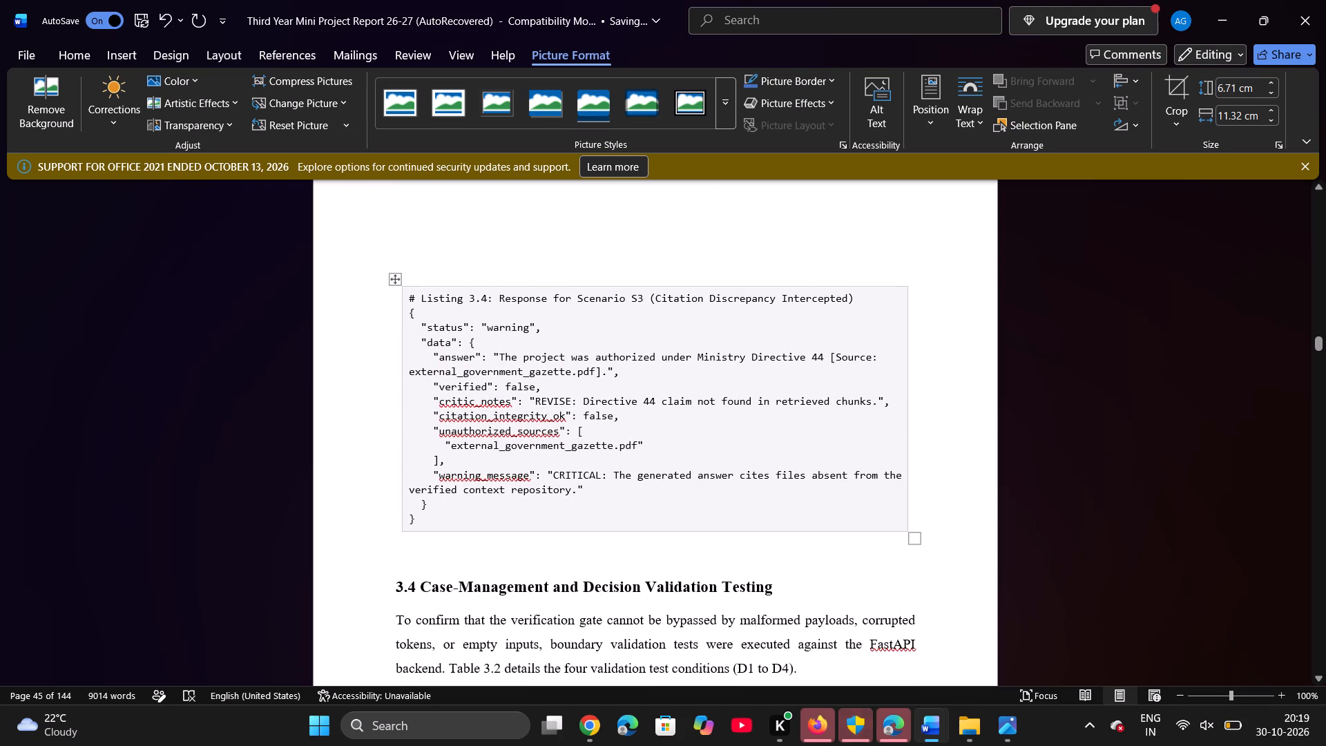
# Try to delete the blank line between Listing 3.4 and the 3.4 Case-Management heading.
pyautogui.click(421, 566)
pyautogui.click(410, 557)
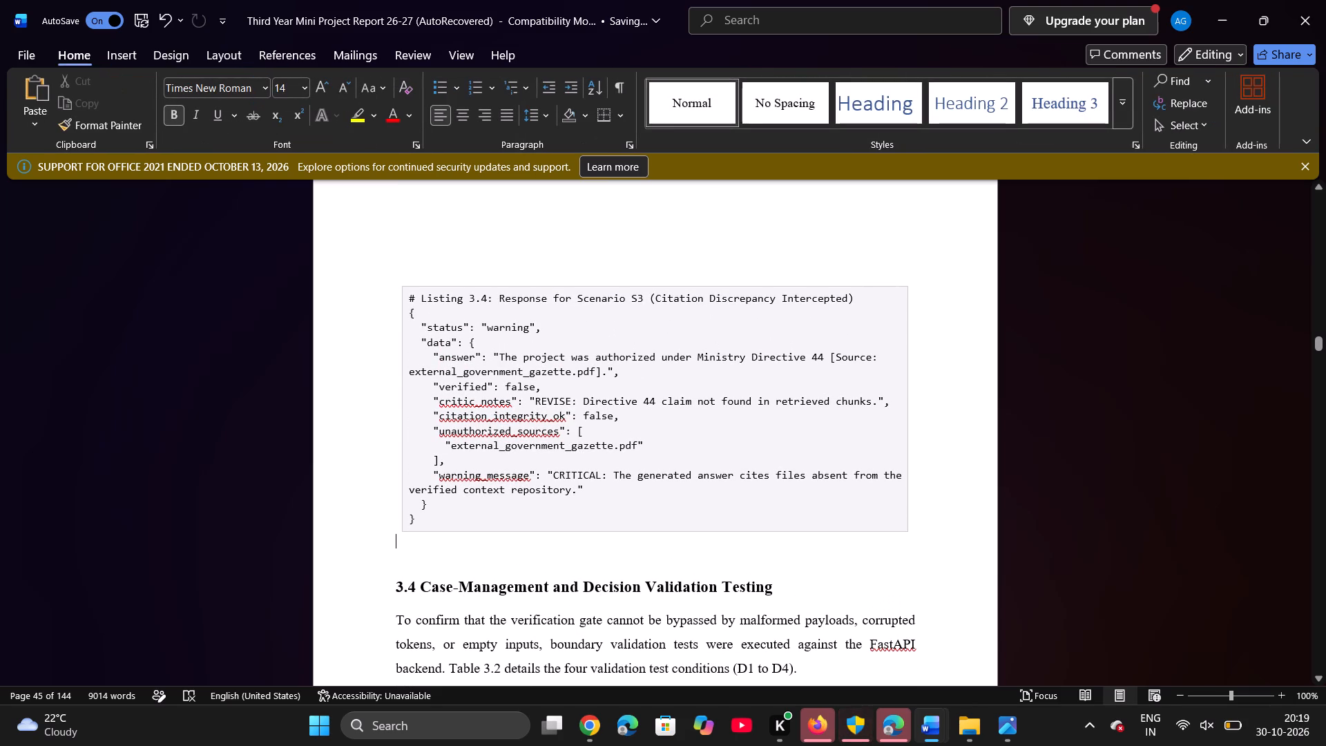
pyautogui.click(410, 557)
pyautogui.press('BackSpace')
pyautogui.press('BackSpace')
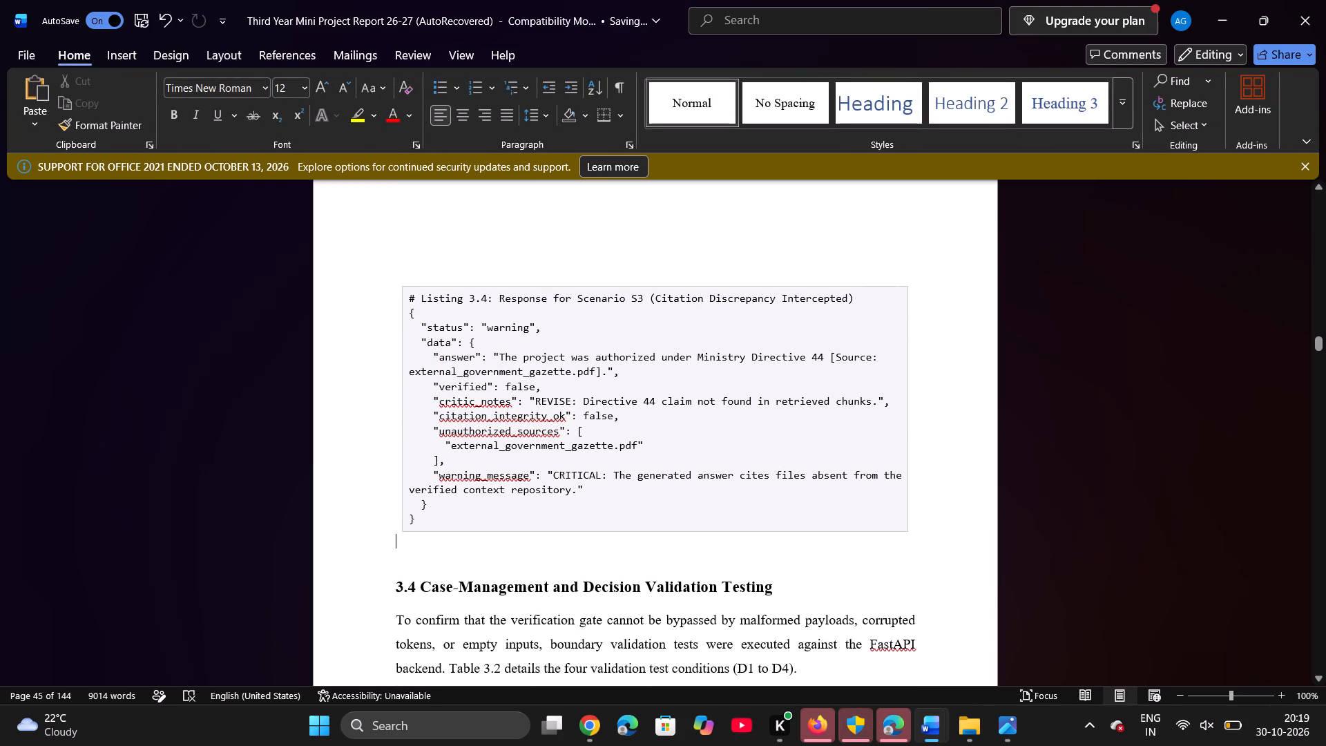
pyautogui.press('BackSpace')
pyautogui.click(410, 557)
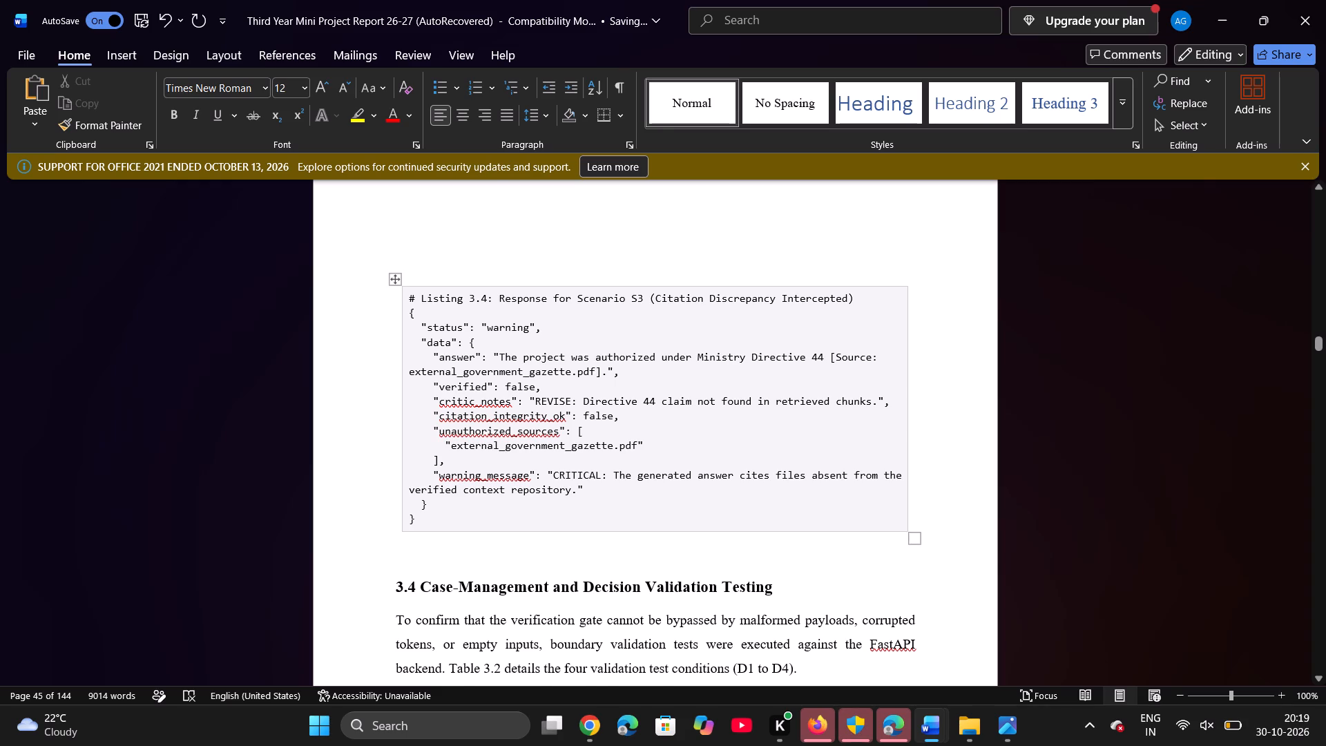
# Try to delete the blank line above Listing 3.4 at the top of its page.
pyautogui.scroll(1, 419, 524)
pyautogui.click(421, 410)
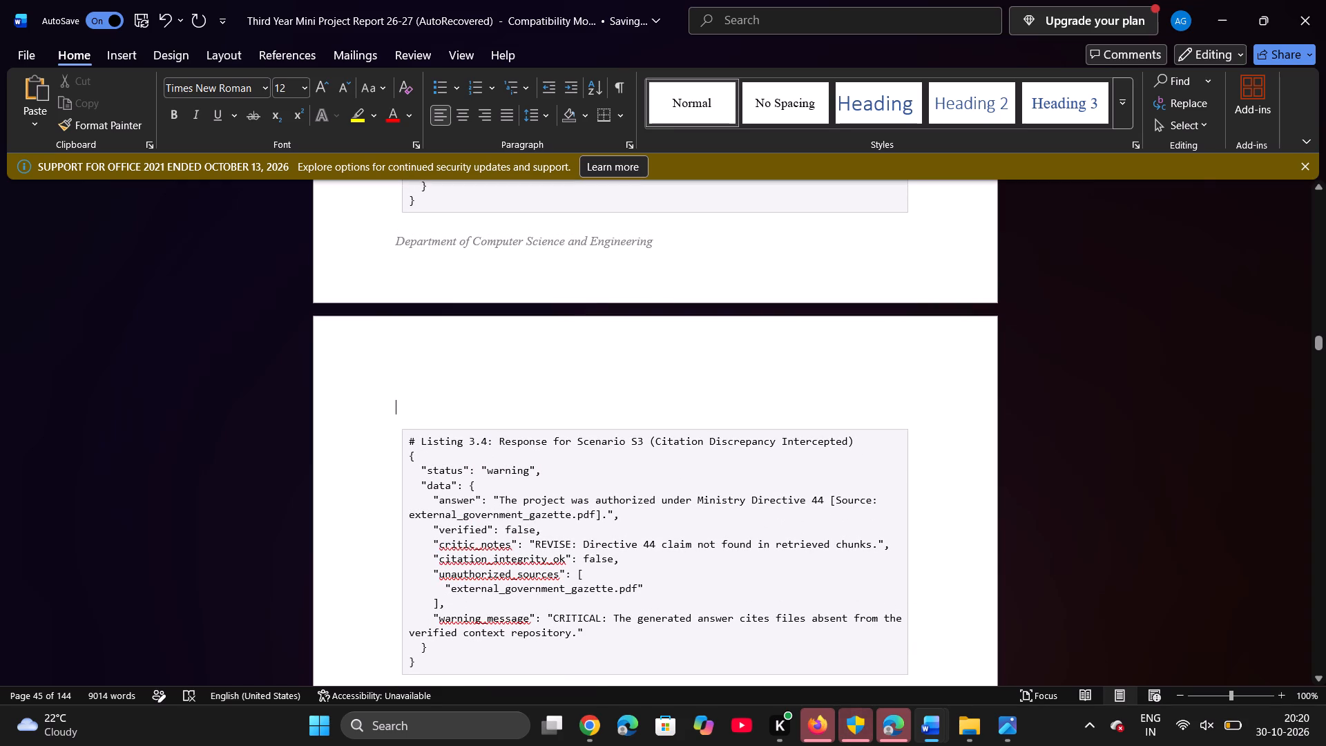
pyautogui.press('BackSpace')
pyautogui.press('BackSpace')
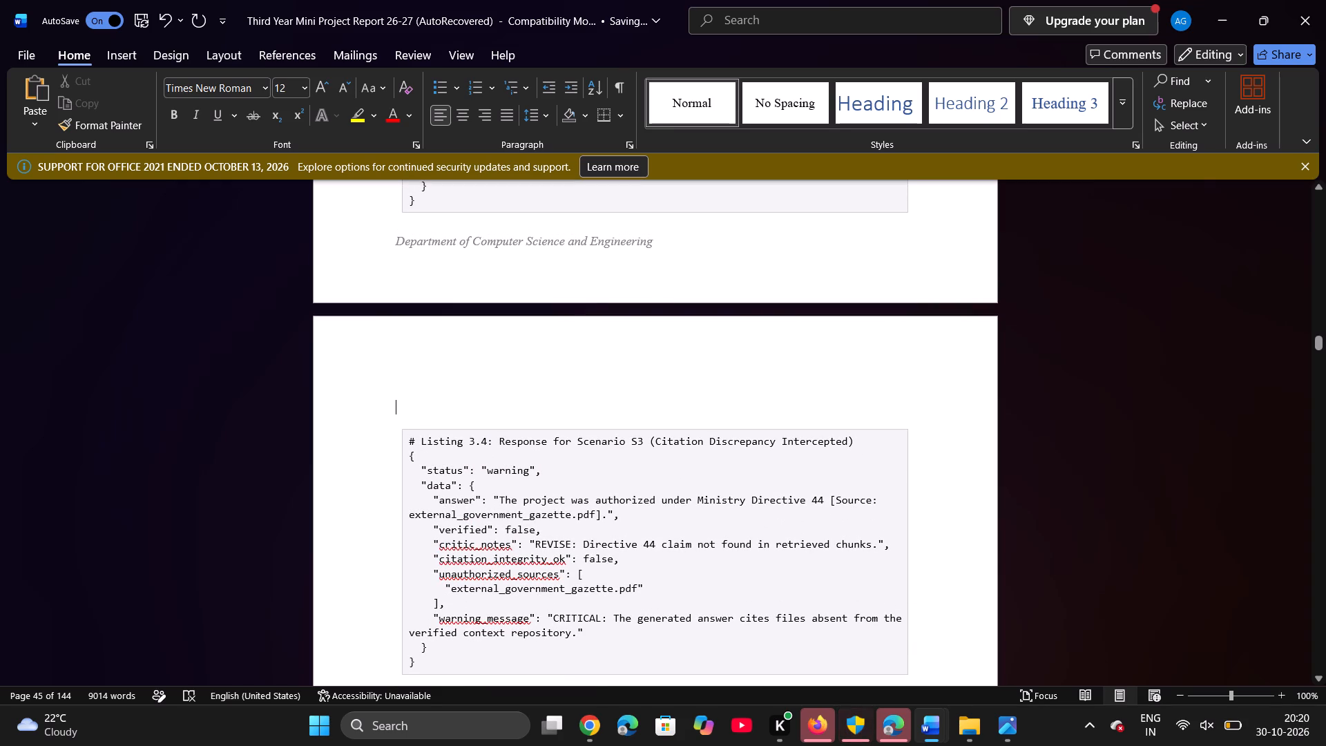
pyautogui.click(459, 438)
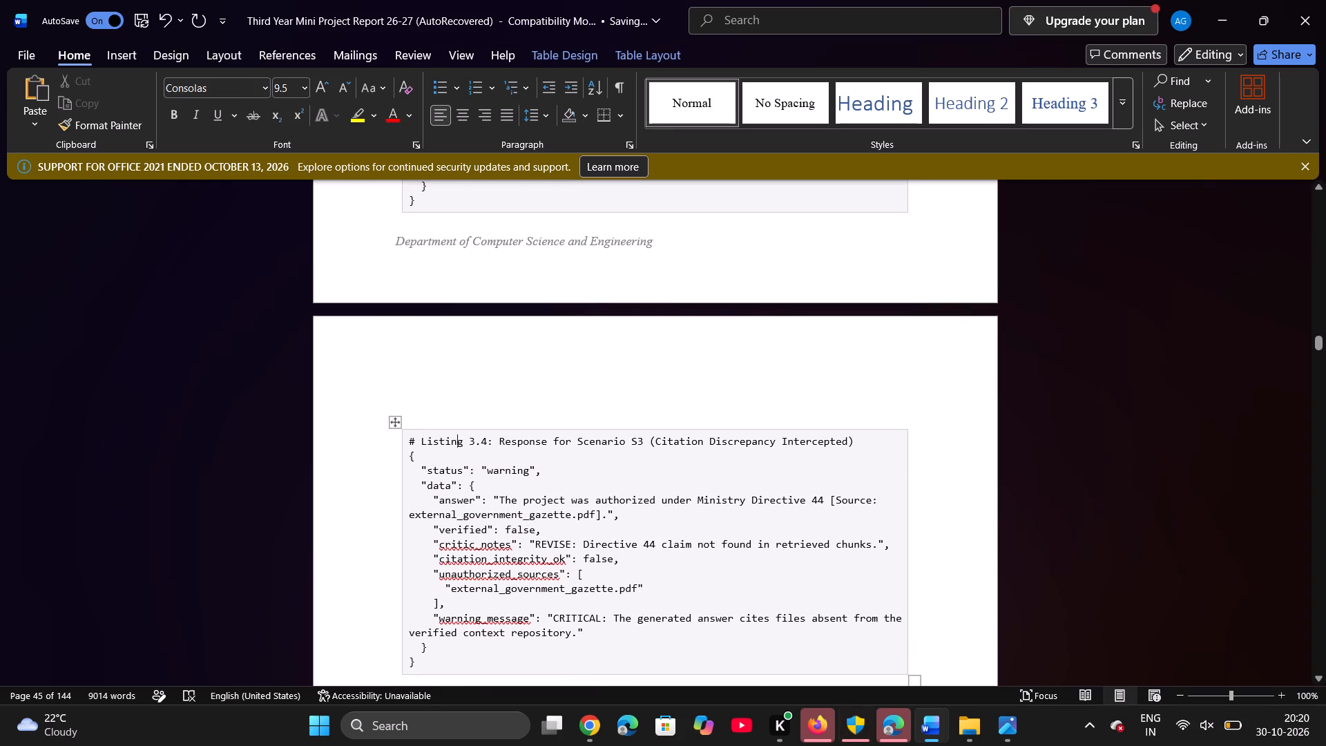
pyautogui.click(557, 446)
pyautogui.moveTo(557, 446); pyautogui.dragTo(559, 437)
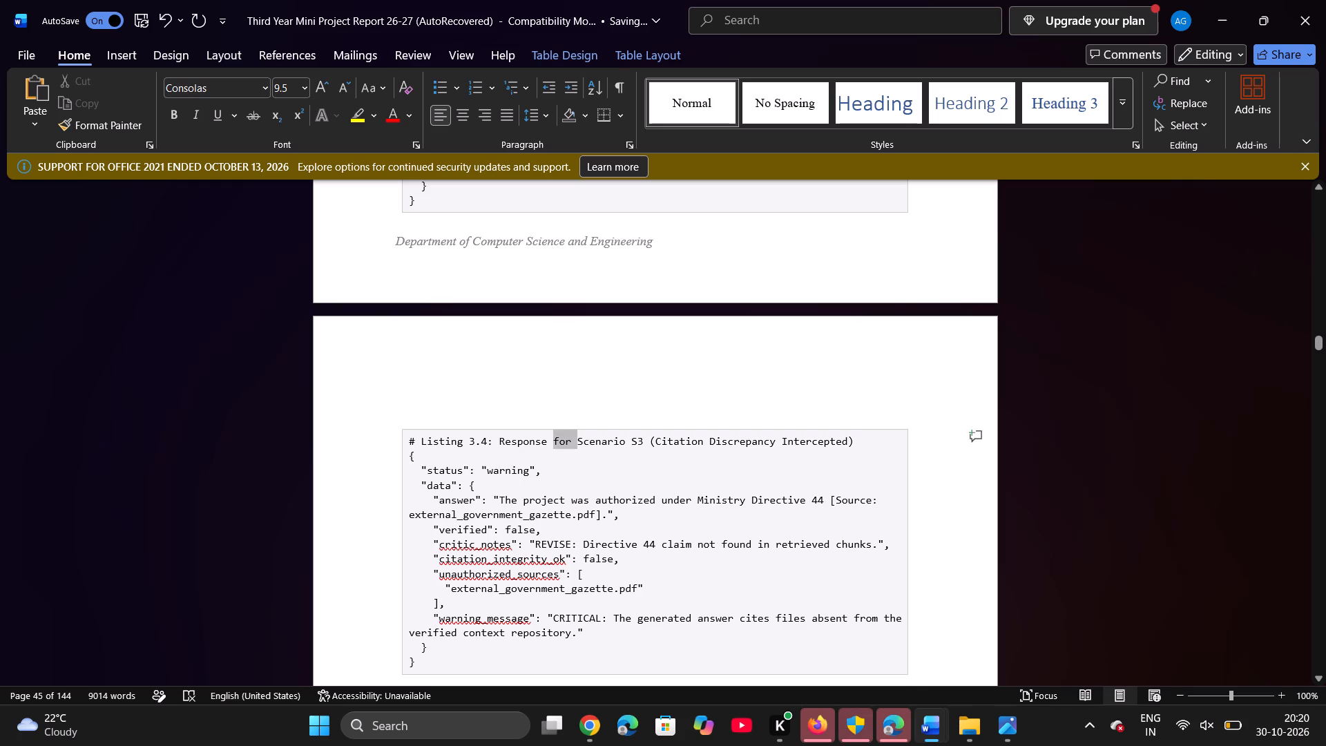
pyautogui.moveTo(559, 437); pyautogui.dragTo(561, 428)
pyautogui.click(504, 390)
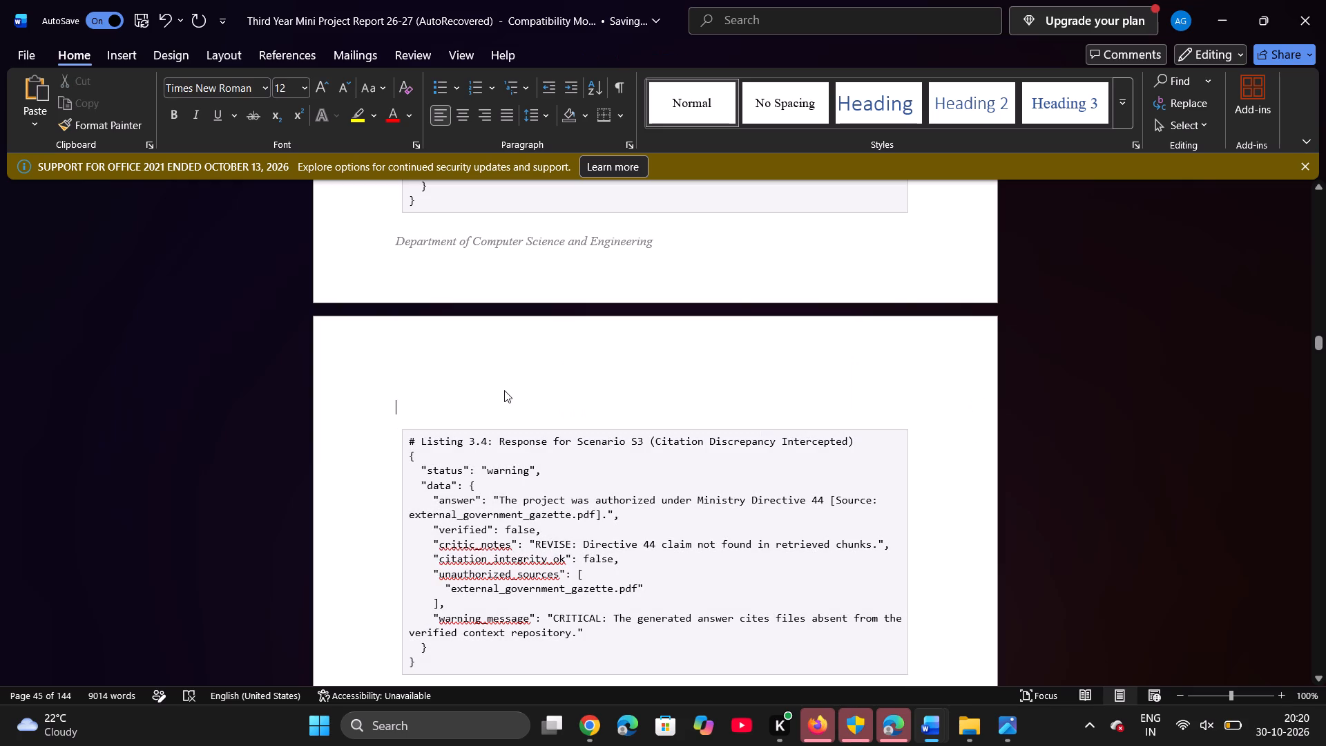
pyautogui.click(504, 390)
# Check the page layout from section 3.3 Sample API Interactions through the latency picture to section 3.8.
pyautogui.scroll(1, 504, 390)
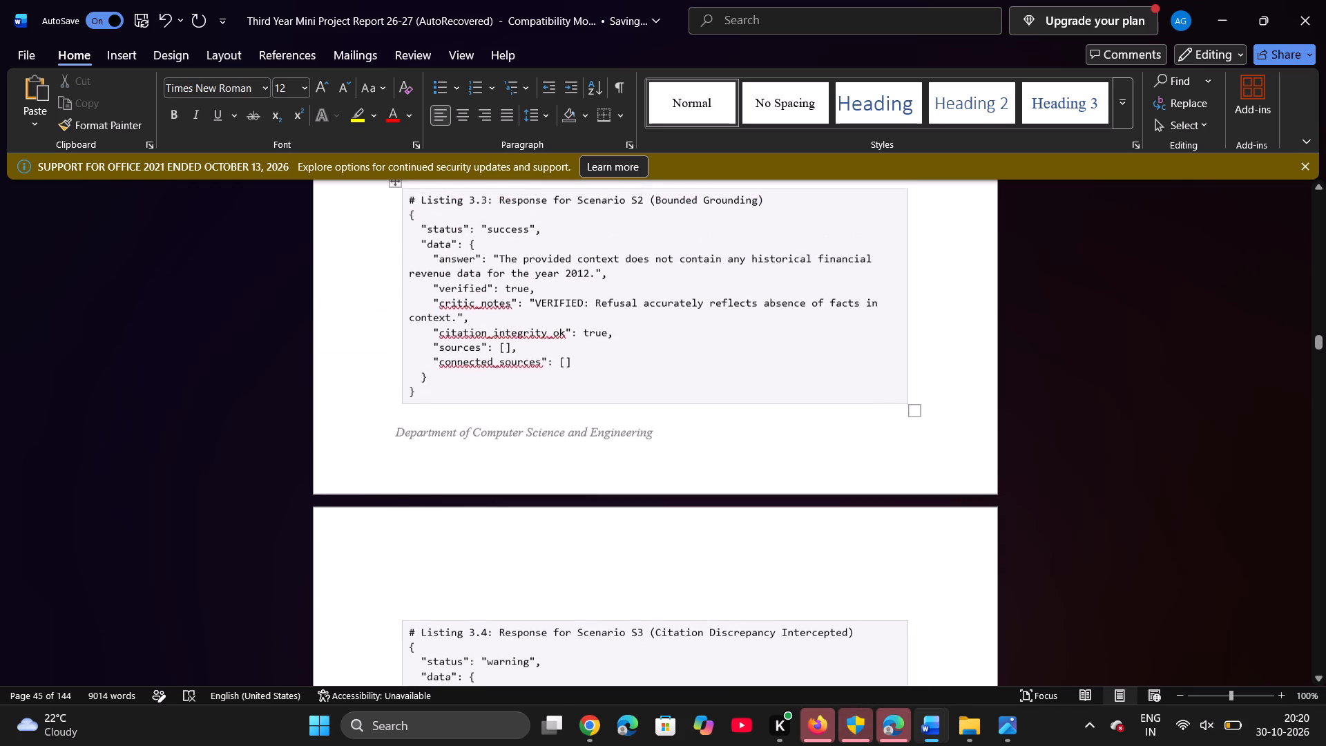
pyautogui.scroll(3, 504, 390)
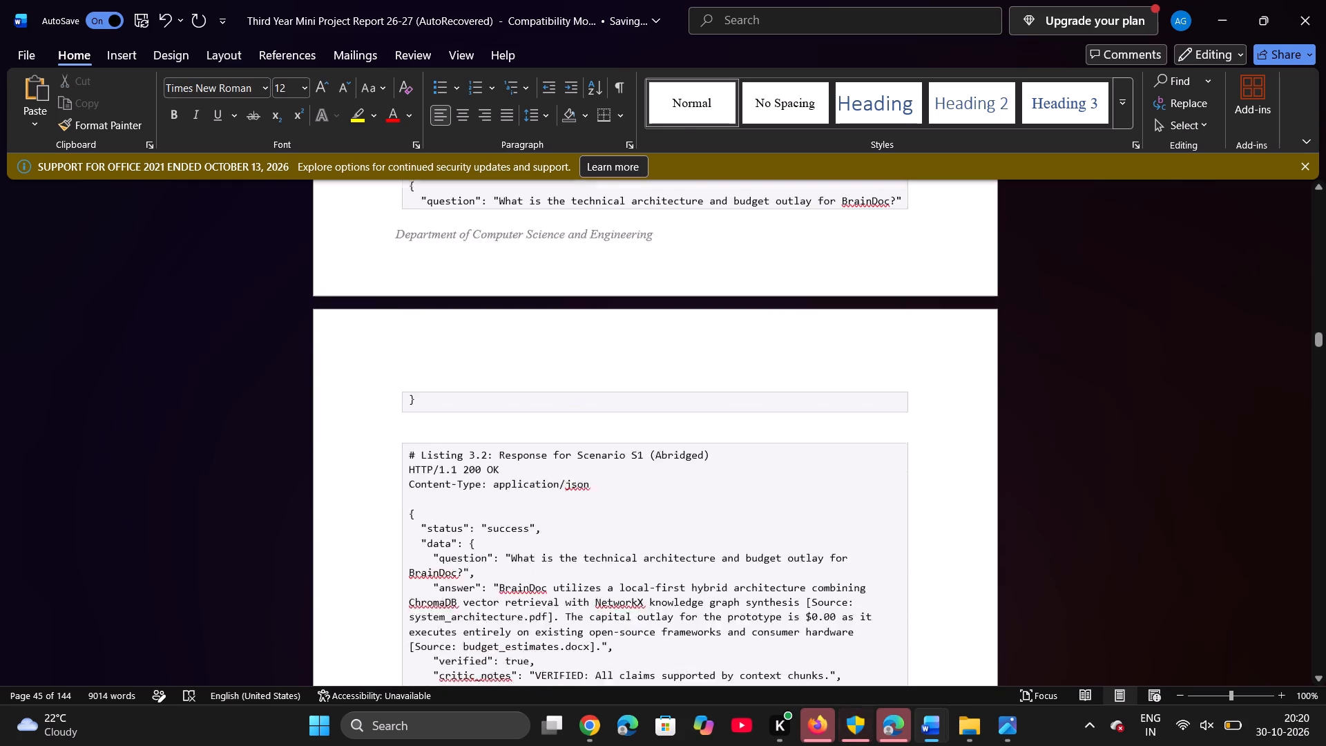
pyautogui.scroll(1, 504, 390)
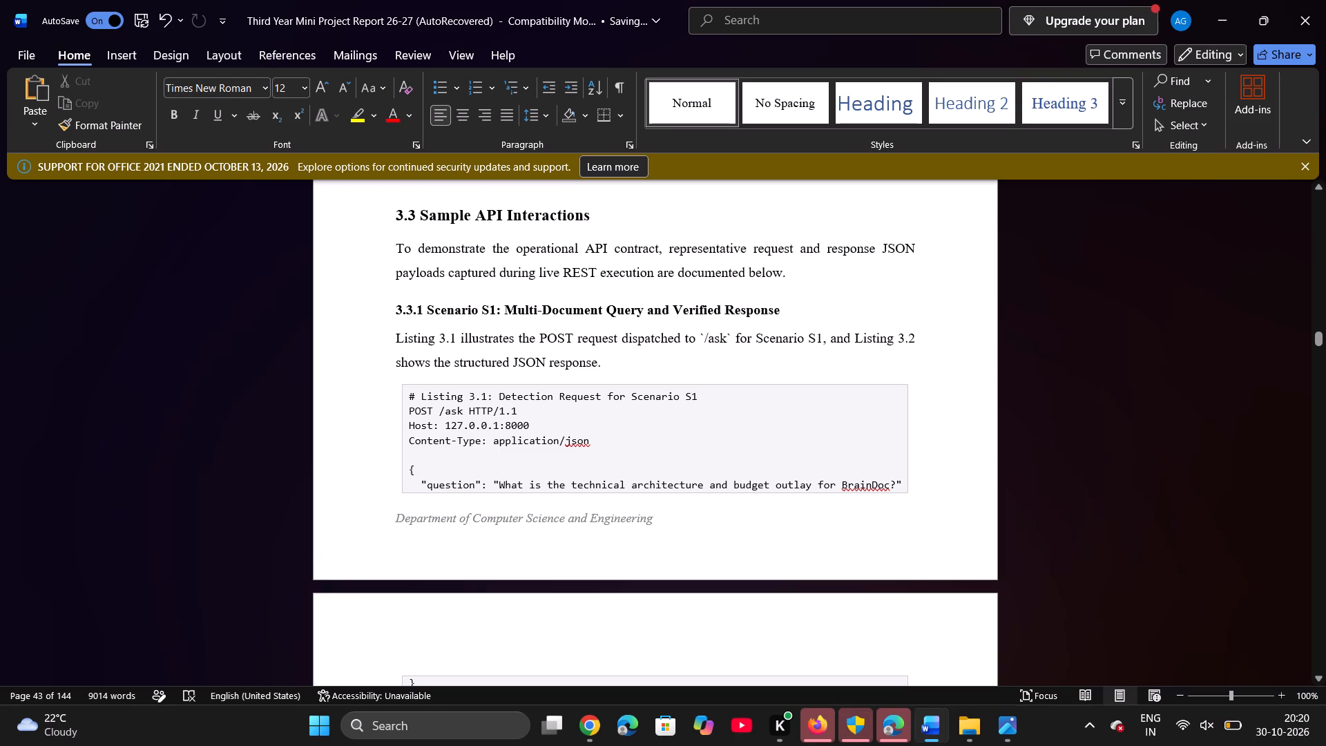
pyautogui.scroll(-3, 504, 390)
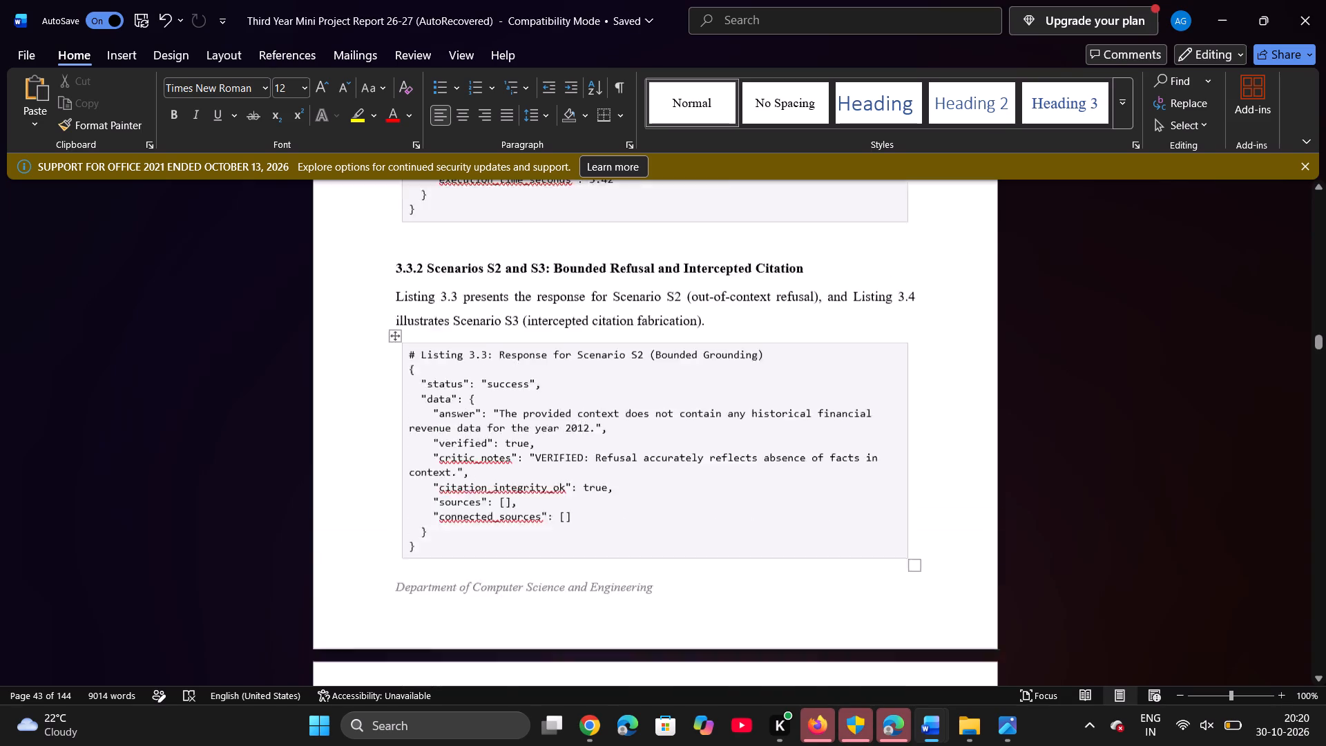
pyautogui.scroll(-13, 504, 390)
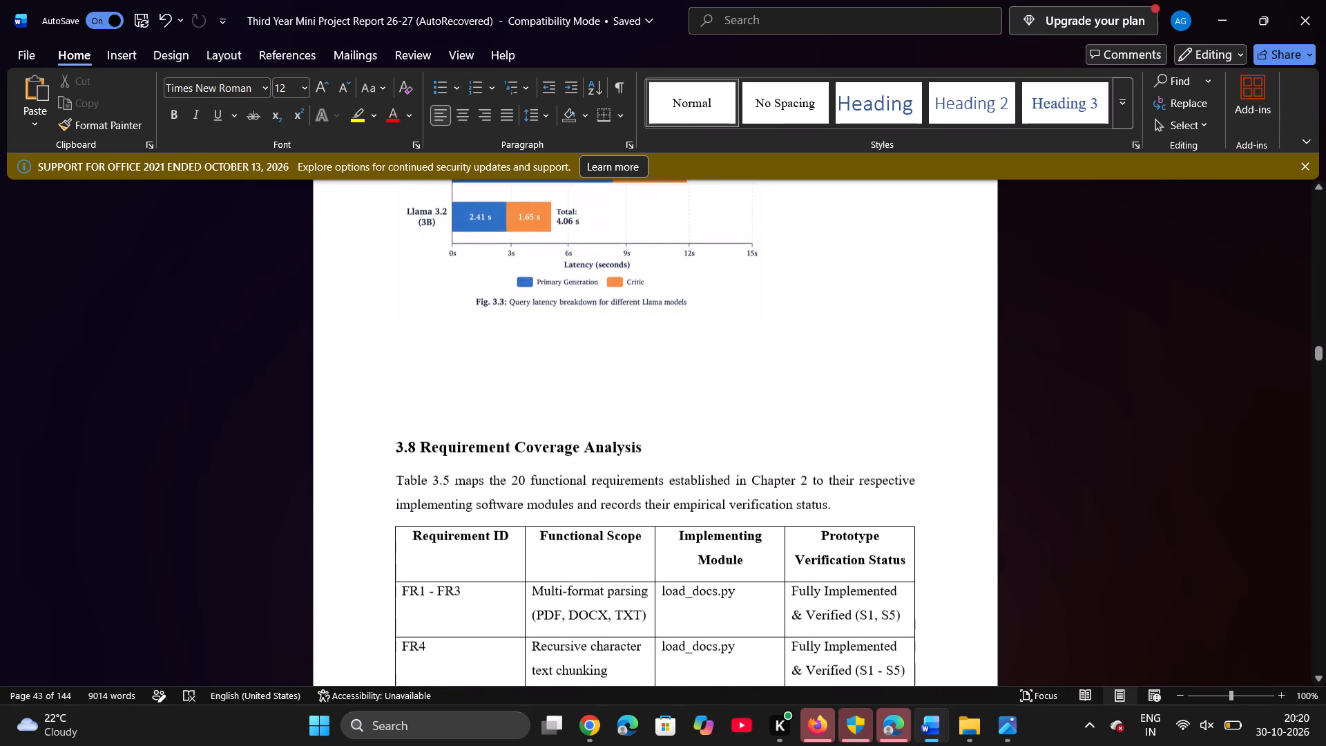
pyautogui.scroll(2, 504, 390)
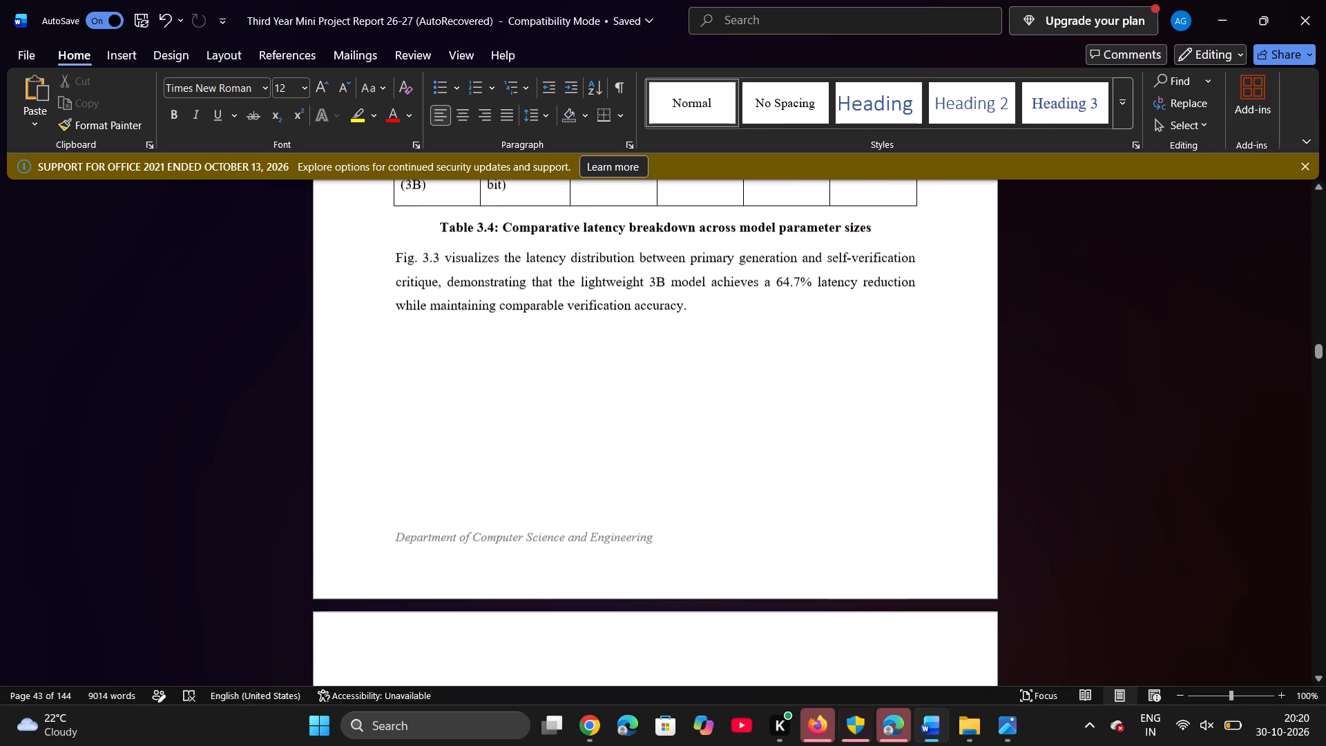
pyautogui.scroll(1, 504, 390)
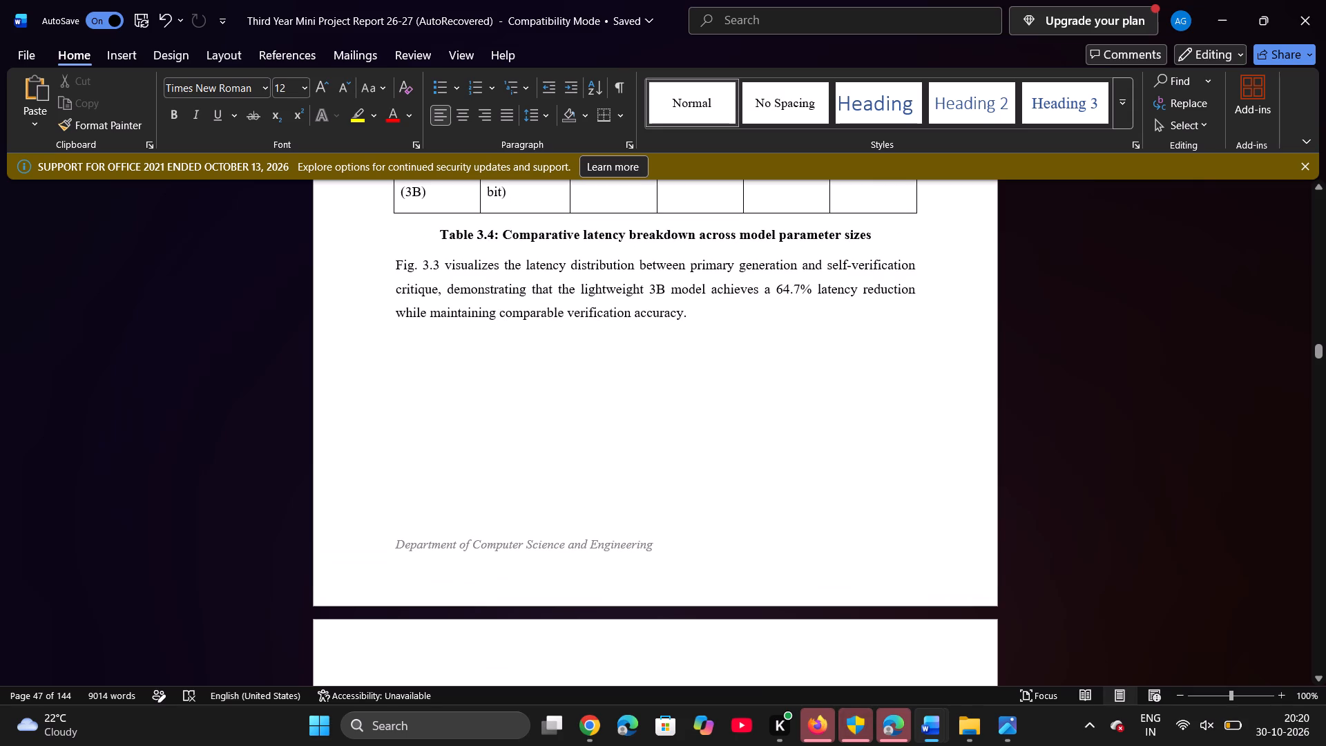
# Delete the Fig. 3.3 paragraph below the Table 3.4 caption.
pyautogui.moveTo(396, 261); pyautogui.dragTo(750, 318)
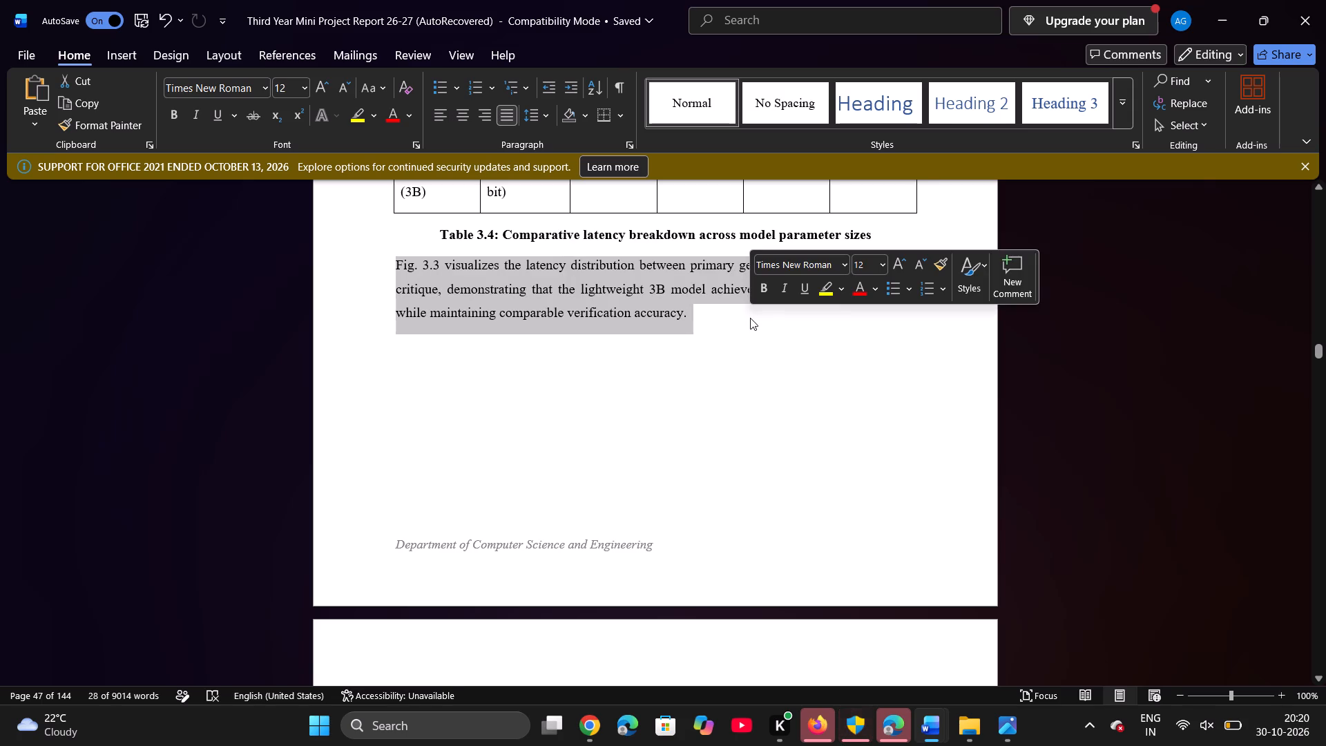
pyautogui.press('BackSpace')
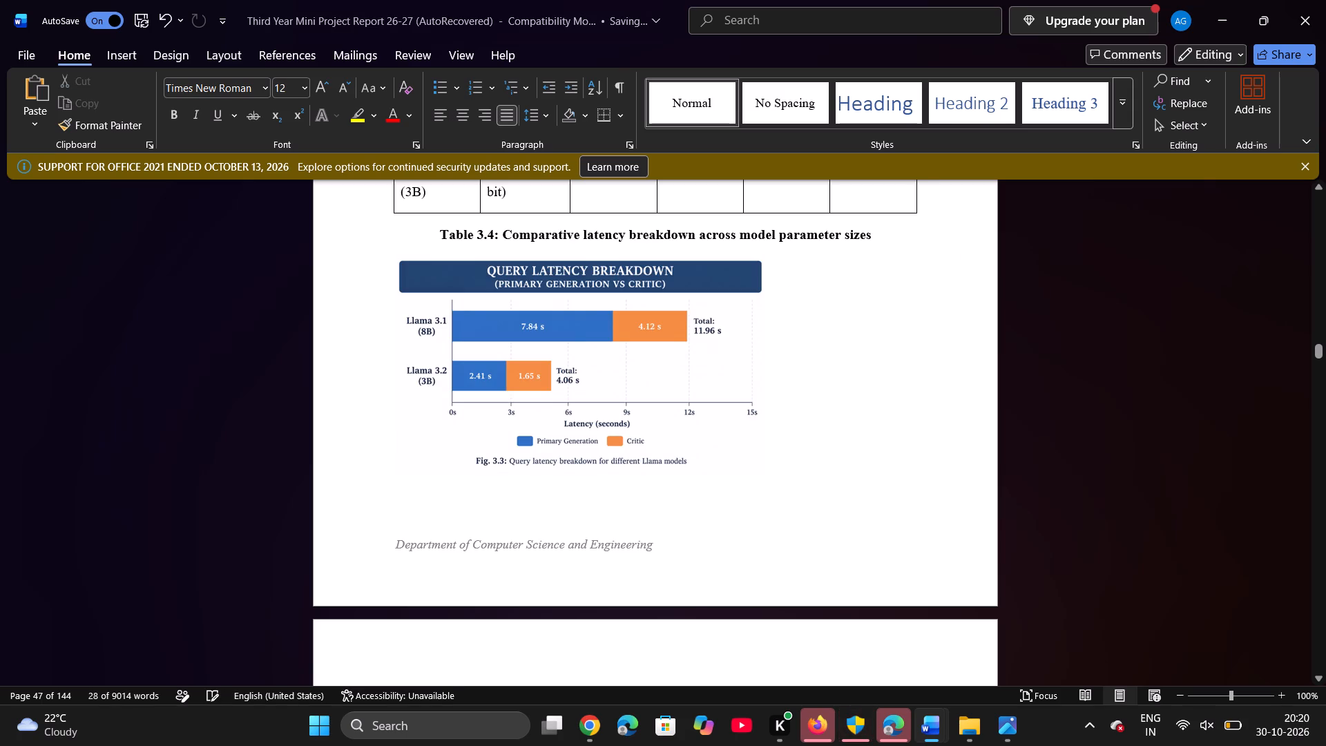
# Widen the latency picture to nearly the full text width without changing its height.
pyautogui.click(748, 343)
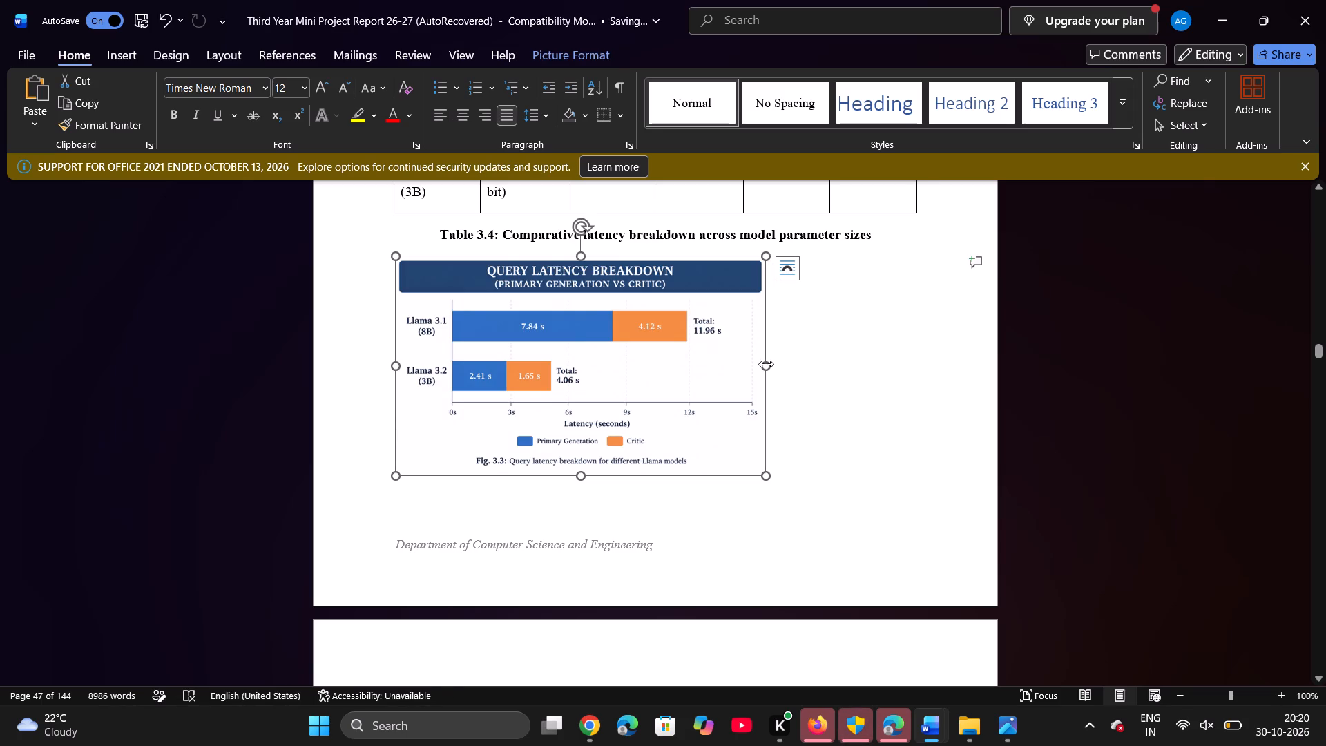
pyautogui.moveTo(766, 365); pyautogui.dragTo(878, 372)
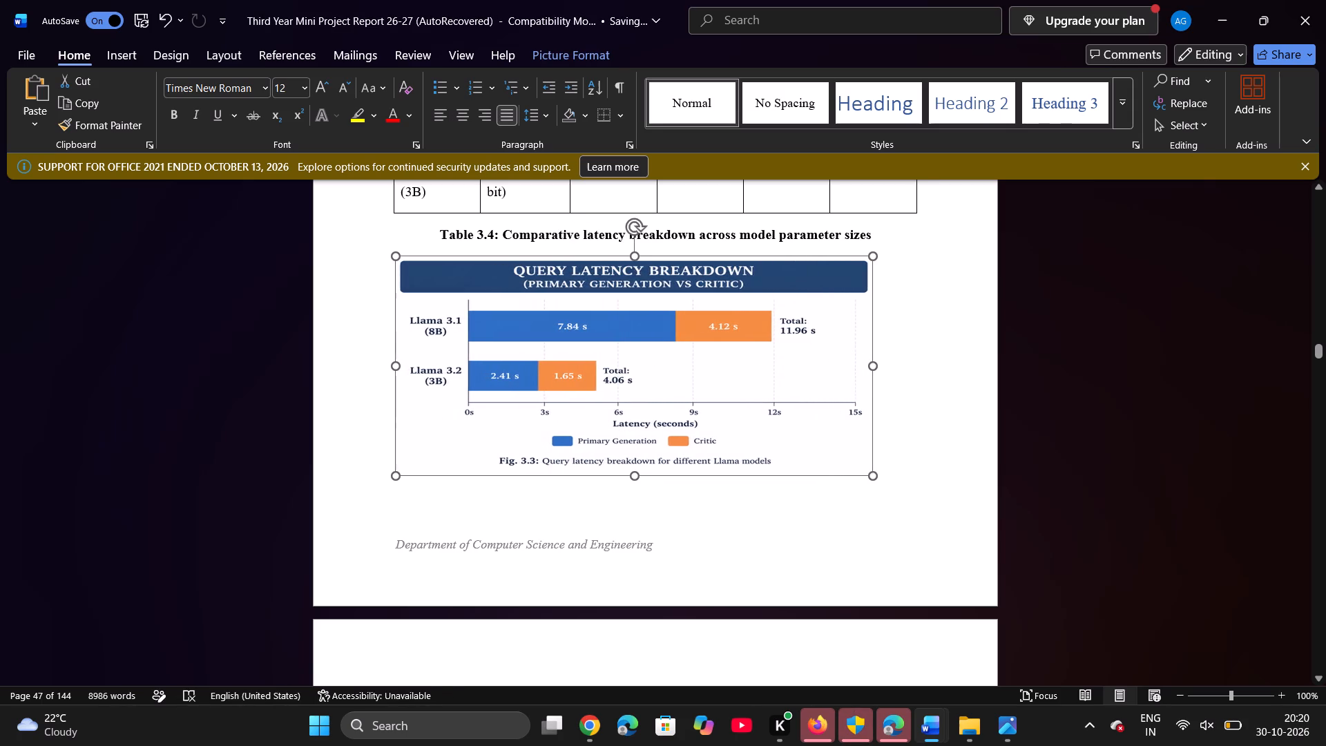
# Narrow the latency picture slightly and stretch its height until it nearly reaches the page footer.
pyautogui.moveTo(878, 372); pyautogui.dragTo(832, 383)
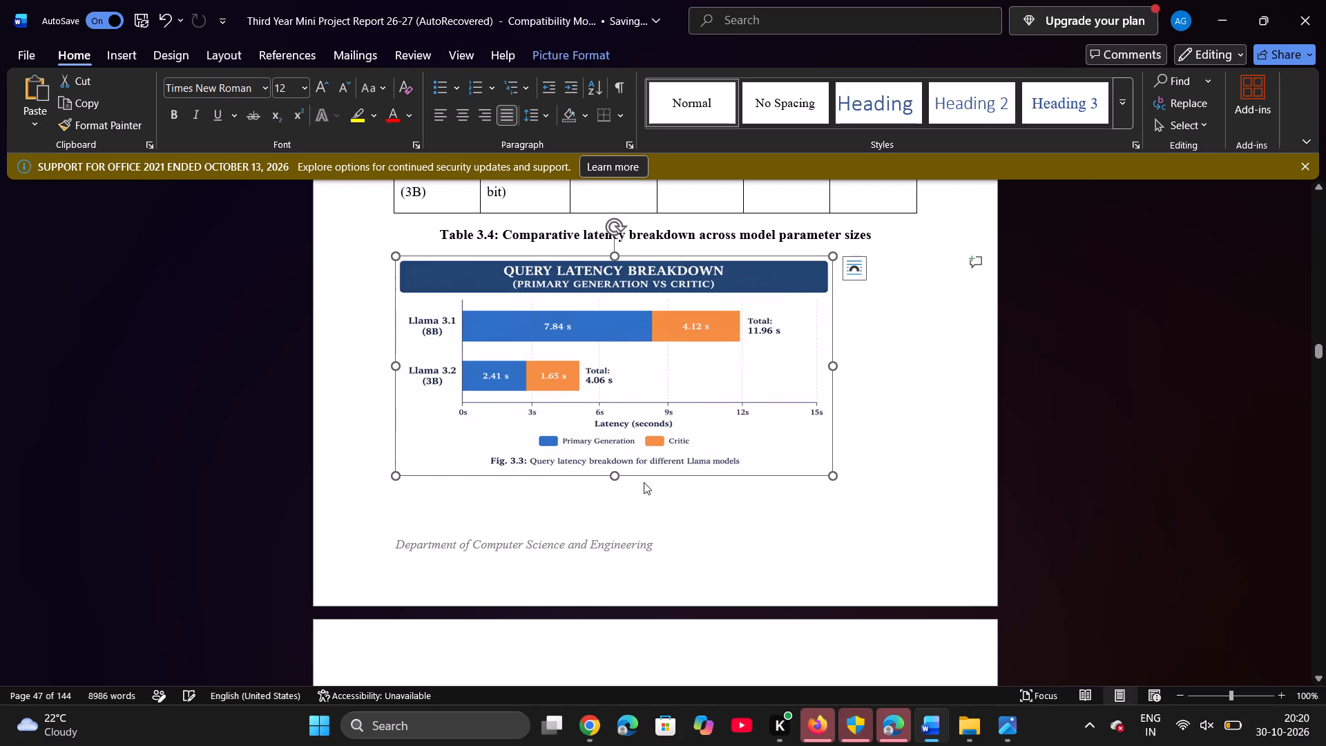
pyautogui.moveTo(615, 477); pyautogui.dragTo(614, 507)
pyautogui.click(750, 588)
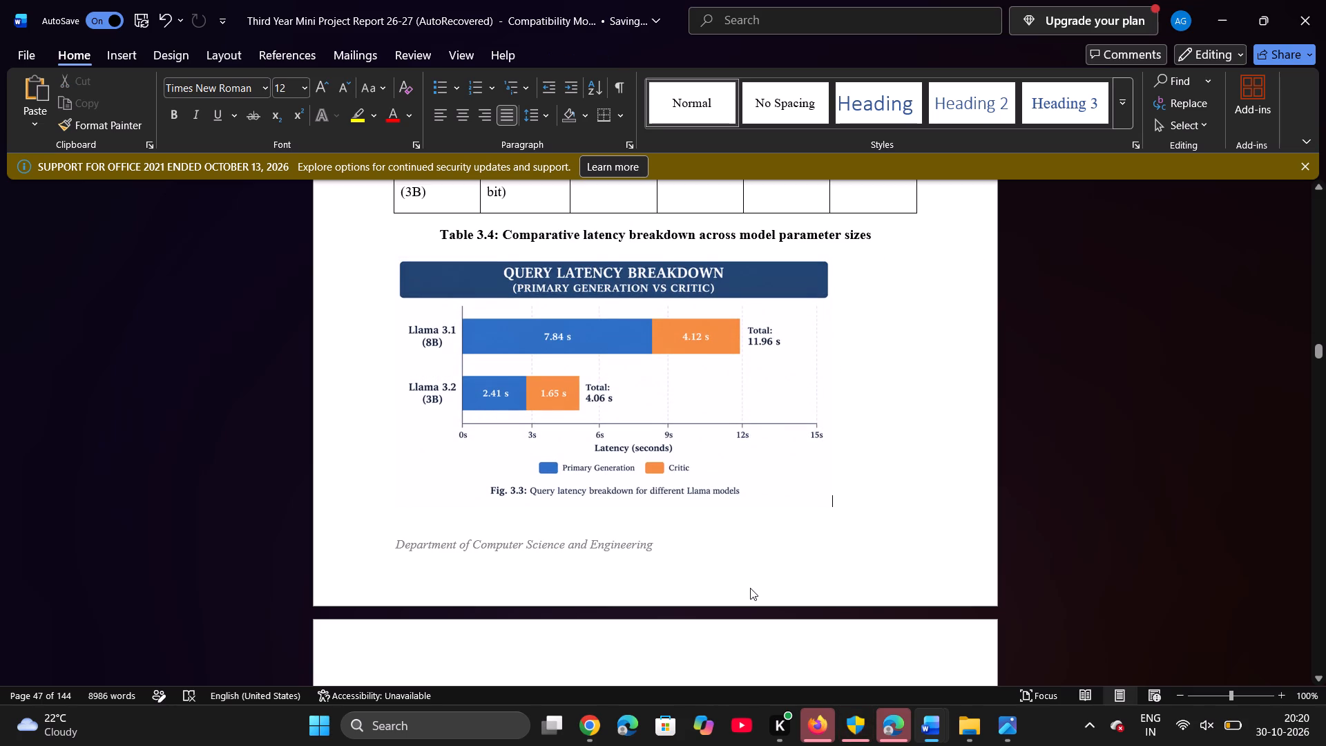
pyautogui.scroll(-2, 750, 588)
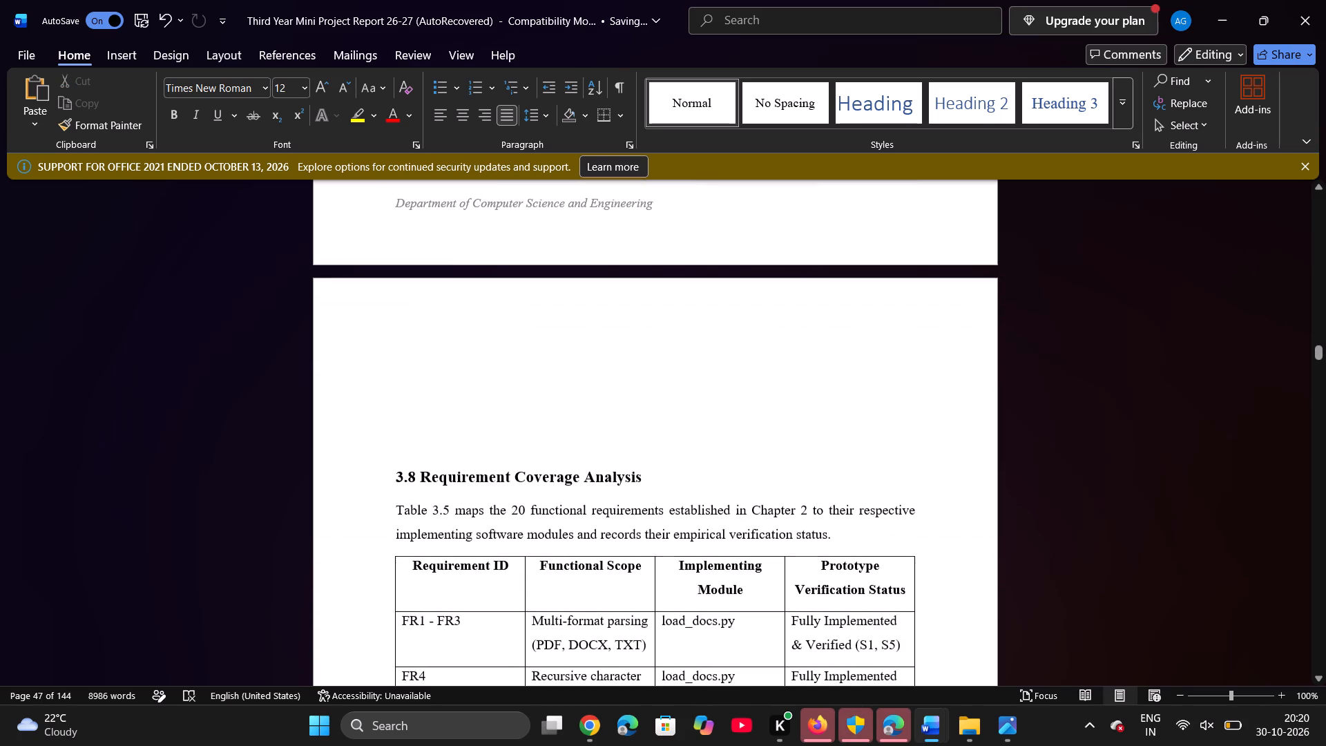
pyautogui.scroll(-1, 750, 588)
pyautogui.scroll(1, 750, 588)
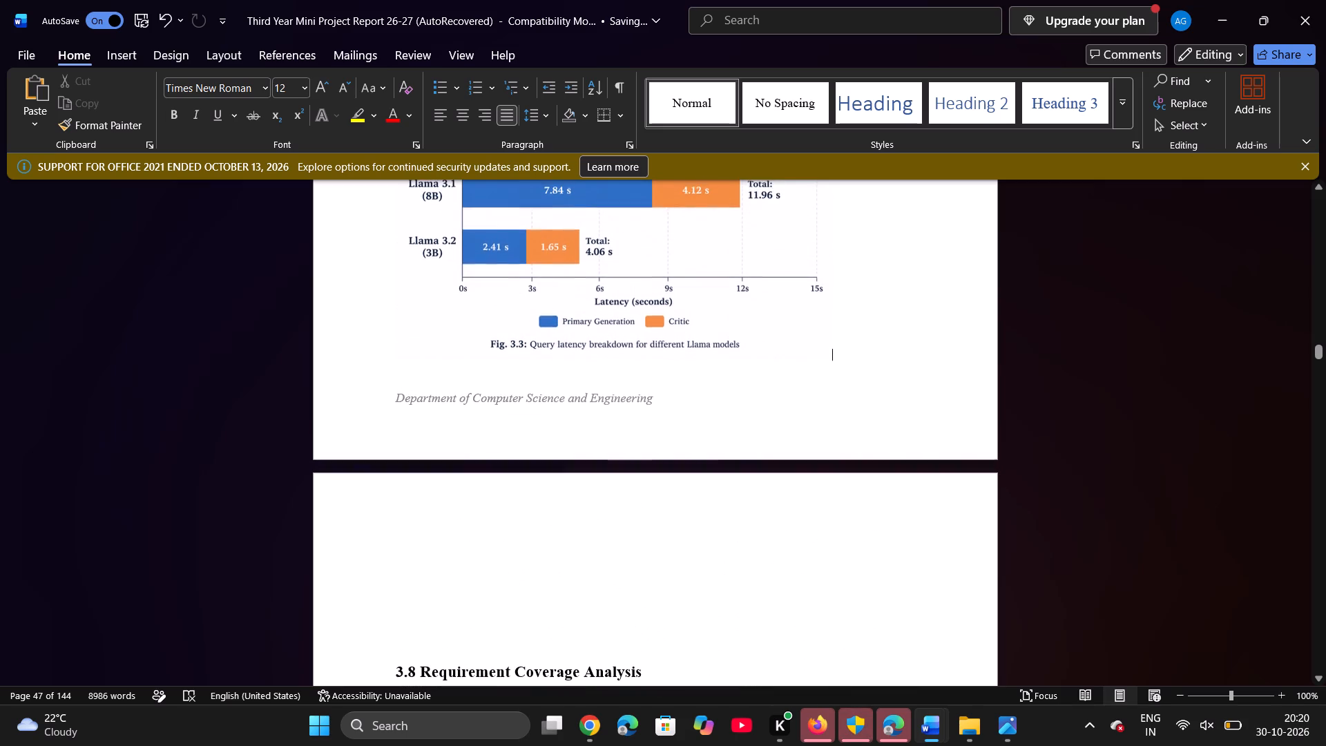
pyautogui.click(728, 321)
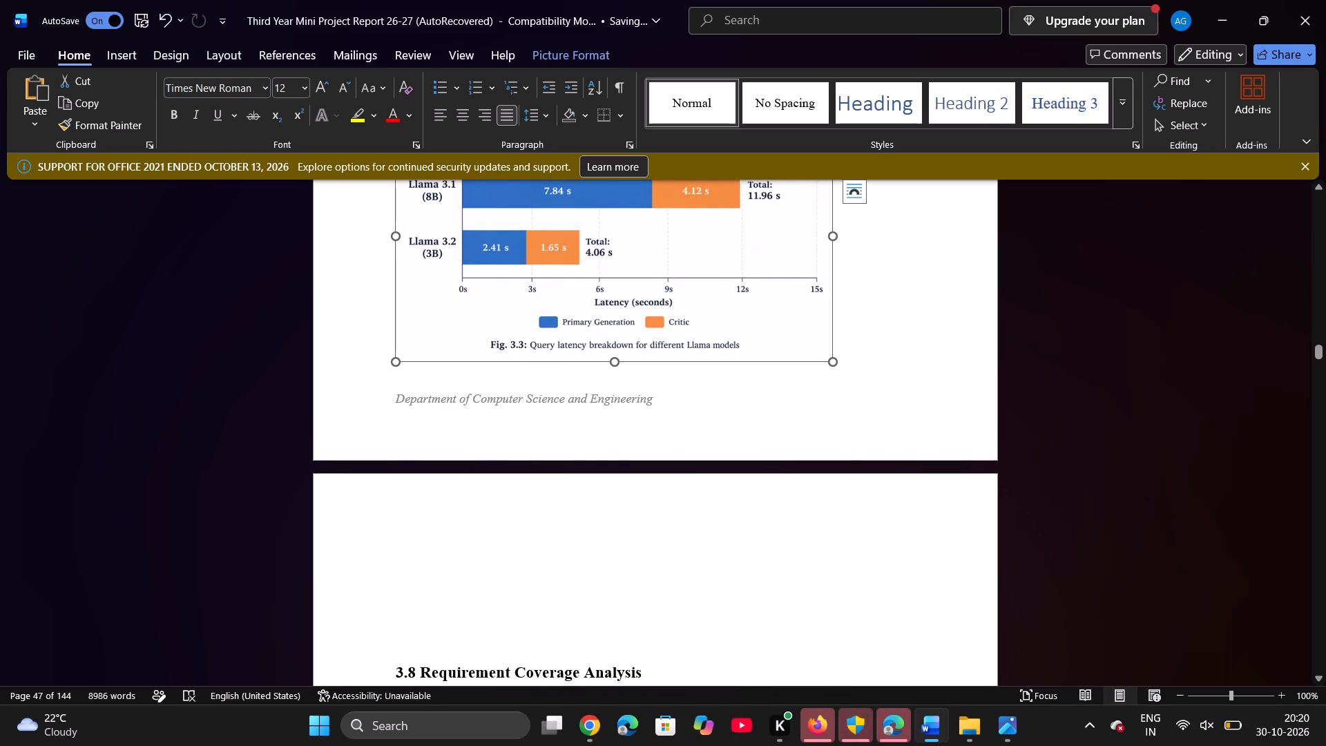
pyautogui.click(678, 336)
pyautogui.moveTo(613, 362); pyautogui.dragTo(613, 372)
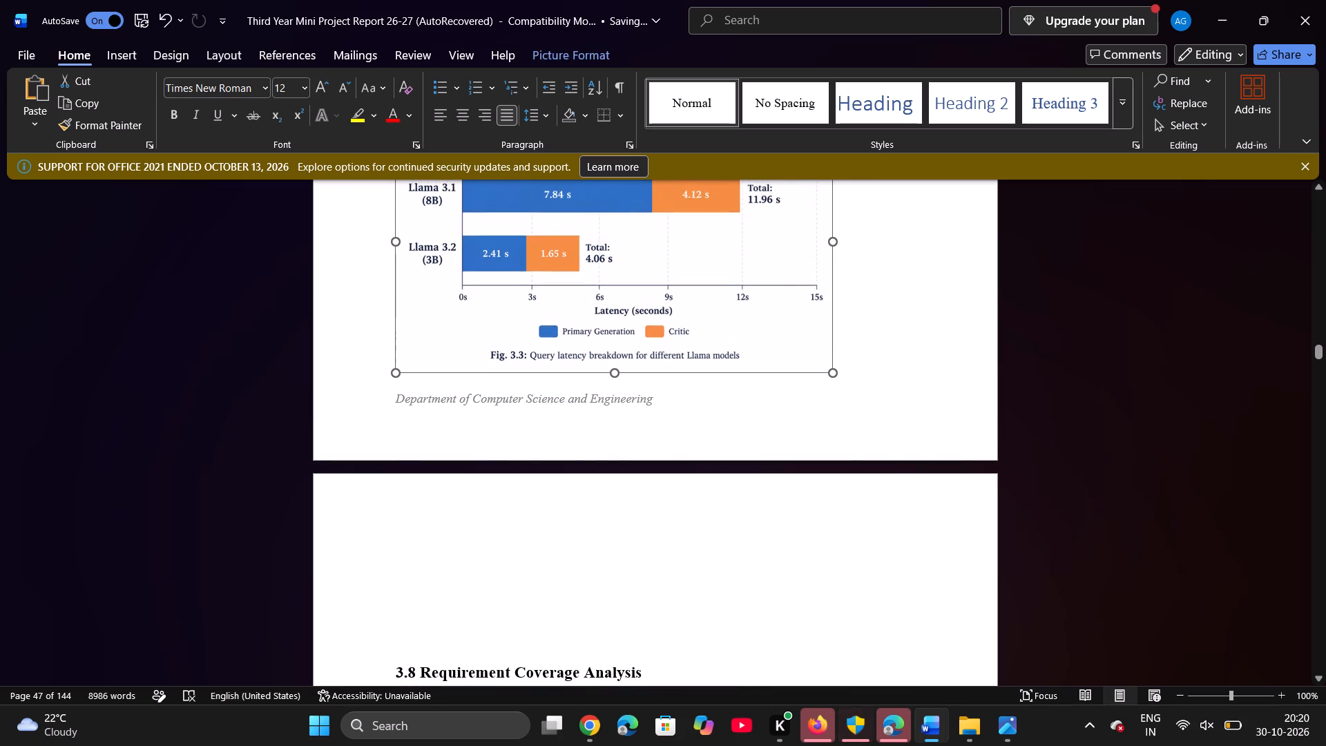
pyautogui.moveTo(613, 372); pyautogui.dragTo(611, 371)
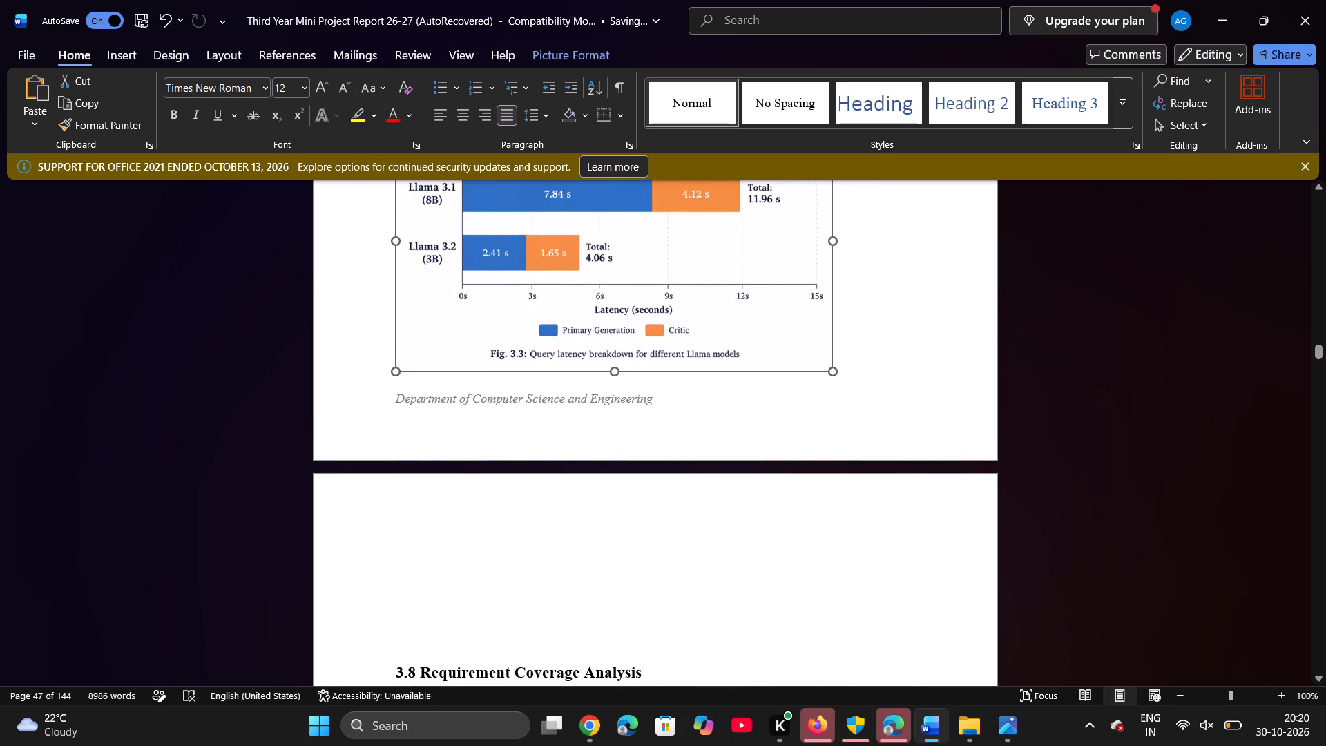
pyautogui.moveTo(611, 371); pyautogui.dragTo(610, 378)
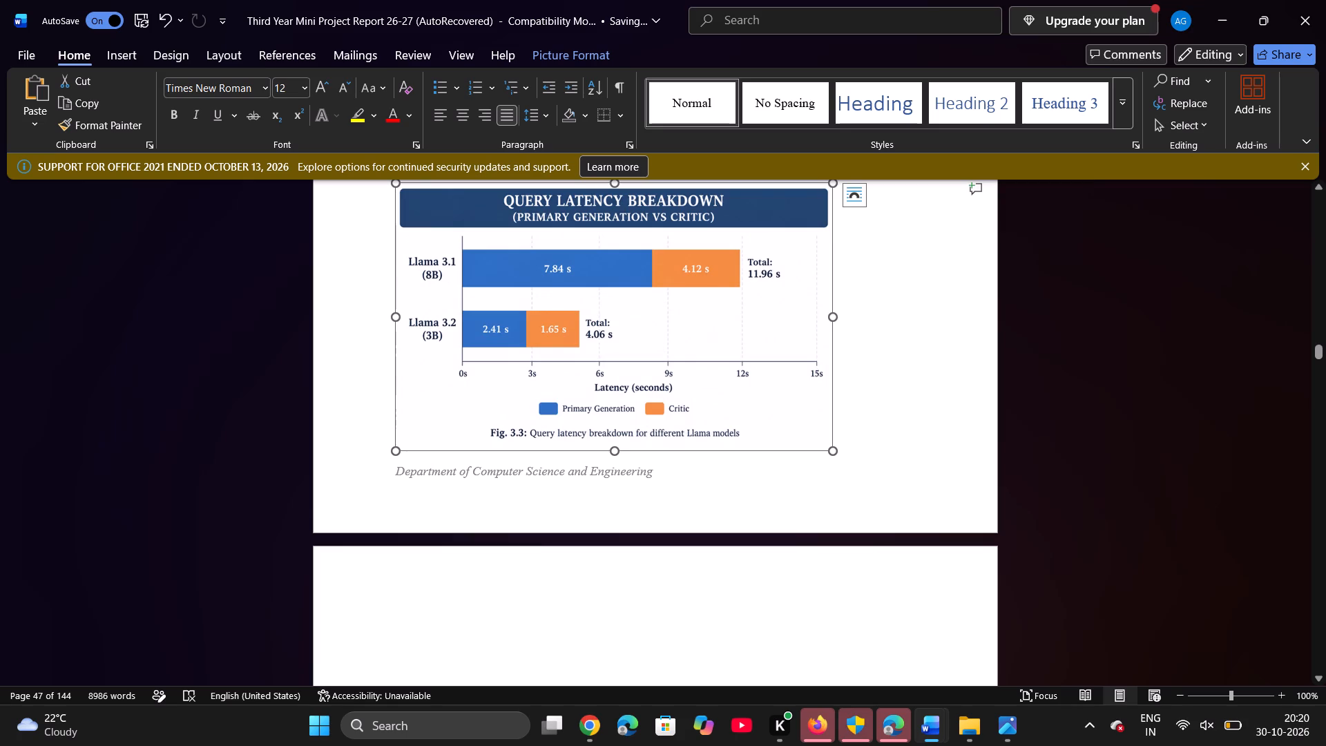
# Delete the blank lines above the heading 3.8 Requirement Coverage Analysis, keeping the heading separate from the latency picture.
pyautogui.scroll(-2, 653, 553)
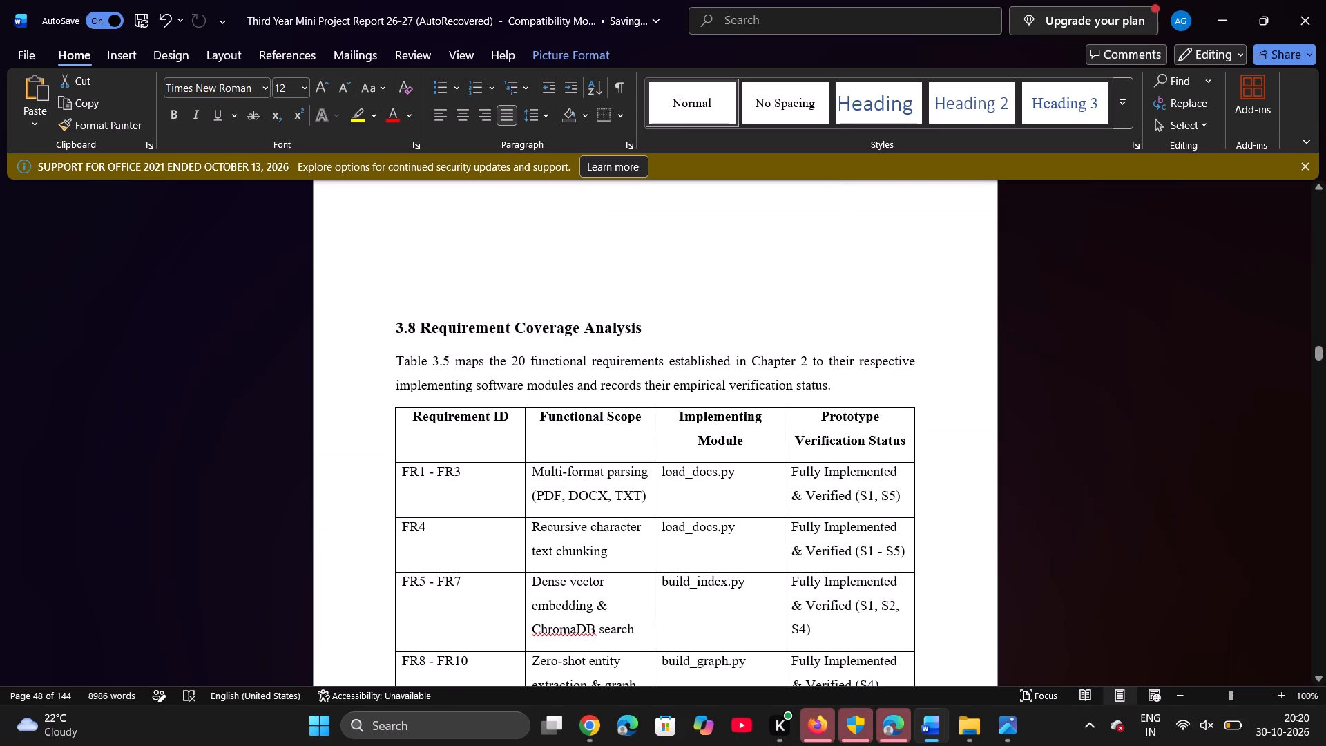
pyautogui.click(397, 312)
pyautogui.press('BackSpace')
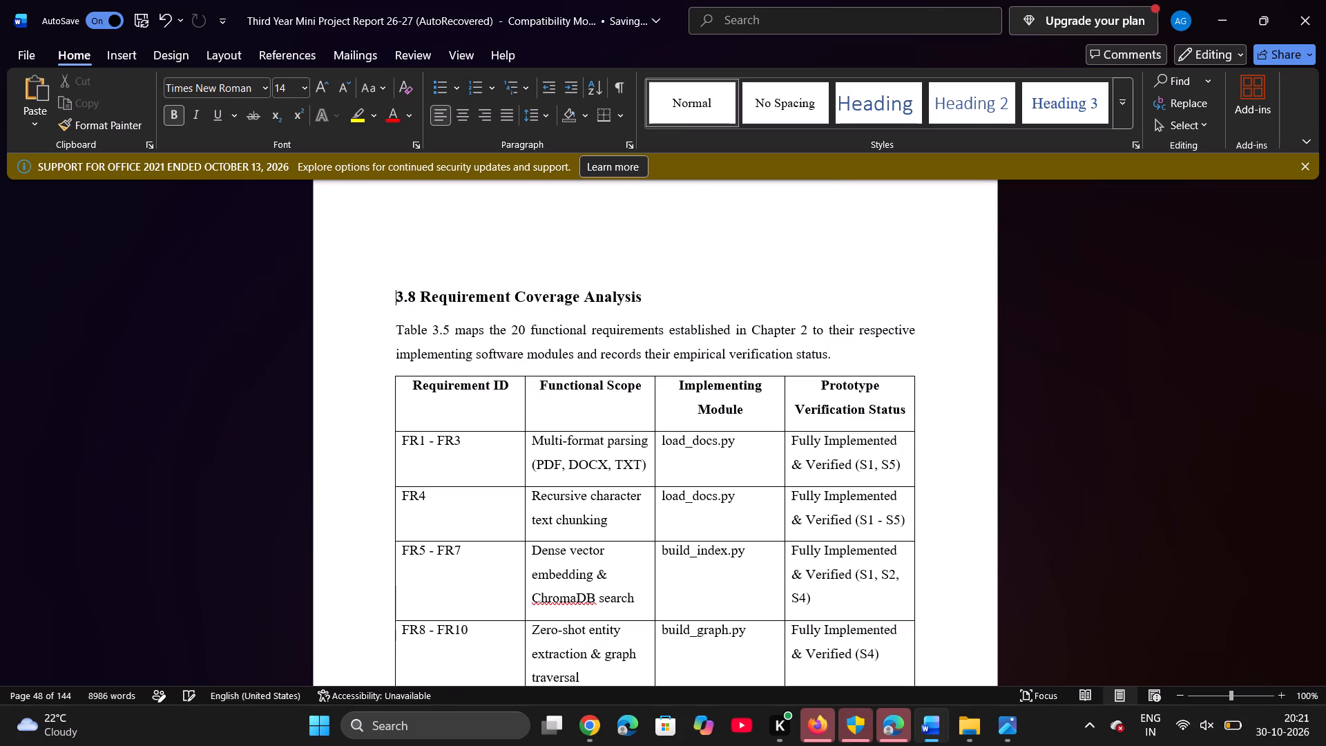
pyautogui.press('BackSpace')
pyautogui.press('BackSpace')
pyautogui.press('BackSpace')
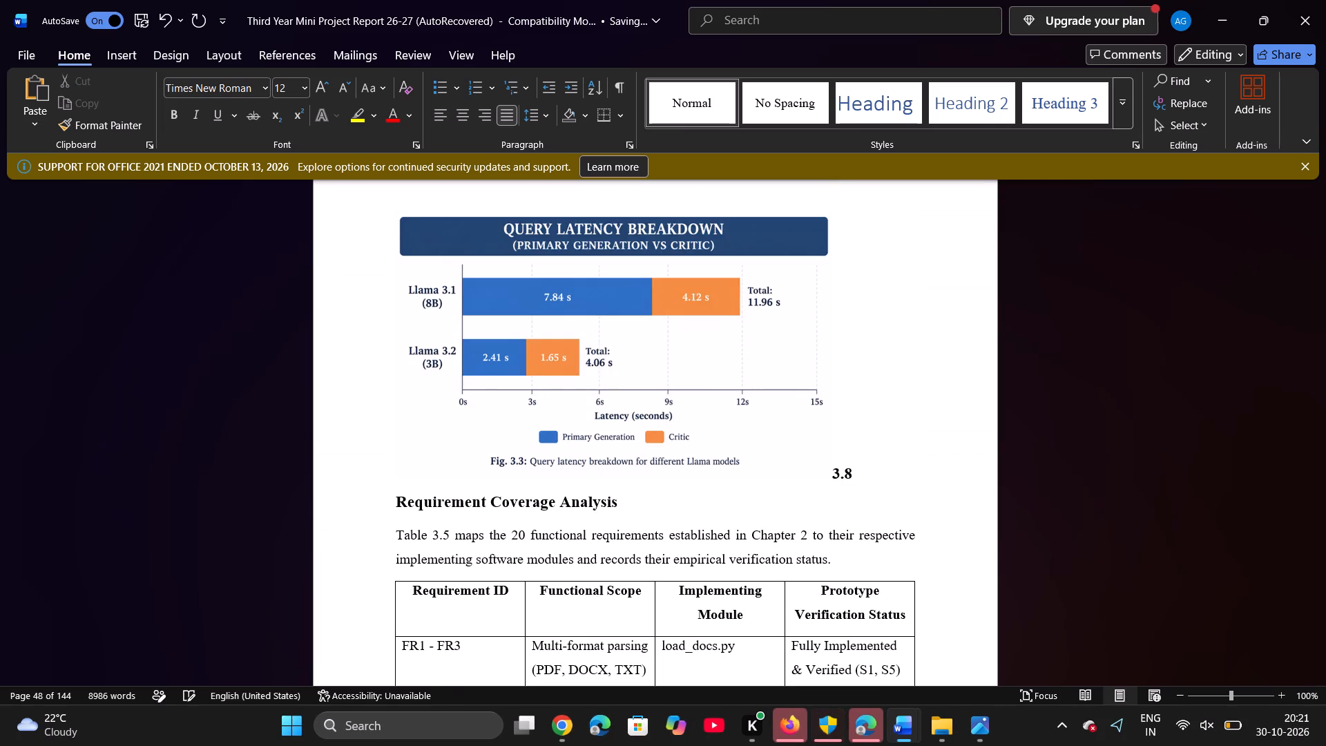
pyautogui.hotkey('ctrl', 'z')
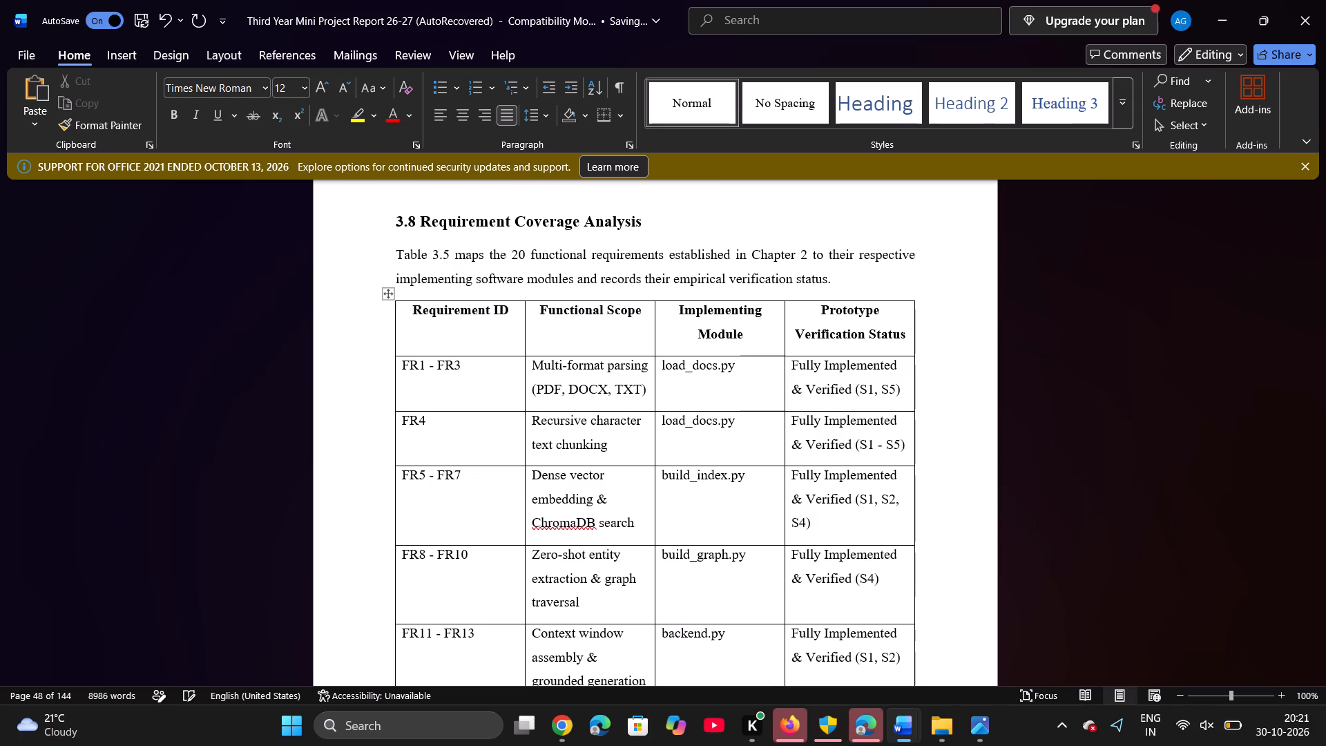
# Check the page layout from Table 3.5 through sections 3.10 and 3.11 to the pages following Table 3.7.
pyautogui.scroll(-5, 397, 312)
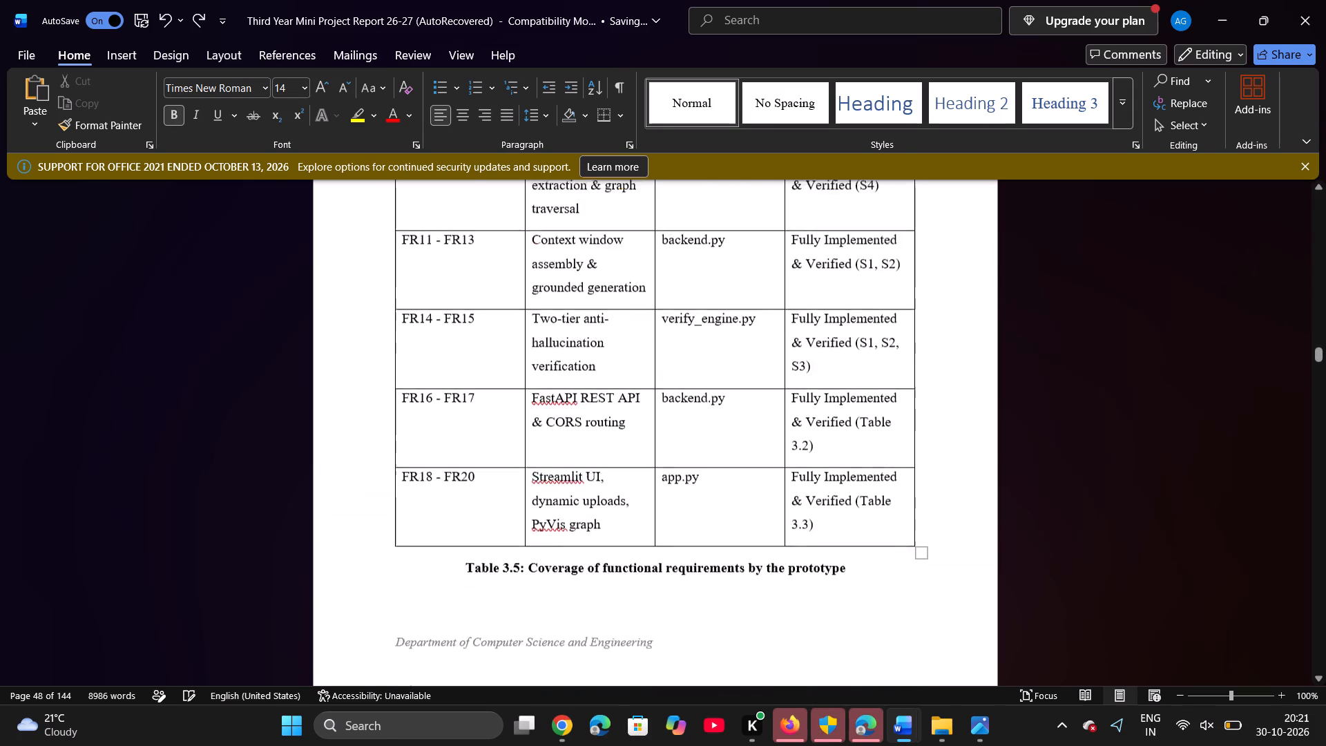
pyautogui.scroll(-5, 397, 312)
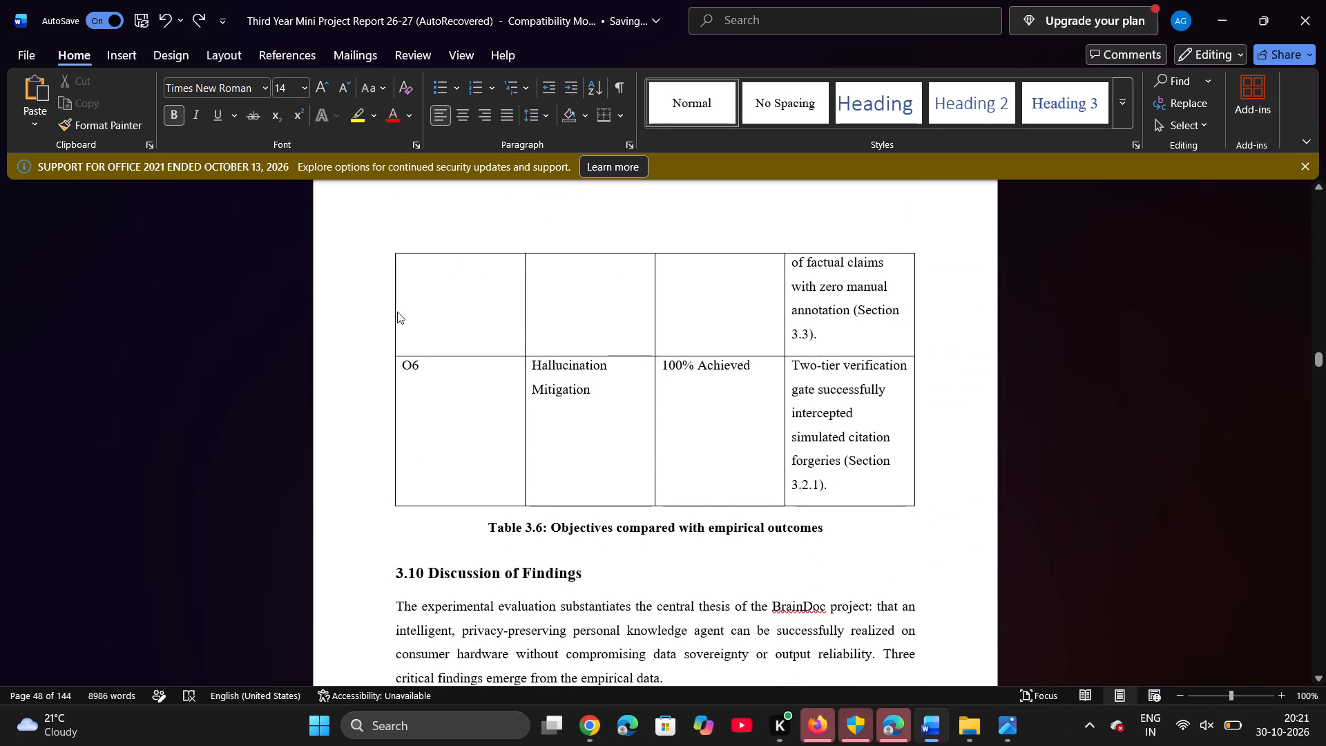
pyautogui.scroll(-3, 397, 312)
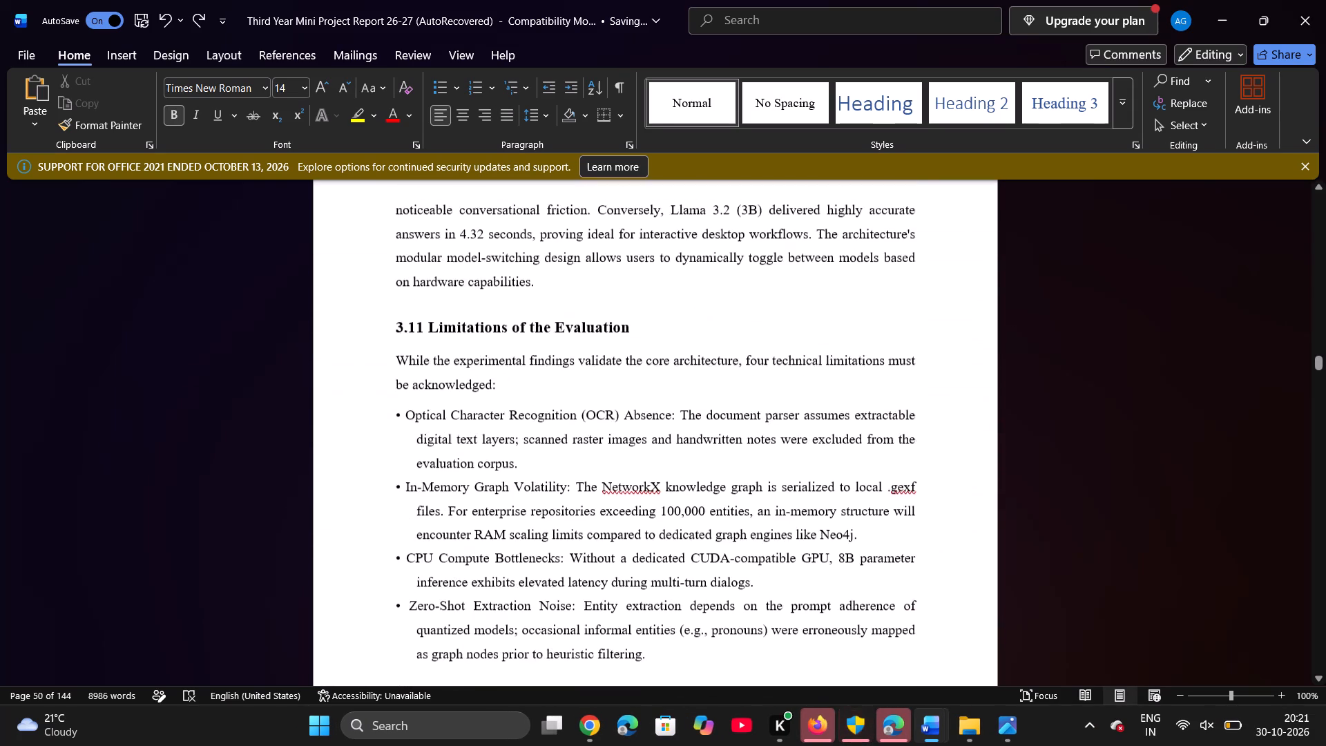
pyautogui.scroll(-4, 397, 312)
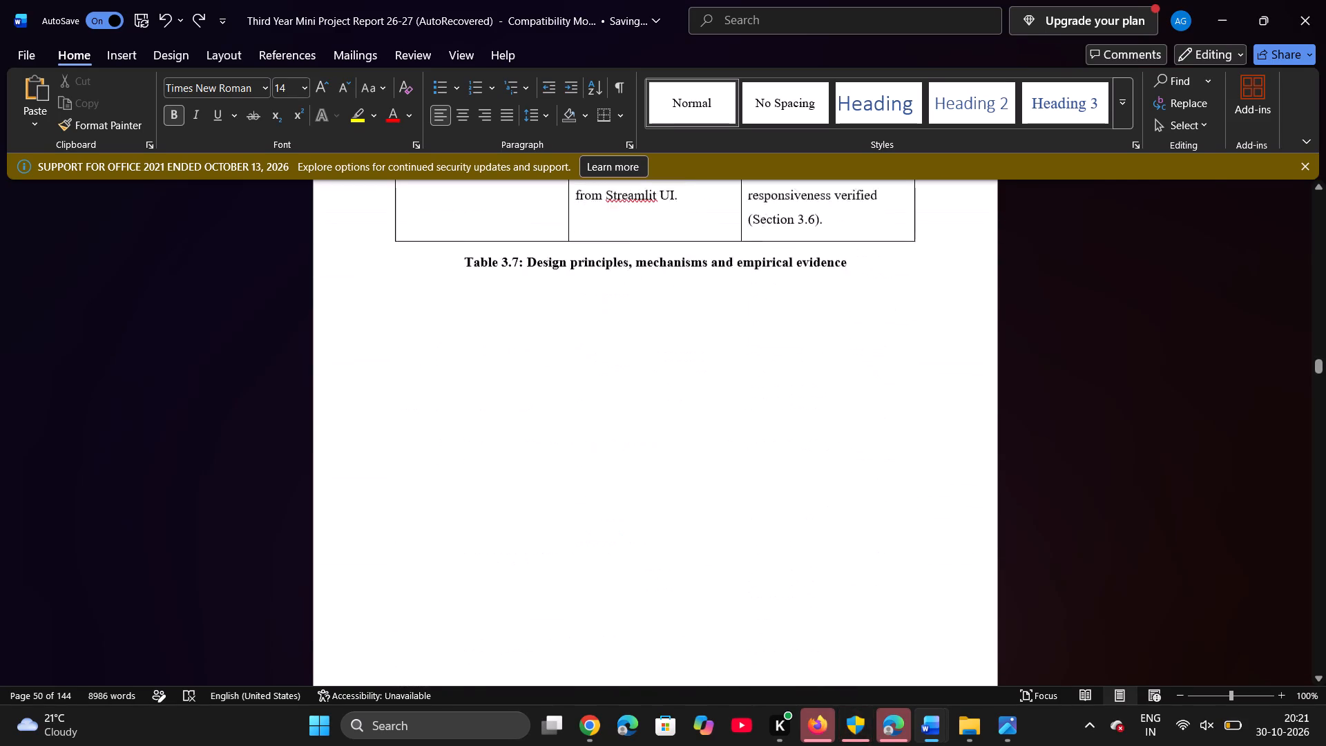
pyautogui.scroll(-2, 397, 312)
pyautogui.scroll(1, 397, 312)
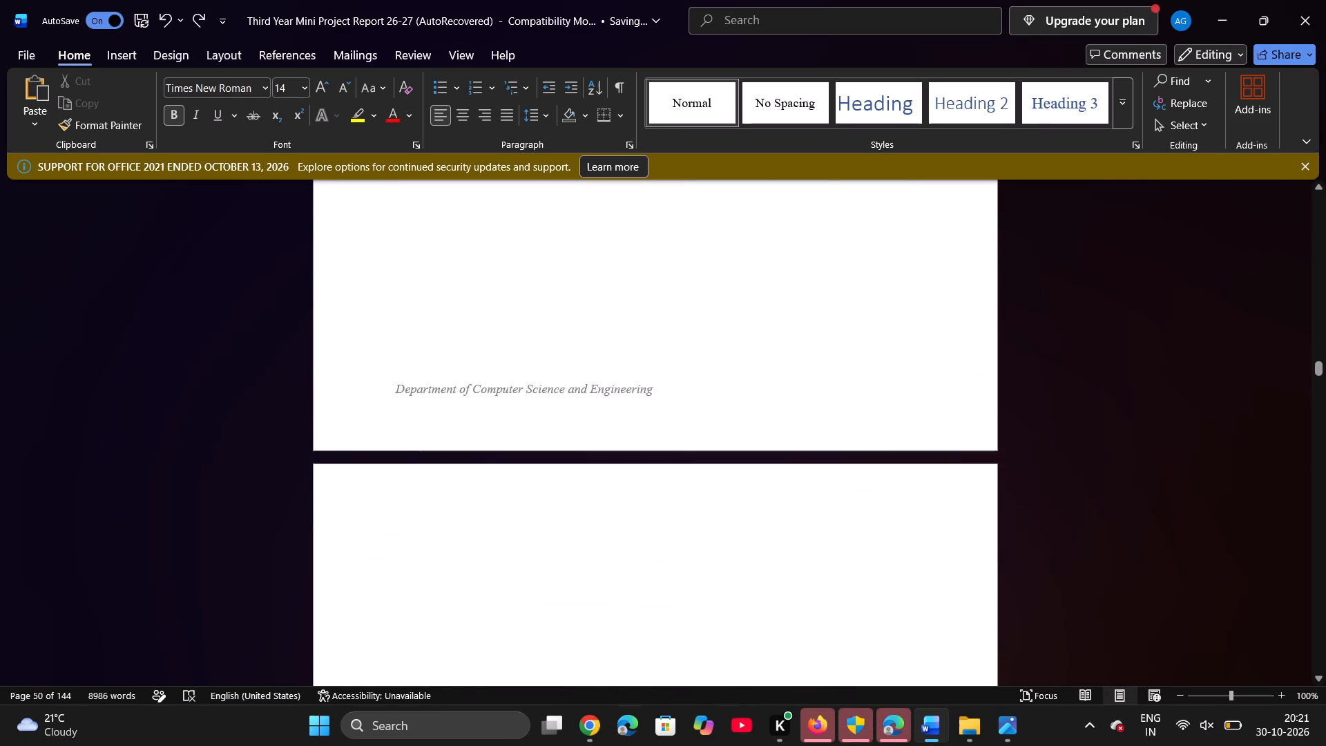
pyautogui.scroll(4, 397, 312)
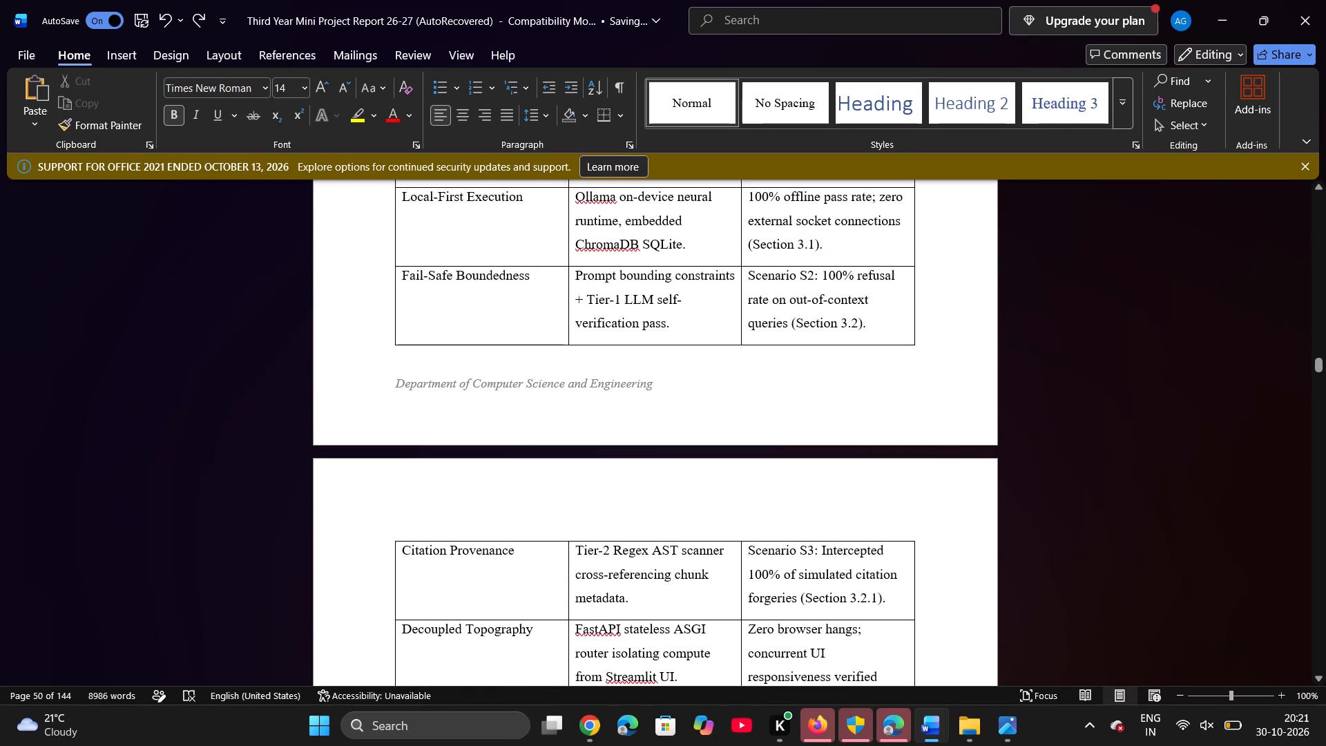
pyautogui.scroll(-3, 397, 312)
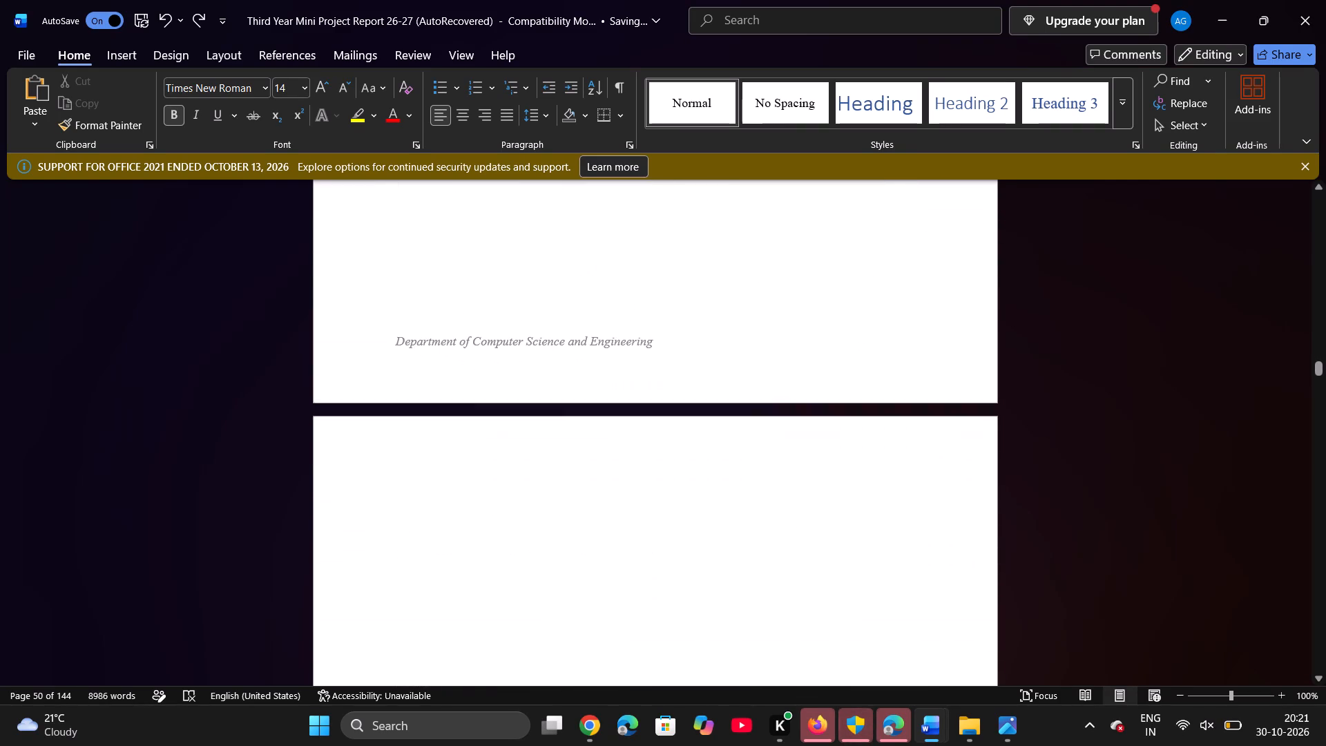
pyautogui.scroll(-2, 397, 312)
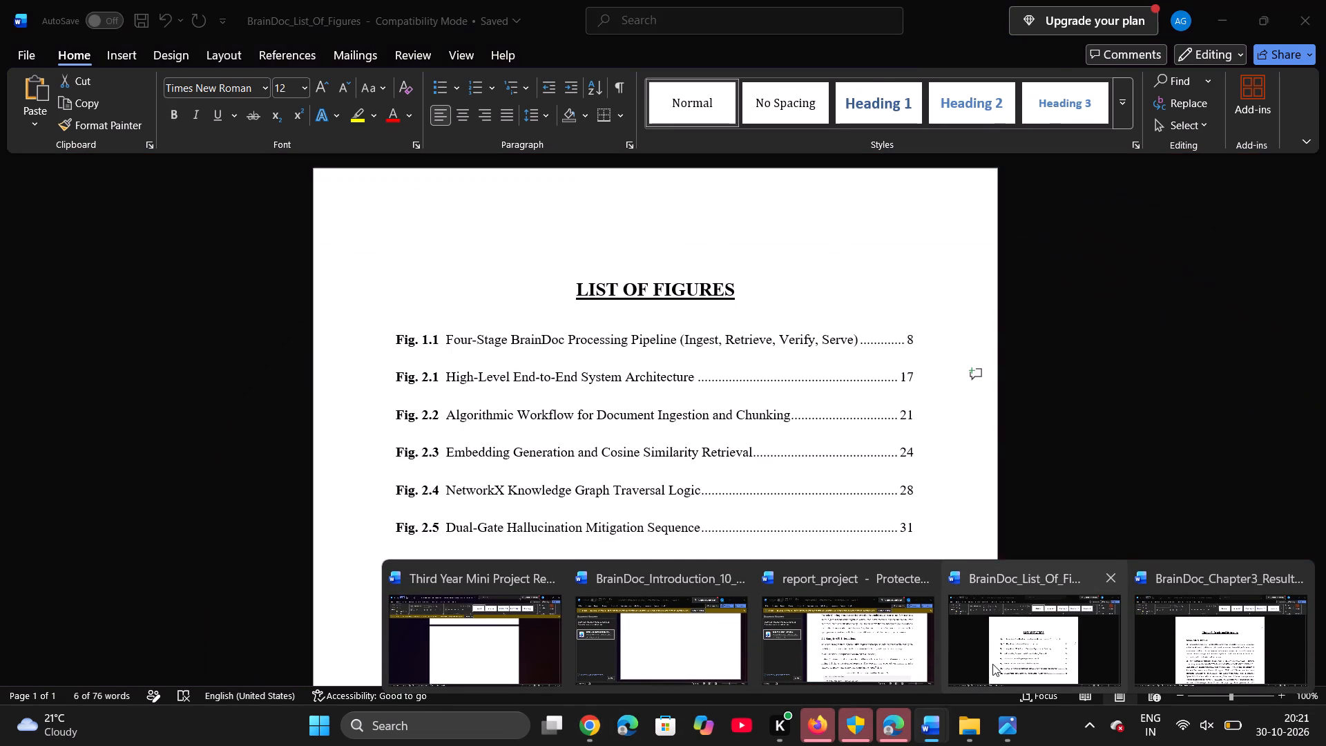
# Switch to the report_project reference document and review it from section 3.3 through Chapter 4 to the references list.
pyautogui.click(883, 642)
pyautogui.scroll(-1, 816, 492)
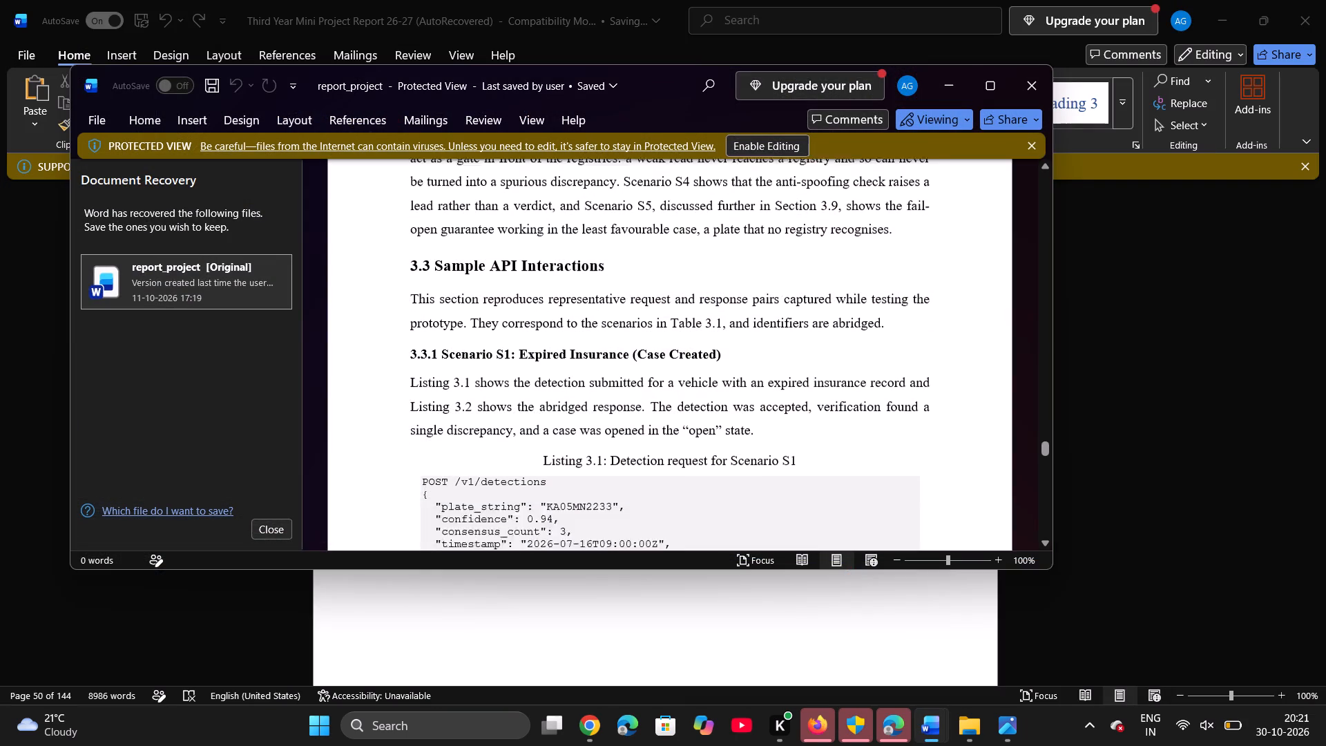
pyautogui.scroll(-6, 816, 492)
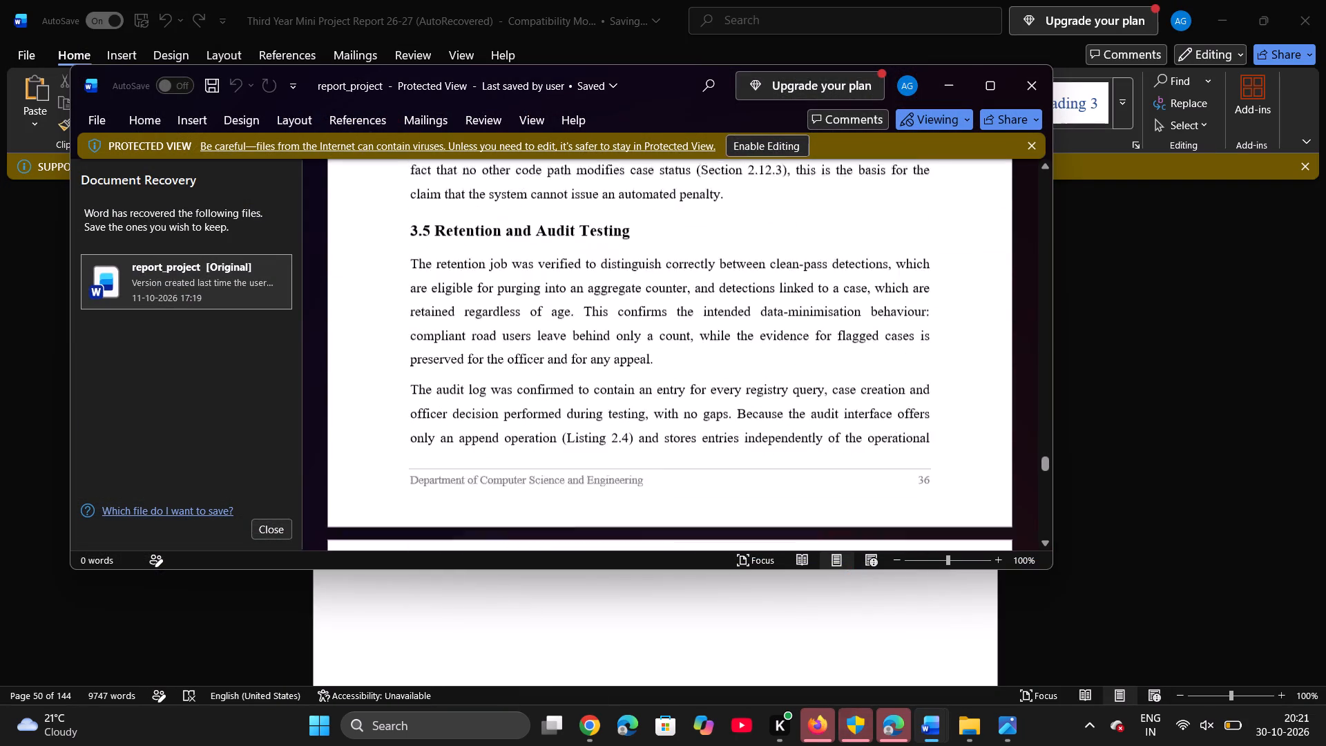
pyautogui.scroll(-6, 816, 492)
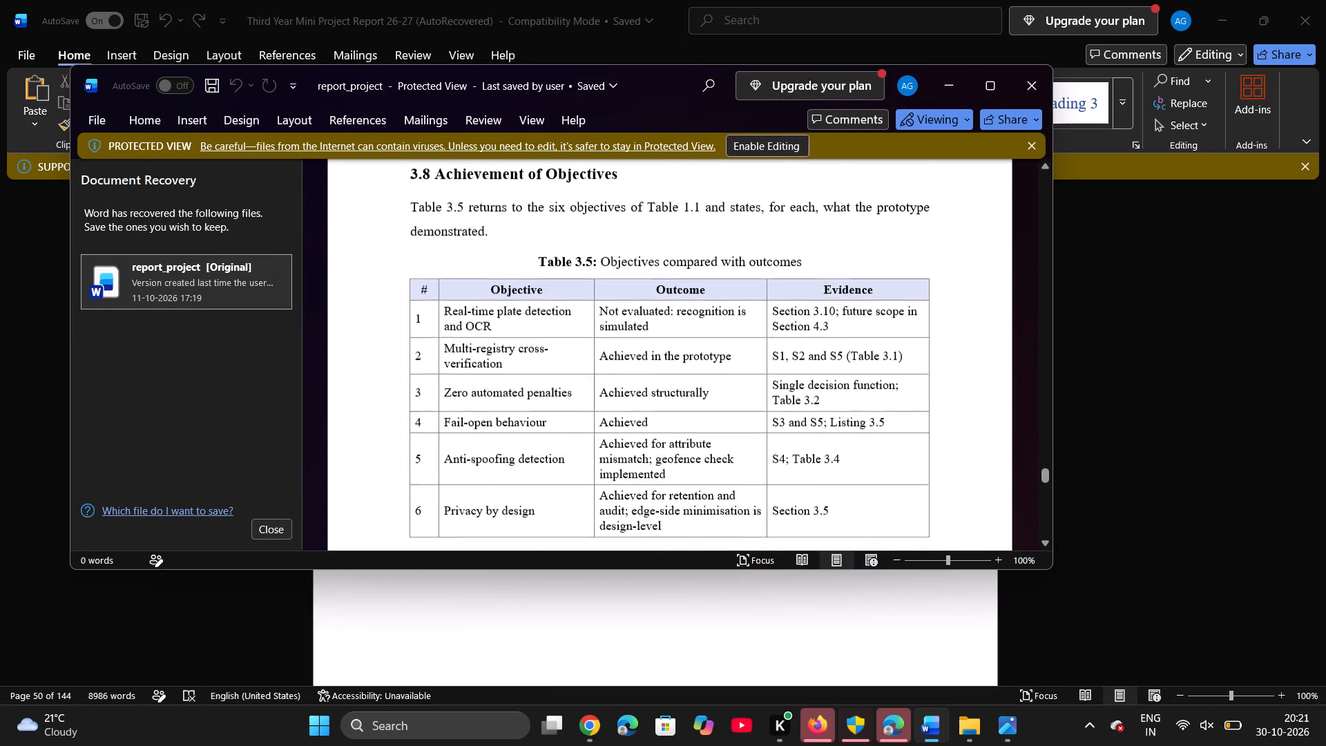
pyautogui.scroll(-5, 816, 492)
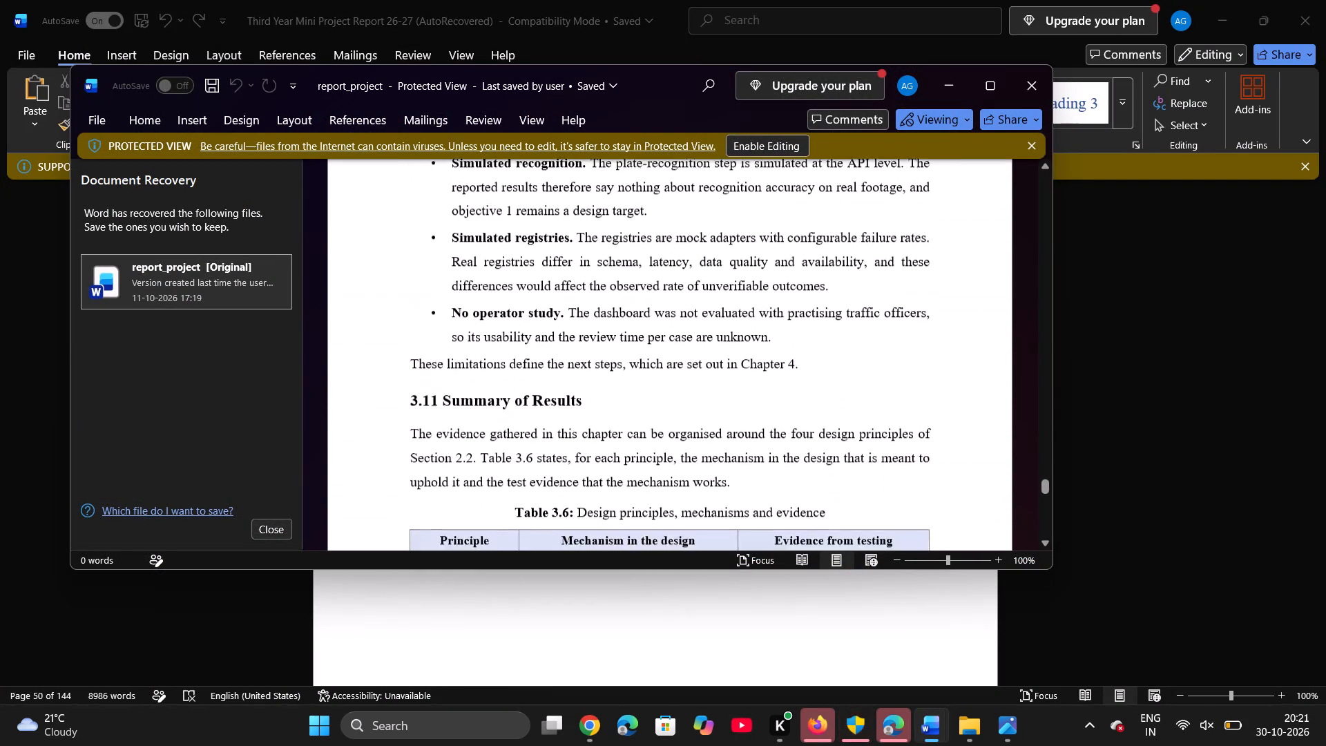
pyautogui.scroll(-5, 816, 492)
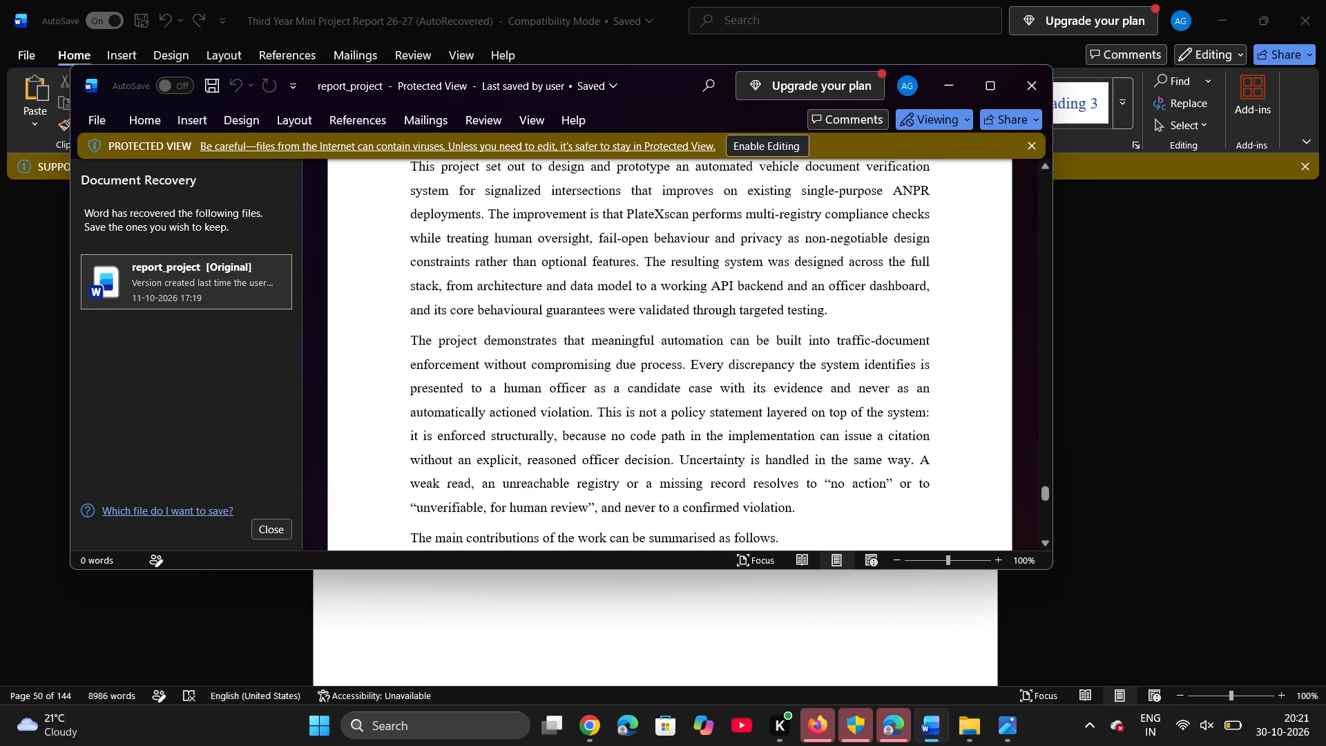
pyautogui.scroll(1, 816, 492)
pyautogui.scroll(-10, 816, 492)
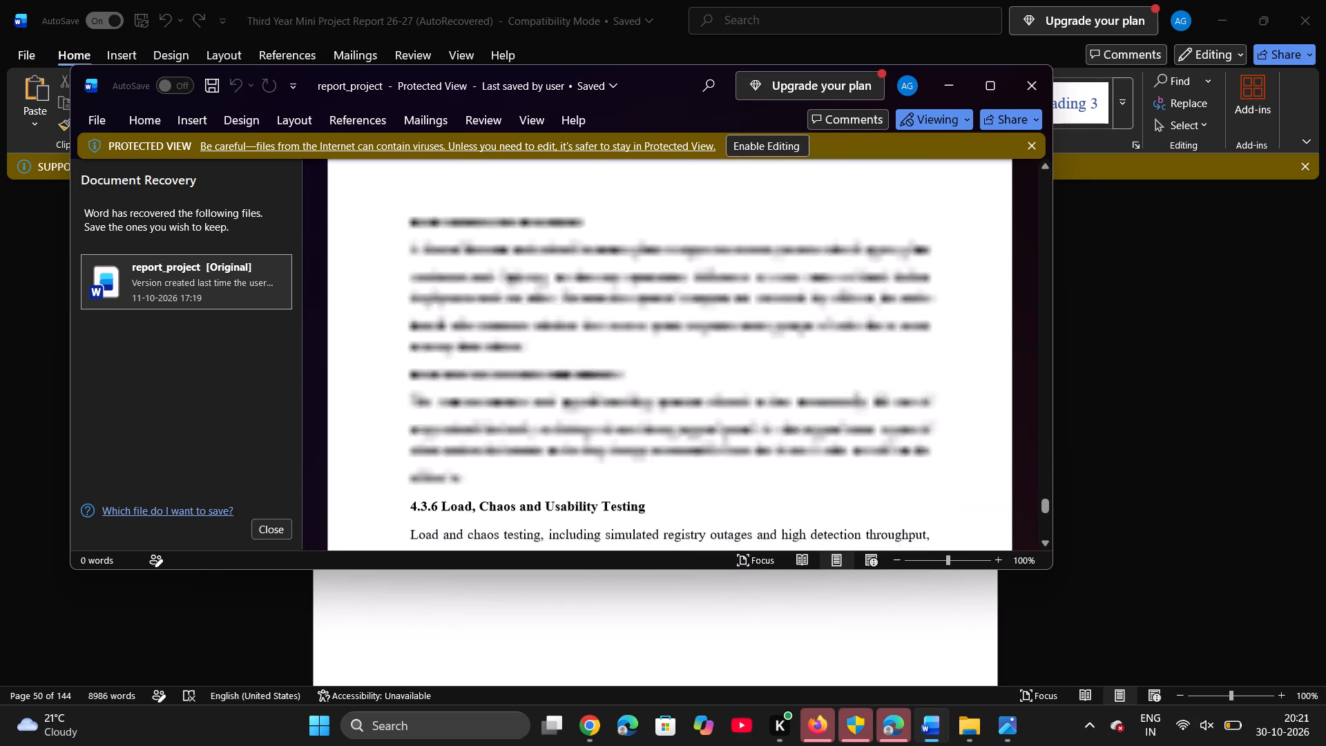
pyautogui.scroll(-3, 816, 492)
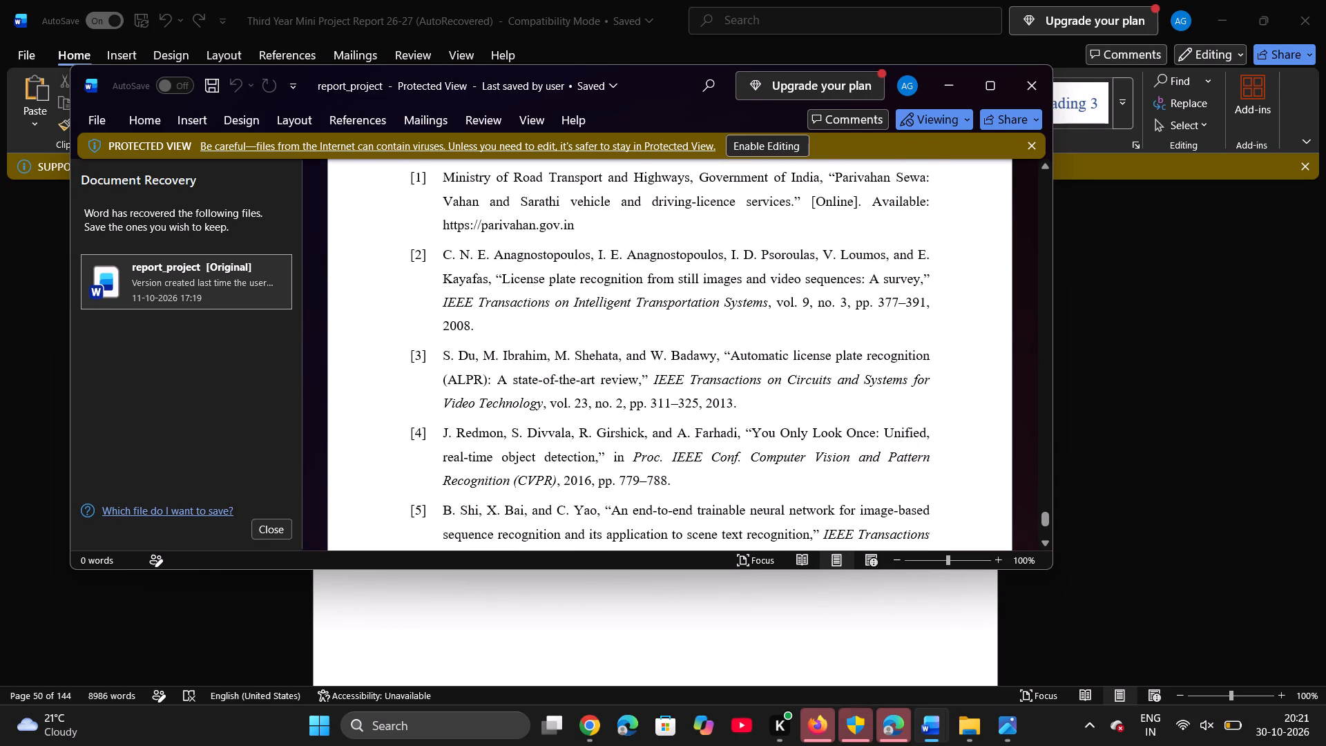
pyautogui.scroll(-2, 816, 492)
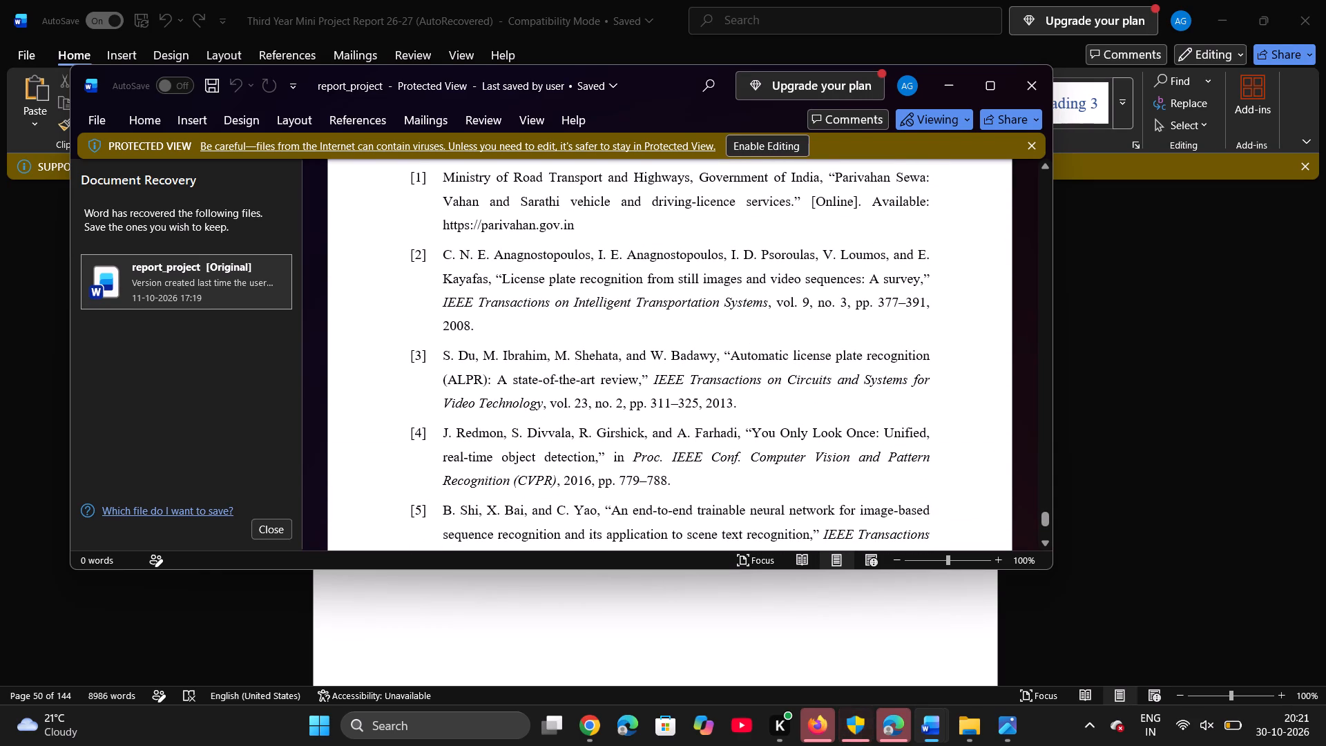
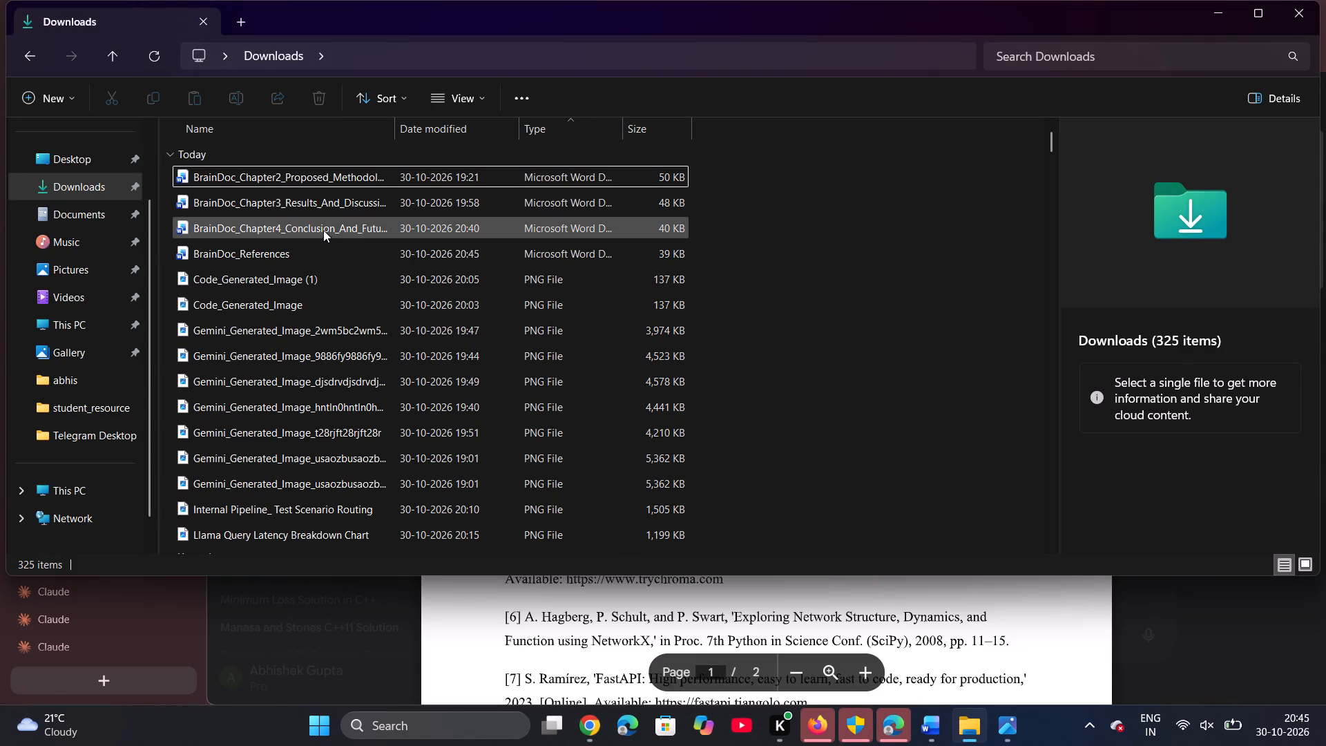
pyautogui.click(157, 59)
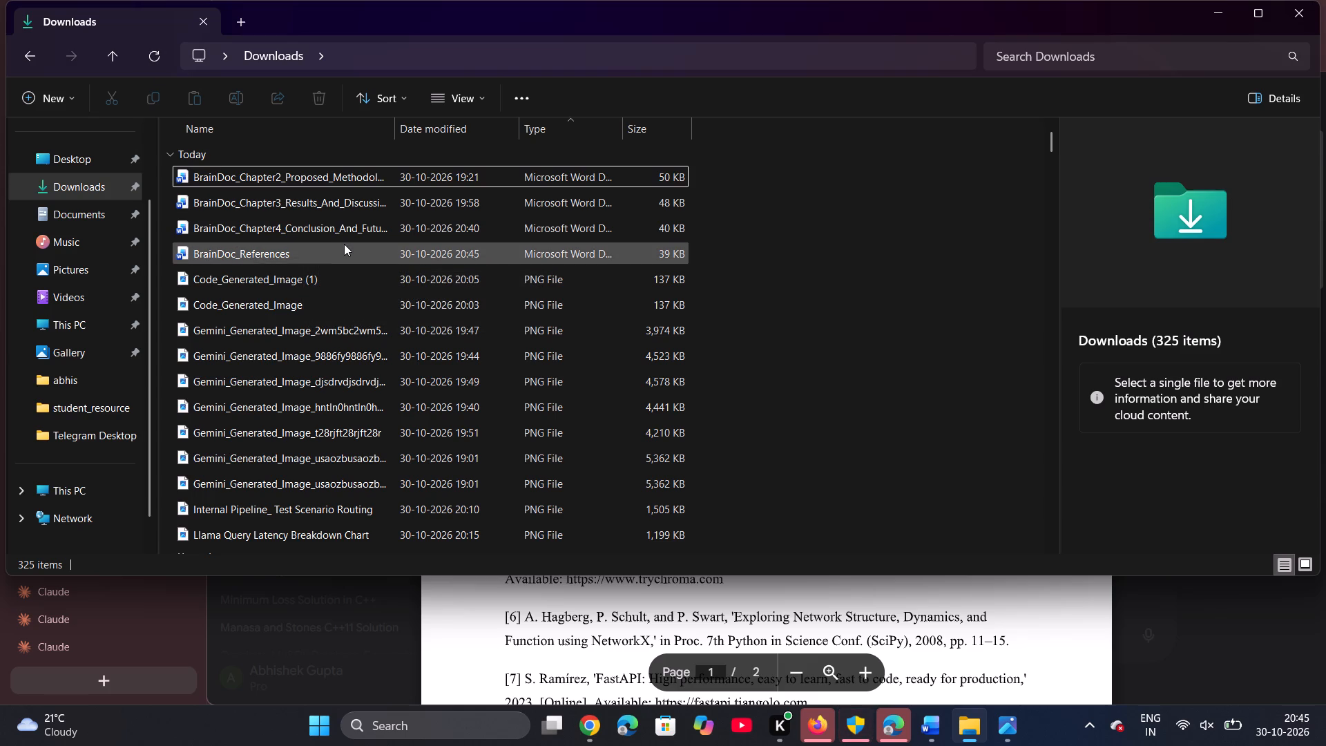
pyautogui.scroll(2, 344, 244)
pyautogui.click(107, 148)
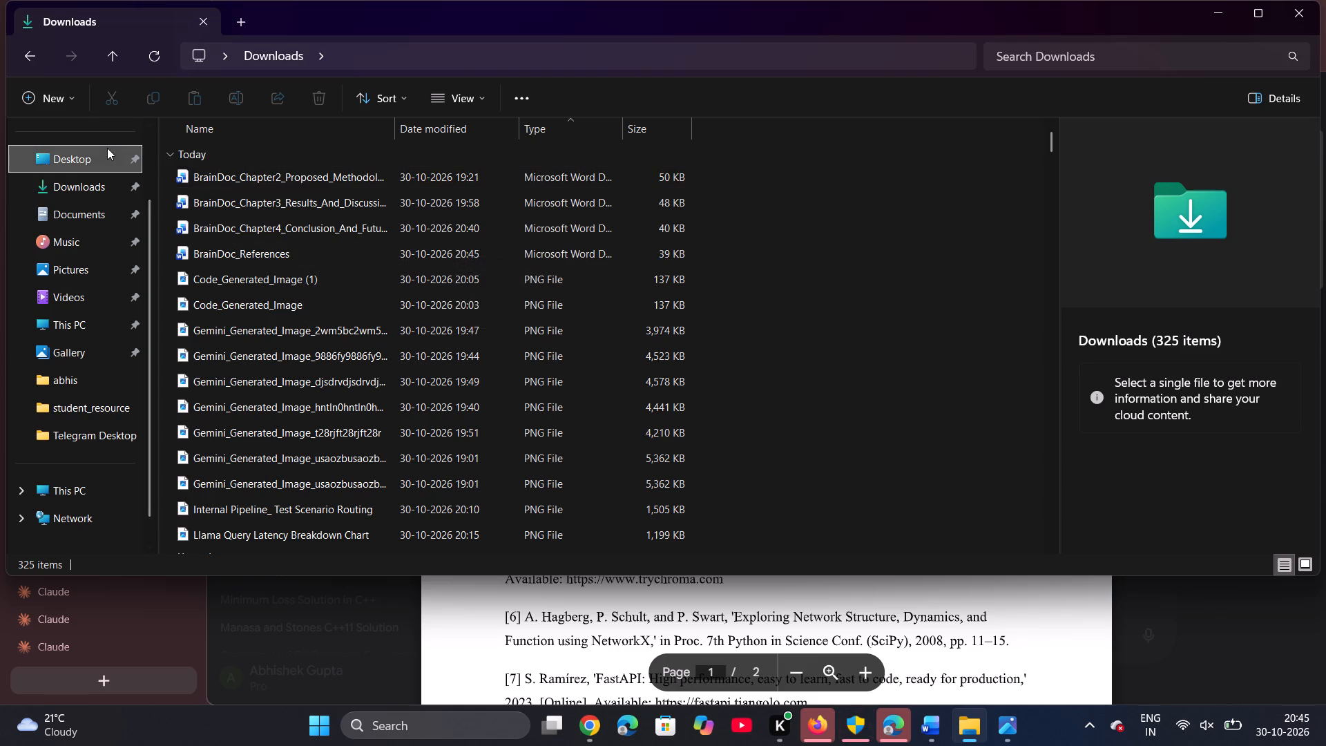
pyautogui.click(77, 191)
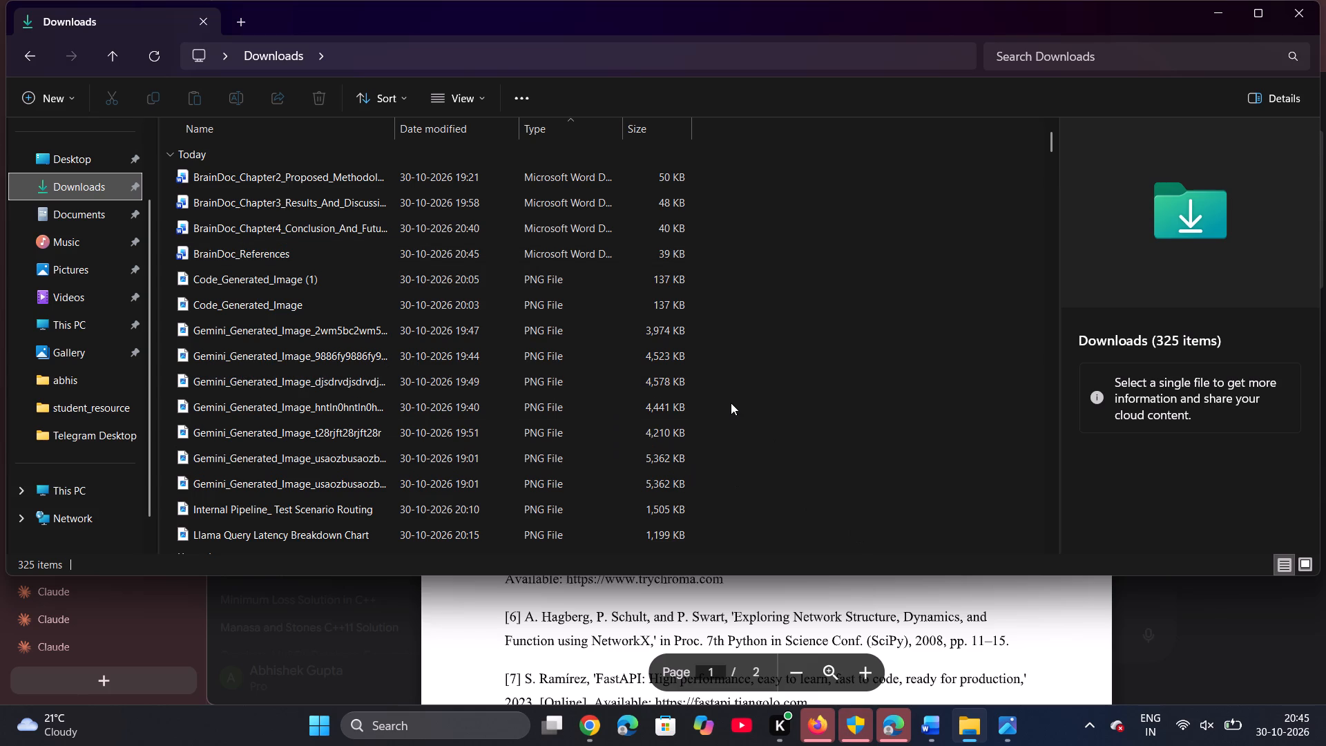
pyautogui.click(376, 84)
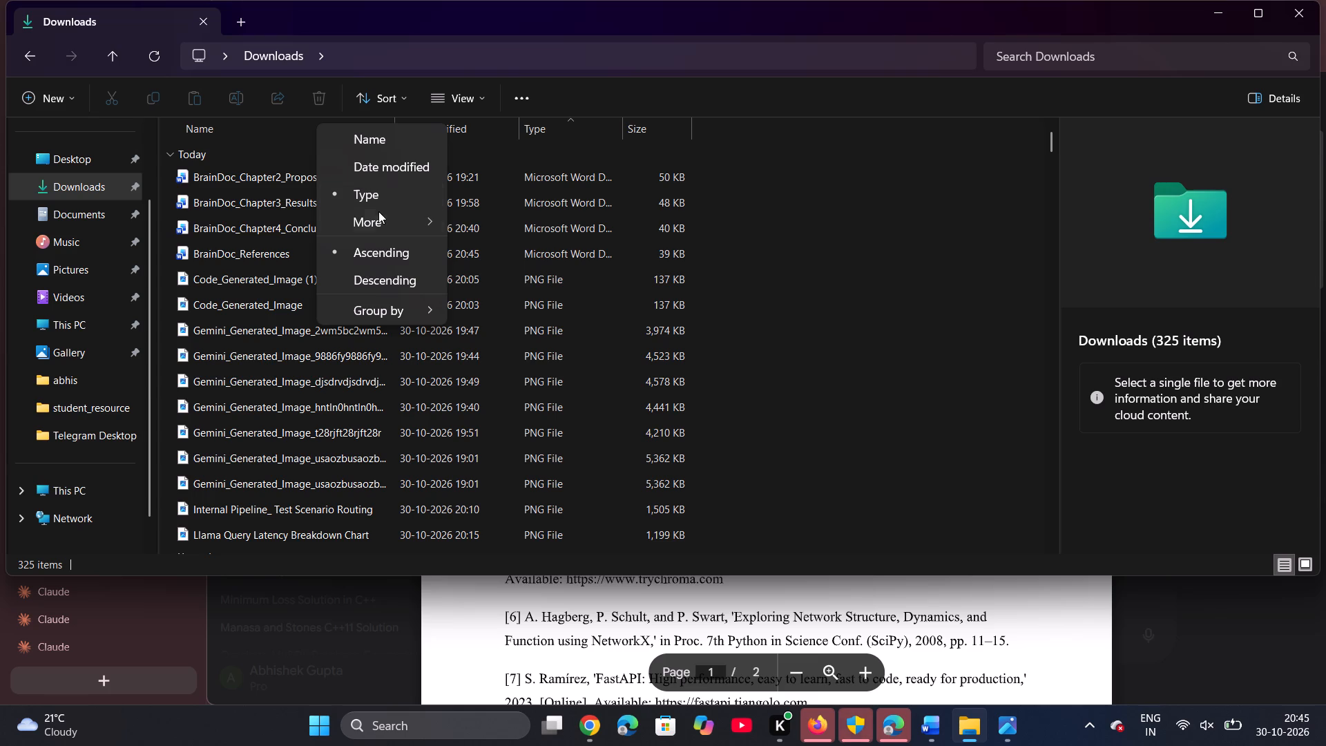
pyautogui.click(378, 213)
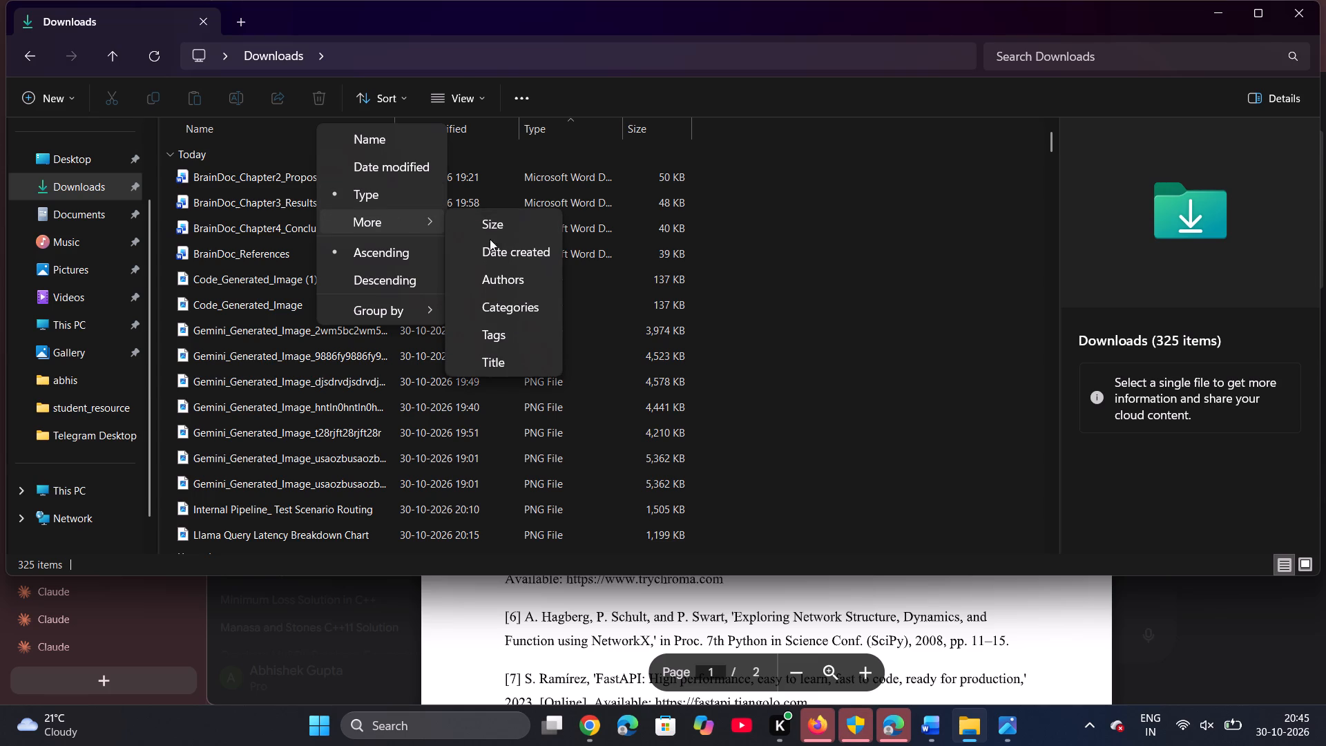
pyautogui.click(492, 249)
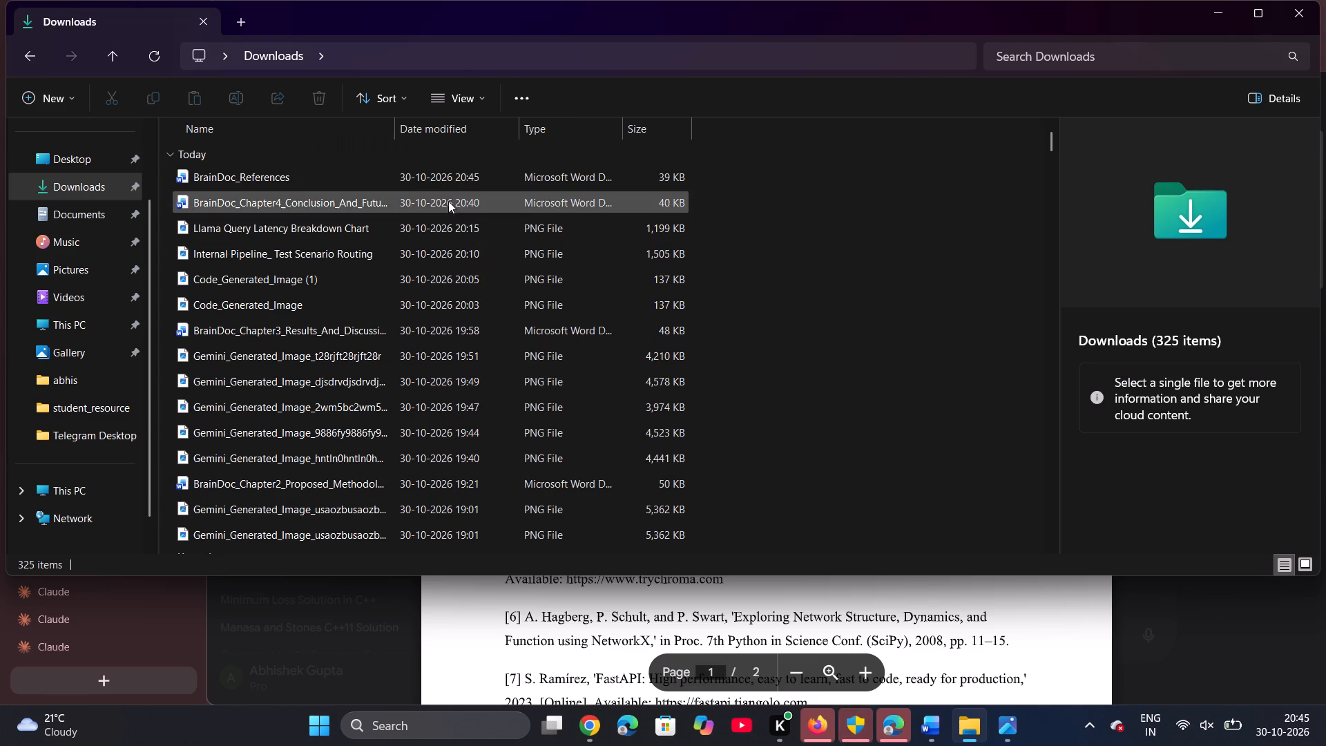
# Open the downloaded BrainDoc_References document in Word and enable editing.
pyautogui.click(439, 178)
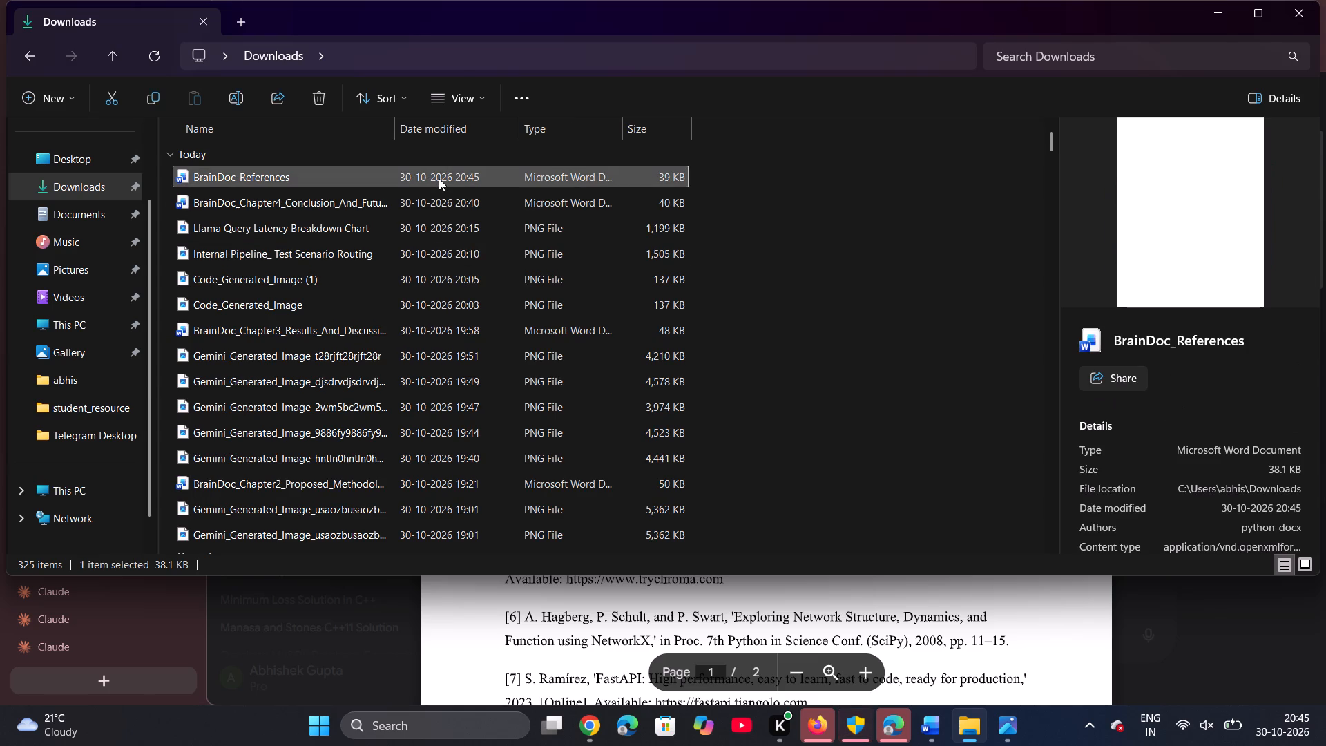
pyautogui.doubleClick(439, 178)
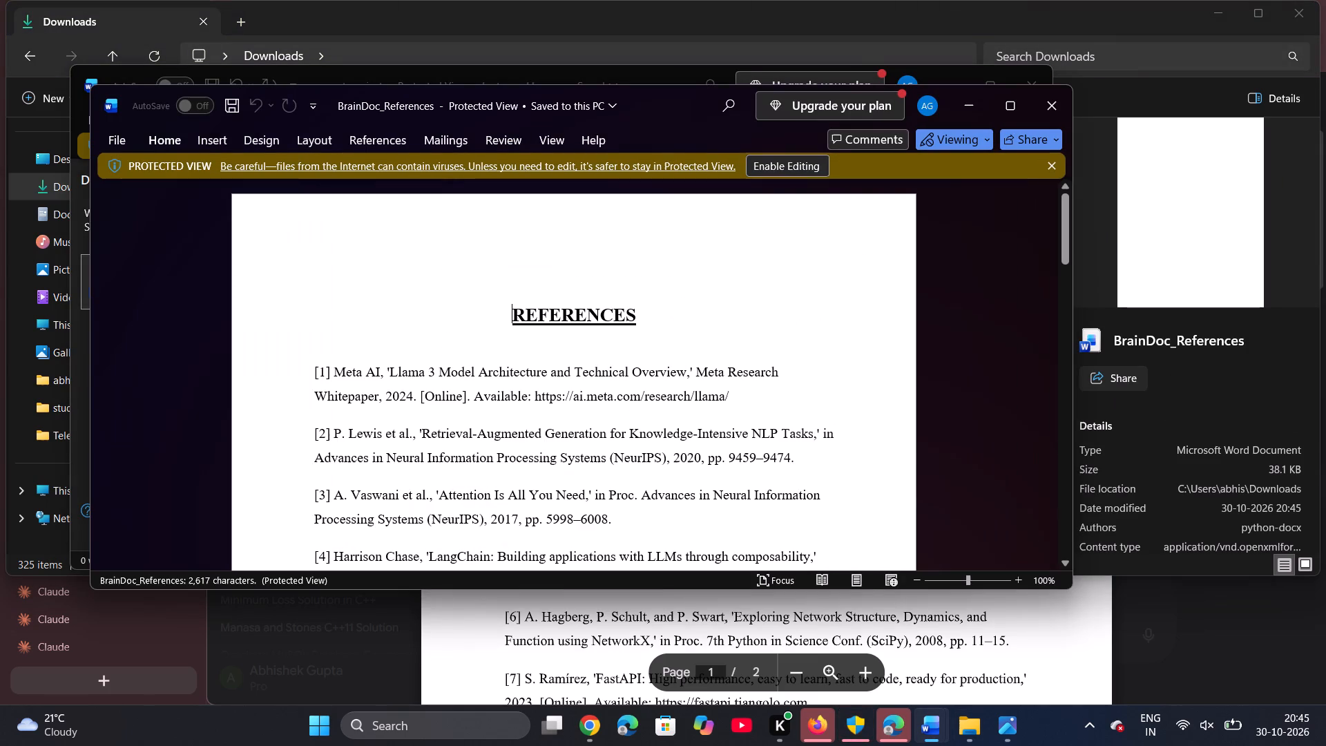
pyautogui.click(770, 160)
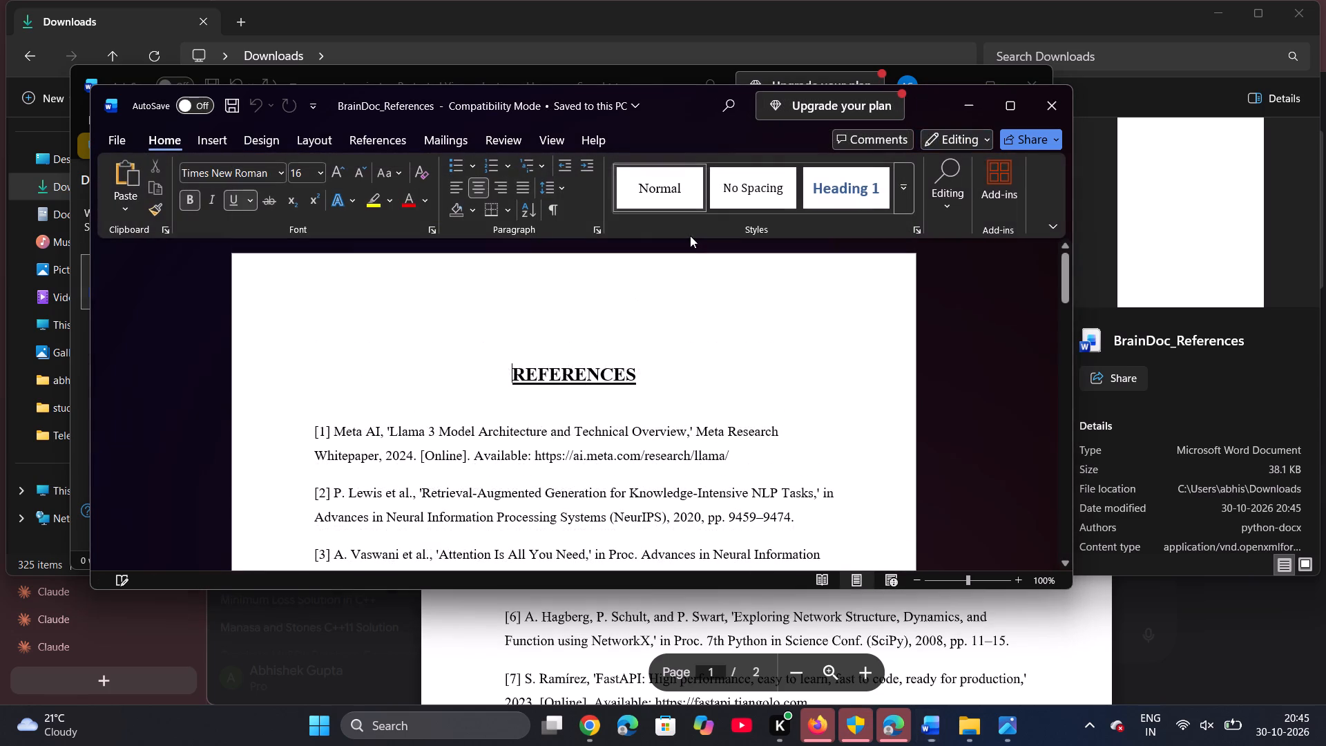
# Copy the entire BrainDoc_References content and paste it onto the blank page after section 4.5 of the Third Year Mini Project Report.
pyautogui.hotkey('ctrl', 'a')
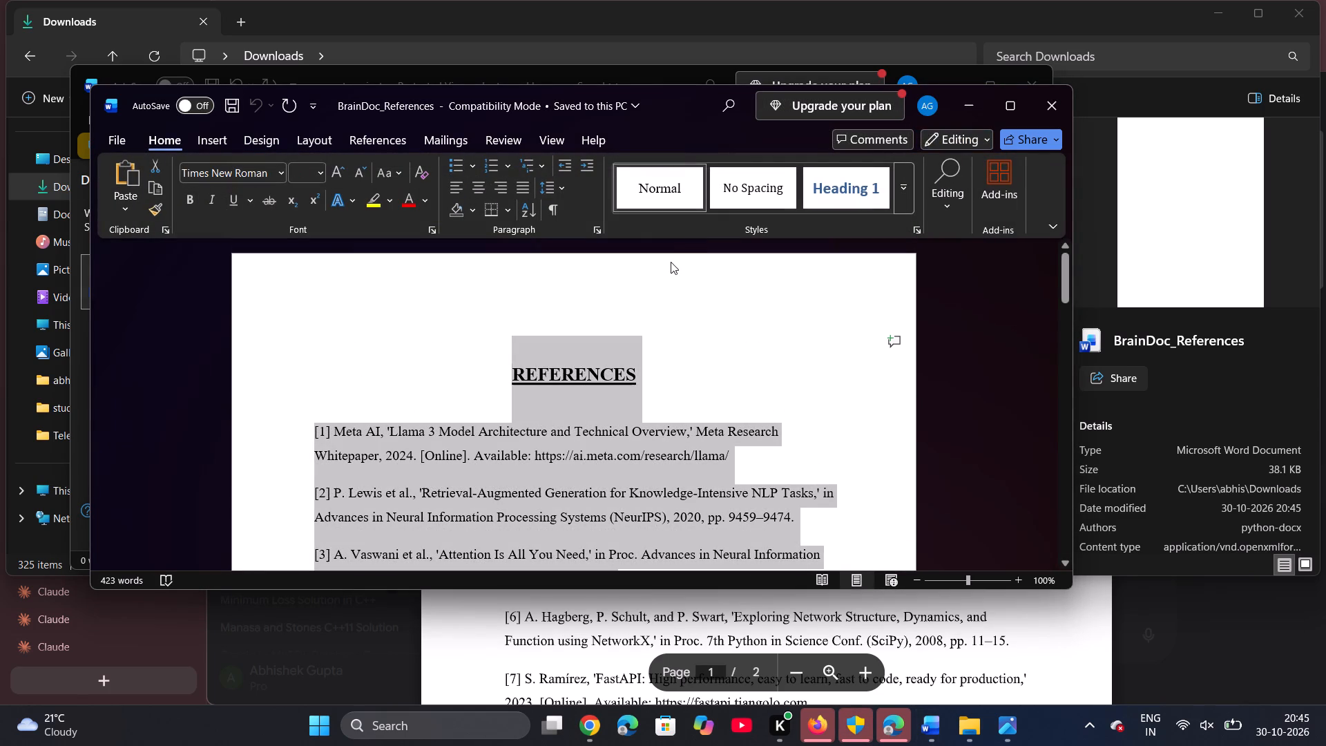
pyautogui.hotkey('ctrl', 'c')
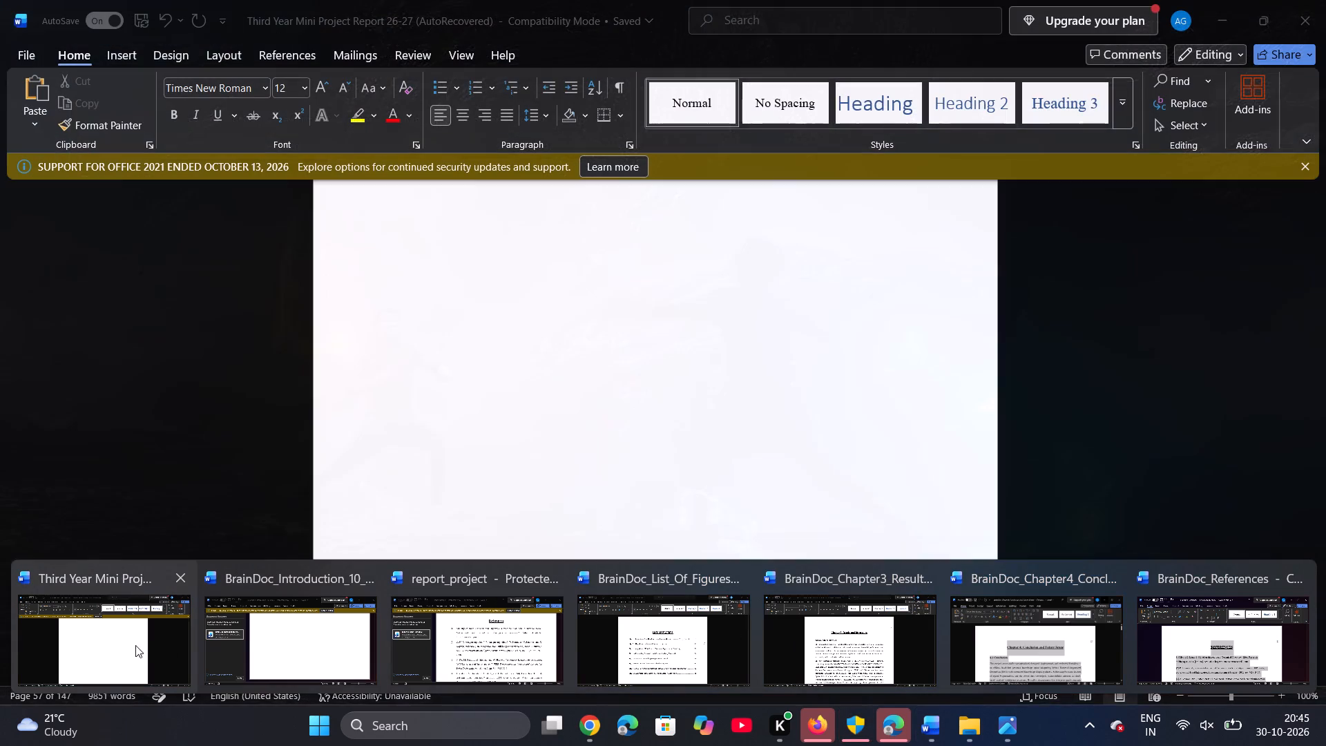
pyautogui.click(129, 645)
pyautogui.scroll(1, 459, 466)
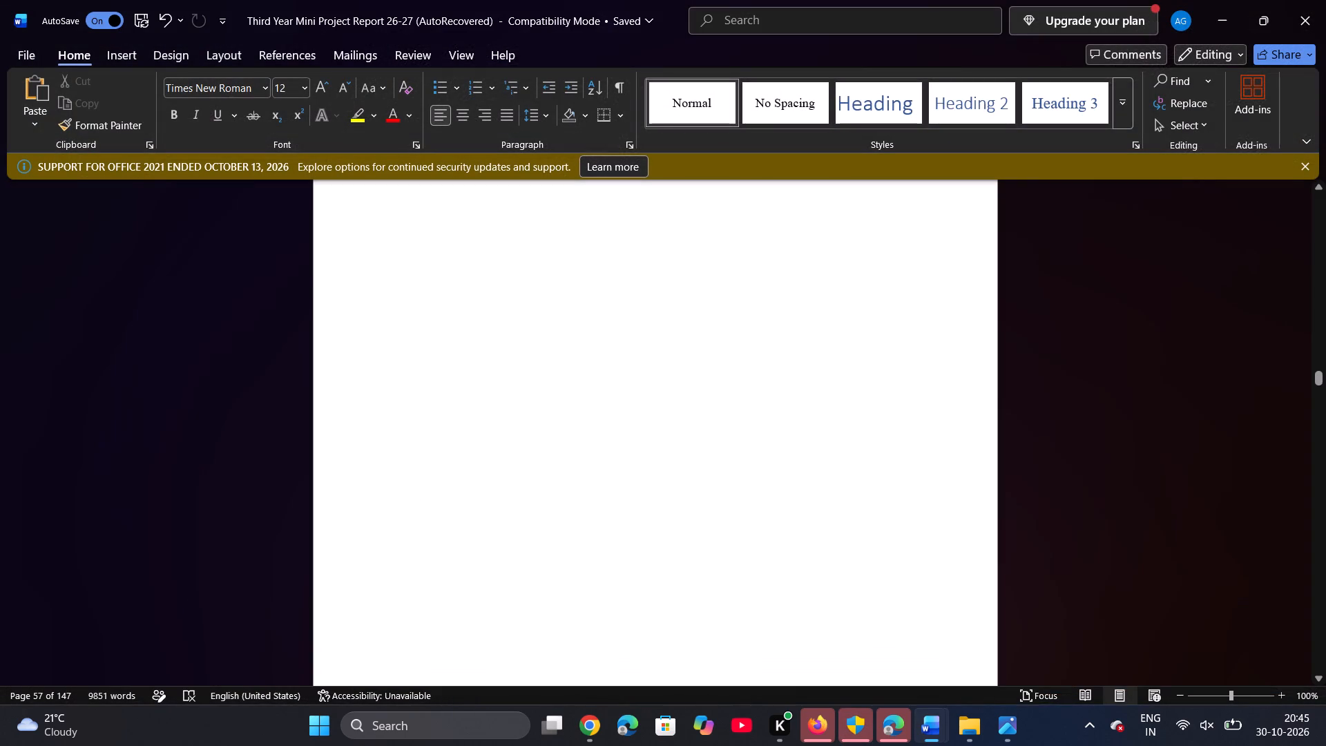
pyautogui.scroll(1, 459, 466)
pyautogui.scroll(-1, 459, 466)
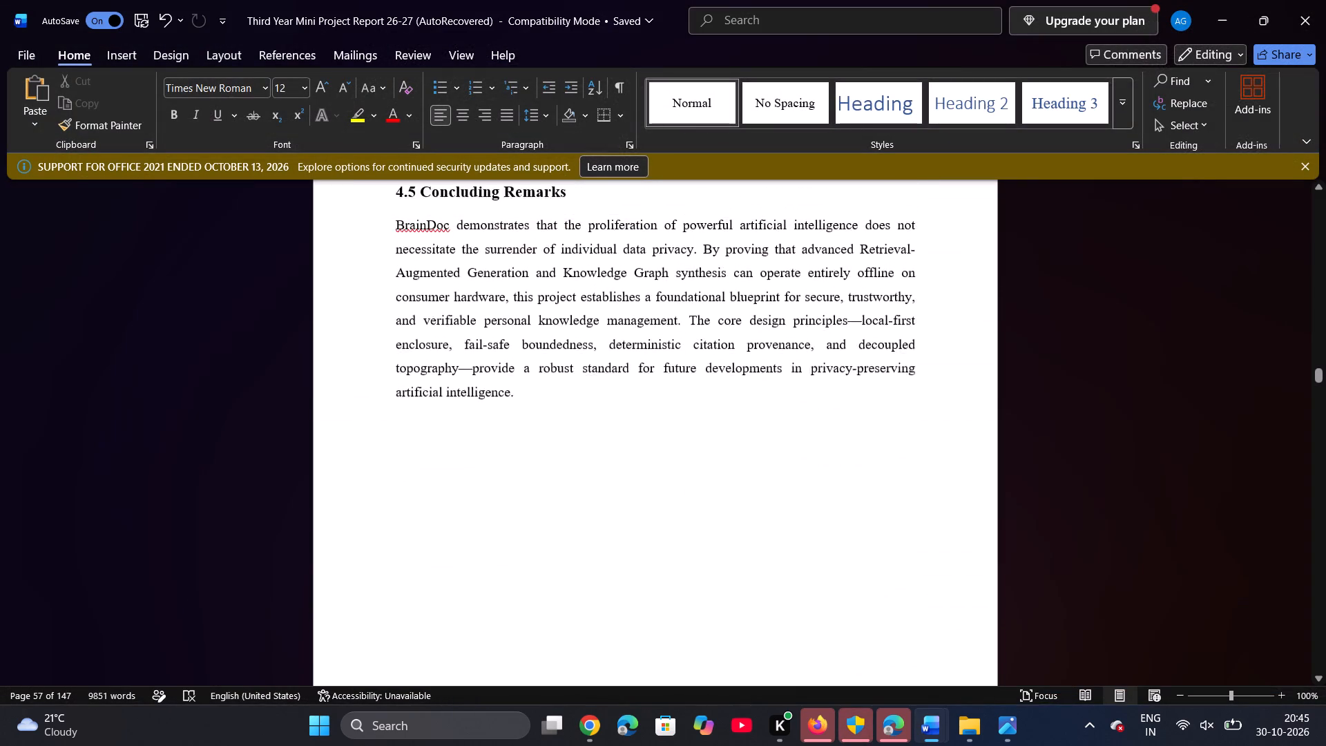
pyautogui.scroll(-1, 459, 466)
pyautogui.click(423, 449)
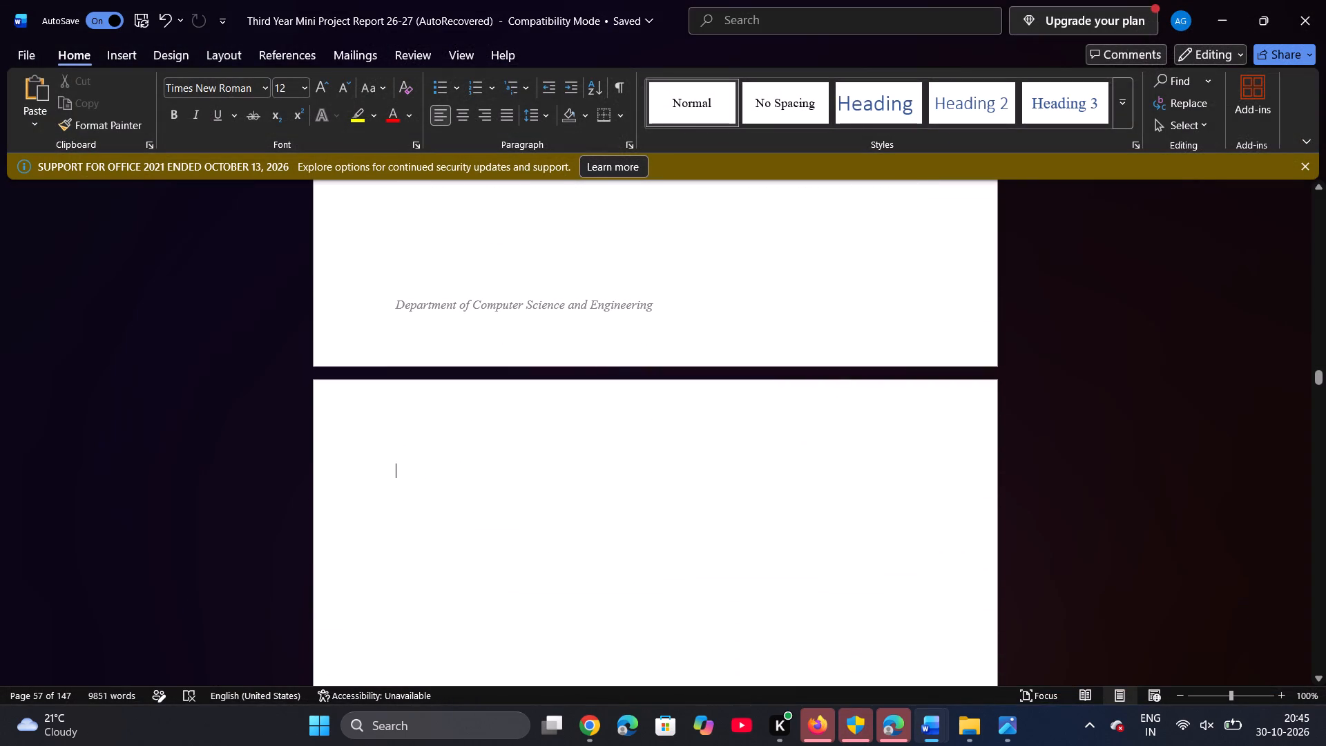
pyautogui.hotkey('ctrl', 'v')
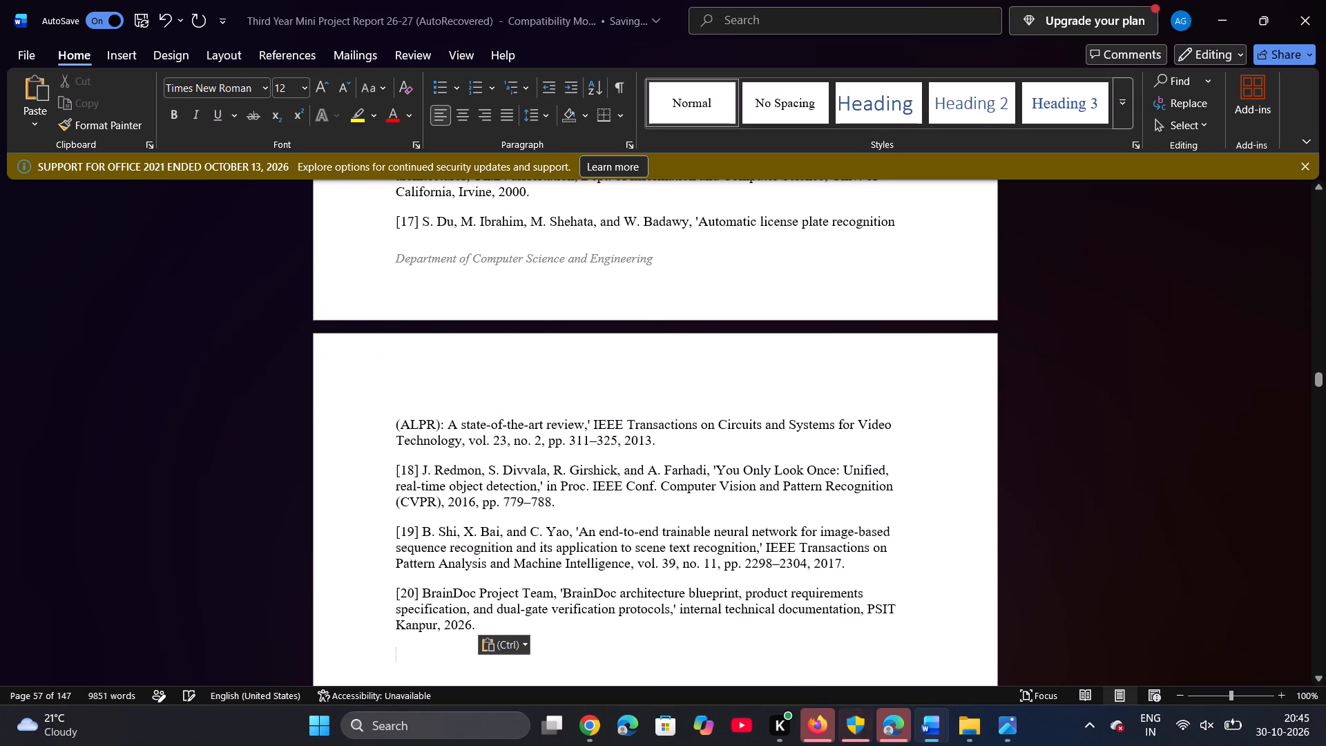
# Review the pasted References section in the report from its heading through the last entry.
pyautogui.scroll(3, 423, 449)
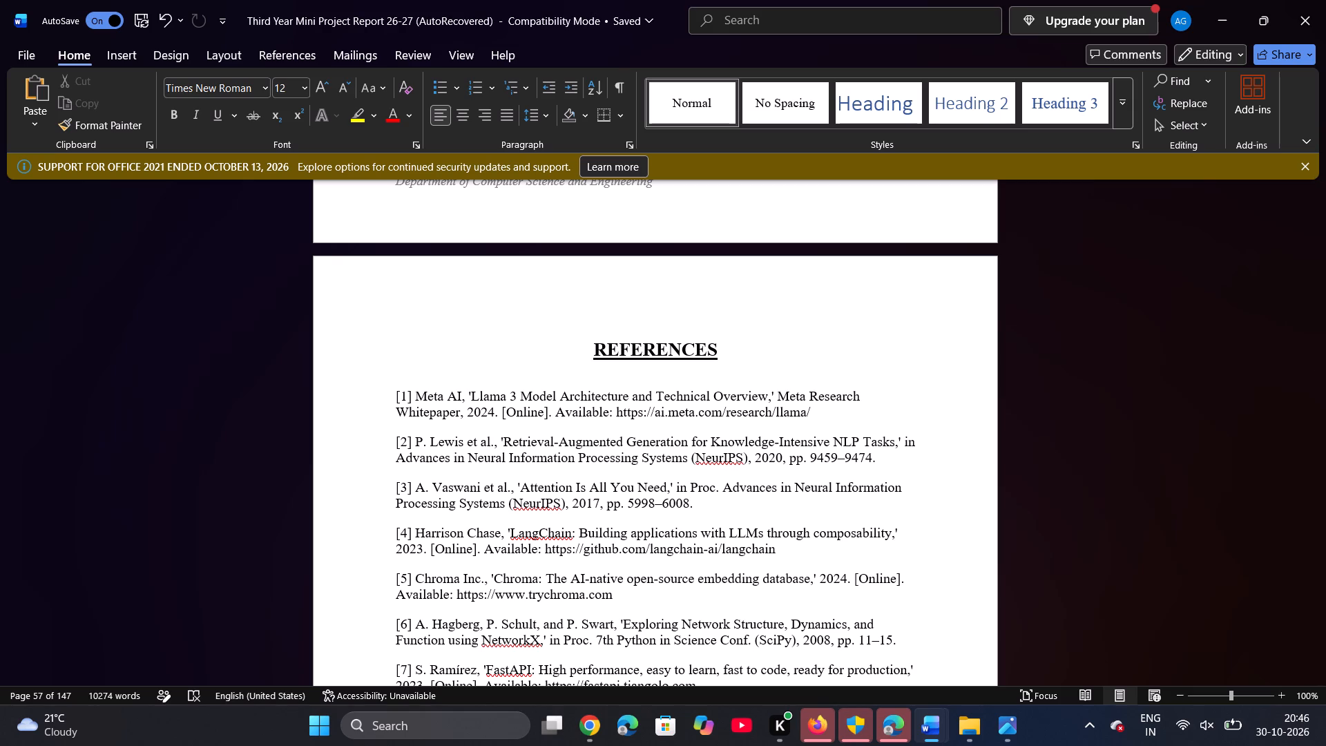
pyautogui.scroll(-3, 440, 404)
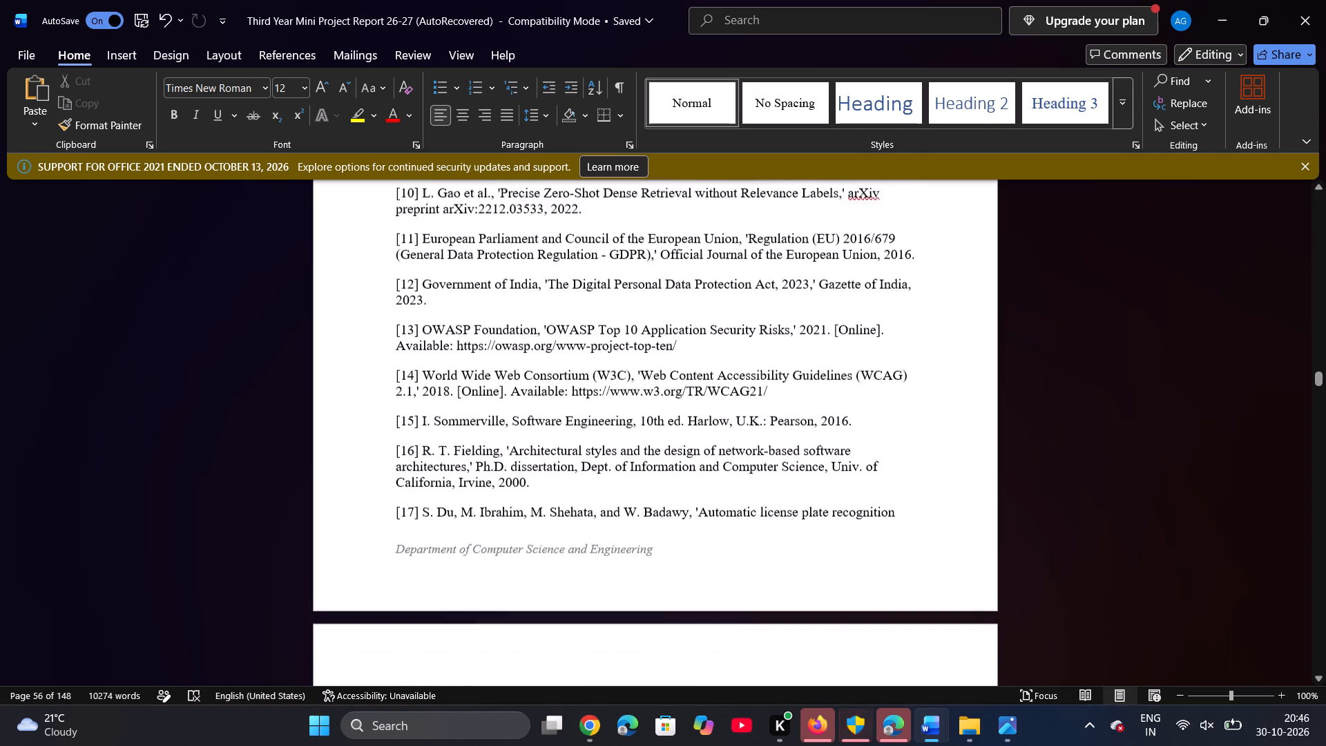
pyautogui.scroll(-3, 440, 404)
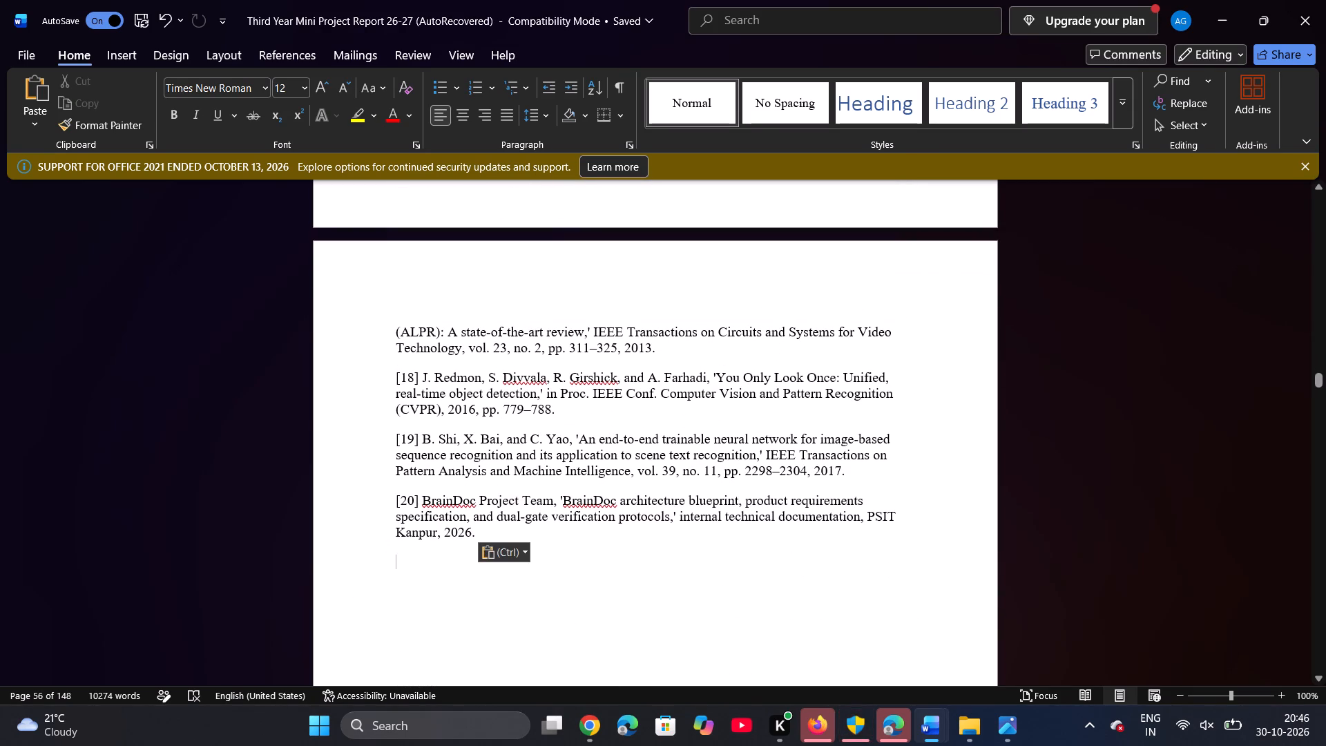
pyautogui.scroll(-3, 440, 404)
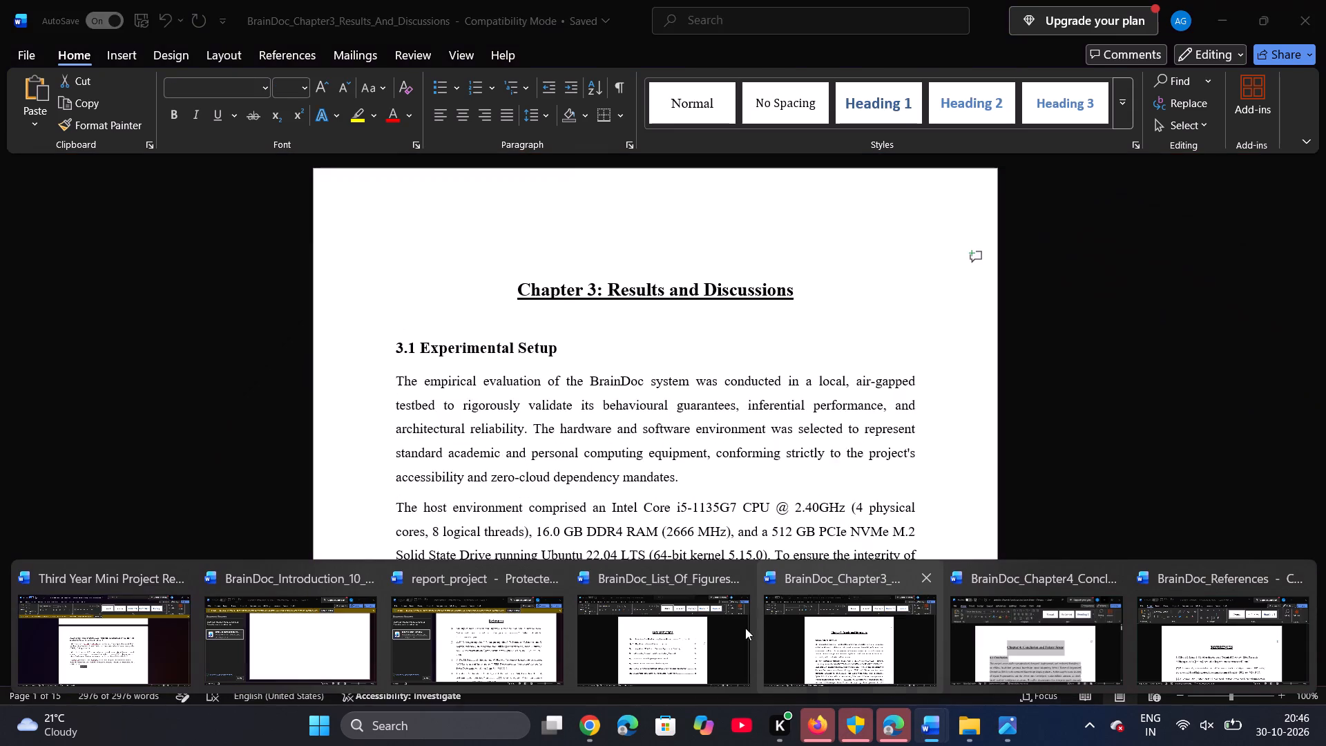
# Close the BrainDoc_List_Of_Figures, BrainDoc_Chapter4 and BrainDoc_References documents.
pyautogui.click(742, 576)
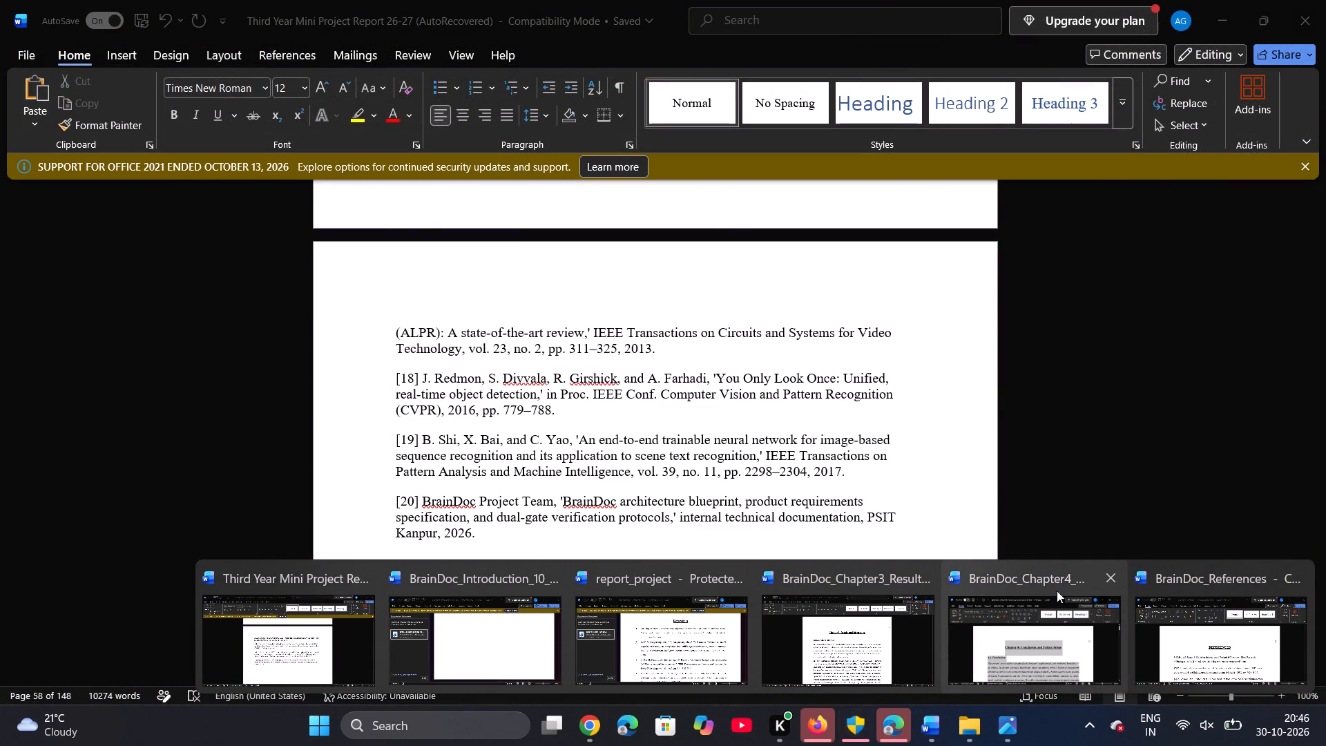
pyautogui.click(1110, 582)
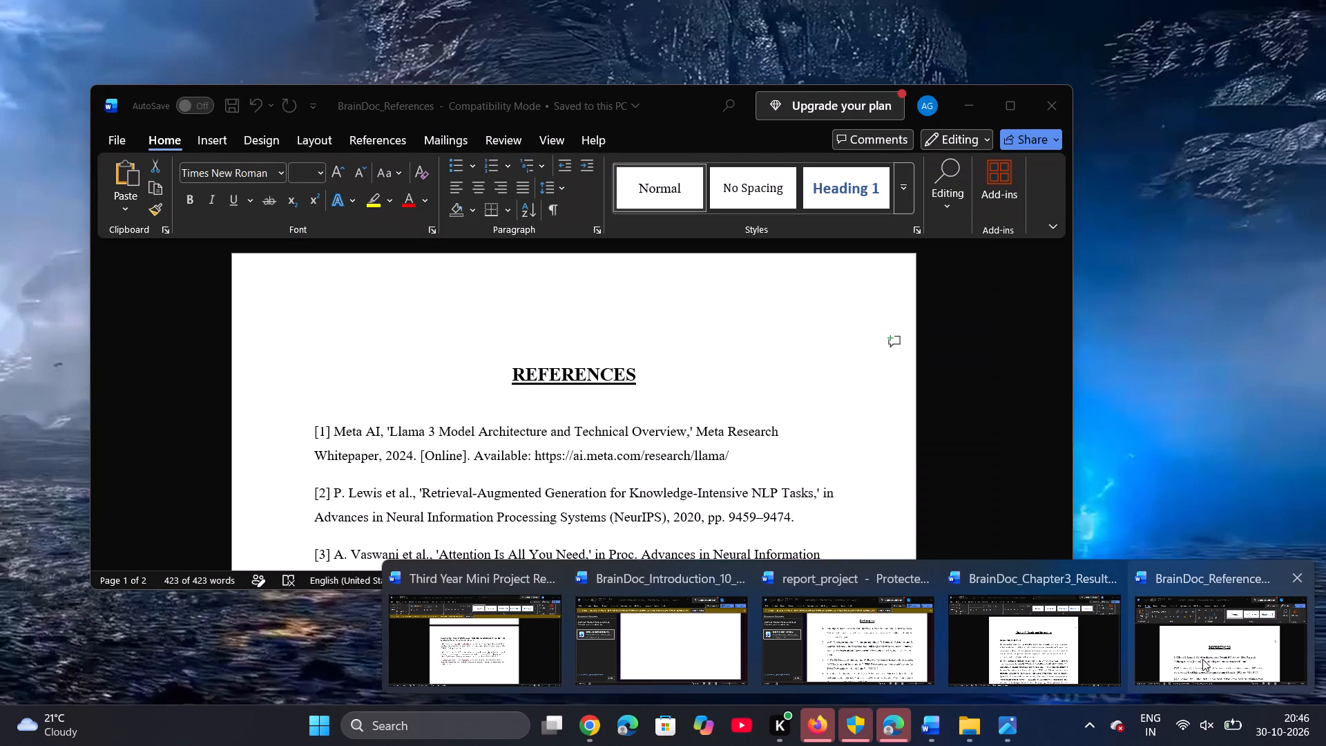
pyautogui.click(1293, 581)
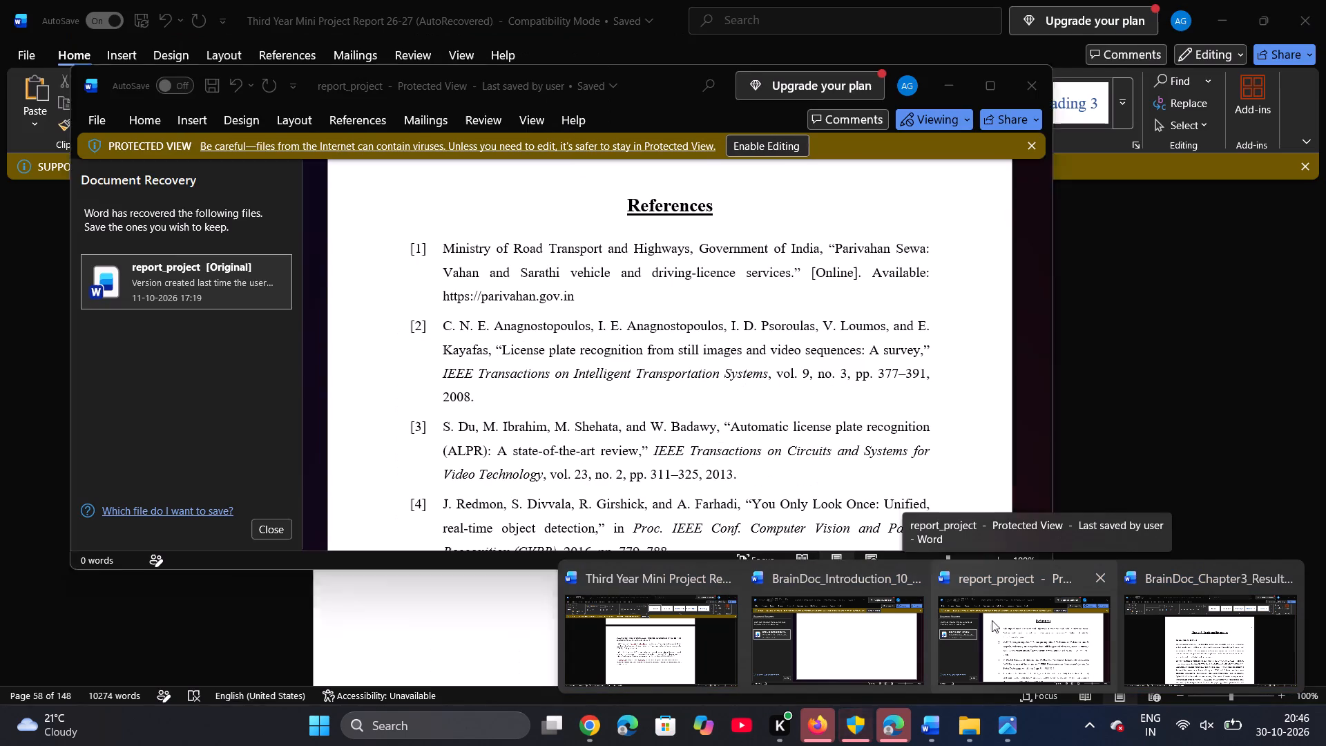
# Examine the layout of the References list in the report_project sample, and return to the report's own References section.
pyautogui.click(991, 623)
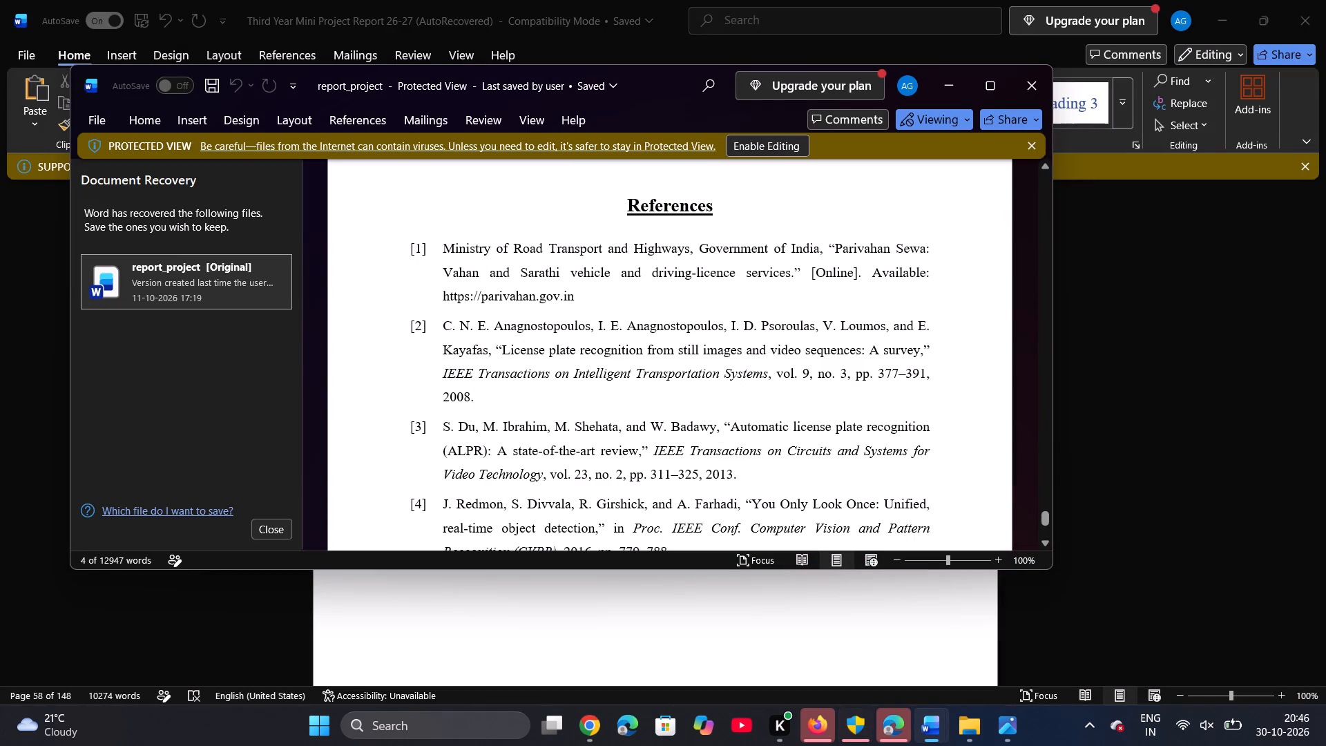
pyautogui.scroll(-4, 859, 437)
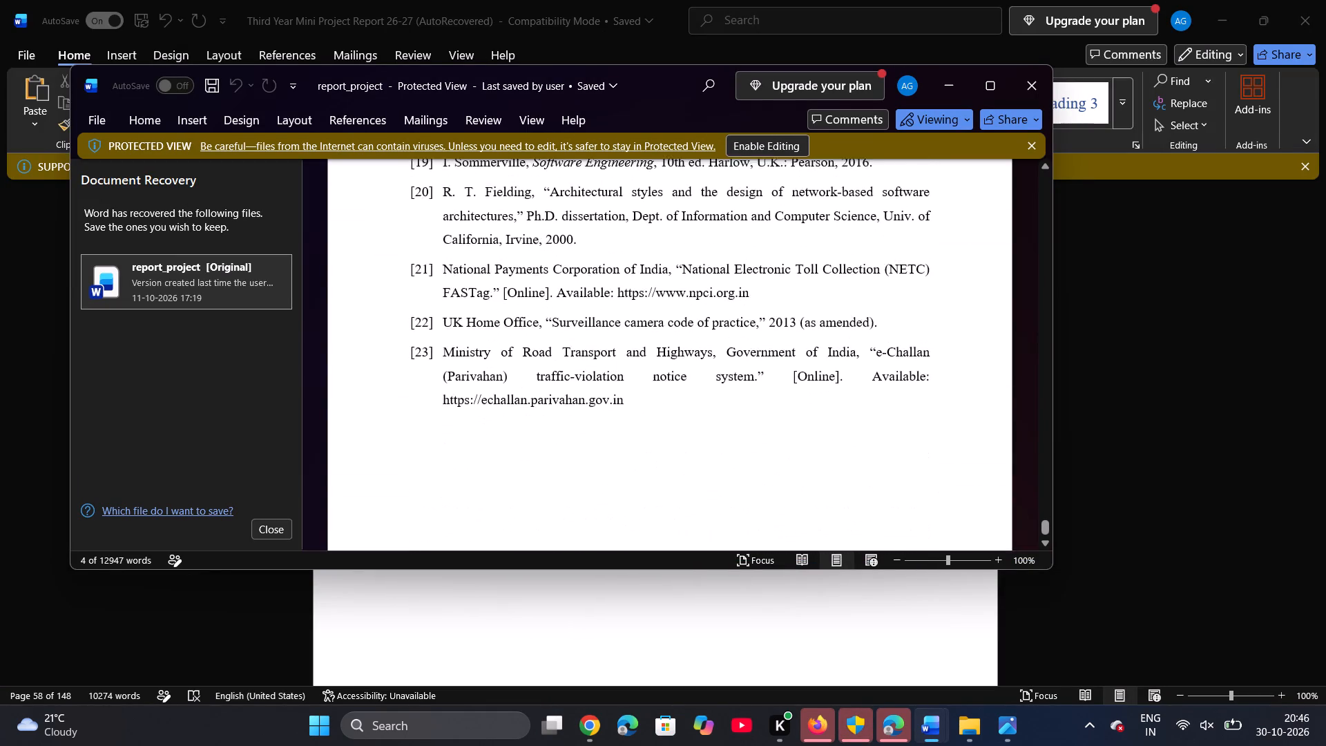
pyautogui.scroll(-1, 859, 437)
pyautogui.click(1093, 504)
pyautogui.scroll(1, 762, 465)
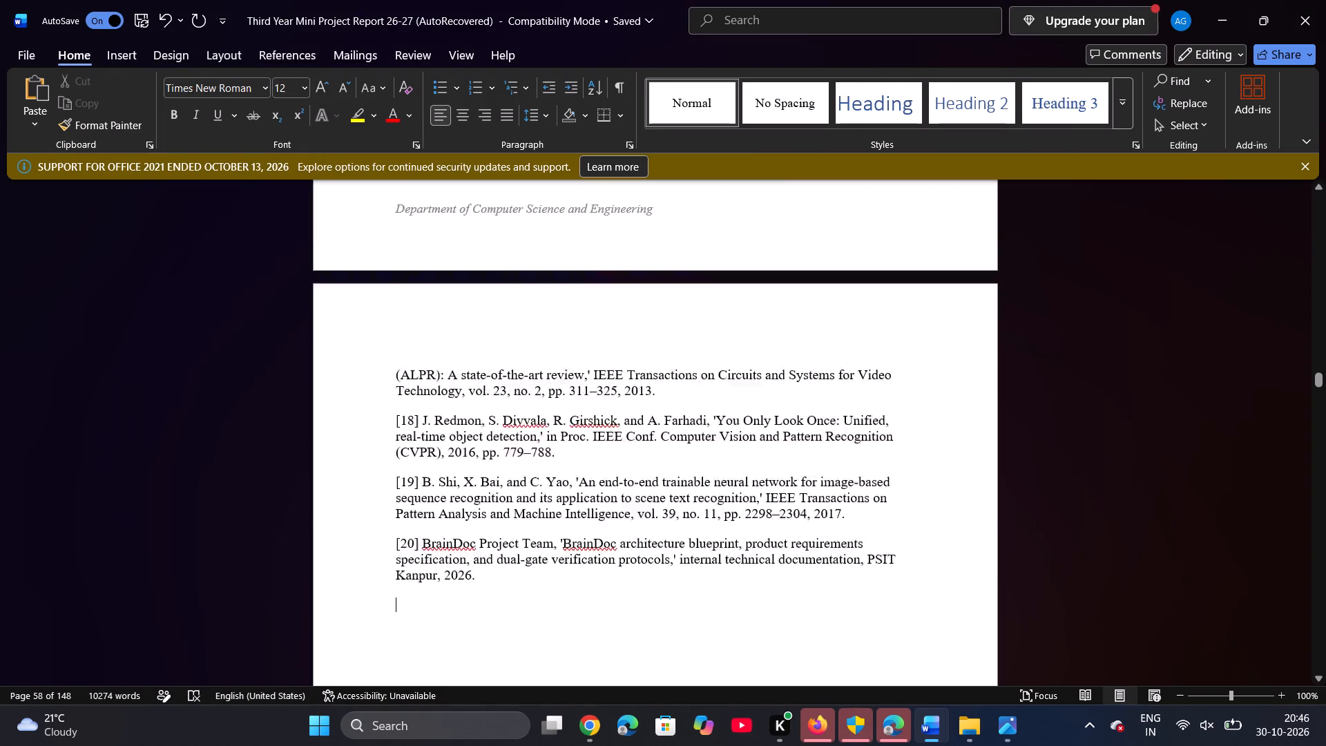
pyautogui.scroll(1, 762, 465)
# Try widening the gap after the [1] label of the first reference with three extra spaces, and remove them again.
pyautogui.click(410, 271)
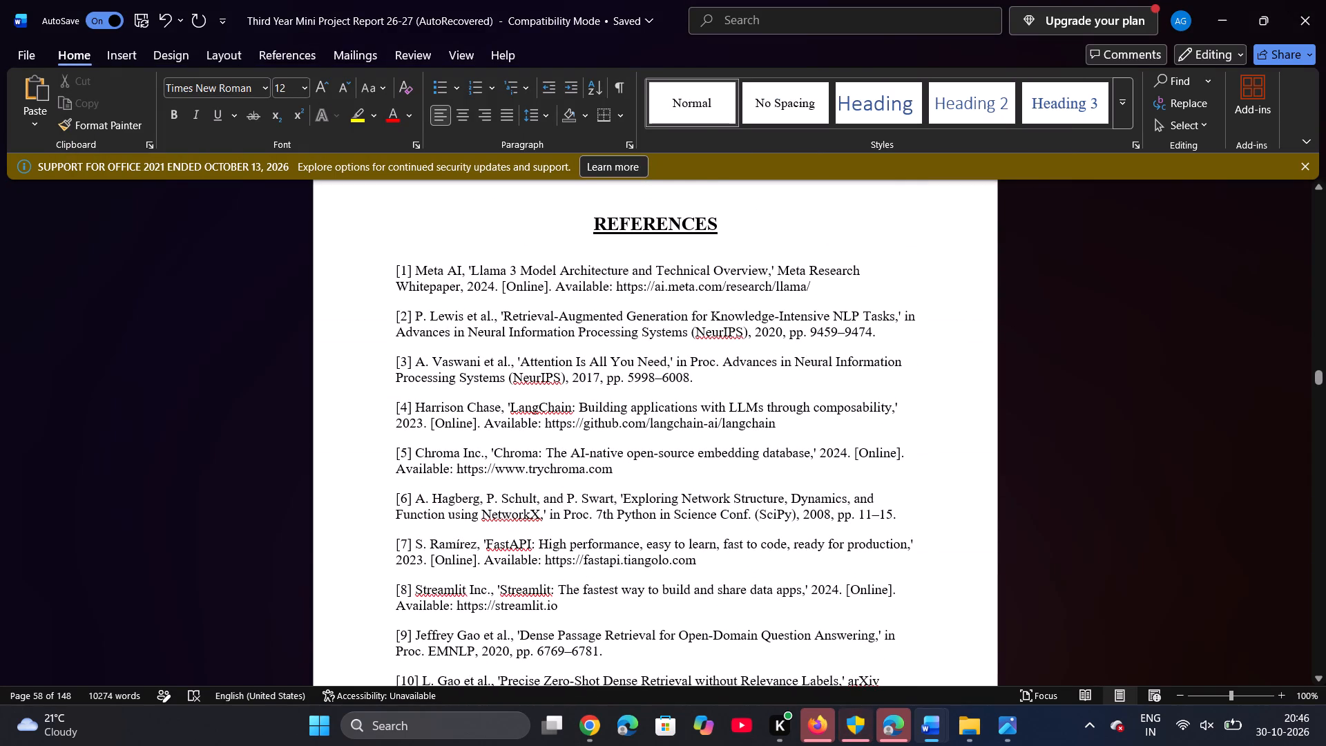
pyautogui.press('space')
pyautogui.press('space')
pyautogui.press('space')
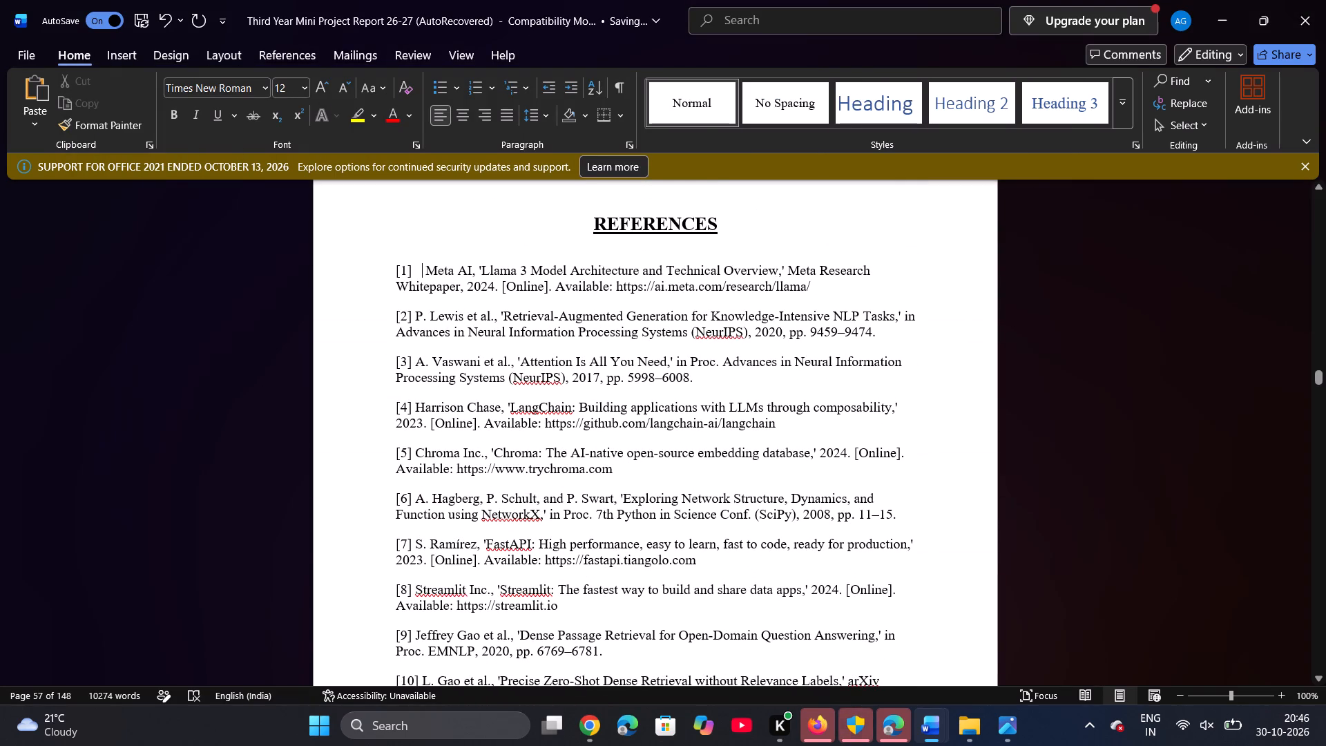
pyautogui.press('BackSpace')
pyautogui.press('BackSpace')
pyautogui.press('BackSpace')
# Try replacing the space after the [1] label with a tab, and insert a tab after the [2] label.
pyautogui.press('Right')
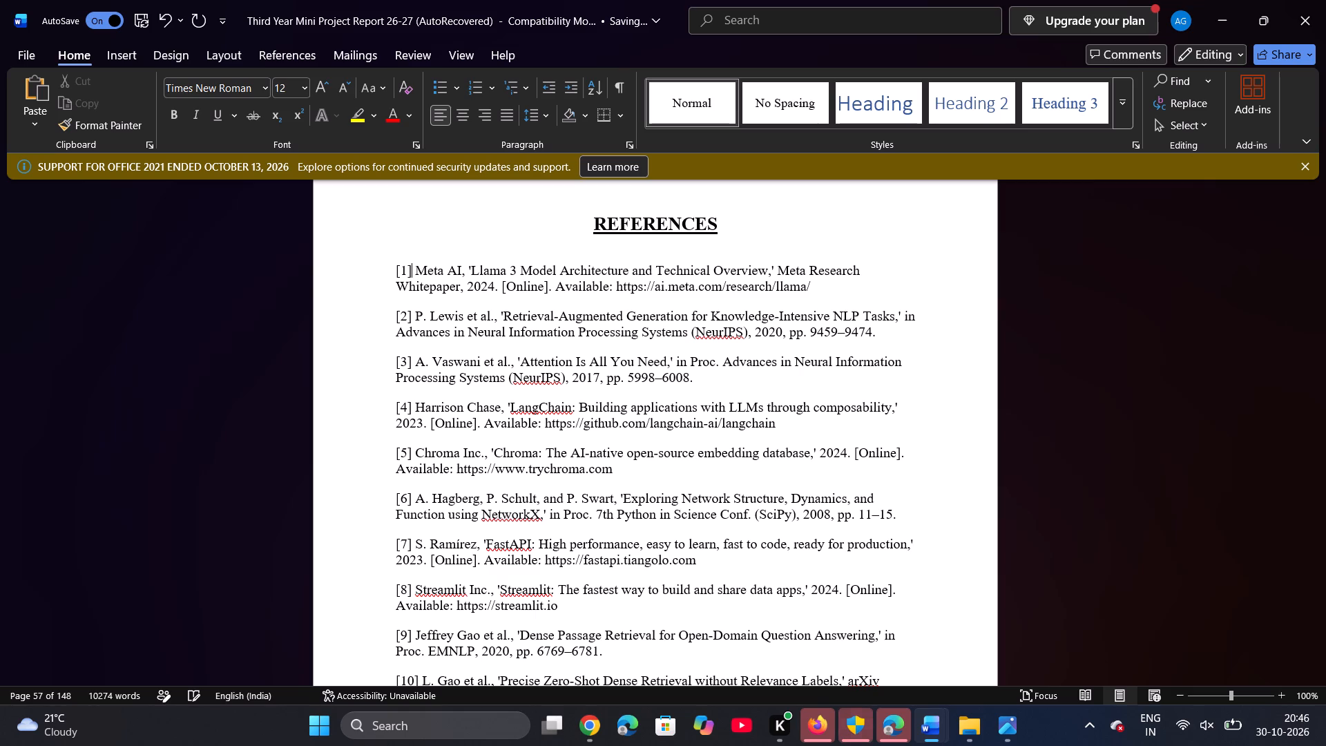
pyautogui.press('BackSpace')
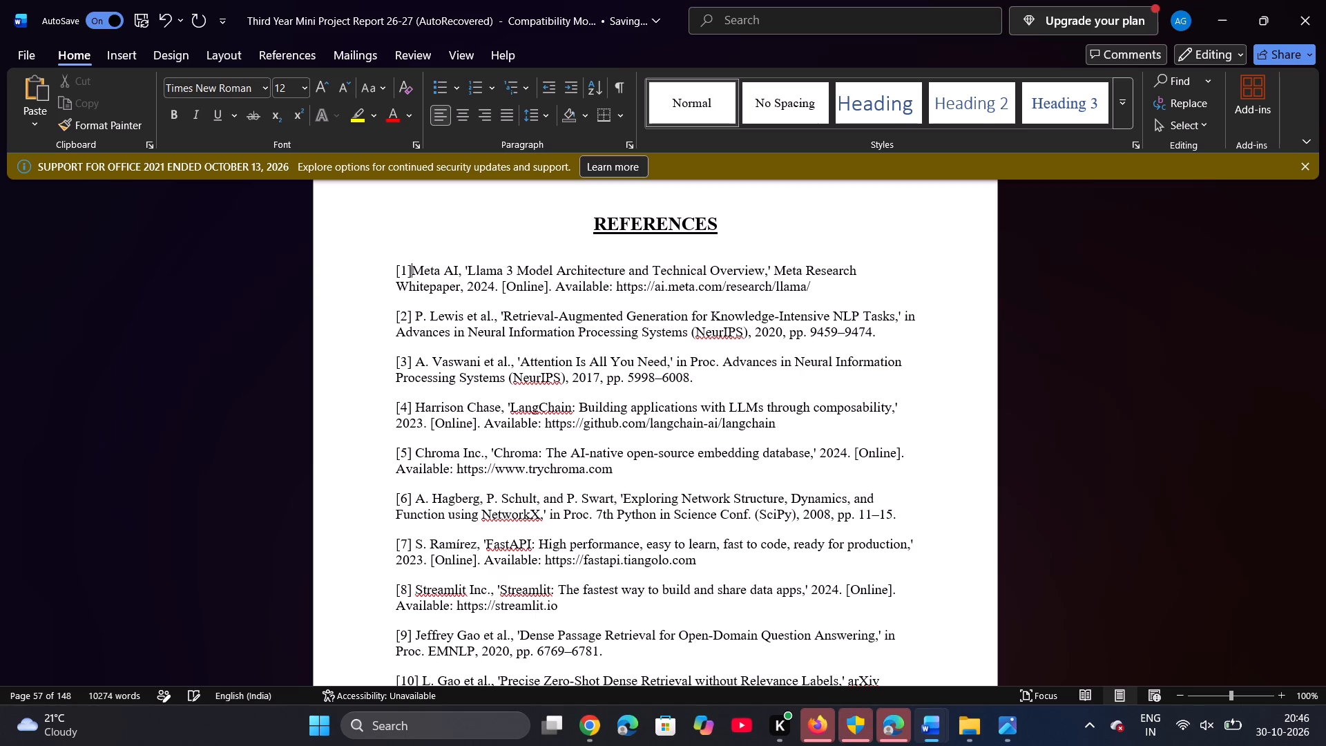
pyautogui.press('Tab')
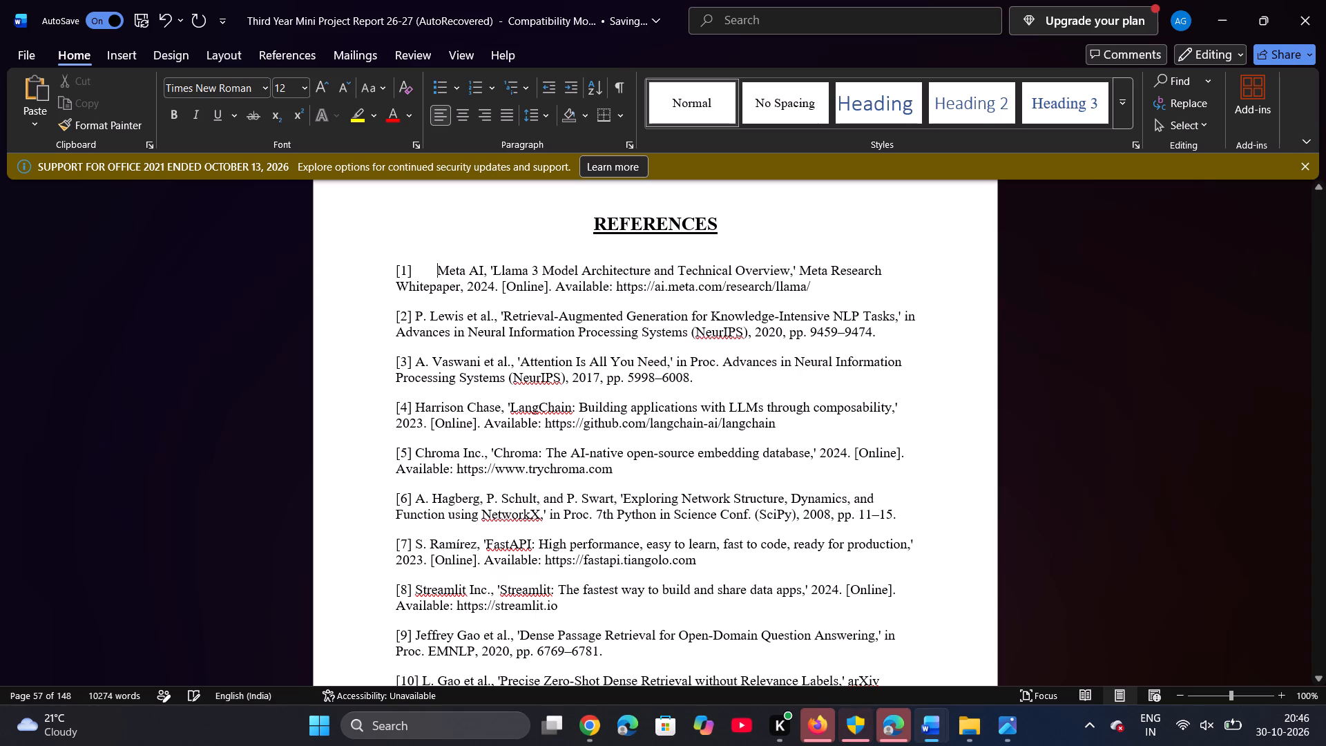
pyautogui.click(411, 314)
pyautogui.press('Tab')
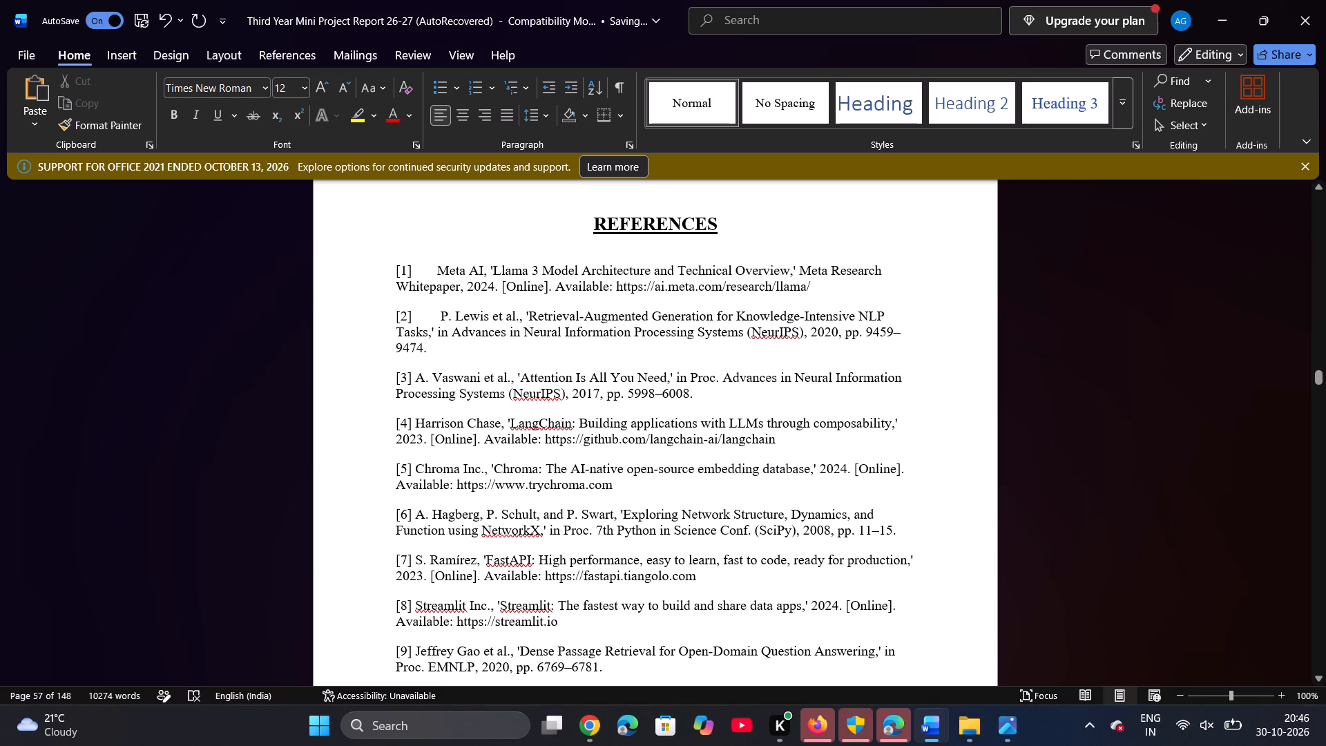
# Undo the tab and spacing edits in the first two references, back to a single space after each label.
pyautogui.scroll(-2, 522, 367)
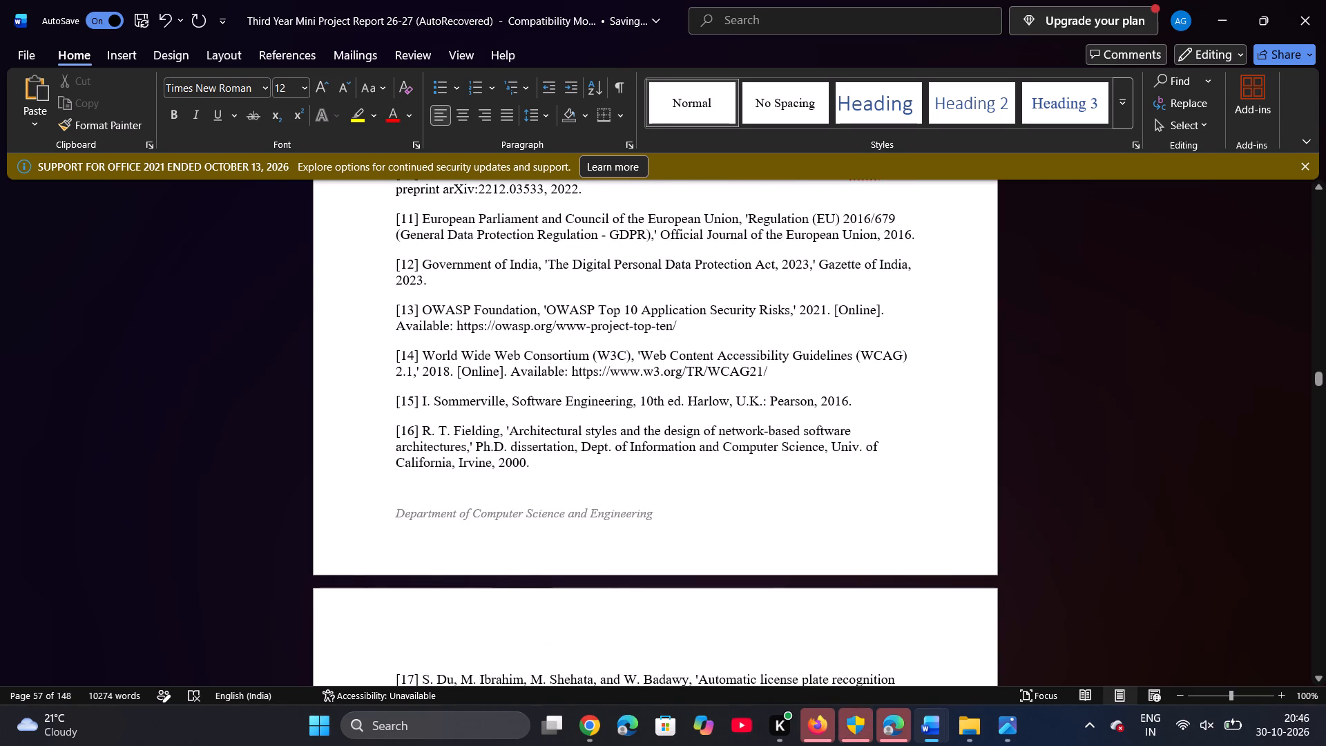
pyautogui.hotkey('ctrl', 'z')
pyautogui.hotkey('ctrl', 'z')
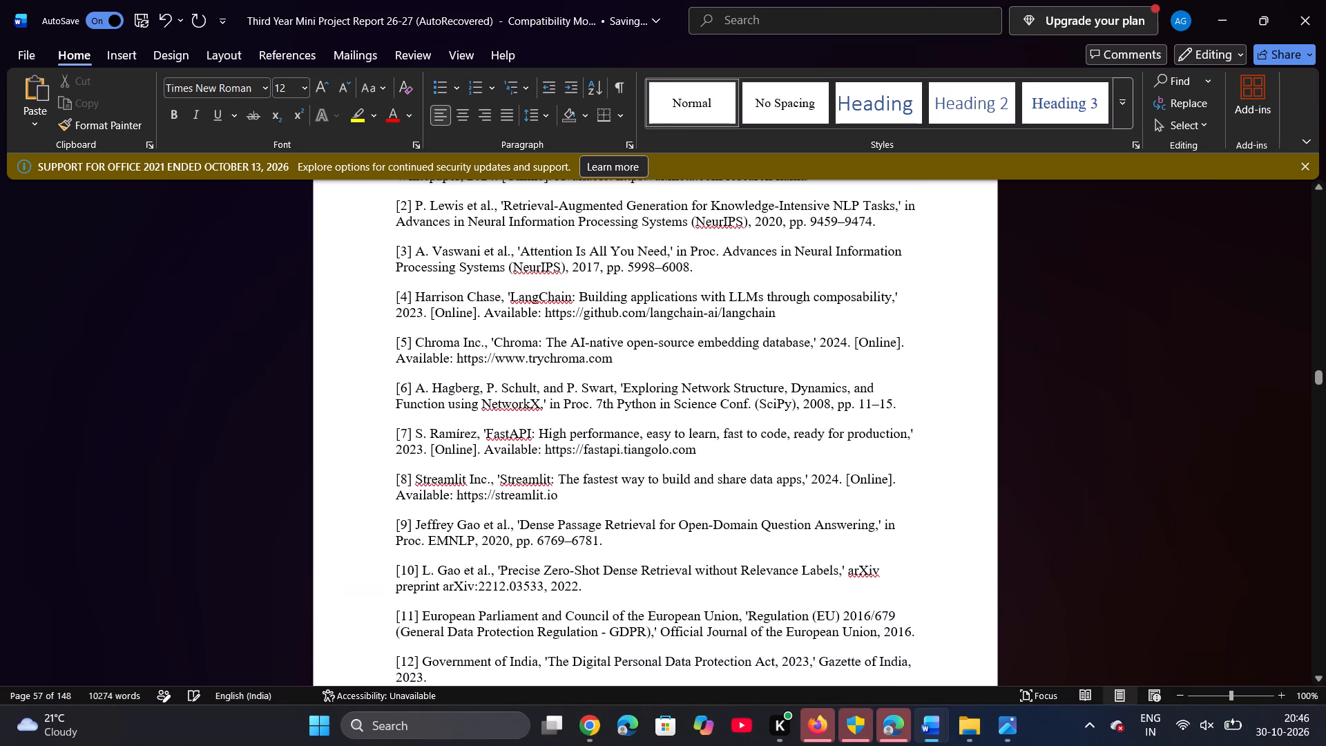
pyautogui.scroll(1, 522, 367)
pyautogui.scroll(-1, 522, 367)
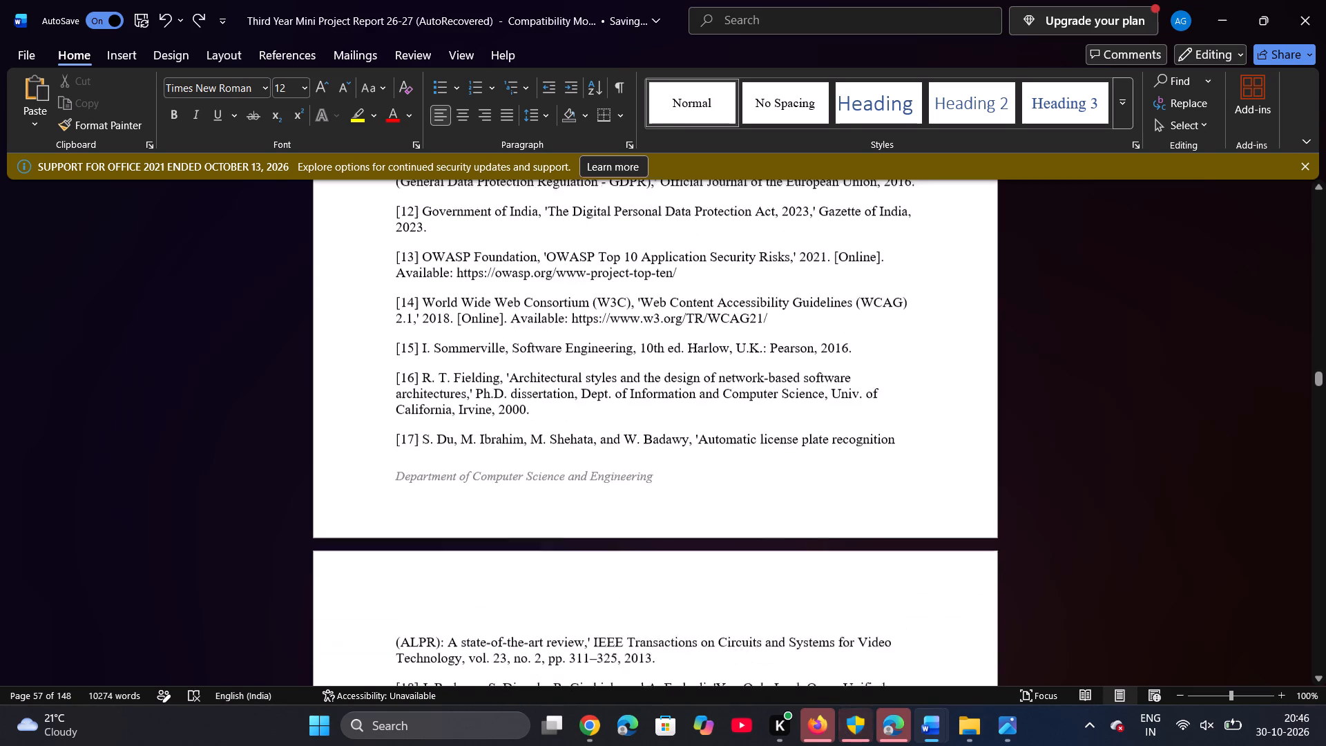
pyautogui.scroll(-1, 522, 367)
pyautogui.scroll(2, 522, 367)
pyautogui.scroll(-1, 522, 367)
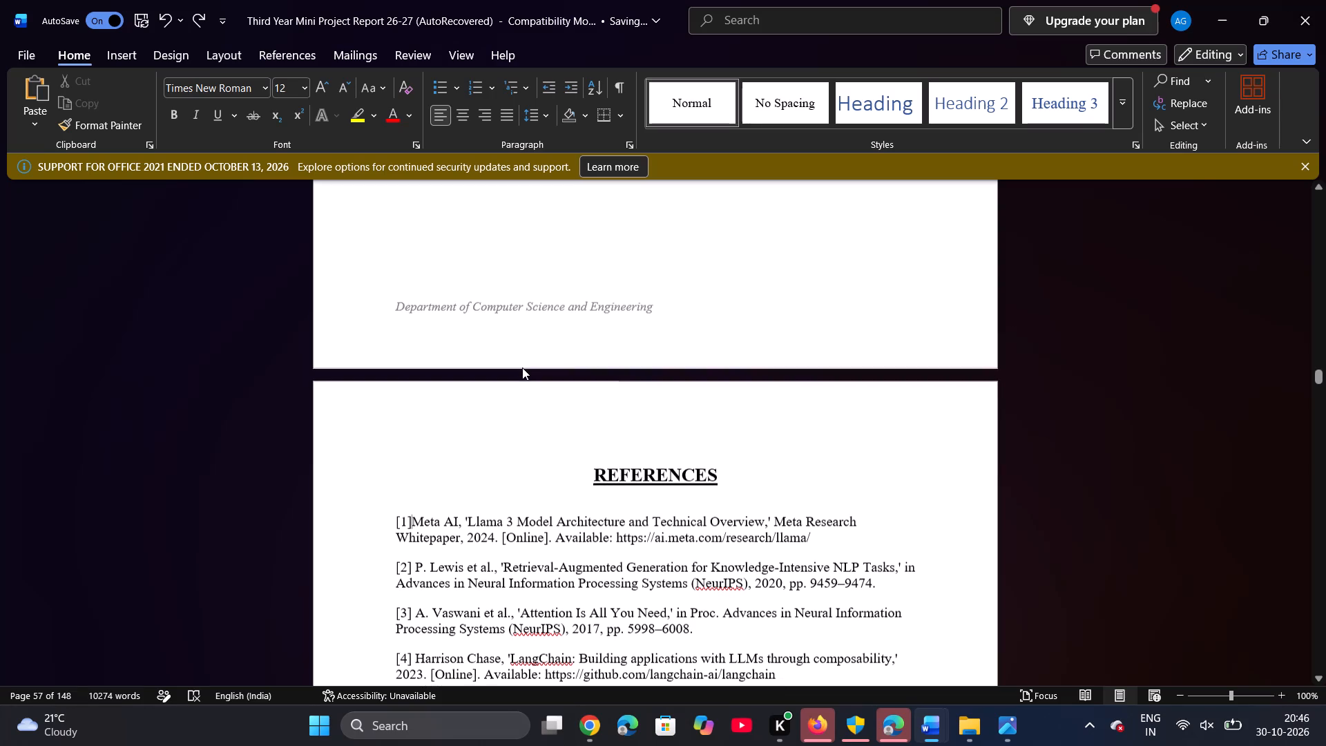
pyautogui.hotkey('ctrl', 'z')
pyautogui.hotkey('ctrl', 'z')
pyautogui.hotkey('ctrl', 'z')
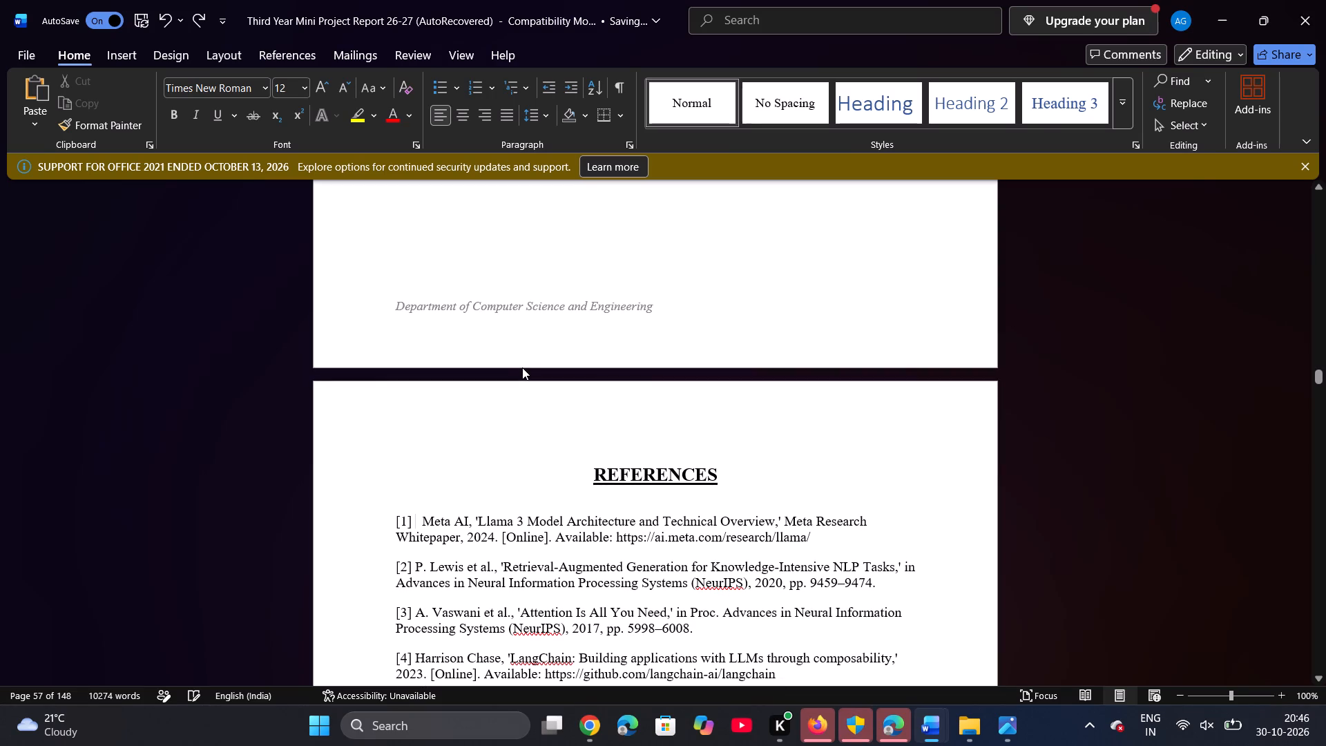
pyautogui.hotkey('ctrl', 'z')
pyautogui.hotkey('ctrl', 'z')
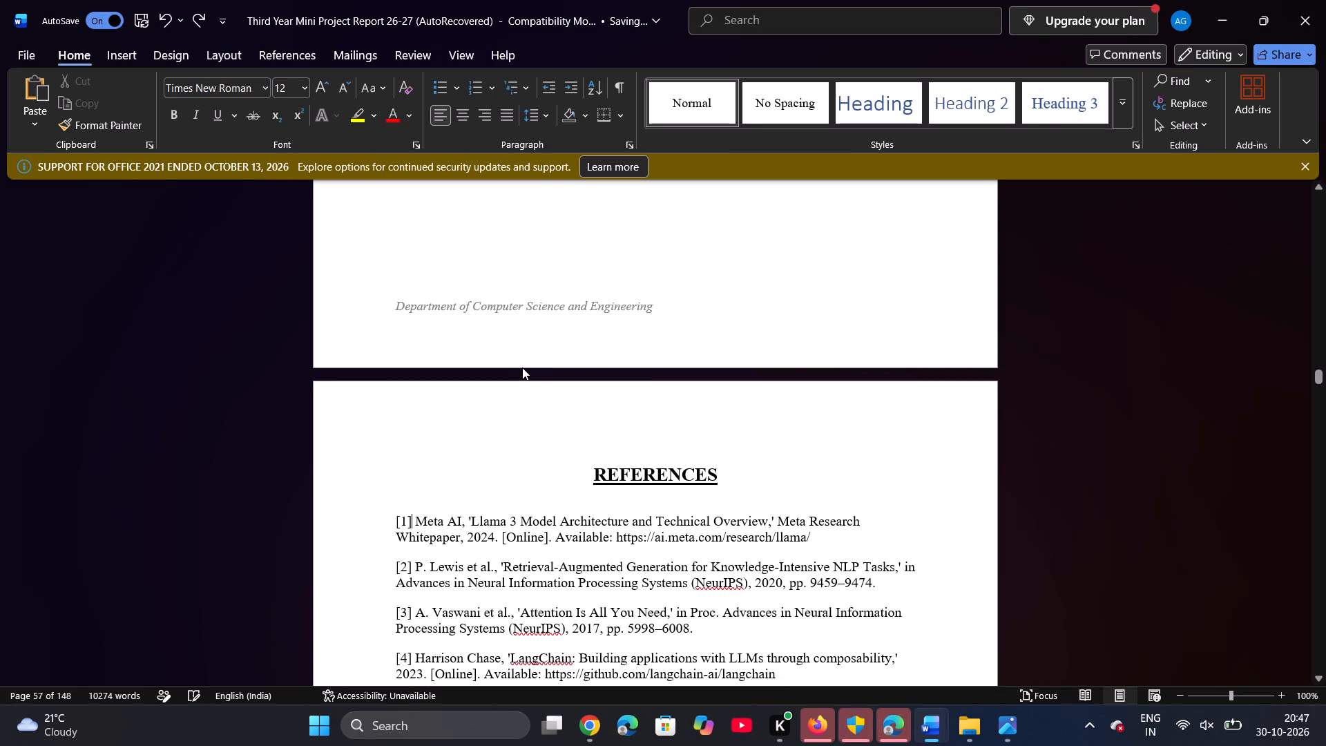
# Undo the paste of the References list and paste it again, keeping its source formatting.
pyautogui.scroll(-5, 522, 367)
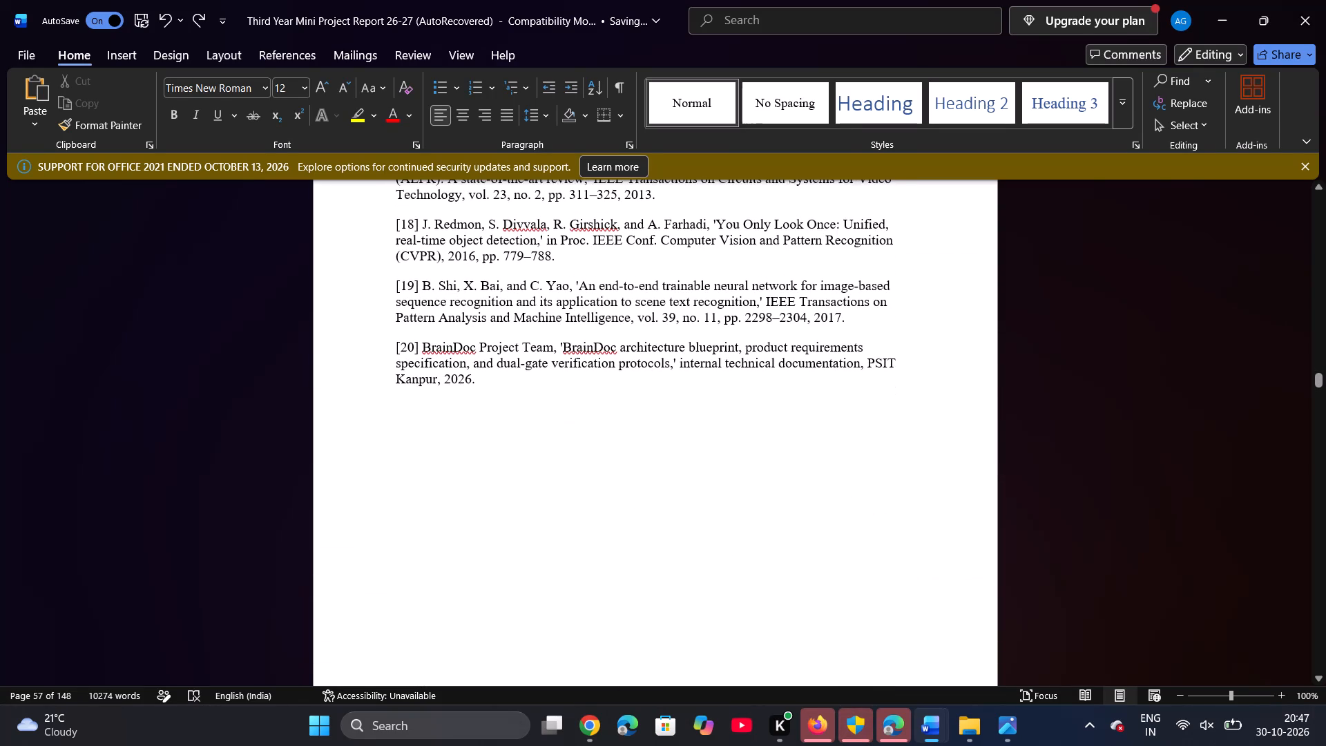
pyautogui.click(483, 387)
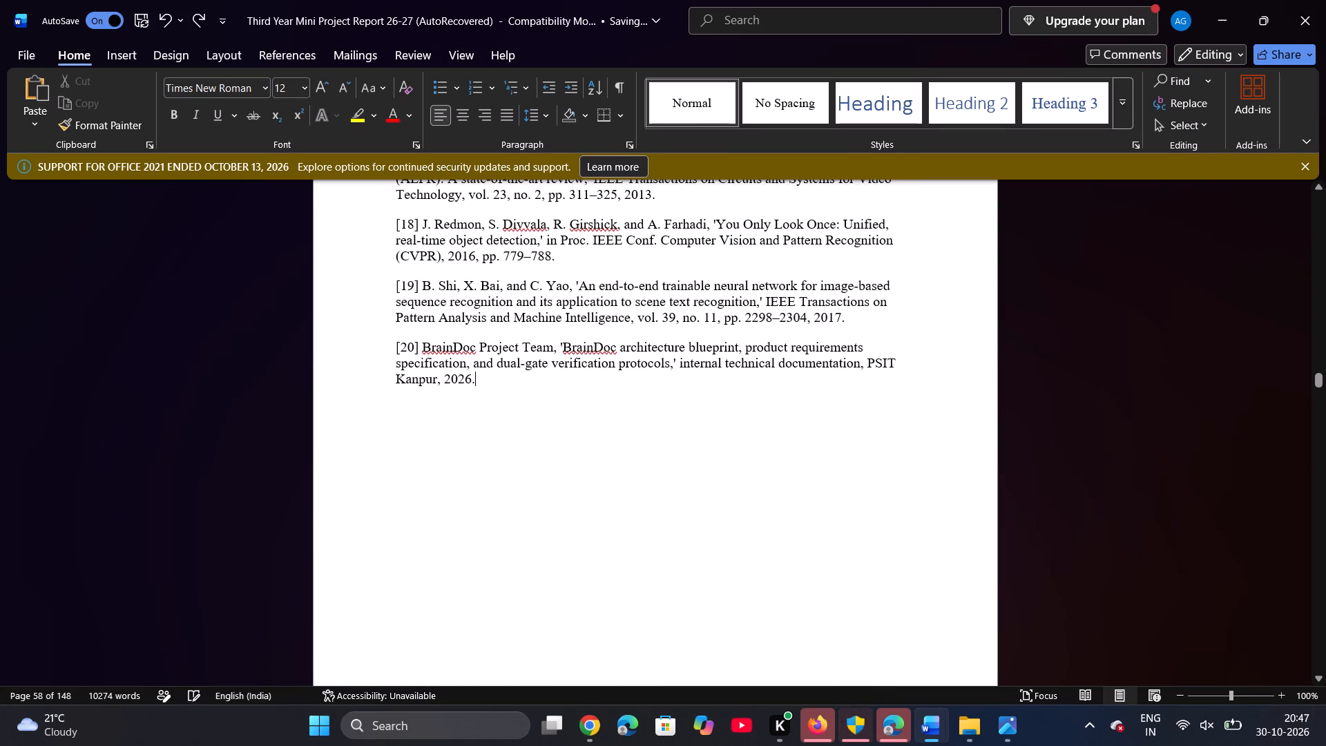
pyautogui.hotkey('ctrl', 'z')
pyautogui.scroll(1, 483, 387)
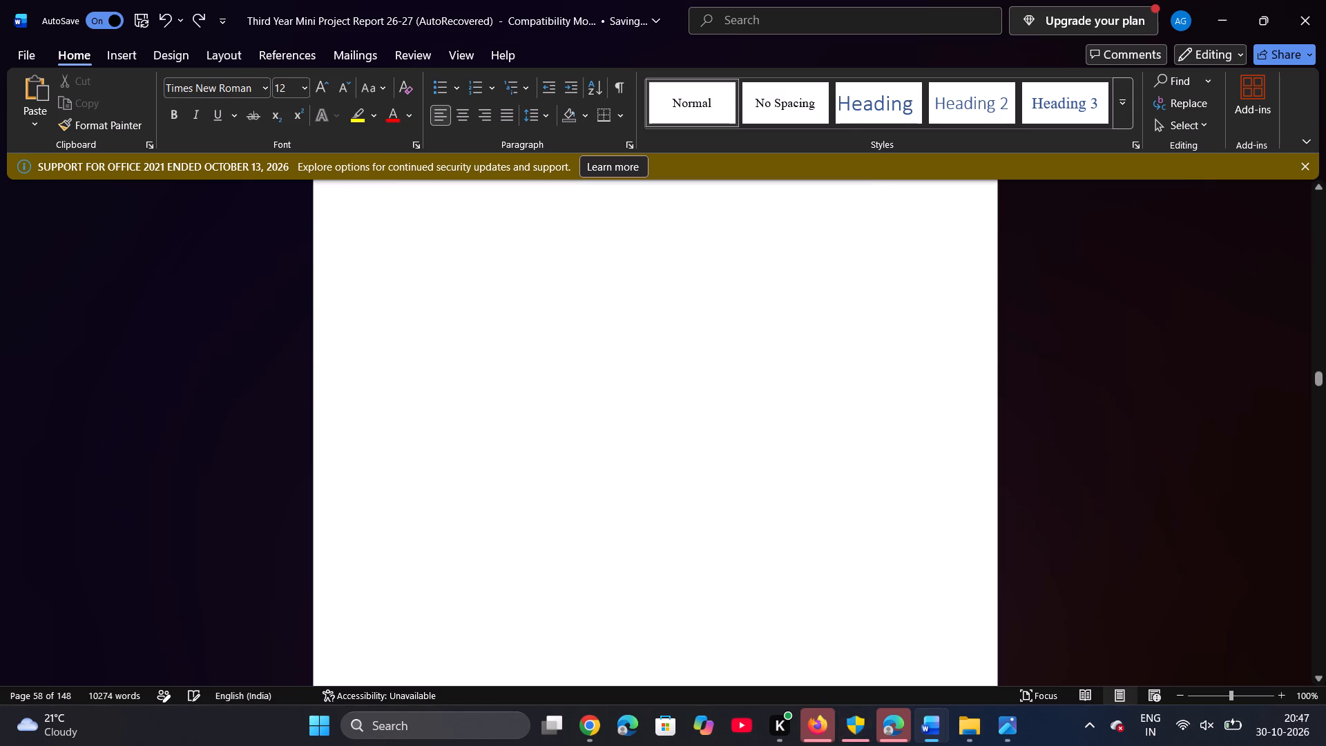
pyautogui.scroll(1, 483, 387)
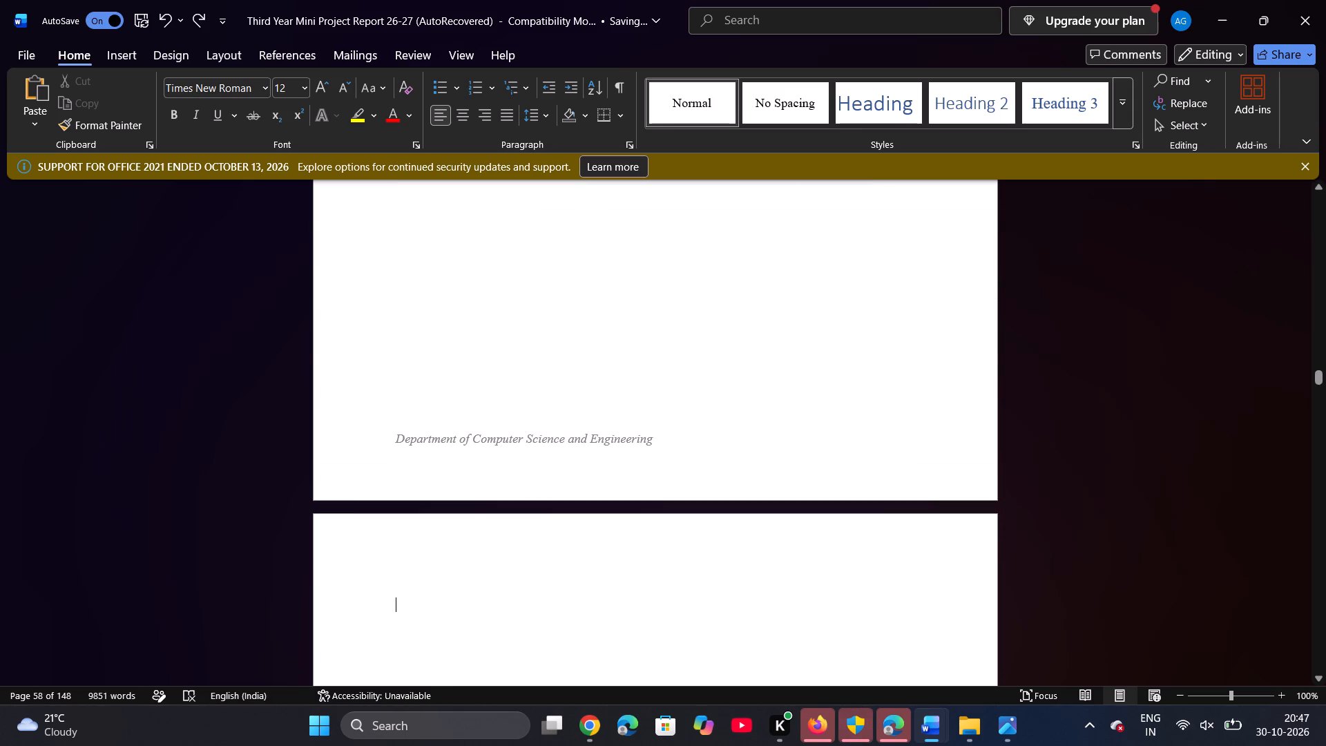
pyautogui.hotkey('ctrl', 'v')
pyautogui.scroll(-1, 422, 571)
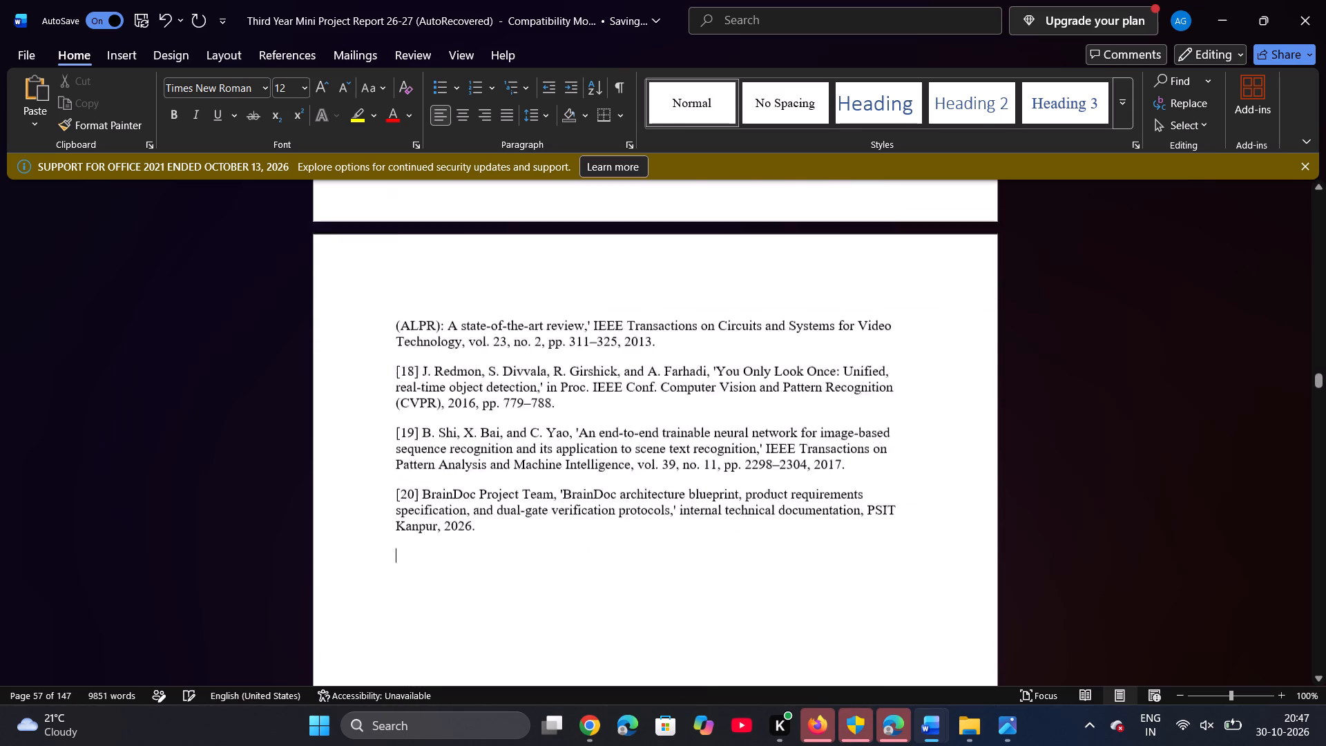
pyautogui.scroll(-1, 422, 571)
pyautogui.click(490, 298)
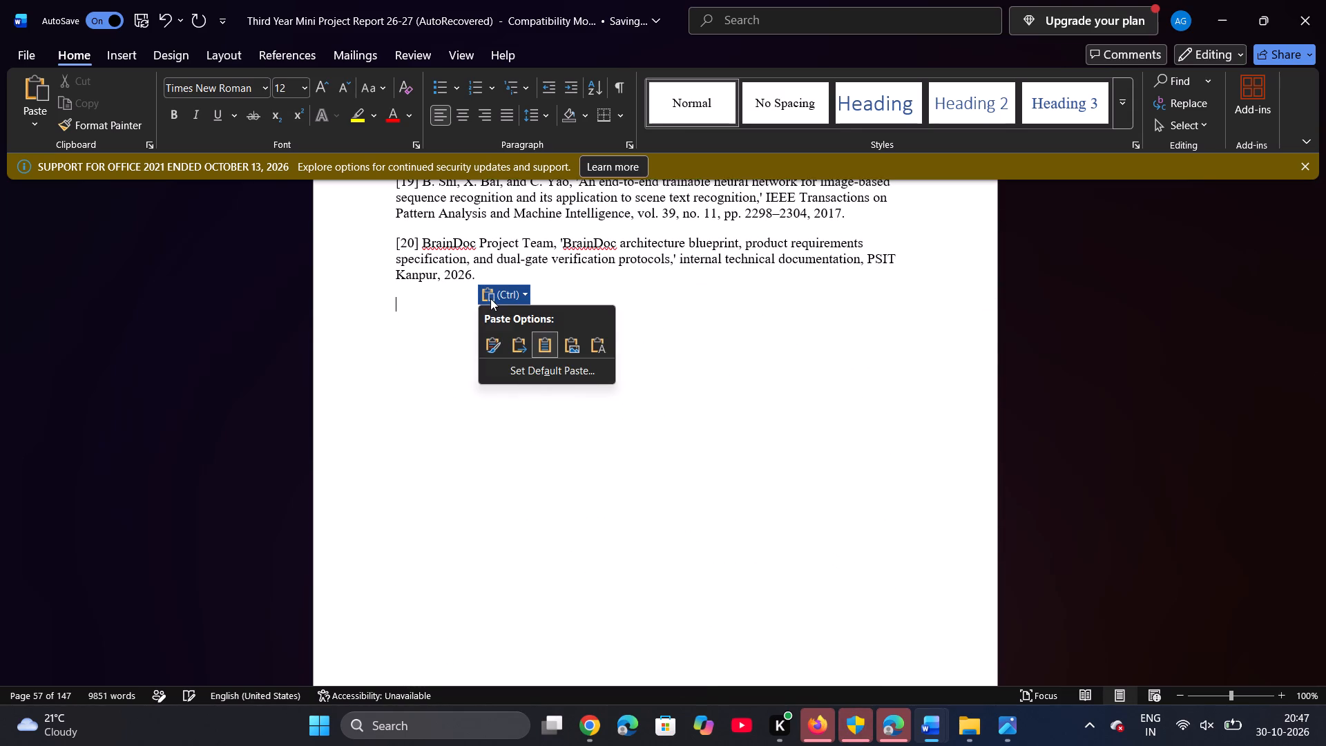
pyautogui.click(487, 338)
# Review the re-pasted References list and look back through the report's chapters to the front matter.
pyautogui.scroll(1, 487, 338)
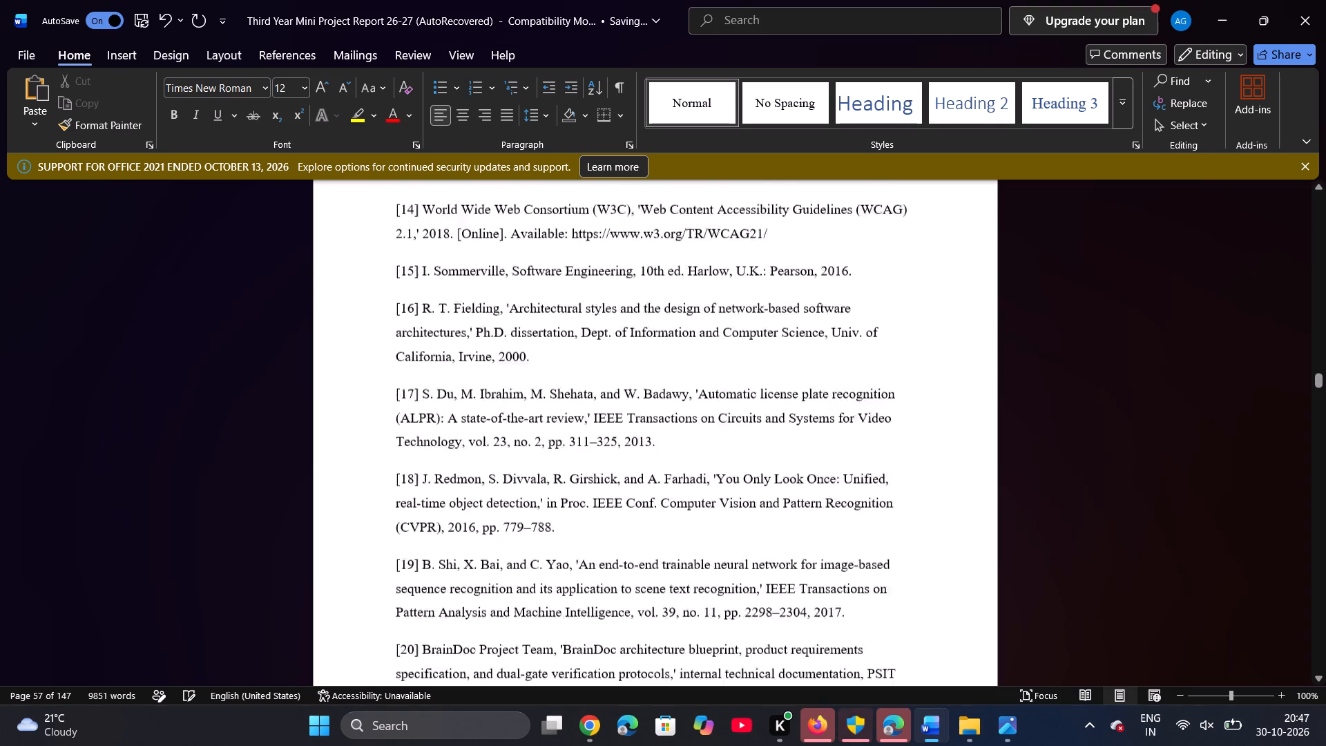
pyautogui.scroll(8, 487, 338)
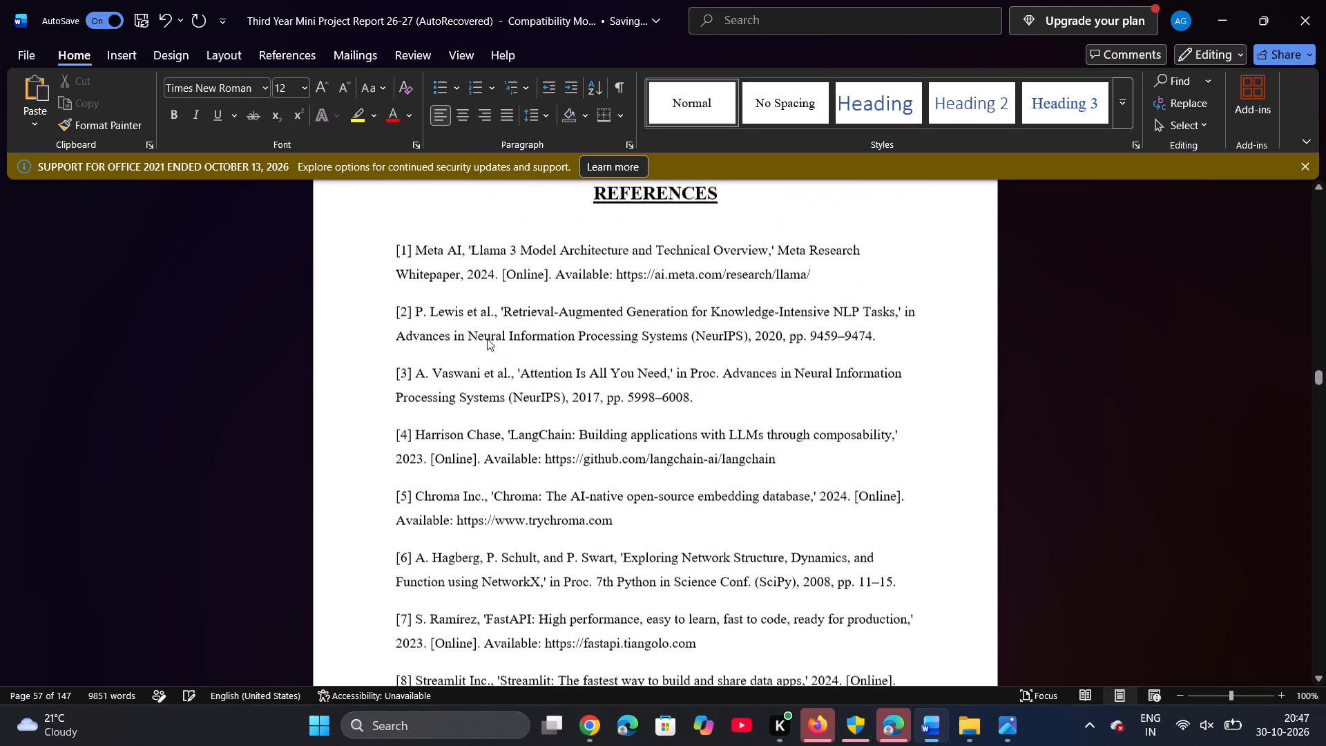
pyautogui.scroll(14, 487, 338)
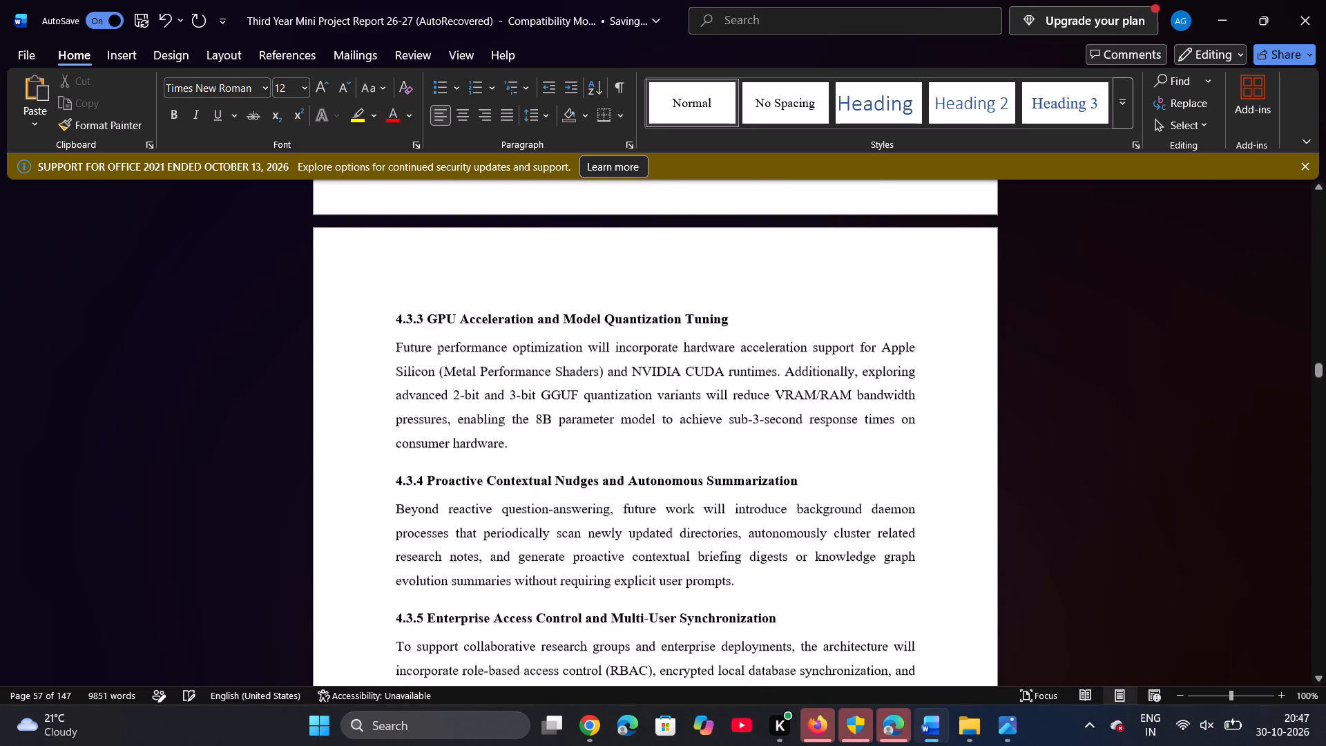
pyautogui.scroll(11, 487, 338)
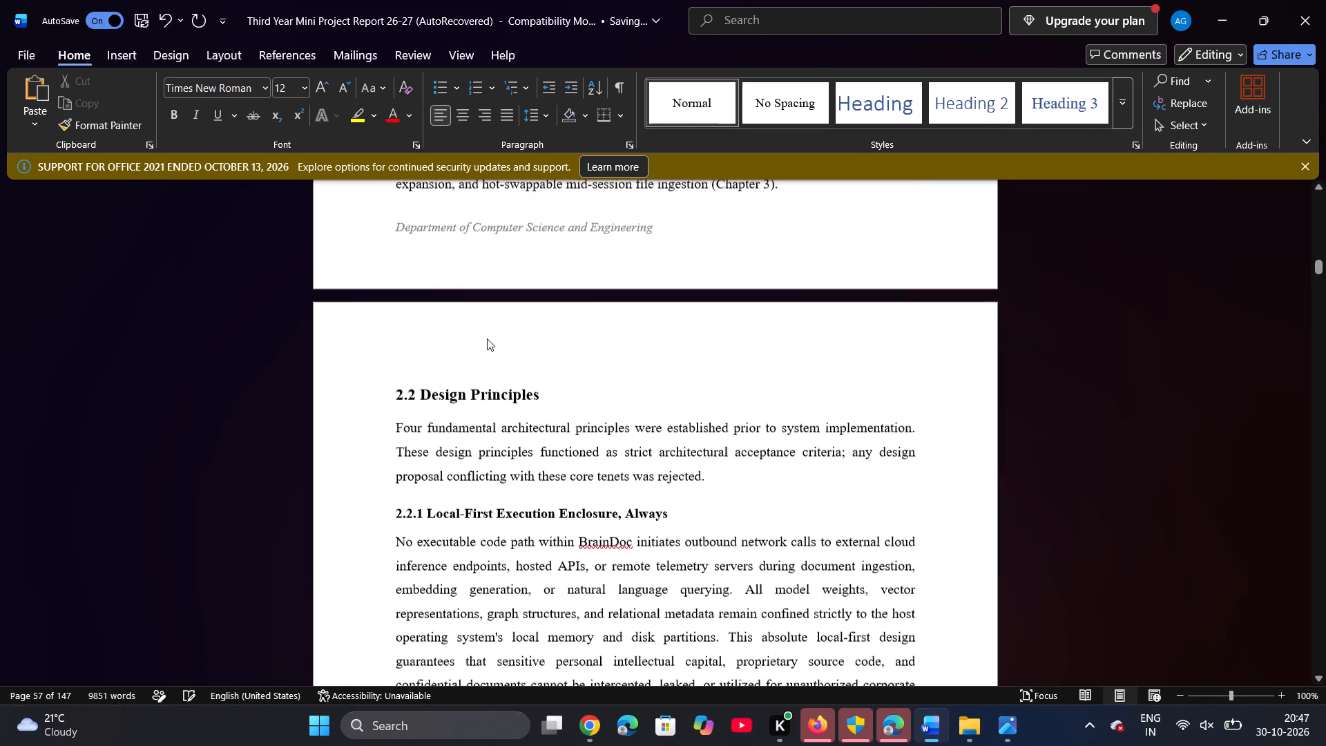
pyautogui.scroll(8, 487, 338)
pyautogui.scroll(-2, 487, 338)
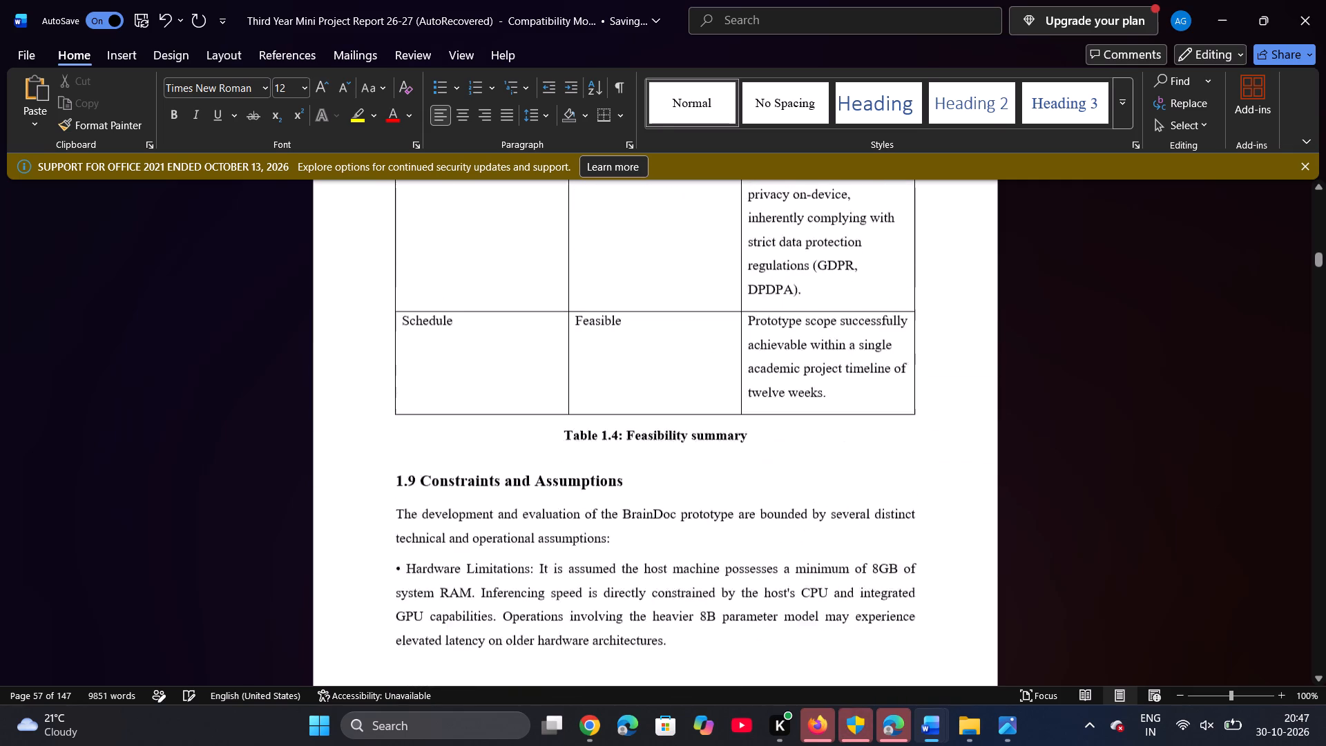
pyautogui.scroll(-5, 487, 338)
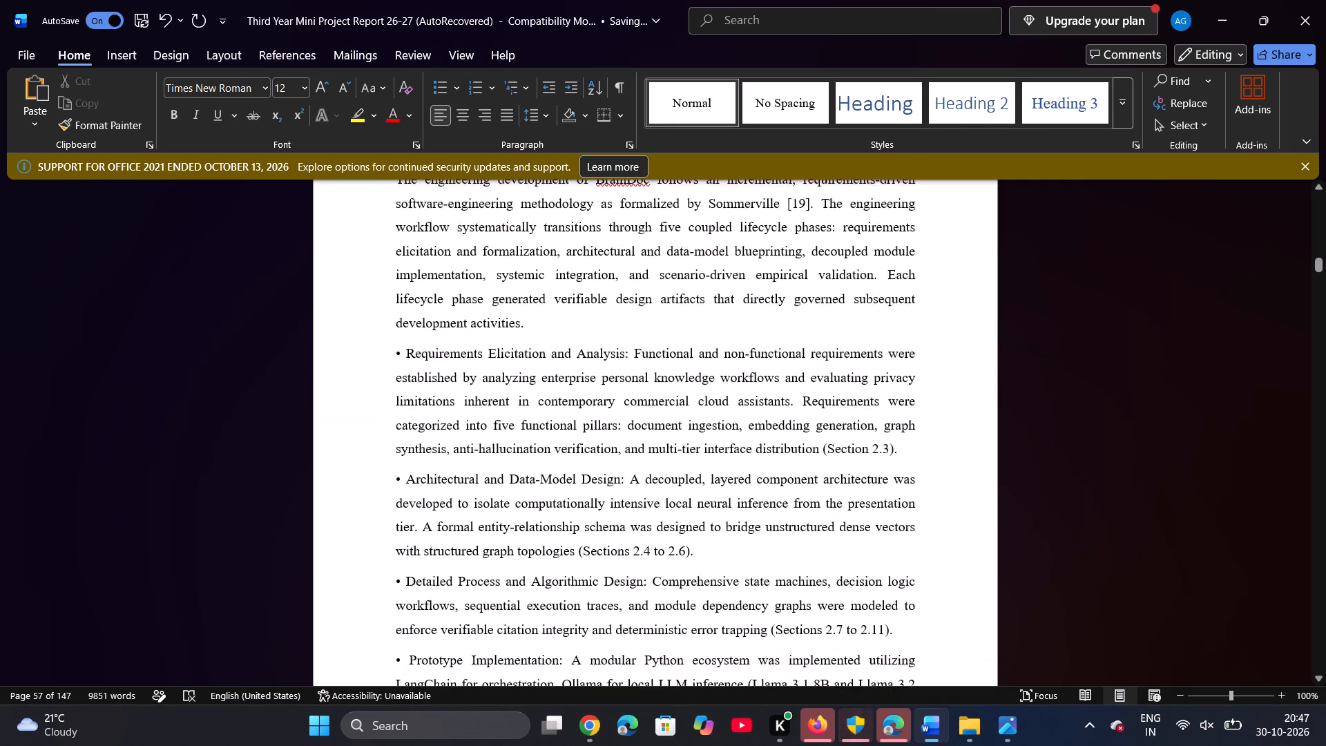
pyautogui.scroll(18, 487, 338)
pyautogui.scroll(5, 487, 338)
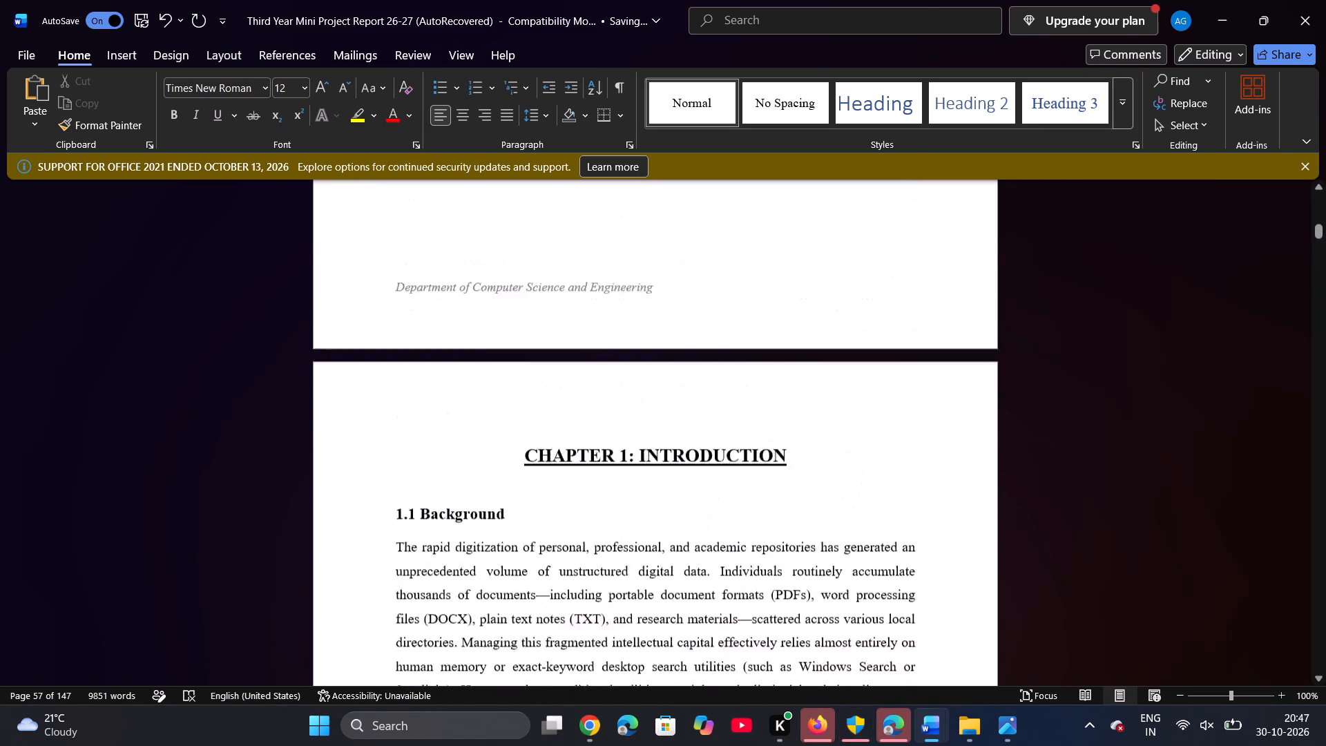
pyautogui.scroll(6, 487, 338)
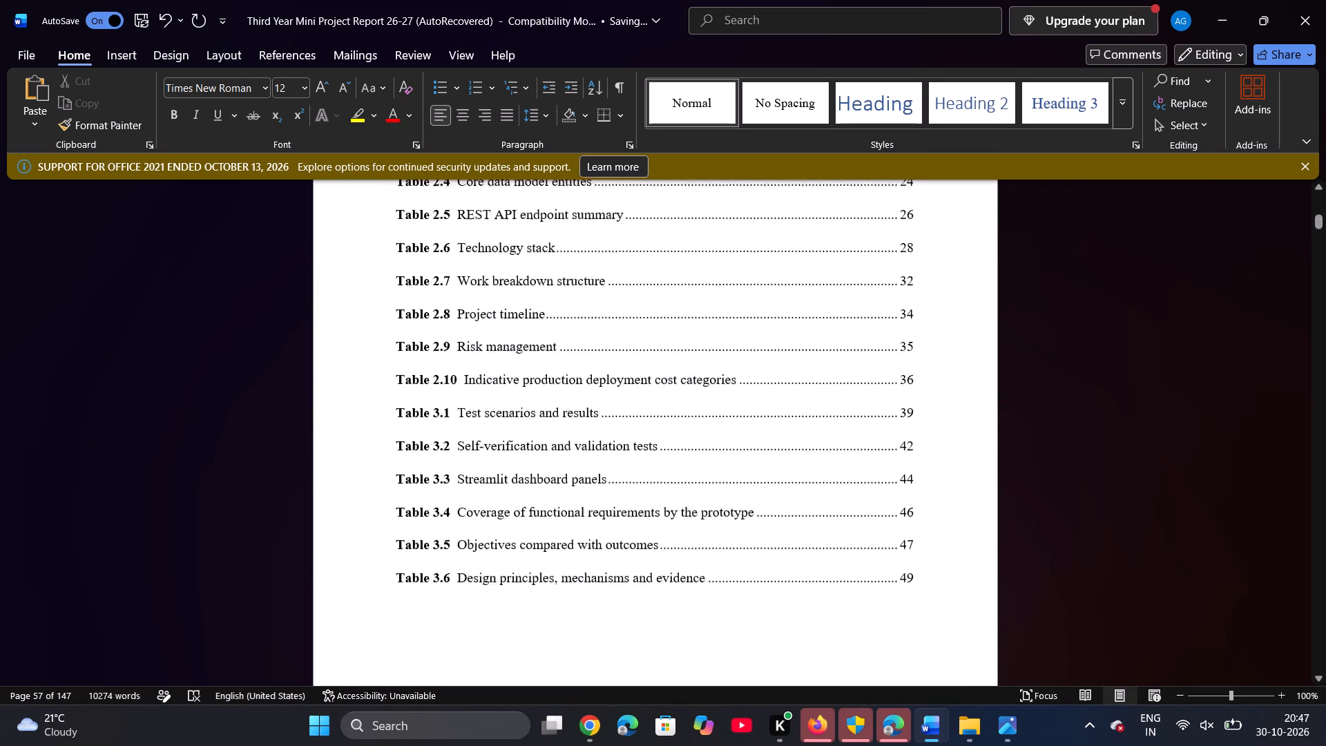
# Examine the List of Tables, List of Figures, Table of Contents and Content Guidelines pages of the report.
pyautogui.scroll(1, 487, 338)
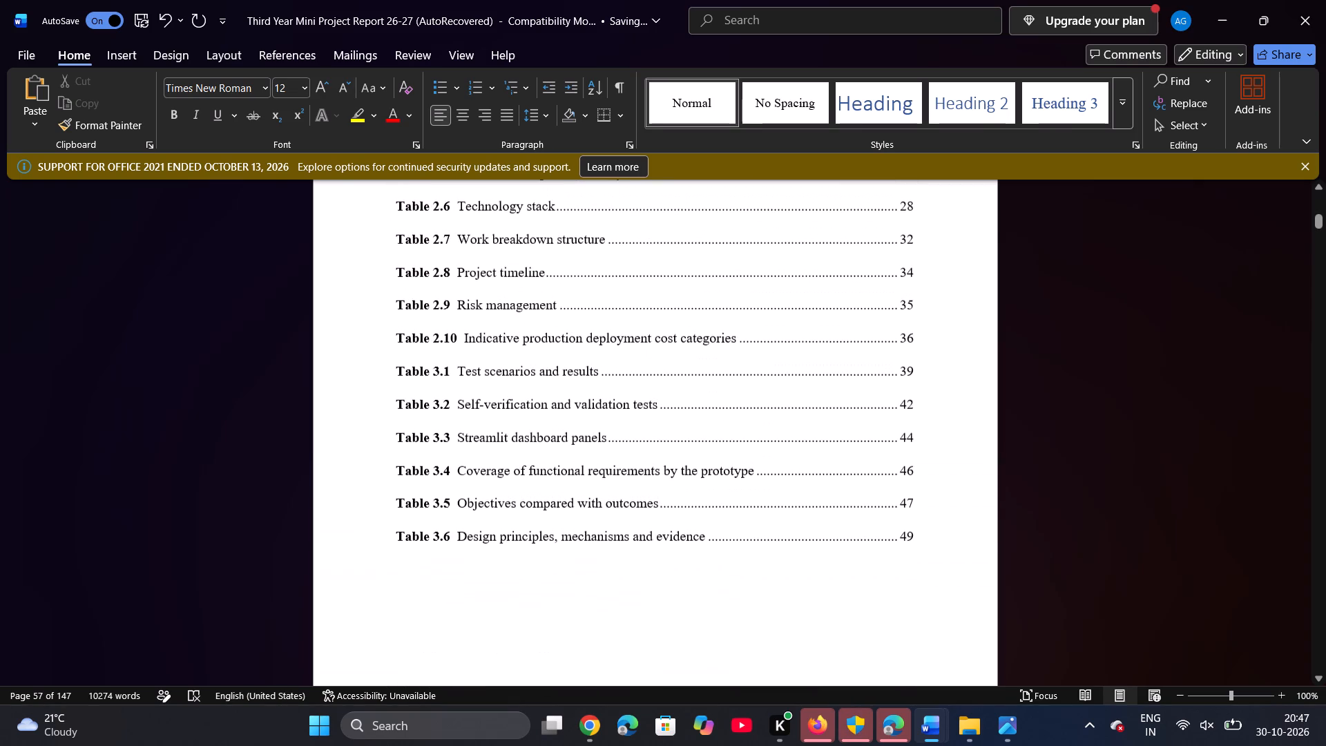
pyautogui.scroll(1, 487, 338)
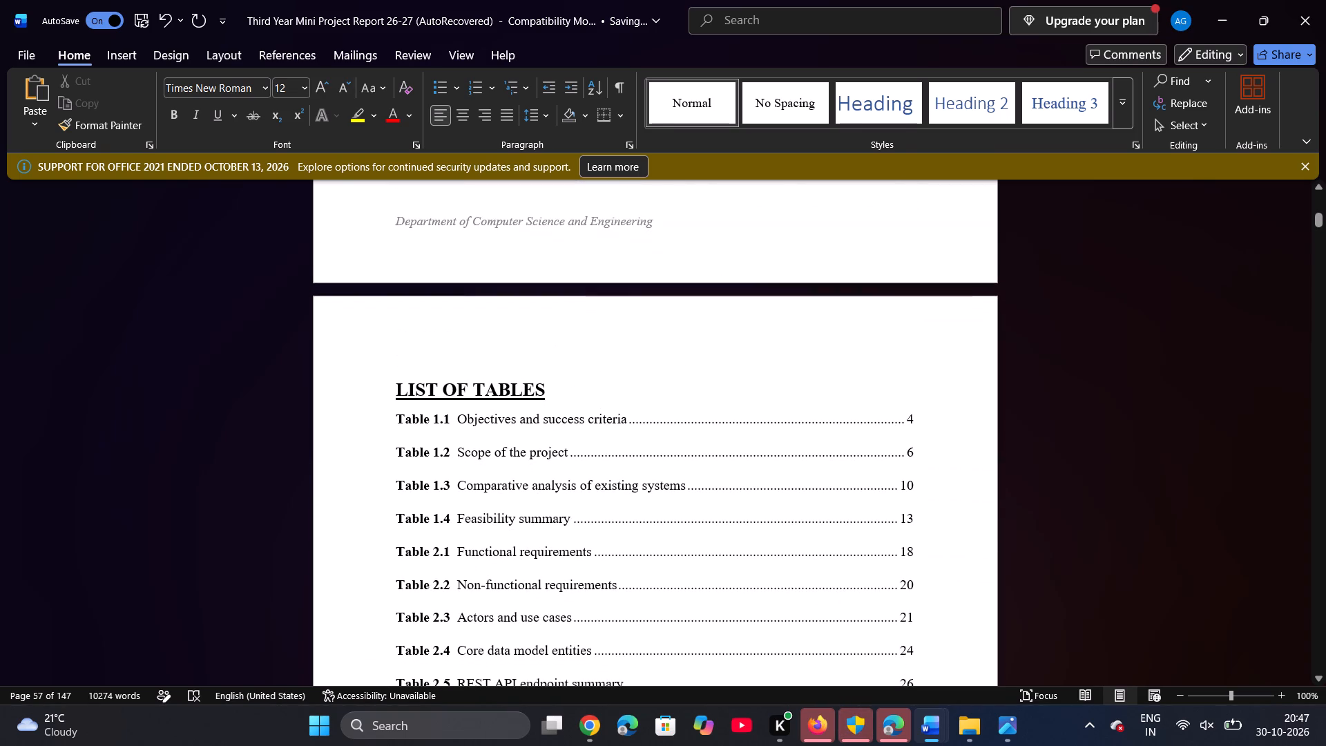
pyautogui.scroll(-2, 487, 338)
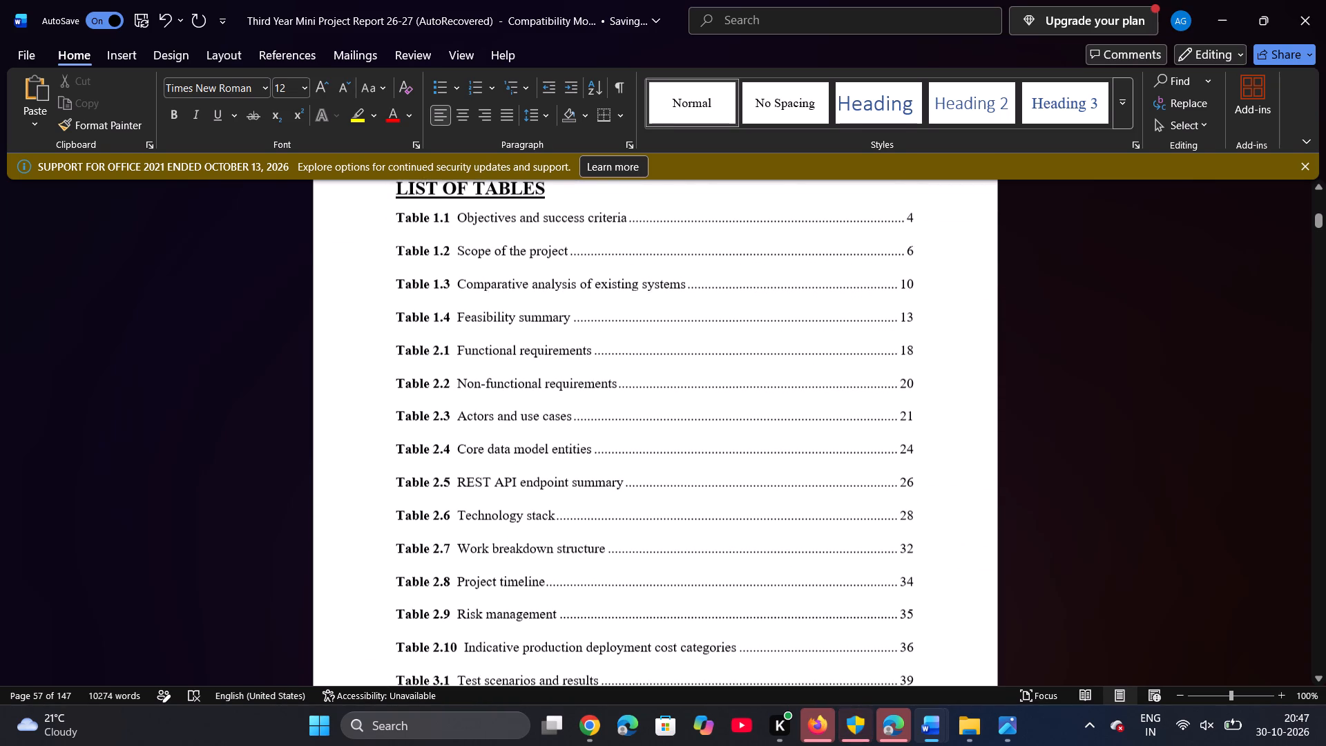
pyautogui.scroll(-2, 487, 338)
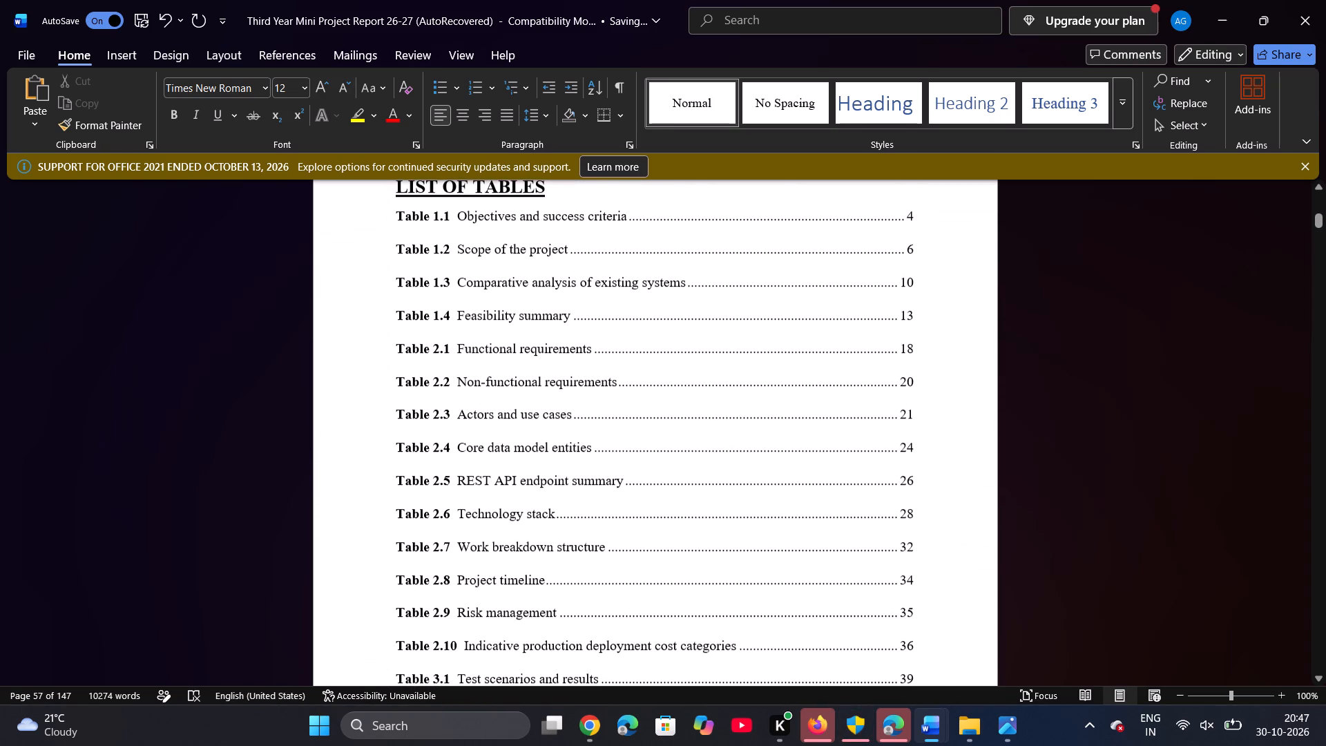
pyautogui.scroll(-4, 487, 338)
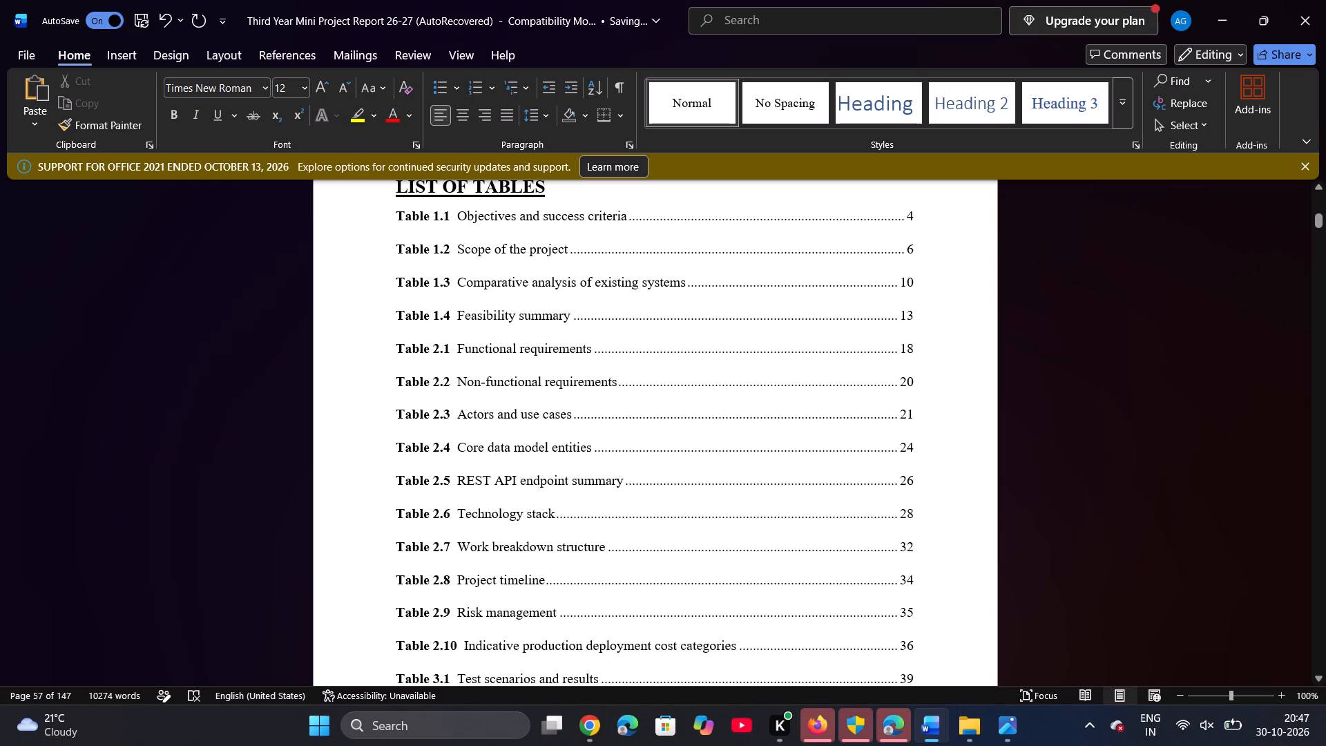
pyautogui.scroll(2, 487, 338)
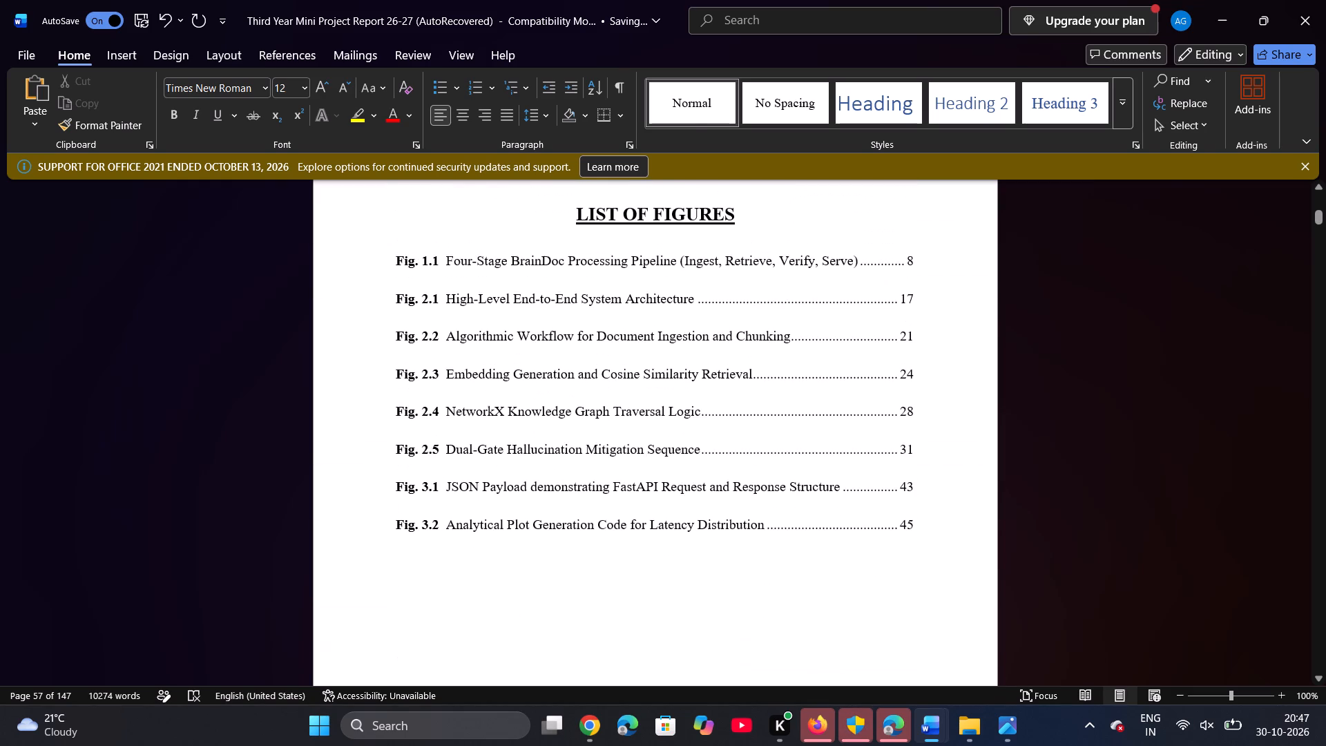
pyautogui.scroll(1, 487, 338)
pyautogui.scroll(-4, 487, 338)
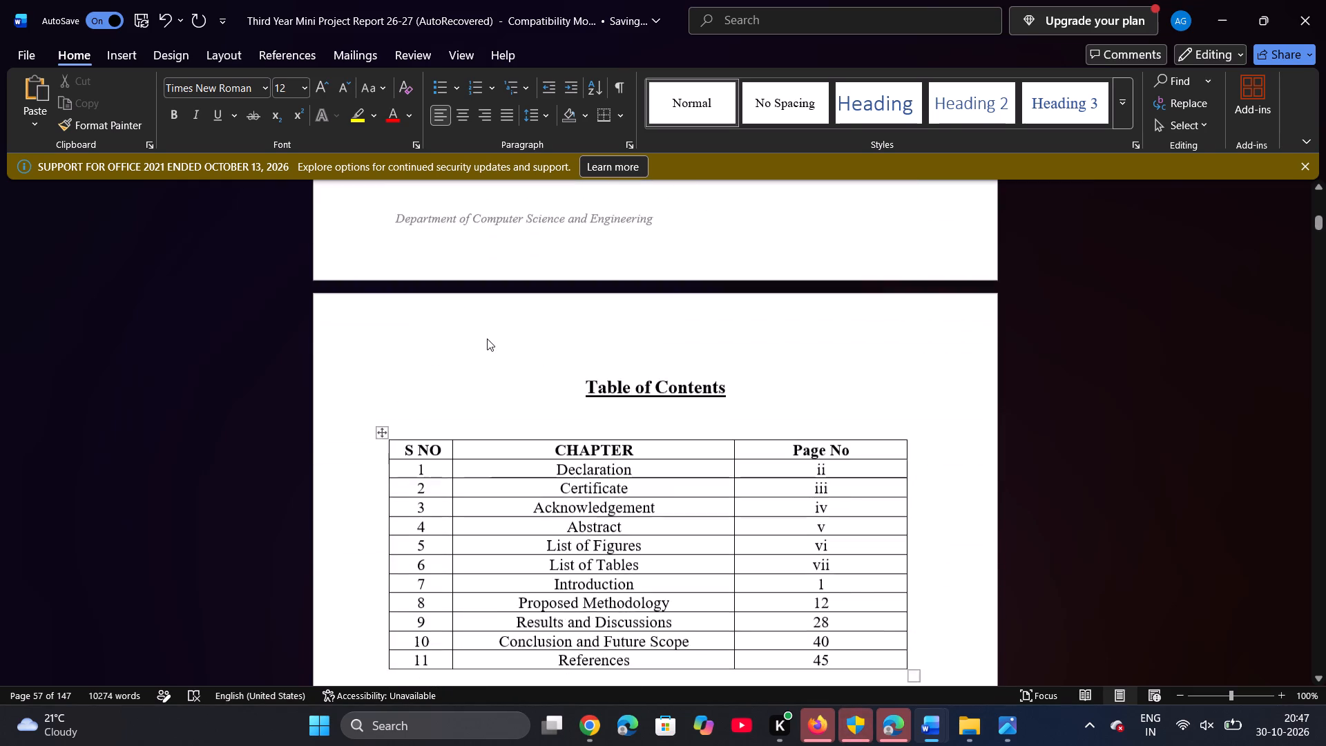
pyautogui.scroll(-5, 487, 338)
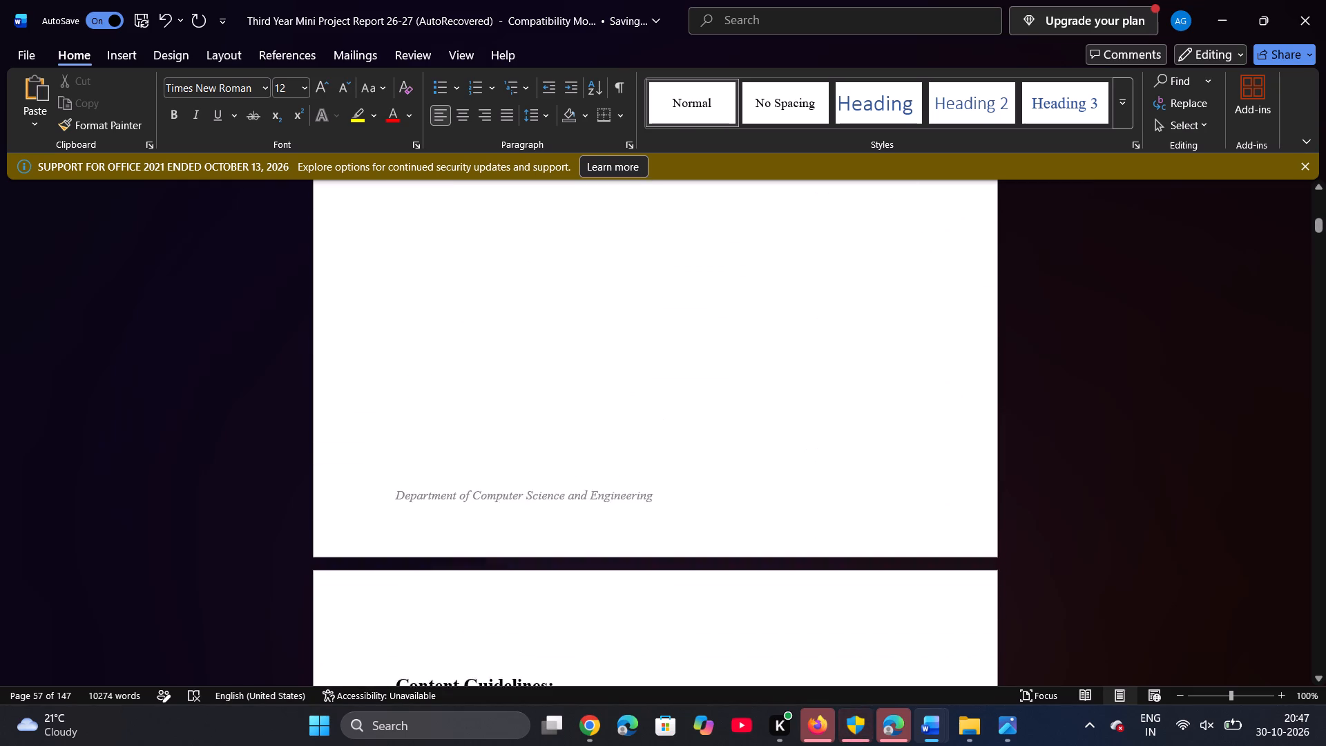
pyautogui.scroll(-3, 487, 338)
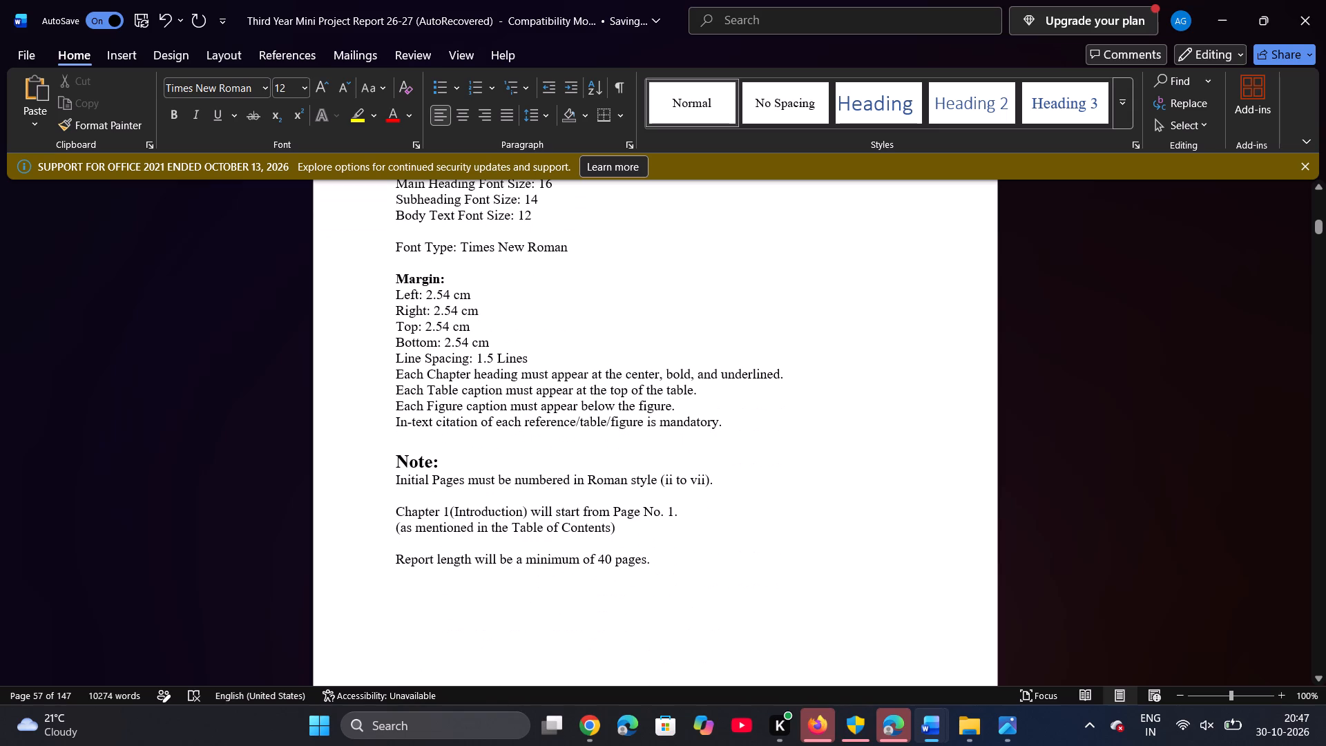
pyautogui.scroll(1, 487, 338)
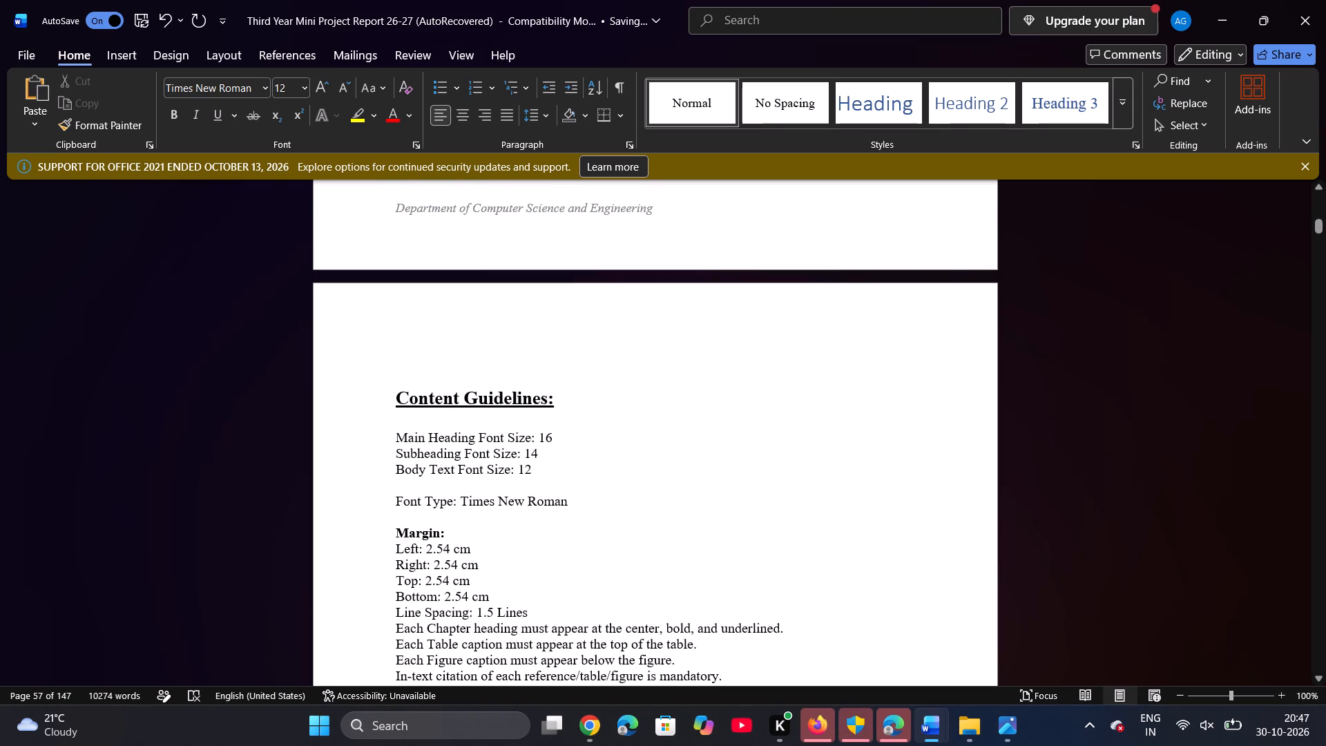
pyautogui.scroll(-2, 557, 427)
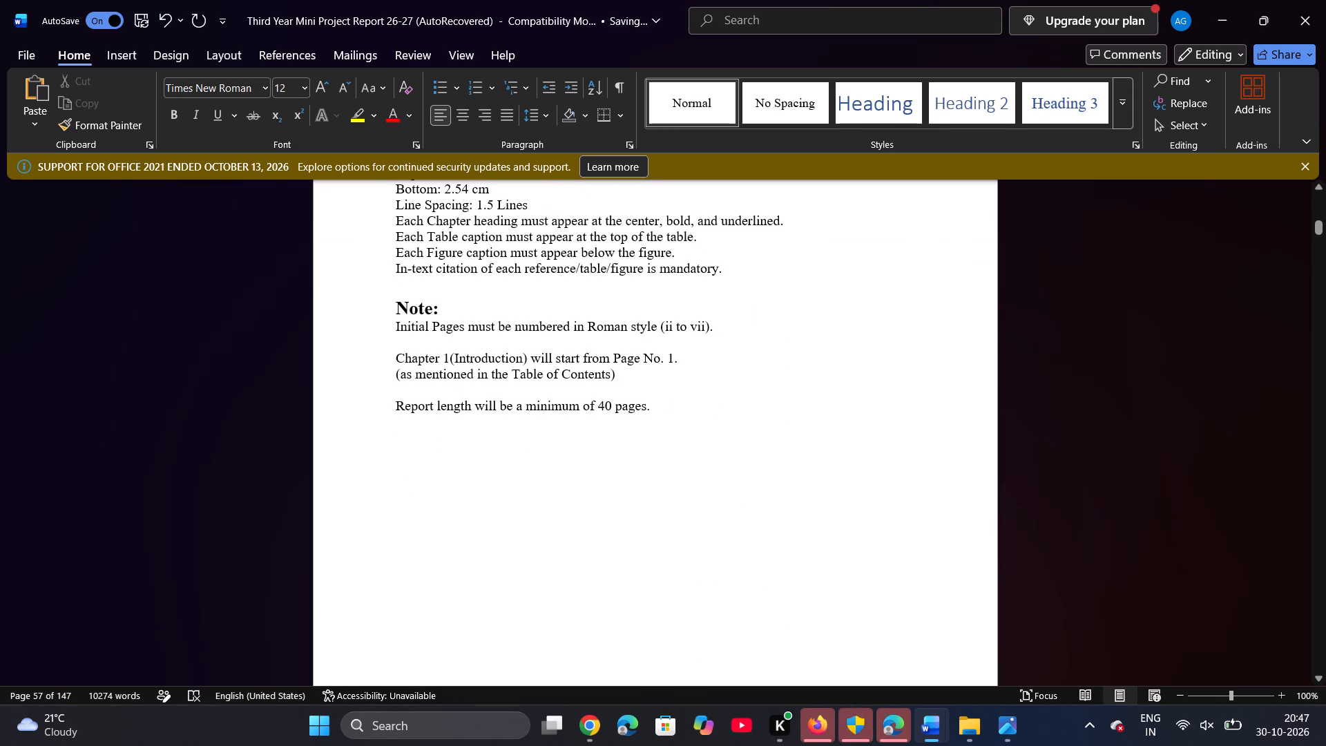
# Delete the entire Content Guidelines text, including its Note section, from the page ahead of Chapter 1.
pyautogui.click(579, 448)
pyautogui.doubleClick(579, 448)
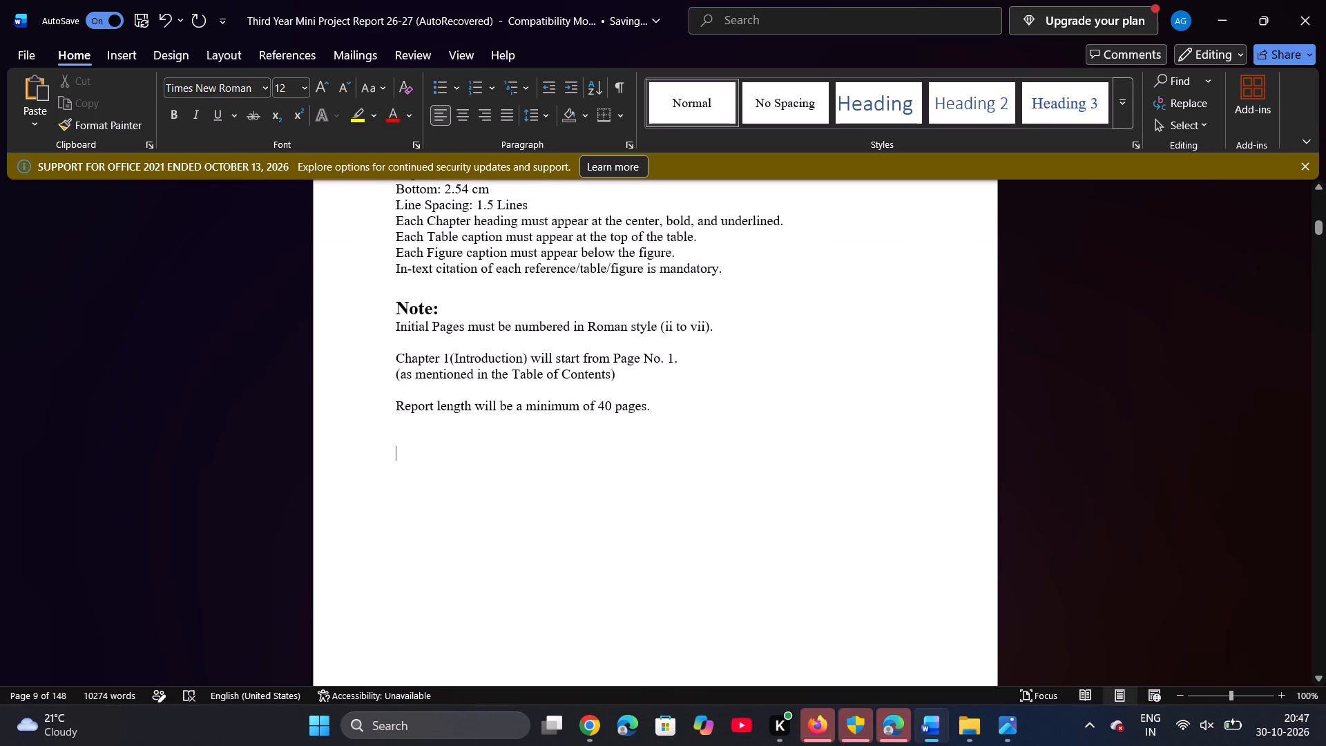
pyautogui.moveTo(579, 448); pyautogui.dragTo(457, 380)
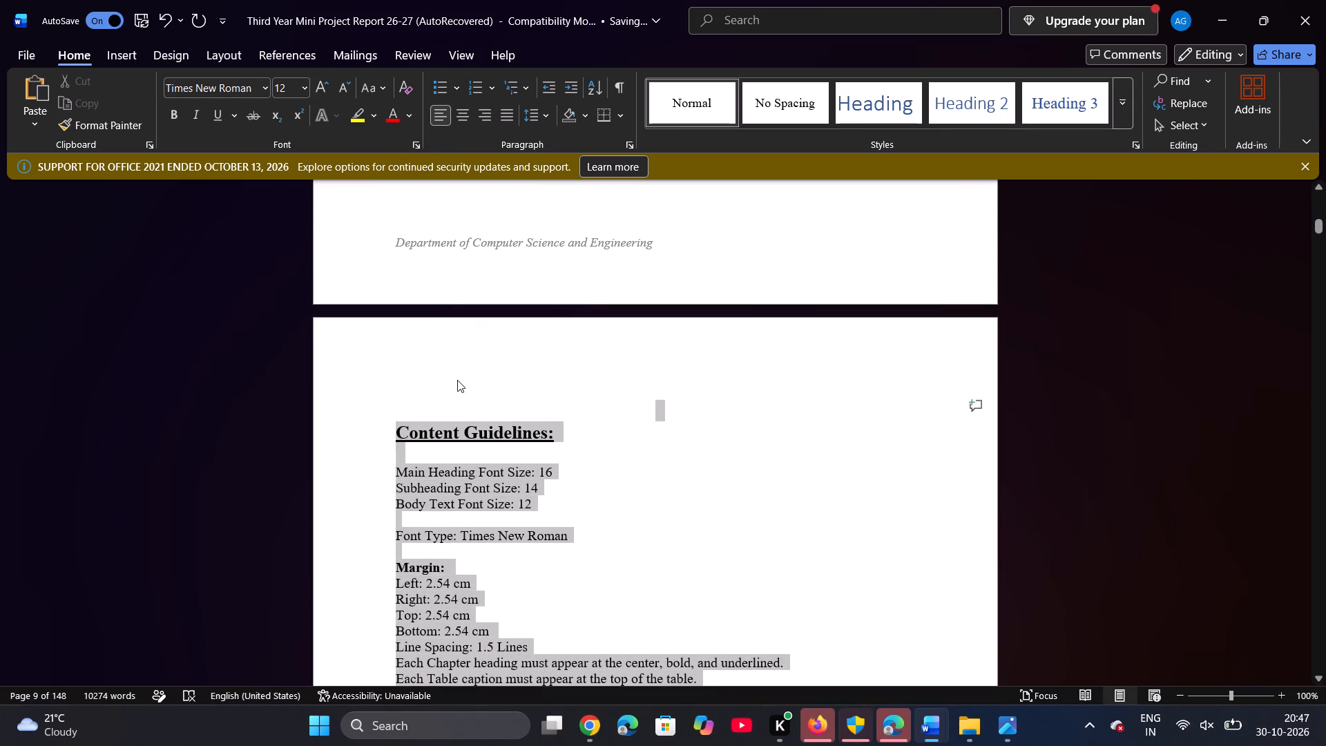
pyautogui.moveTo(457, 380); pyautogui.dragTo(420, 390)
pyautogui.press('BackSpace')
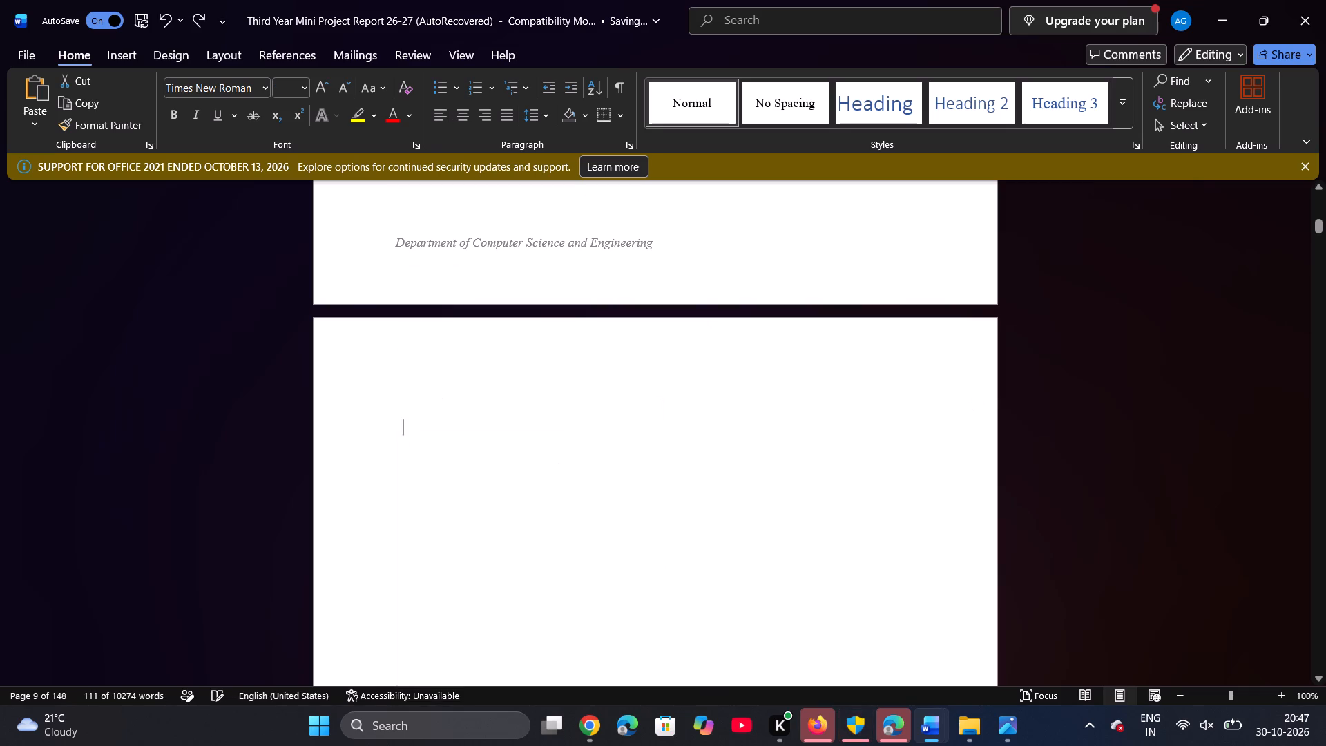
pyautogui.press('BackSpace')
pyautogui.press('BackSpace')
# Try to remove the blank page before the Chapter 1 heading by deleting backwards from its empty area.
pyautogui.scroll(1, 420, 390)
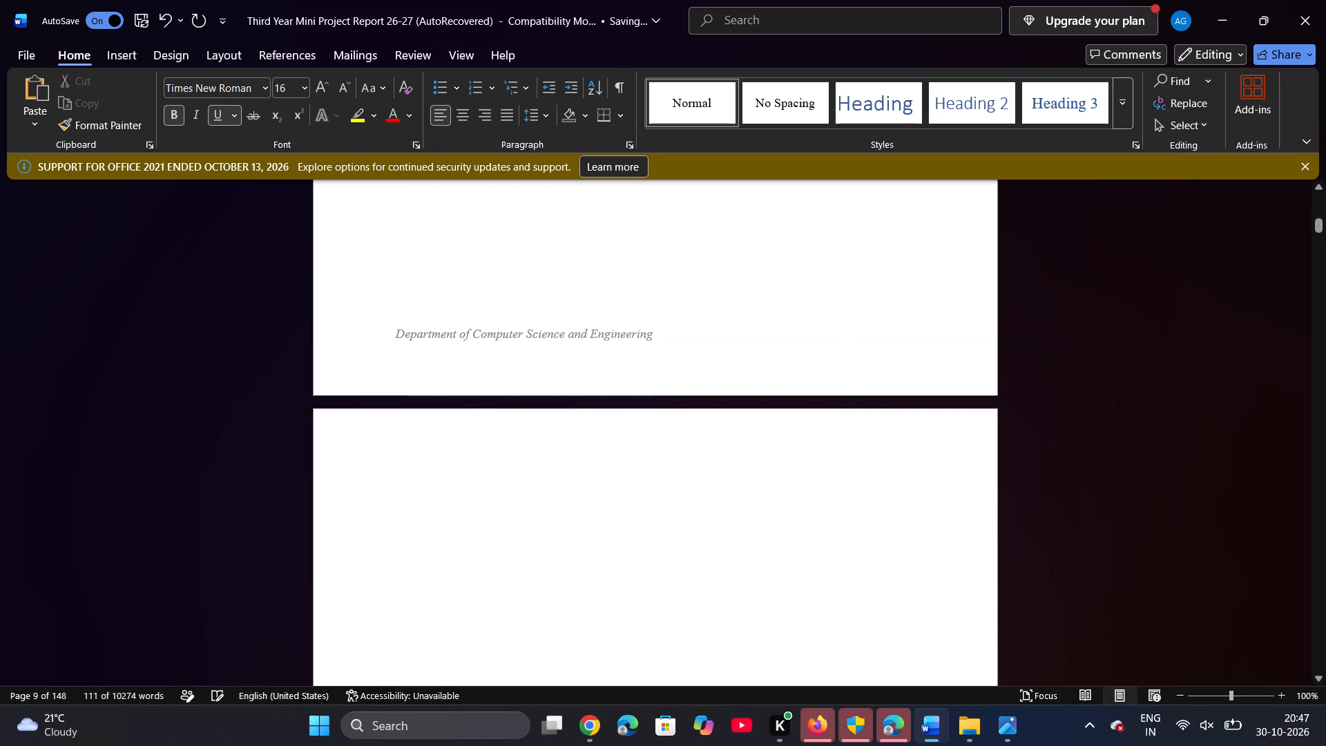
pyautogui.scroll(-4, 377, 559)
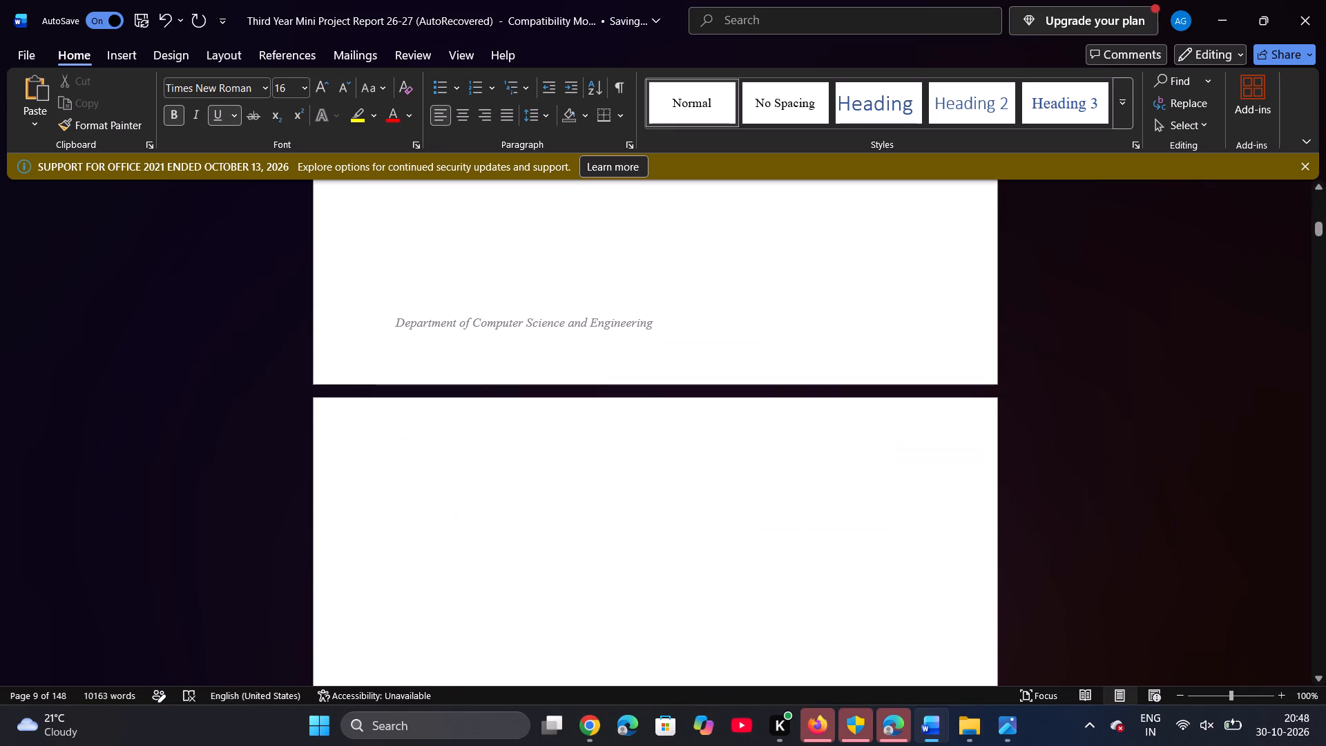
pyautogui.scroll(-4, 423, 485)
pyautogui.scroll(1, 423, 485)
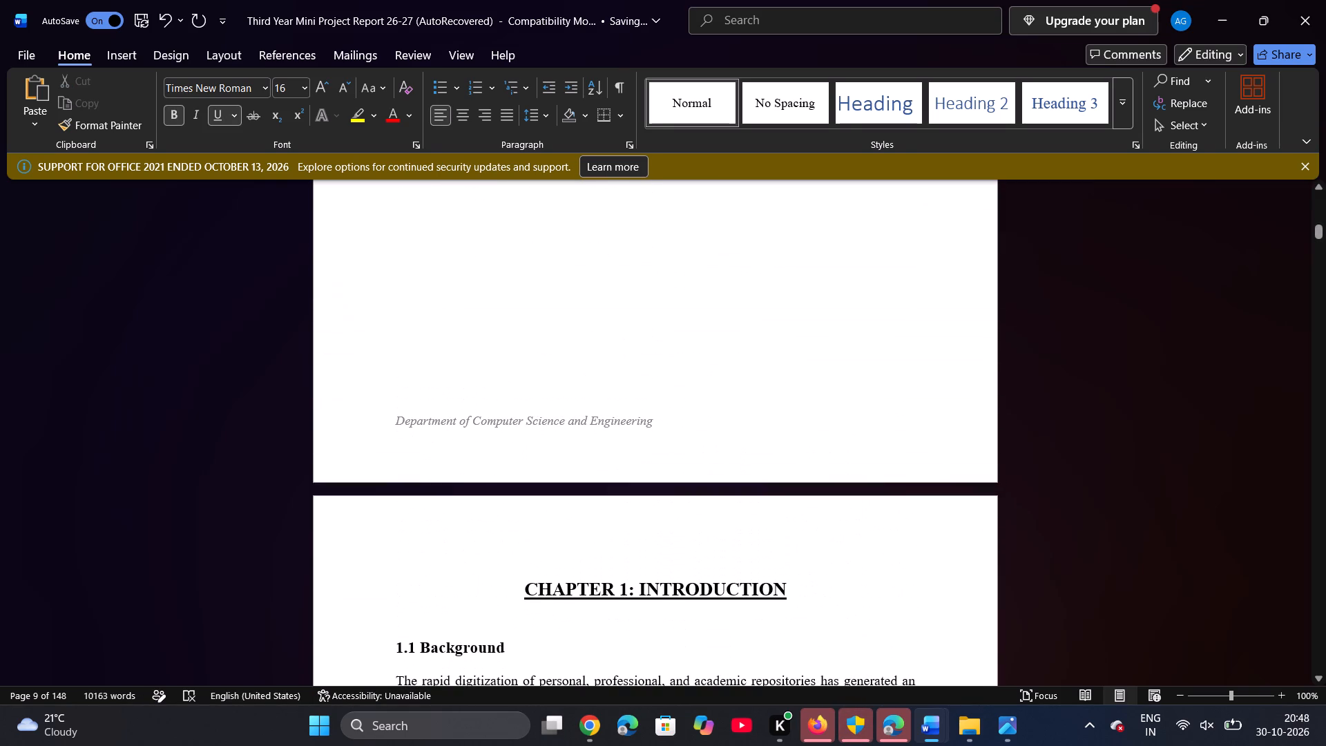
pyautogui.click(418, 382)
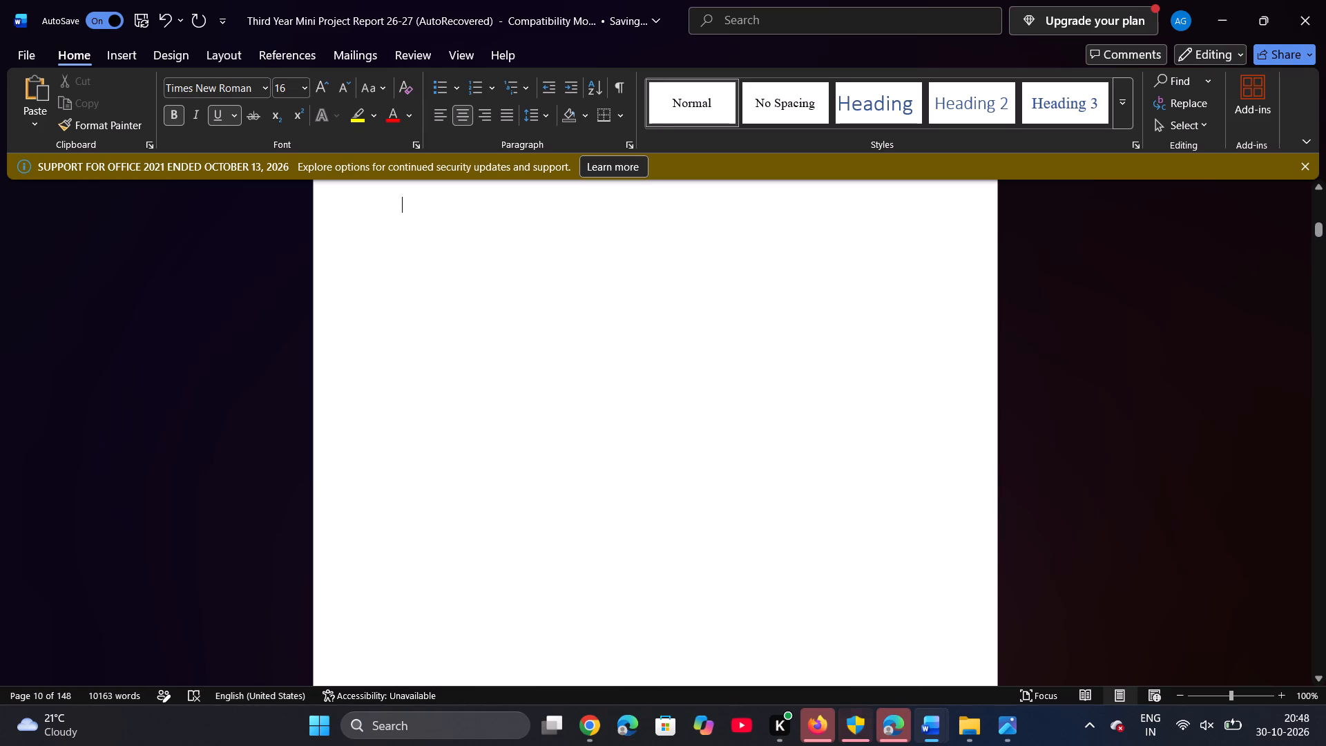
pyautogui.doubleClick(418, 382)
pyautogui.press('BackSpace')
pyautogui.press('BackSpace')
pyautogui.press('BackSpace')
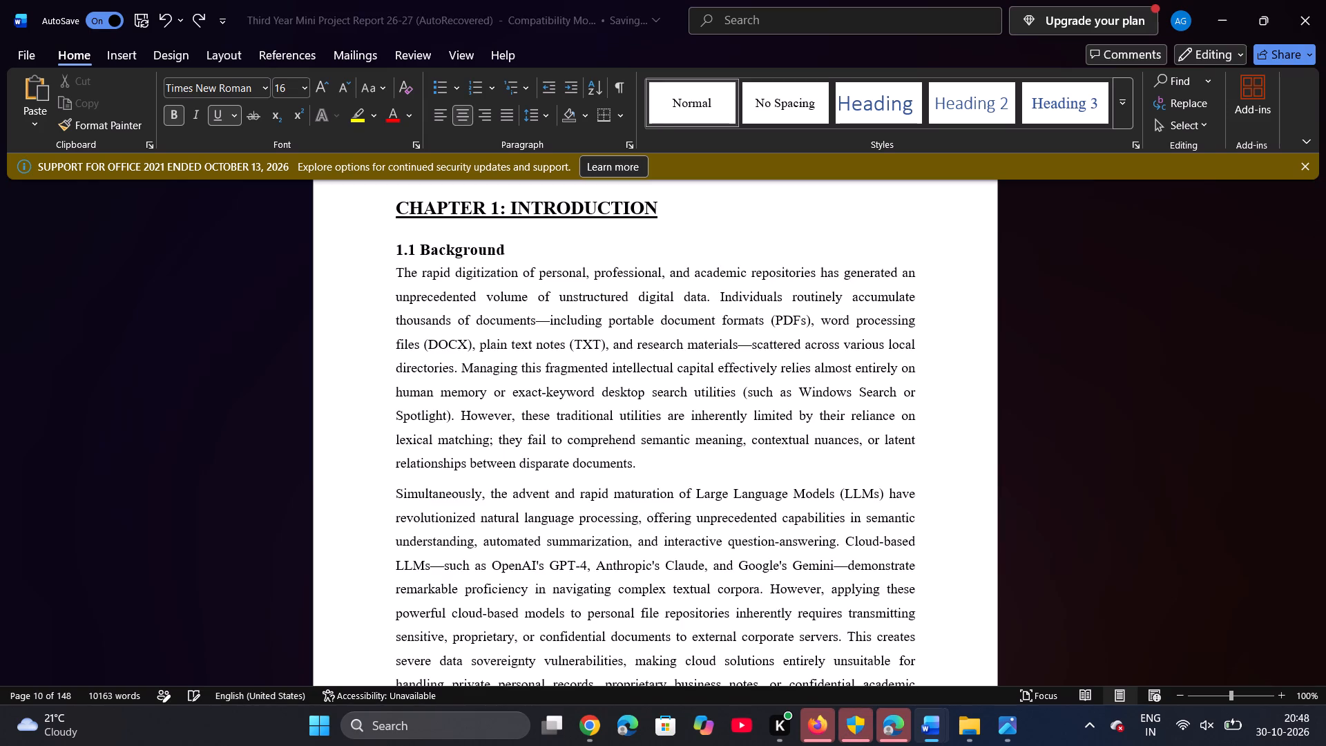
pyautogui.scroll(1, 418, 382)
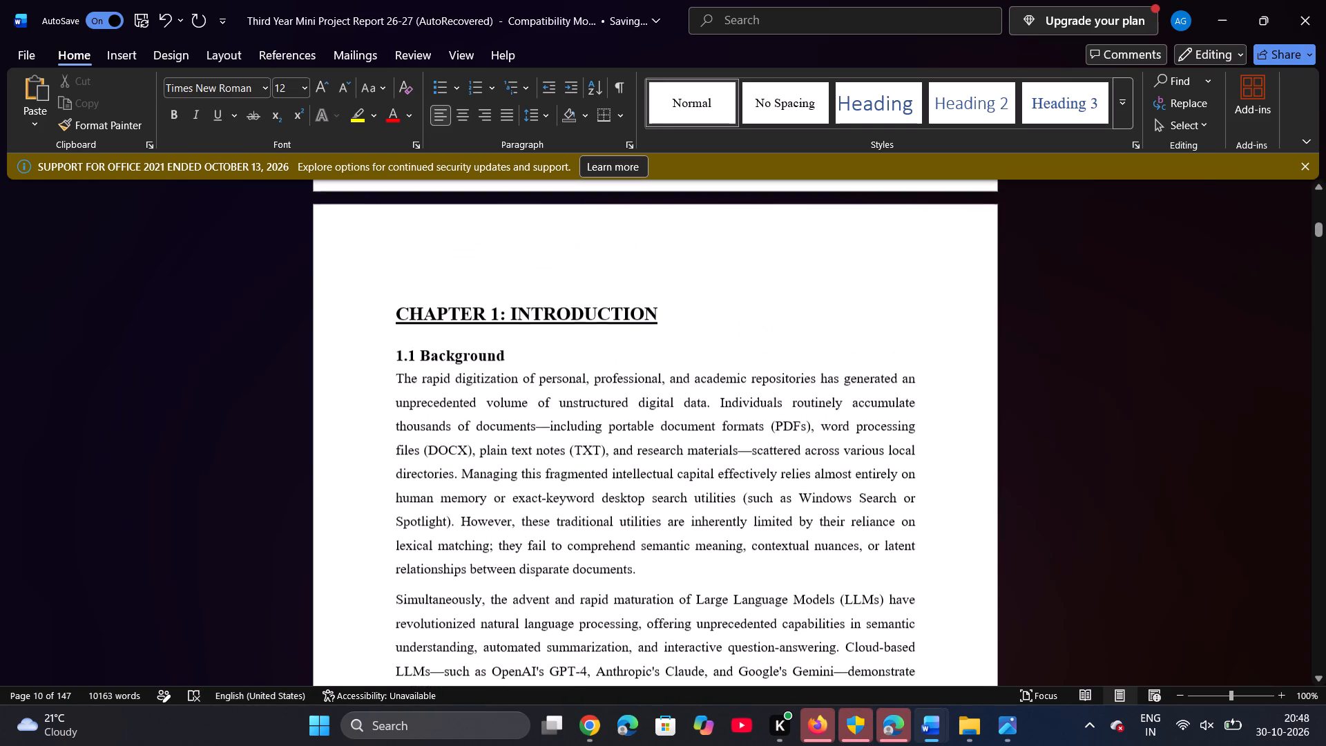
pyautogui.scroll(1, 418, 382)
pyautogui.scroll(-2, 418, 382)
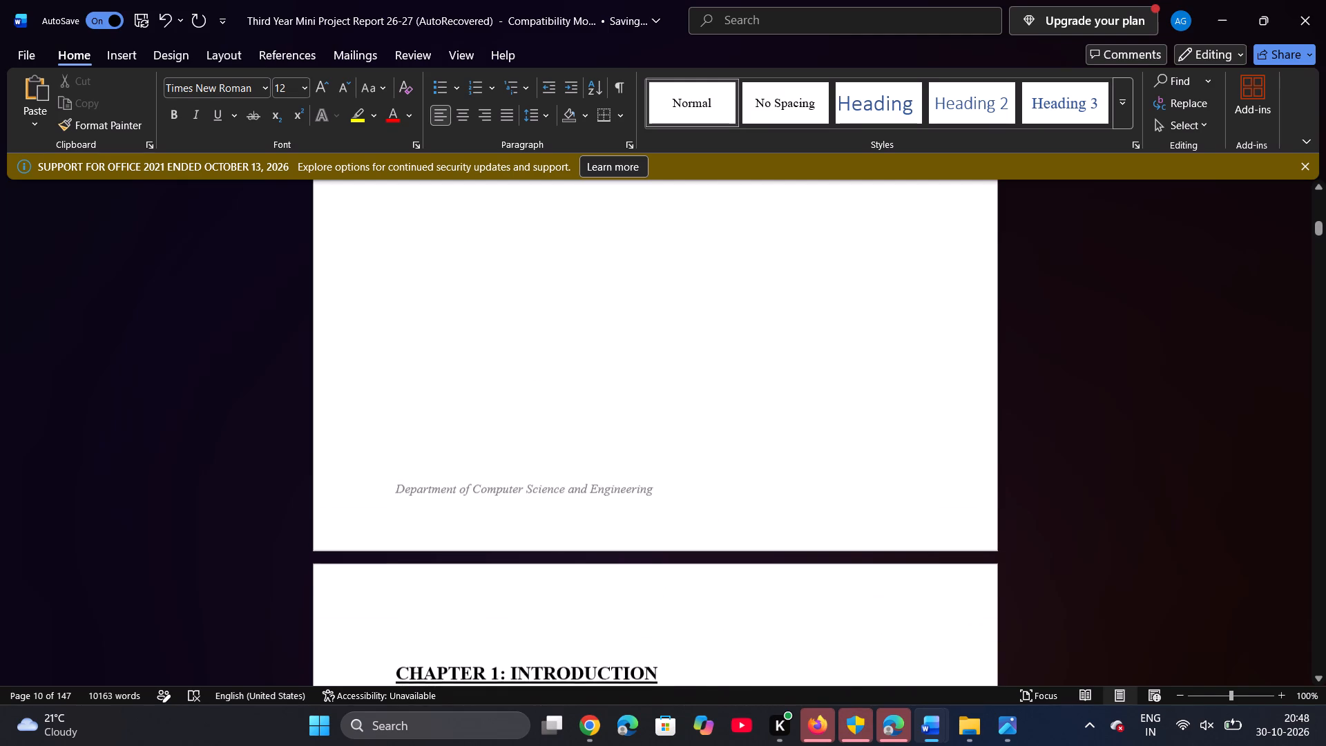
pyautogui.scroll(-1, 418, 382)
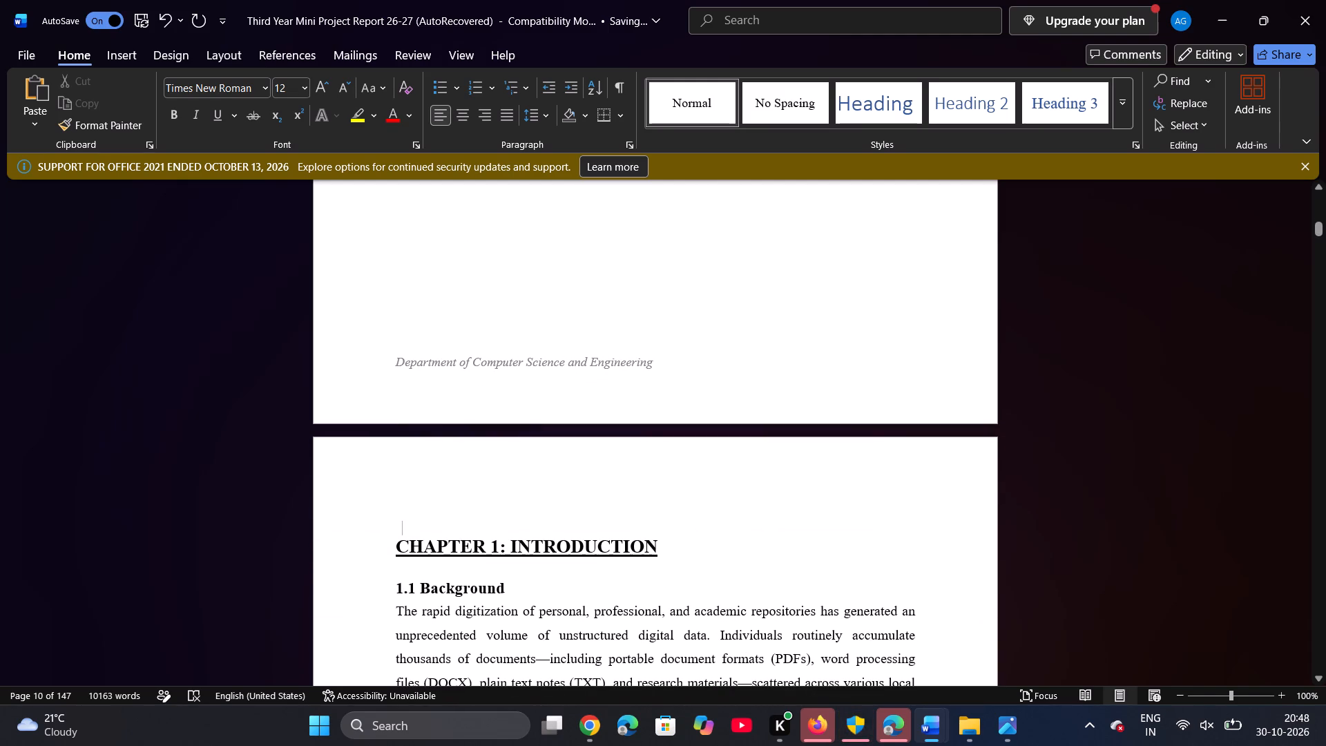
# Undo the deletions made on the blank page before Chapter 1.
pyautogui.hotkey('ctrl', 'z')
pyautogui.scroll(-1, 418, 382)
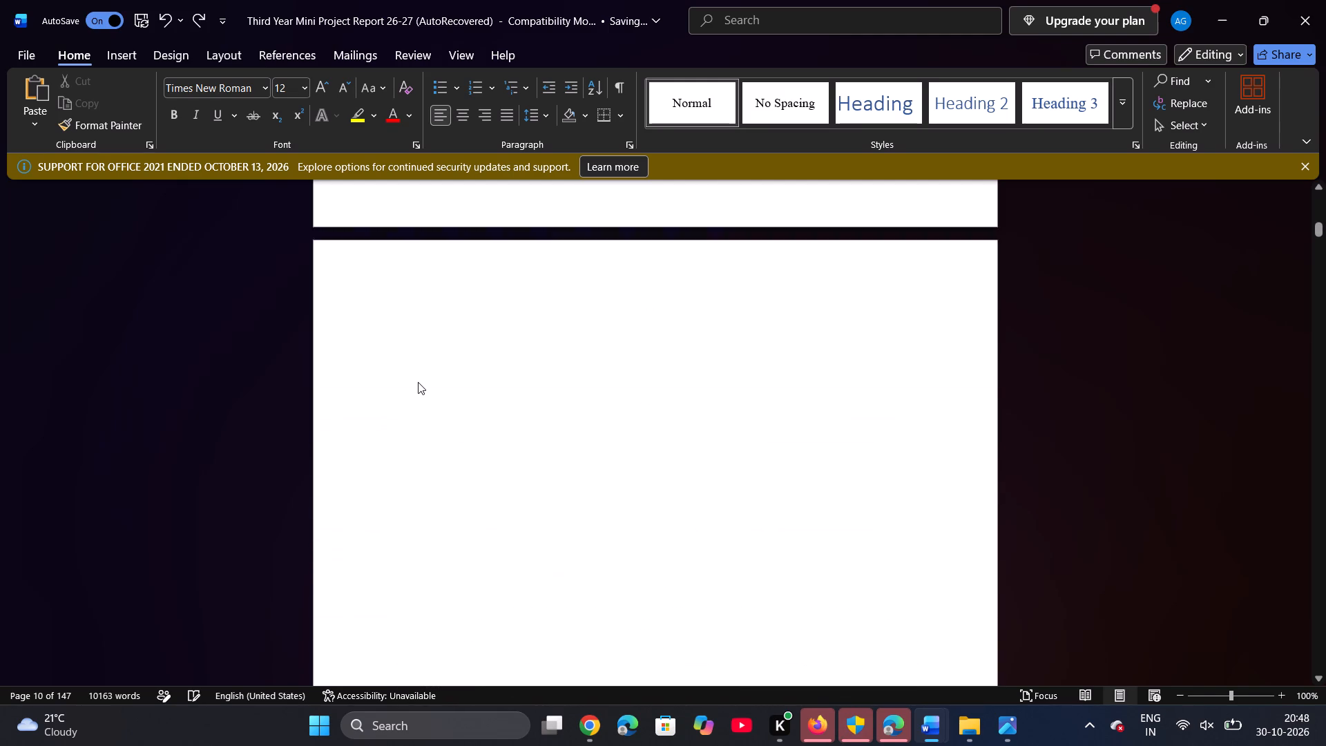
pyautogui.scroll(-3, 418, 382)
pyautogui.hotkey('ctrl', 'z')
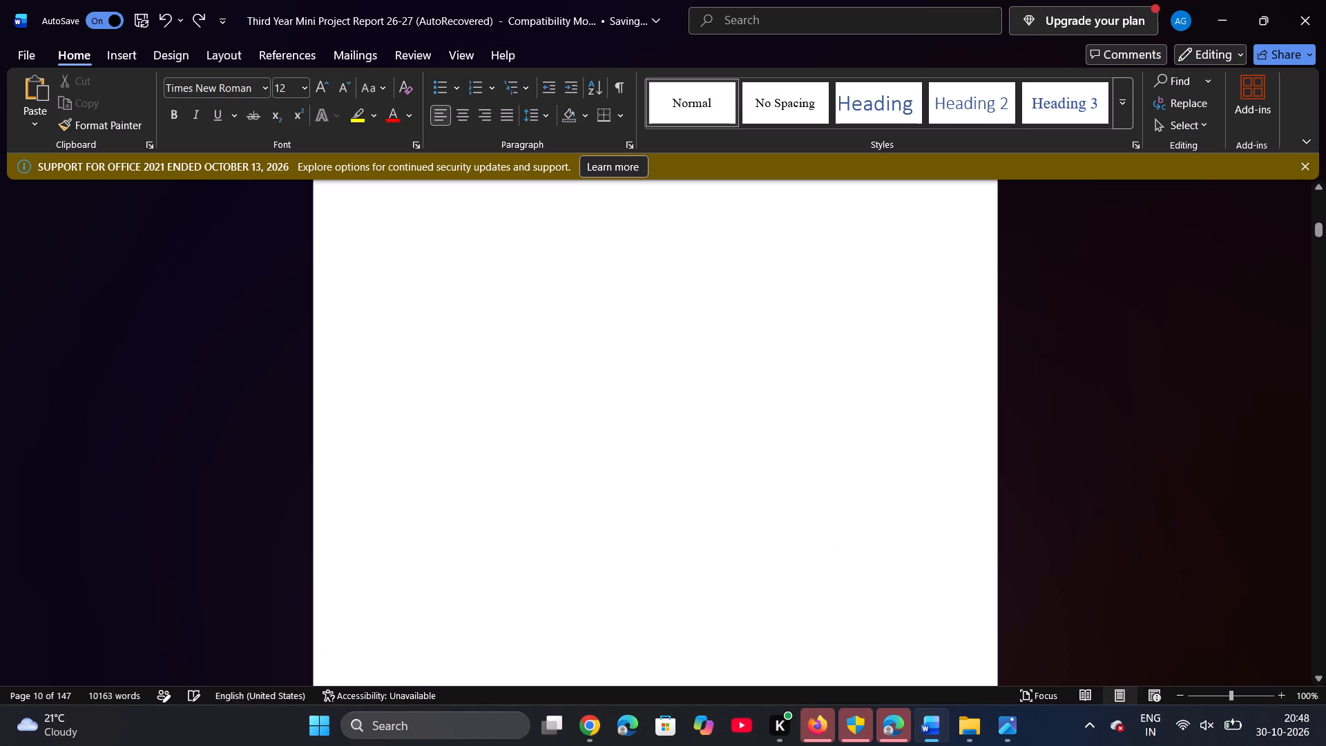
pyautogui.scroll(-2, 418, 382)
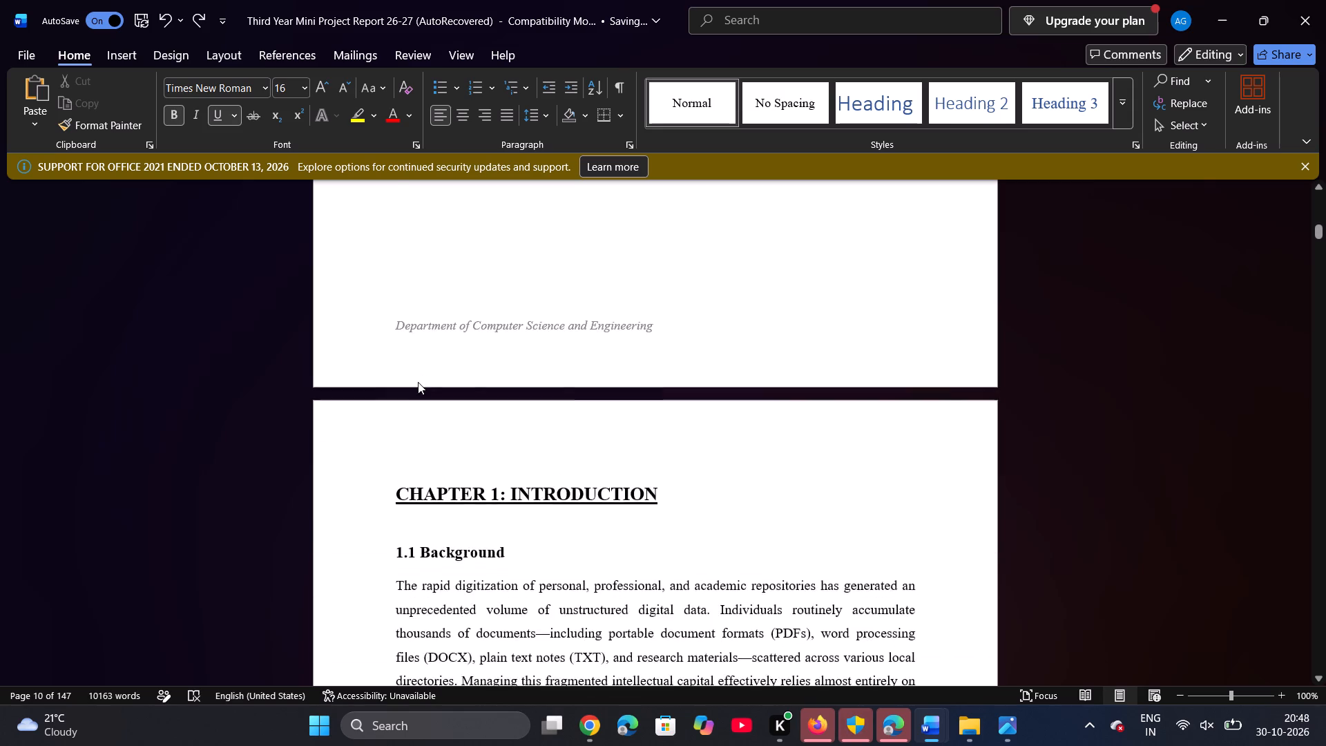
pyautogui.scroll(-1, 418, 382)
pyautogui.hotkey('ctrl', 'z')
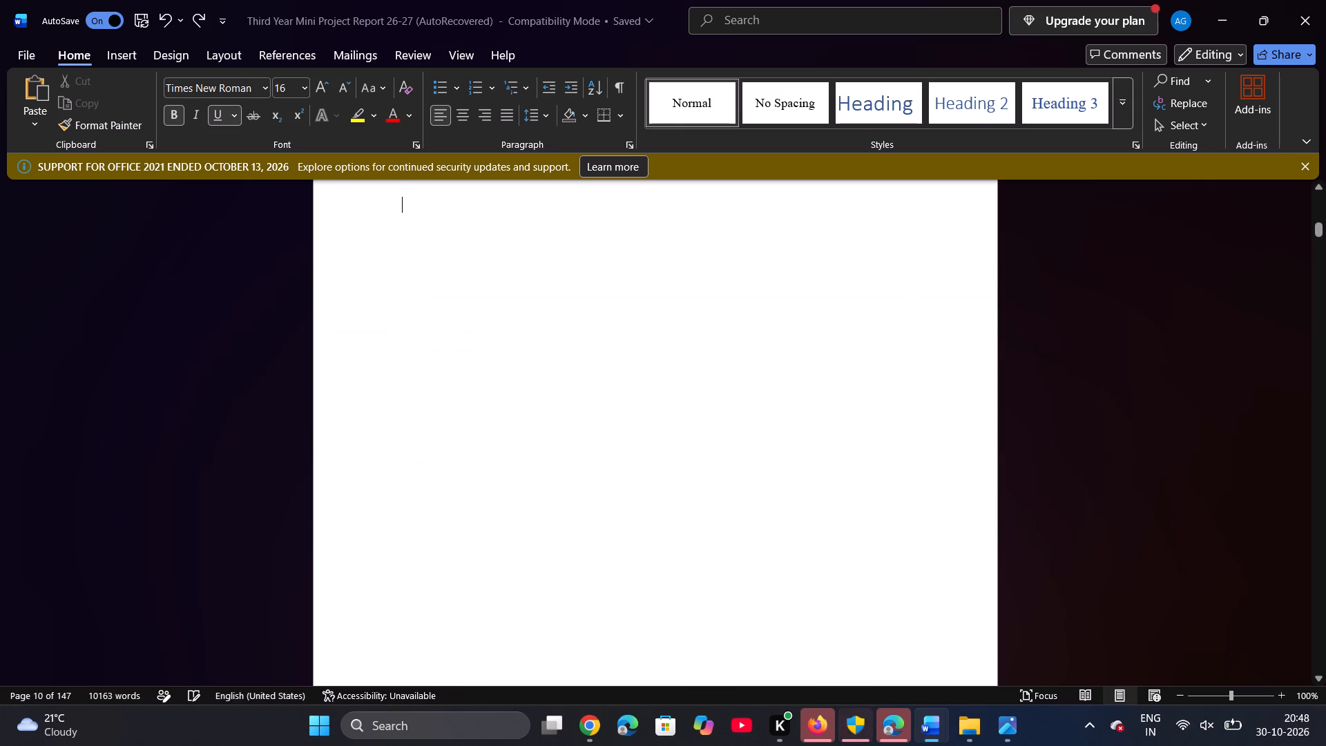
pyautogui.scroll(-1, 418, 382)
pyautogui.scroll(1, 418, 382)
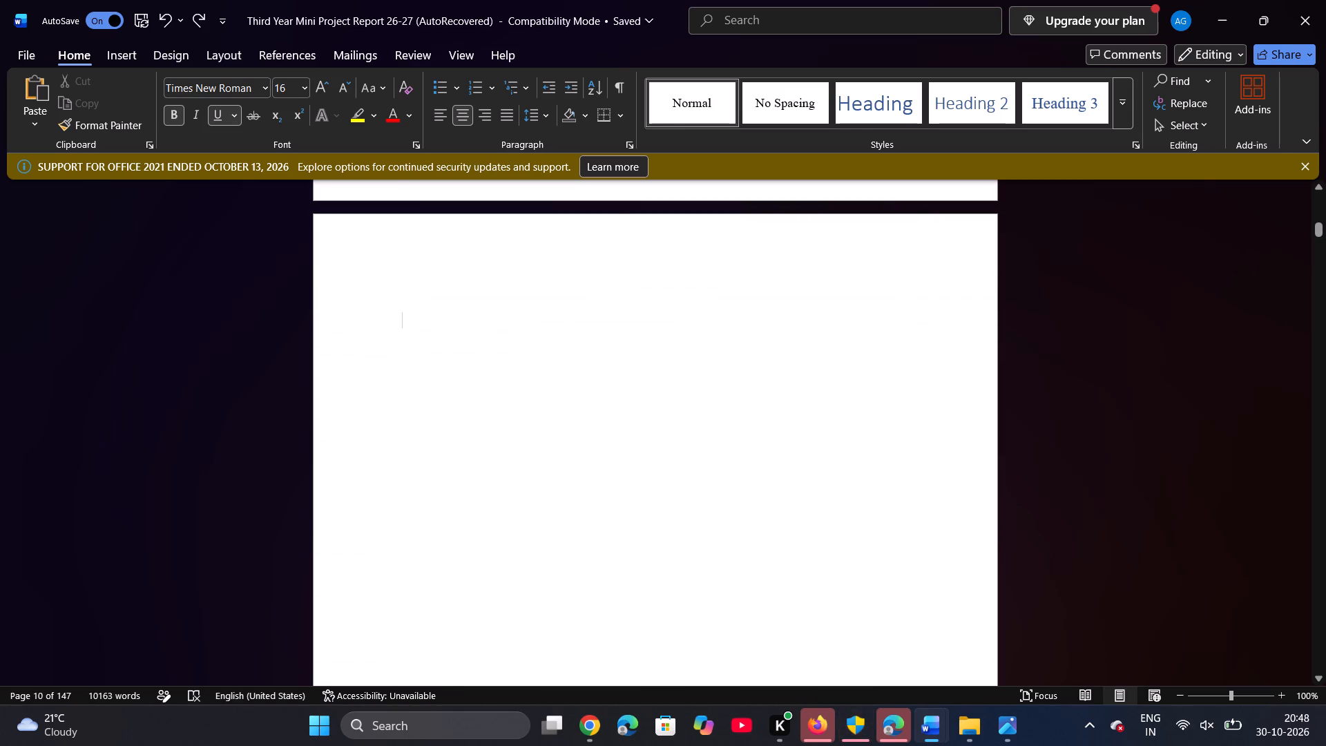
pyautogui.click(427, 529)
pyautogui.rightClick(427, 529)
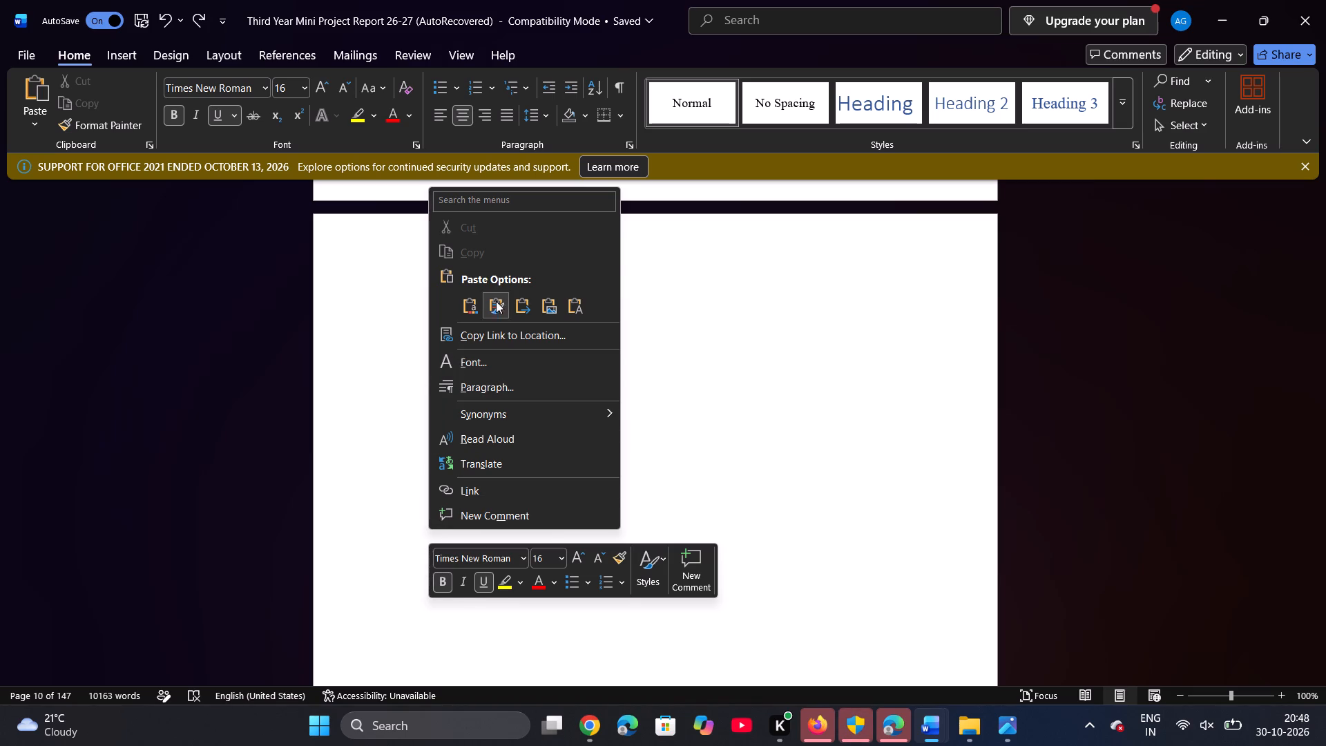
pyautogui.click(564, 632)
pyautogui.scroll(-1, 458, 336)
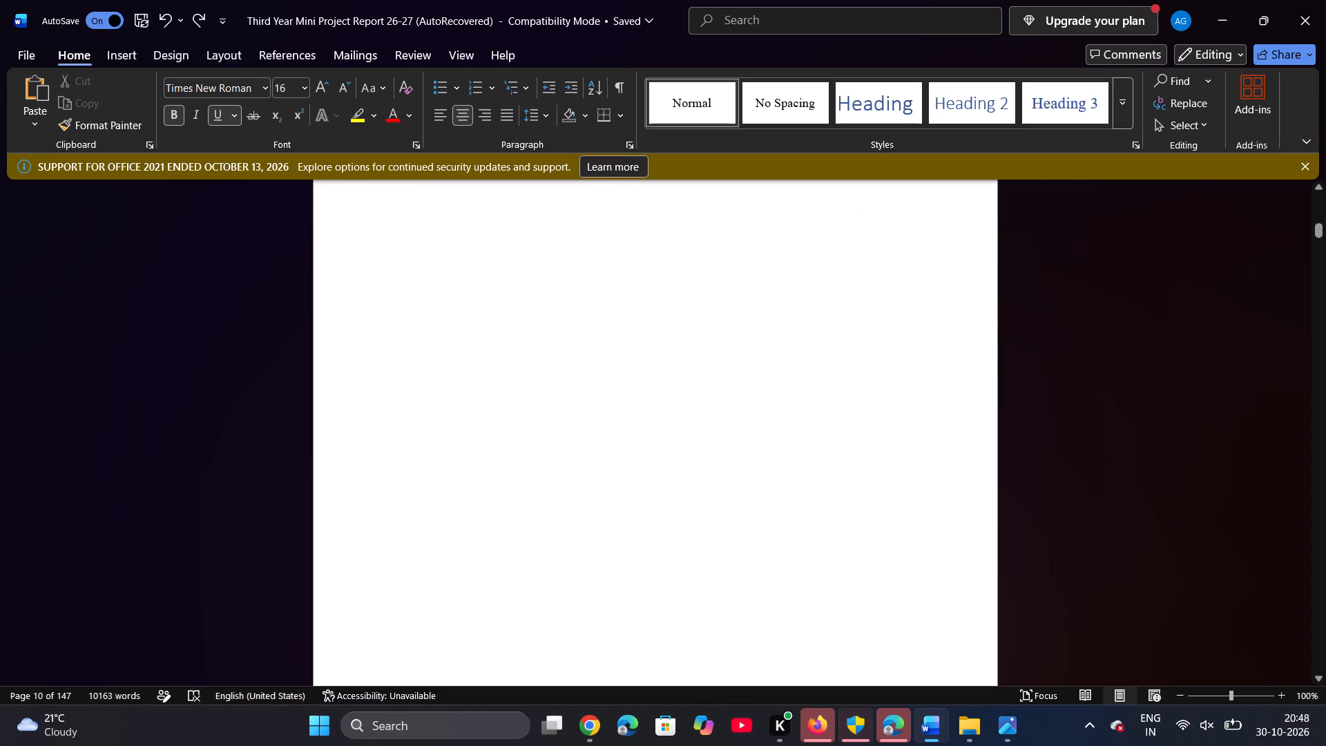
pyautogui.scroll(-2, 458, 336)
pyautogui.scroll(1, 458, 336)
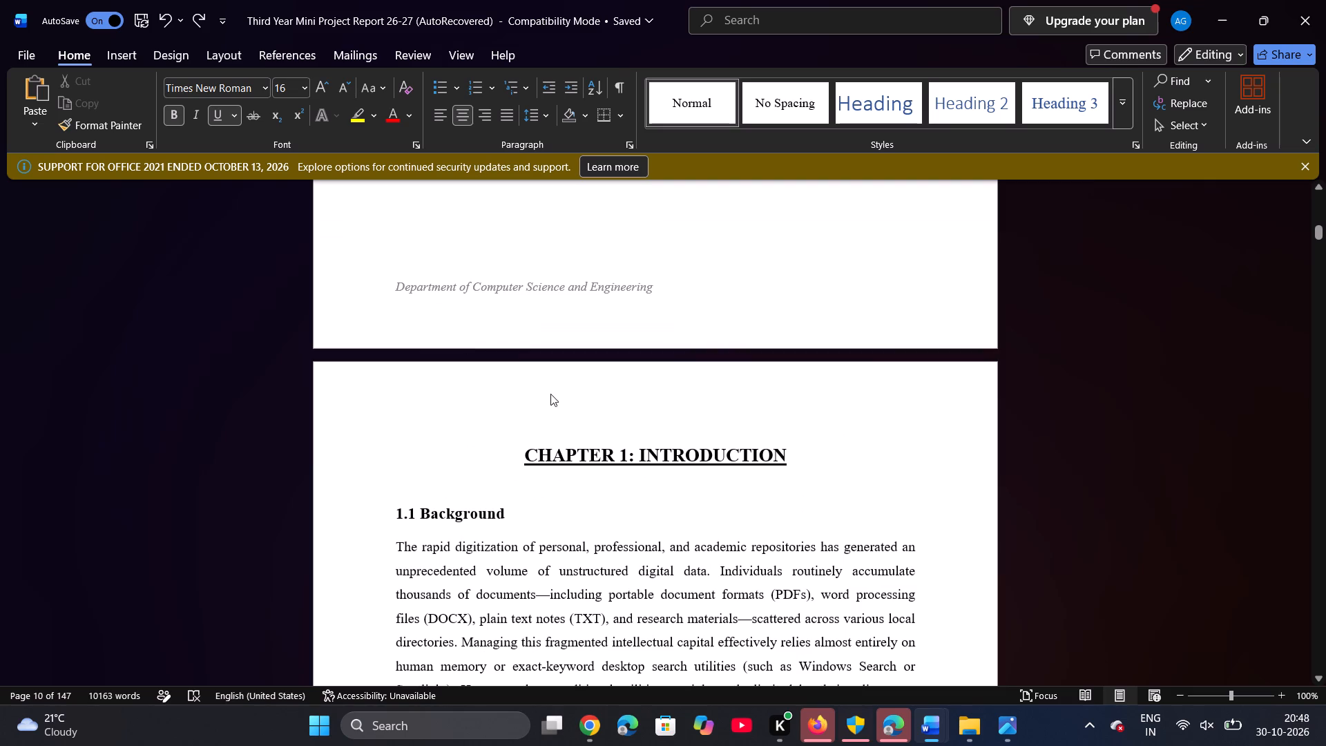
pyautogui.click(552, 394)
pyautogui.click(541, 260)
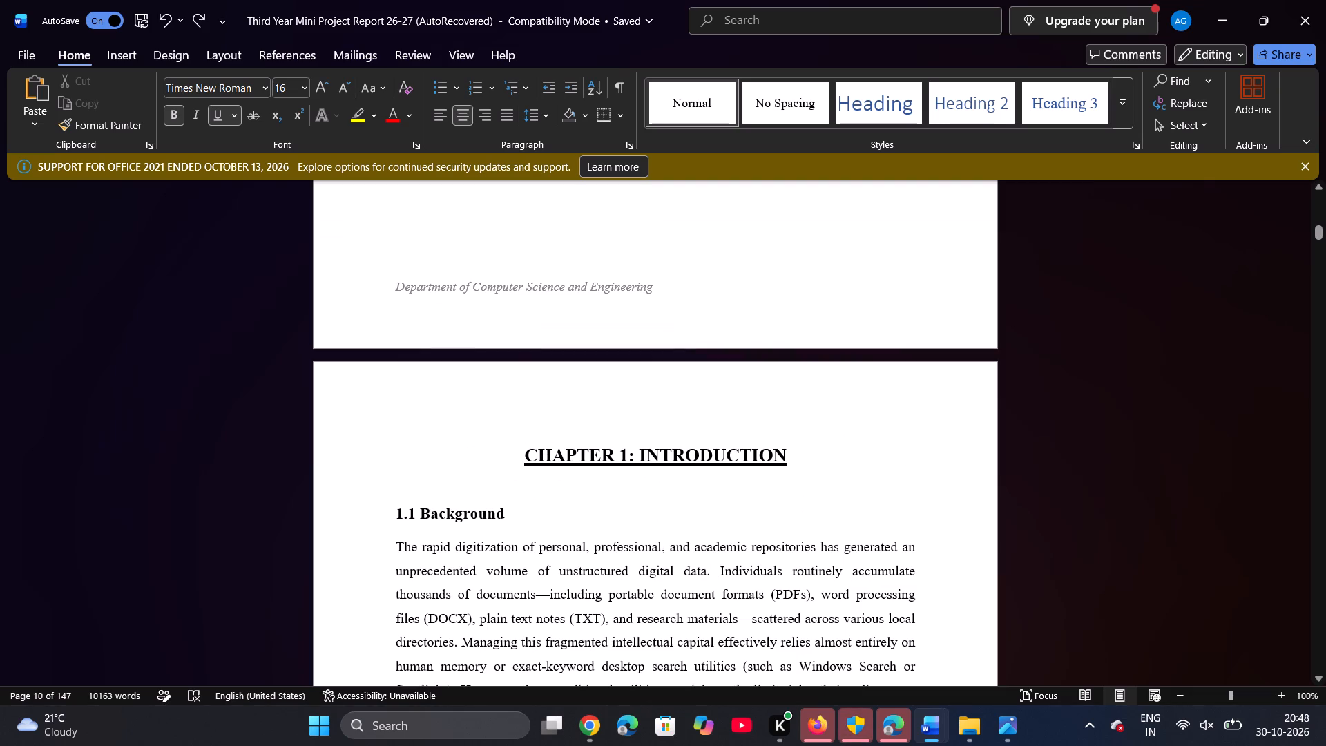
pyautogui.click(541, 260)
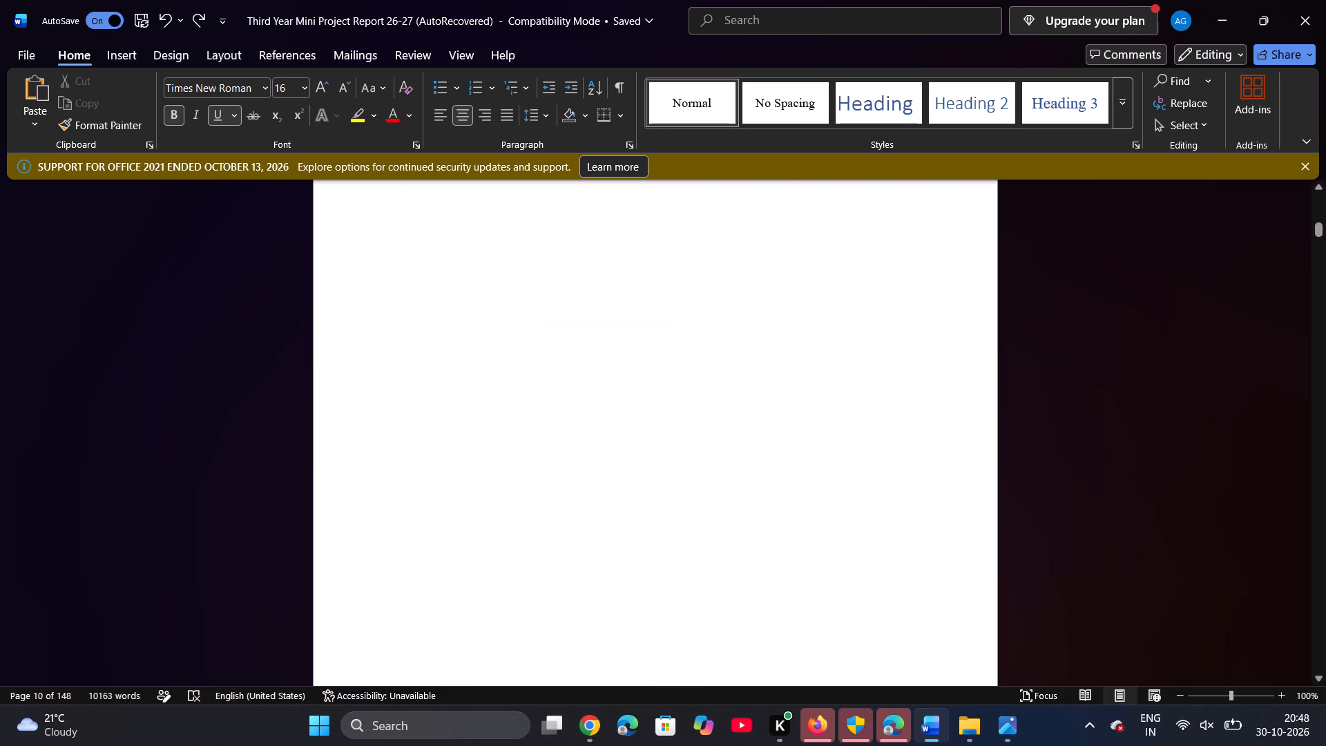
# Delete the empty lines on the blank page before Chapter 1 to try closing the gap.
pyautogui.scroll(-2, 541, 260)
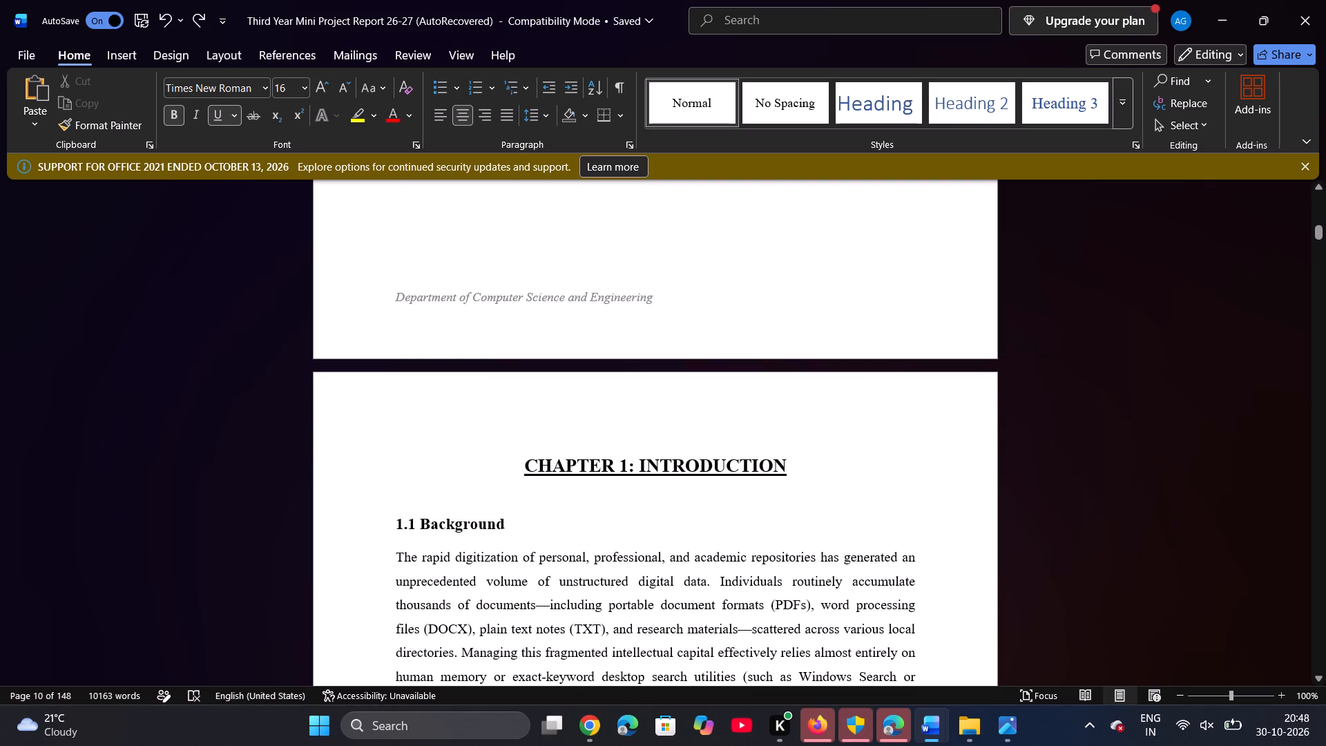
pyautogui.click(472, 240)
pyautogui.doubleClick(472, 240)
pyautogui.doubleClick(472, 240)
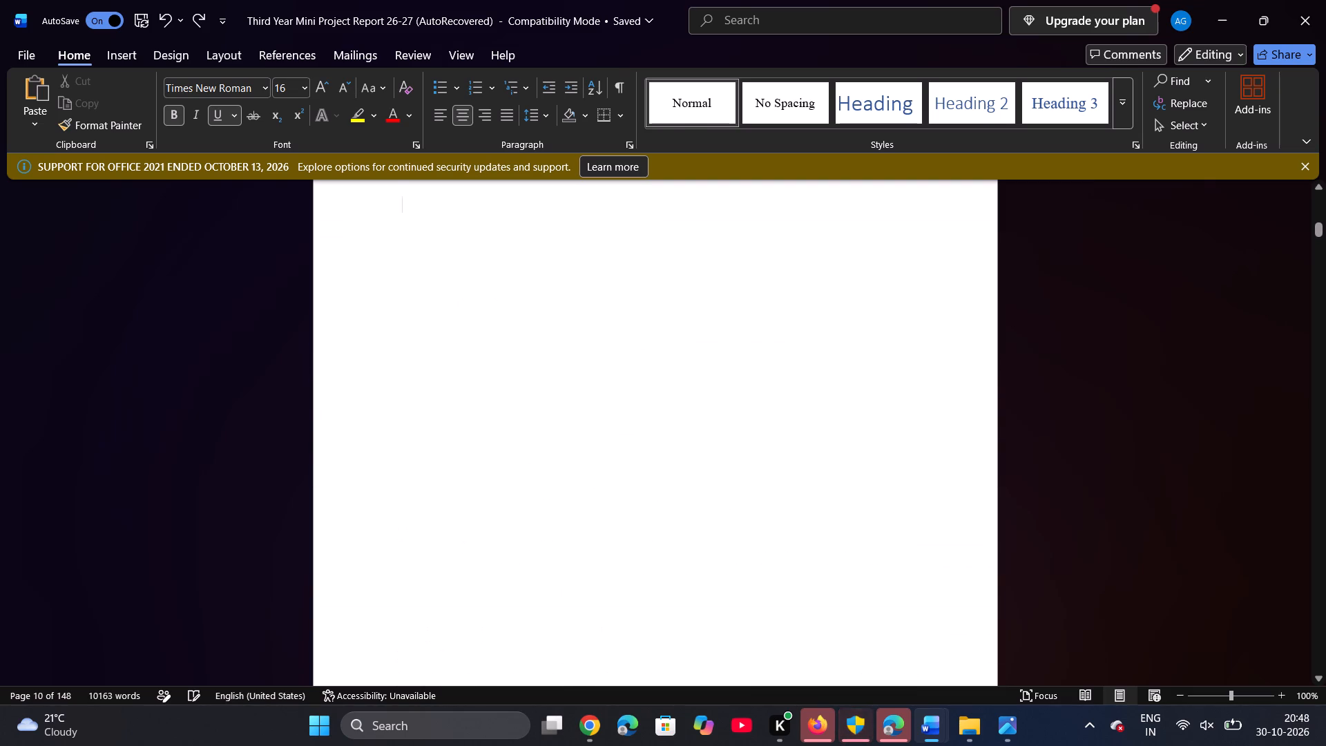
pyautogui.press('BackSpace')
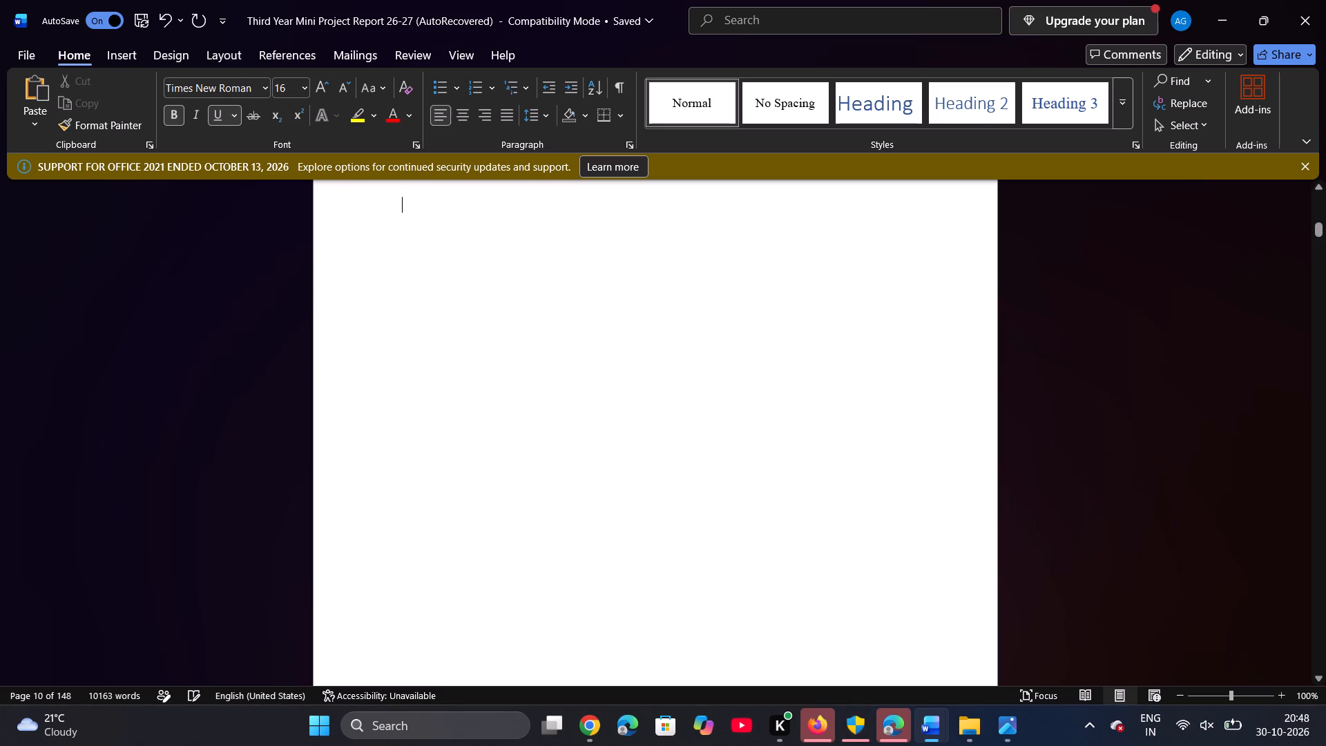
pyautogui.press('BackSpace')
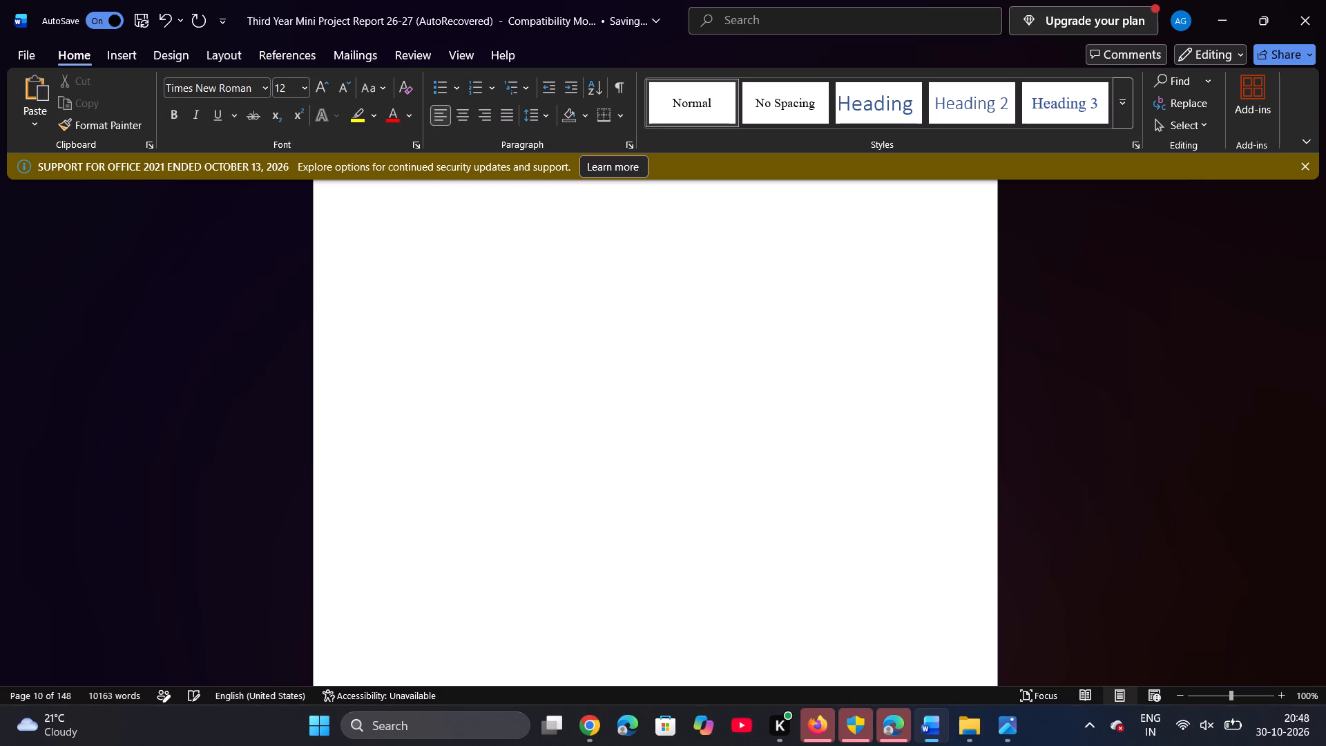
pyautogui.scroll(1, 472, 240)
pyautogui.click(416, 466)
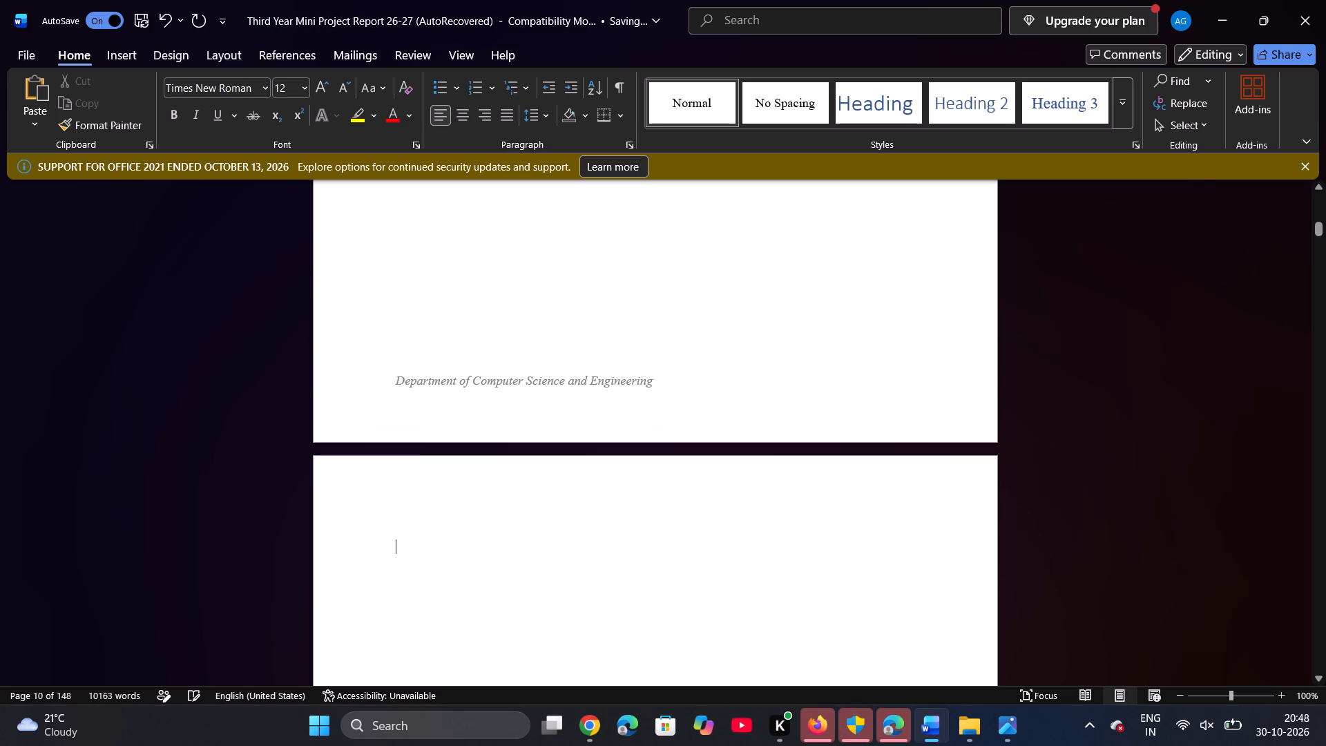
pyautogui.press('BackSpace')
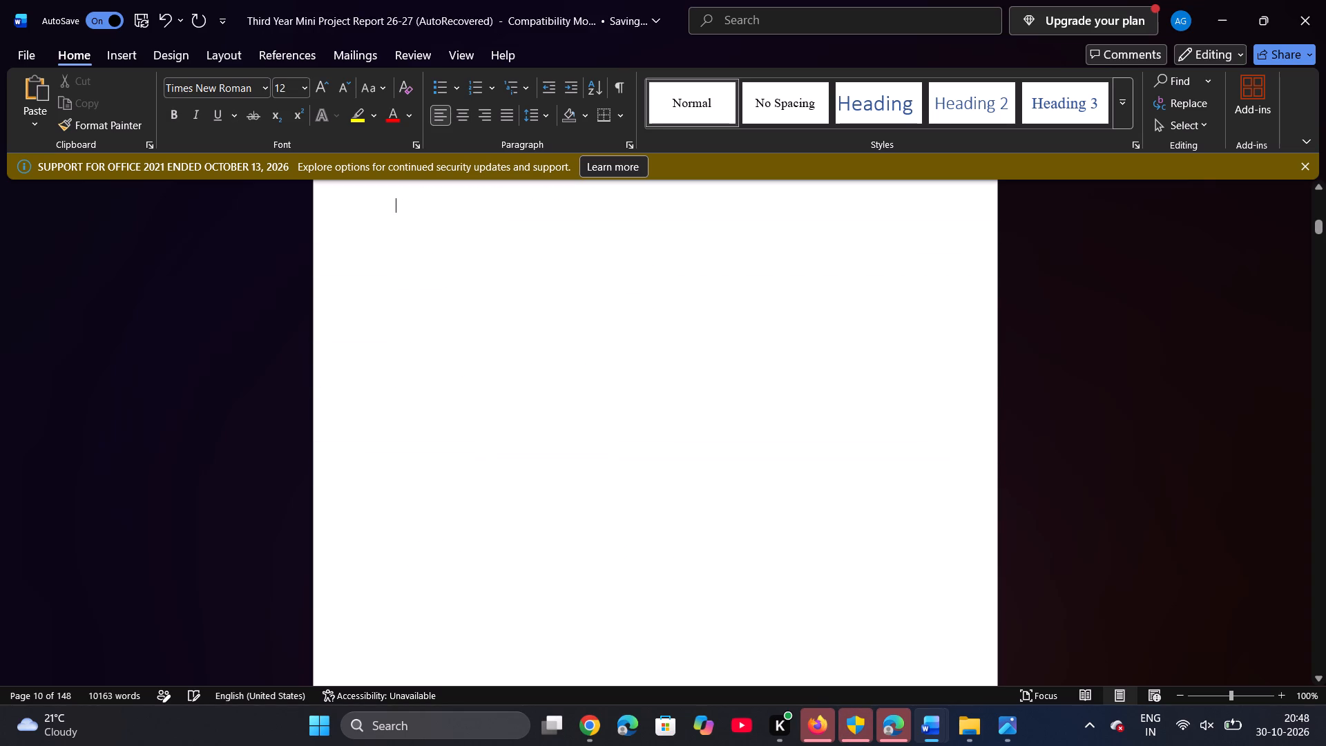
# Center the "CHAPTER 1: INTRODUCTION" heading.
pyautogui.scroll(1, 414, 492)
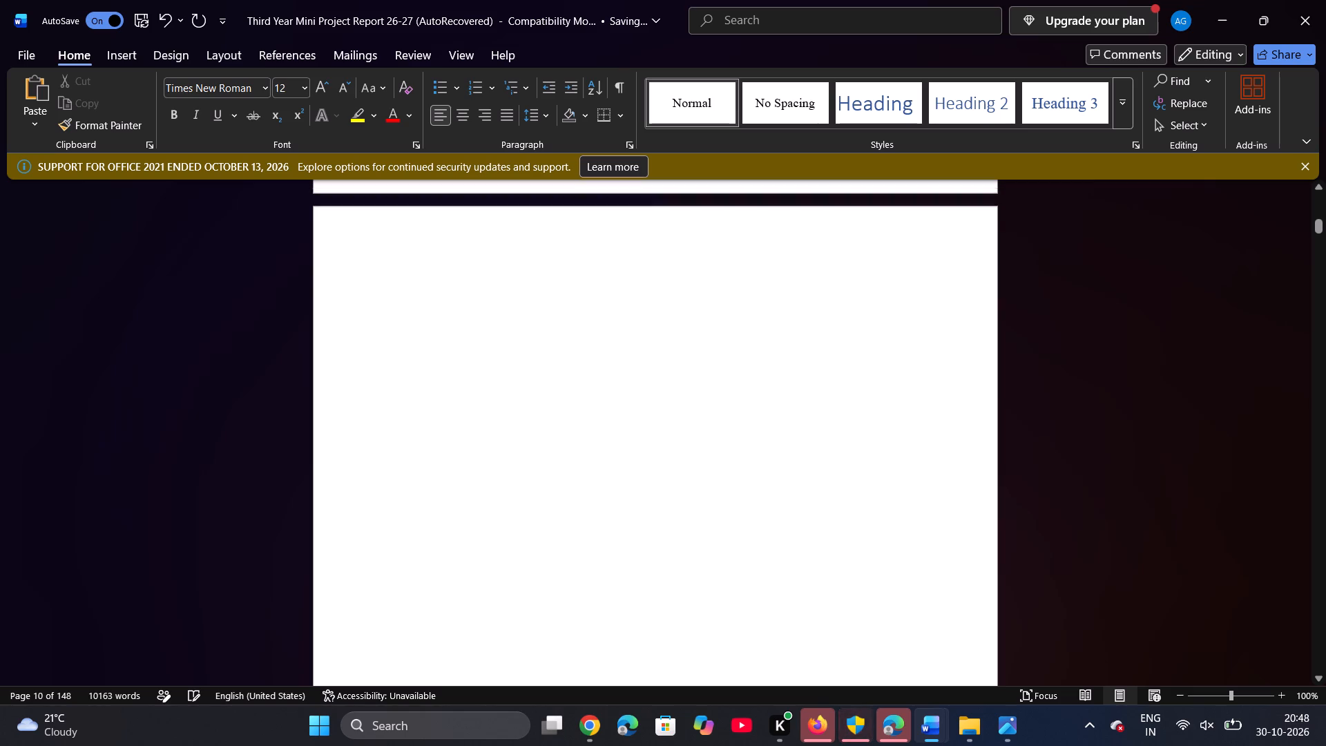
pyautogui.scroll(2, 414, 492)
pyautogui.scroll(-1, 414, 492)
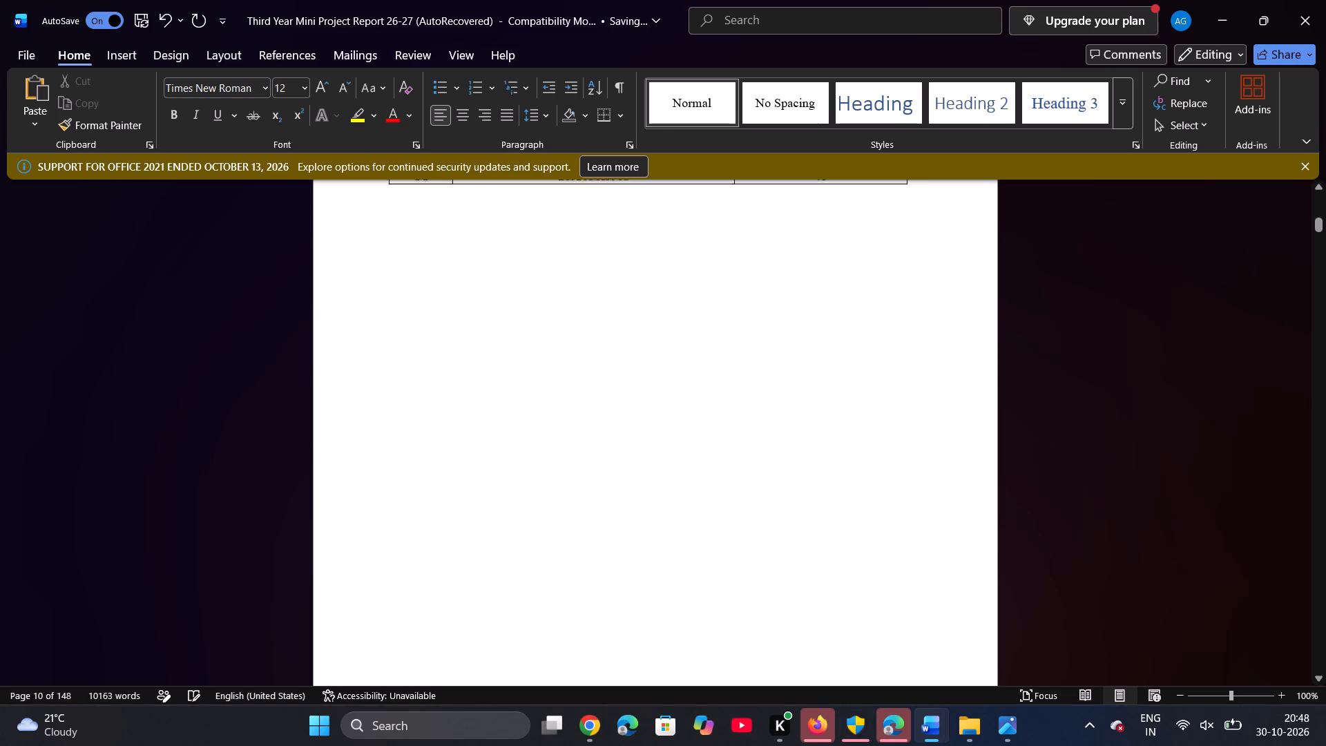
pyautogui.scroll(-3, 414, 492)
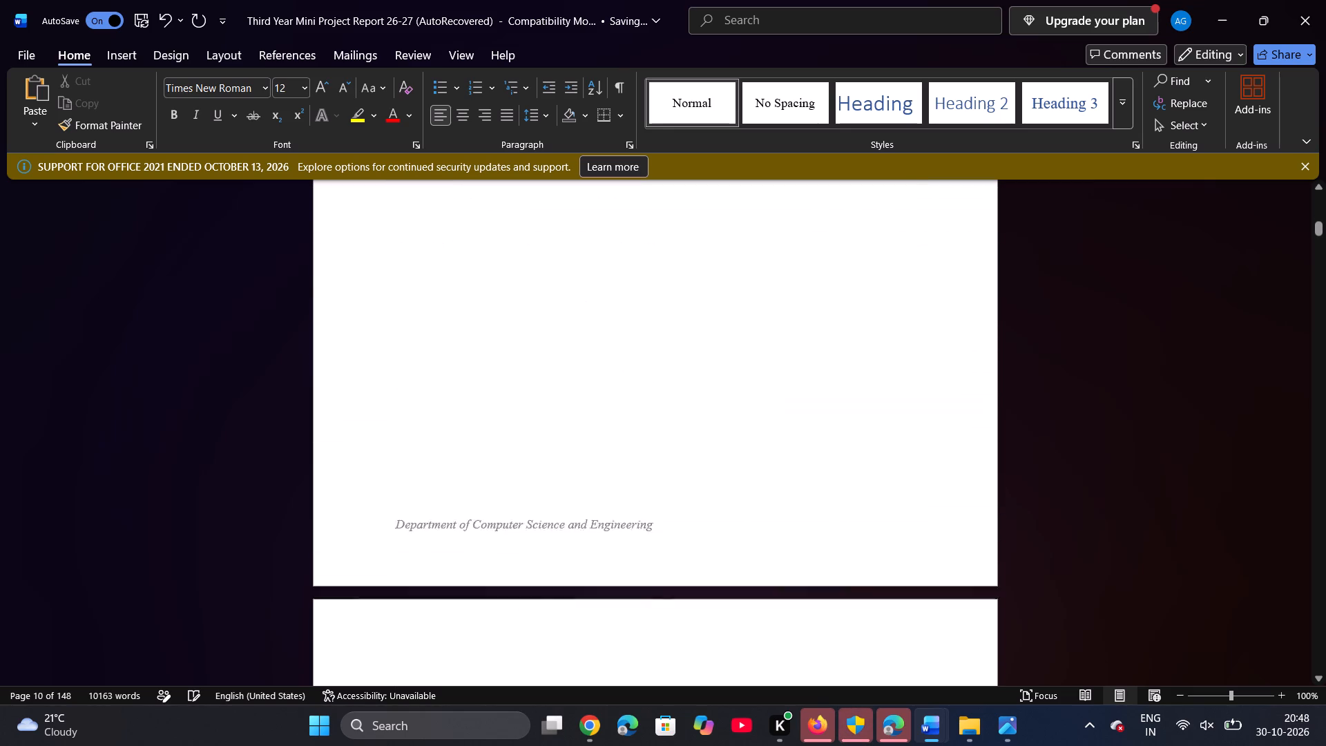
pyautogui.scroll(-3, 414, 492)
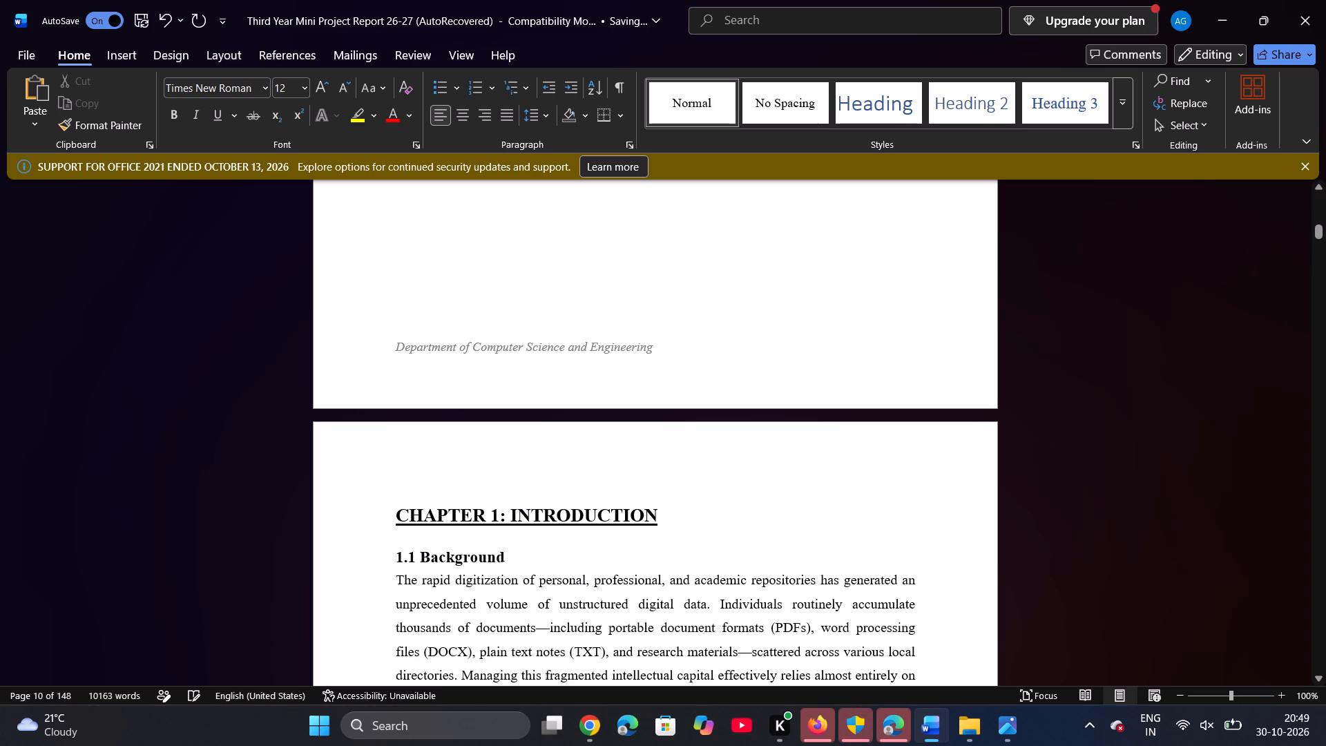
pyautogui.moveTo(398, 515); pyautogui.dragTo(596, 515)
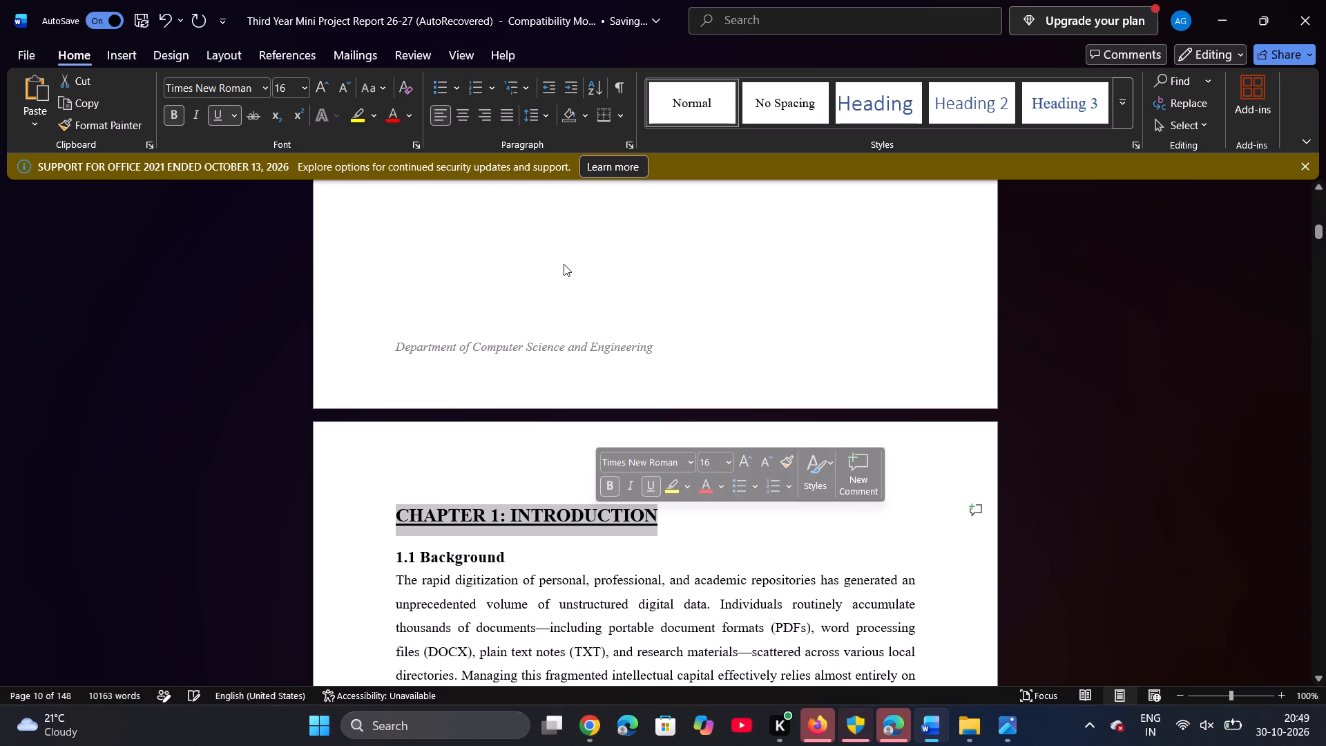
pyautogui.click(462, 115)
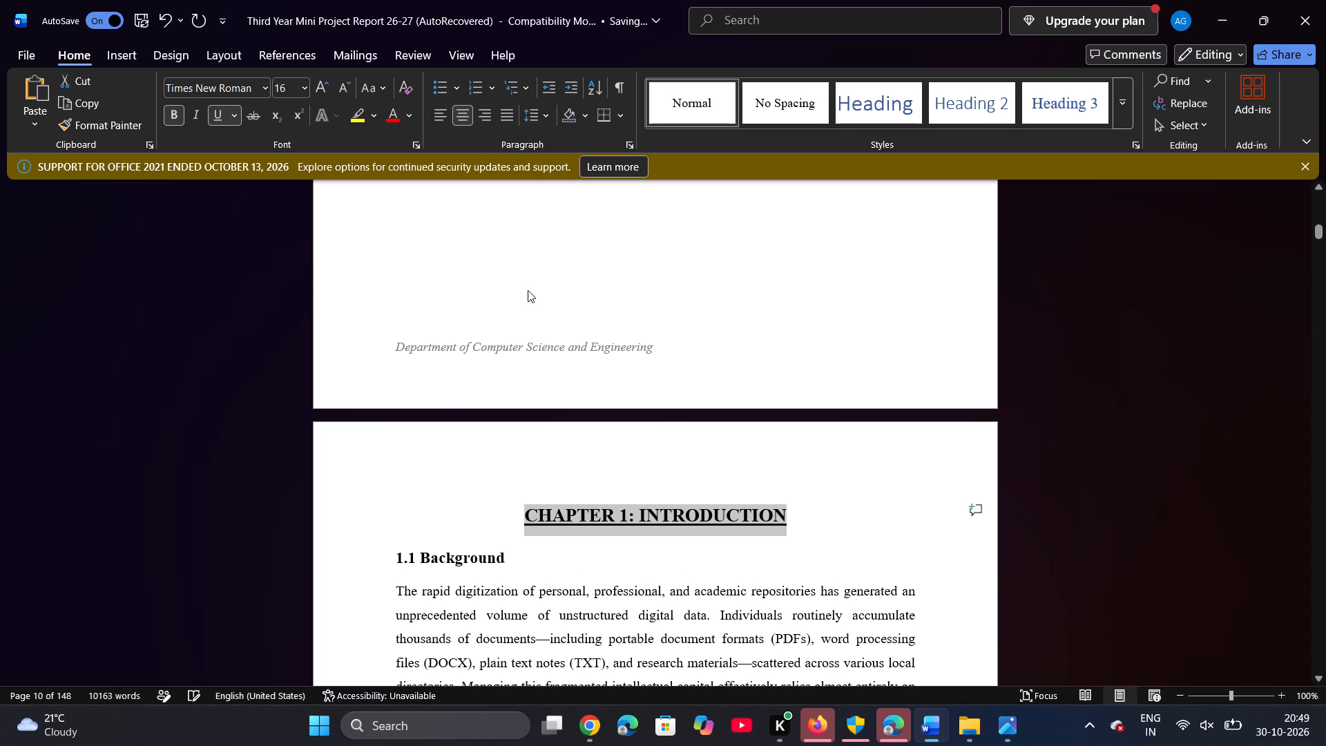
pyautogui.click(528, 290)
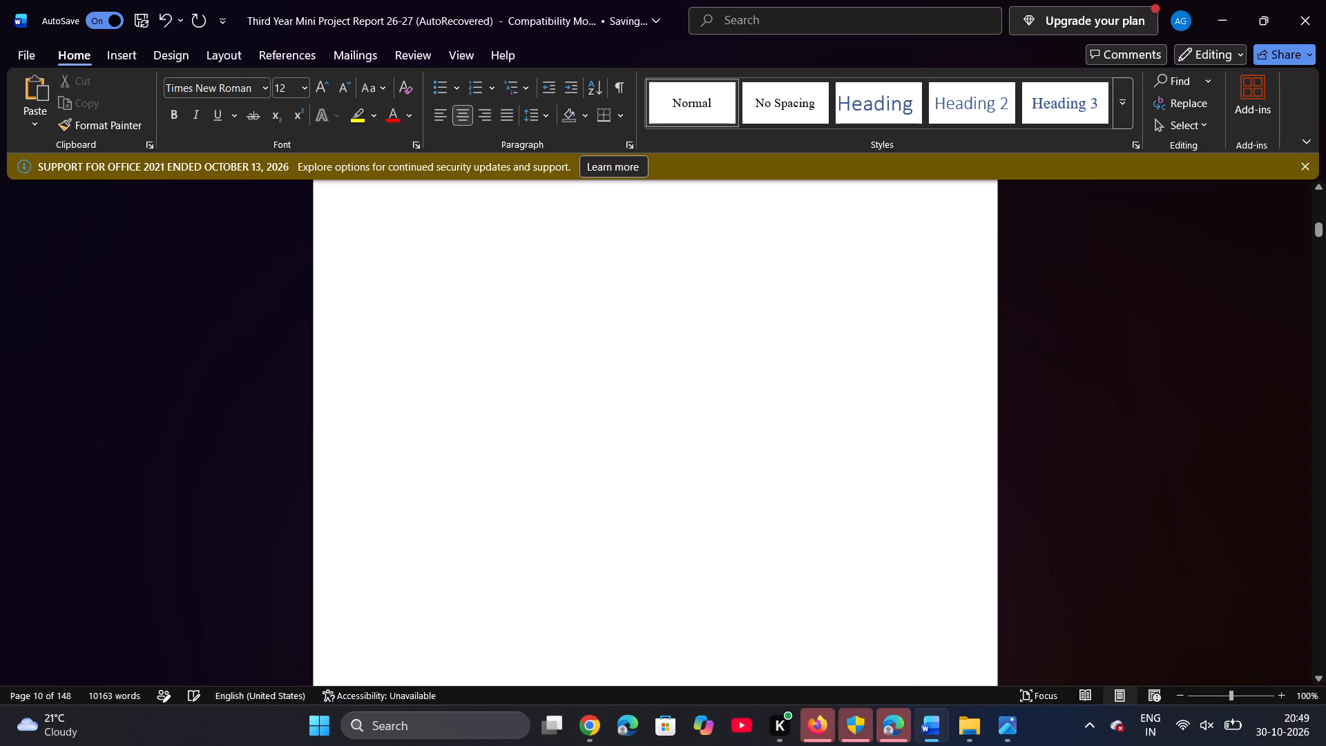
# Delete backwards from the start of the "CHAPTER 1: INTRODUCTION" heading to remove the blank page between it and the index table.
pyautogui.scroll(1, 528, 290)
pyautogui.scroll(-2, 528, 290)
pyautogui.scroll(1, 528, 290)
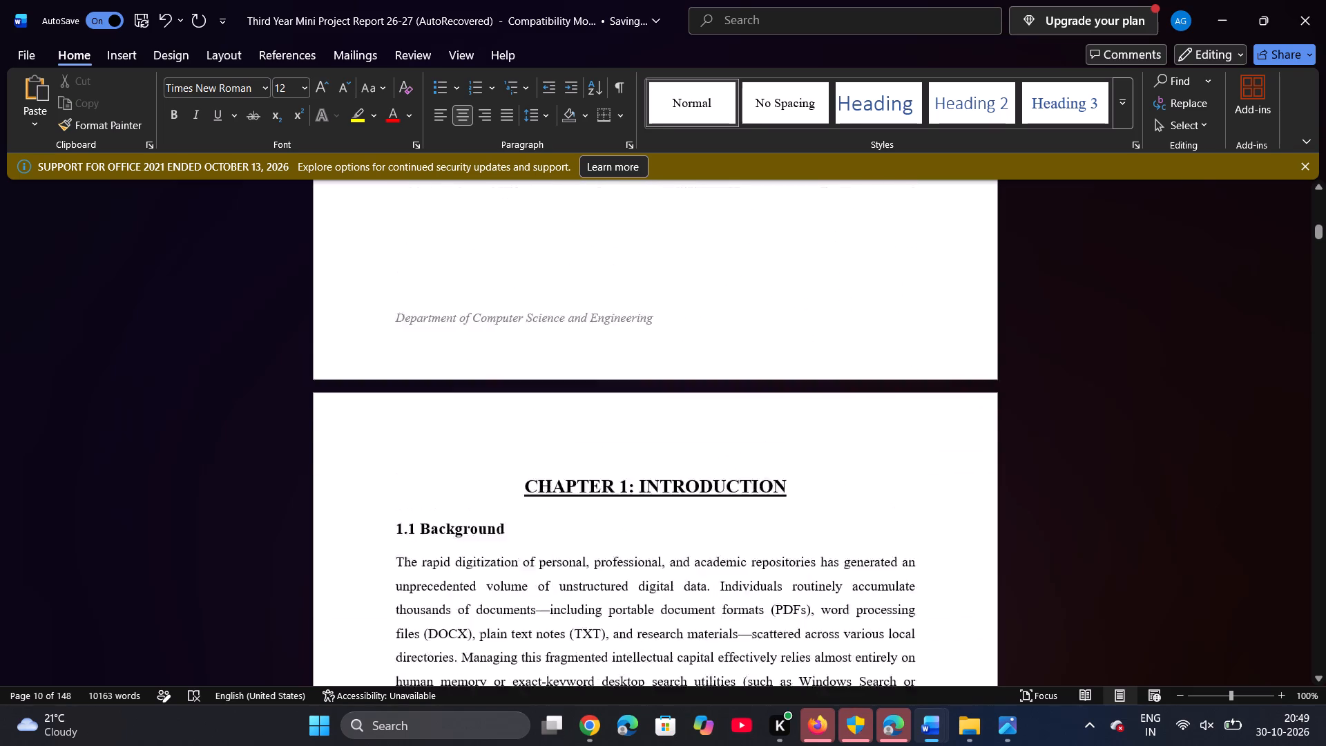
pyautogui.click(422, 548)
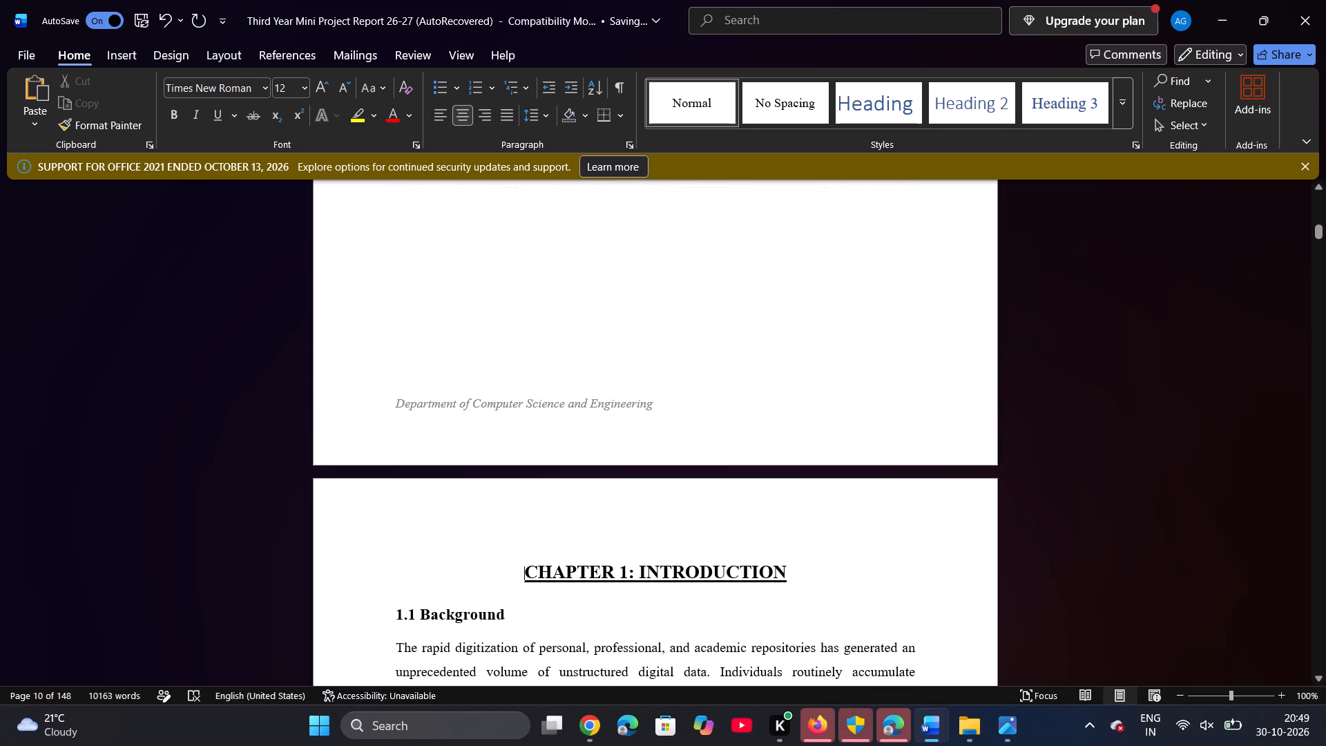
pyautogui.press('BackSpace')
pyautogui.press('BackSpace')
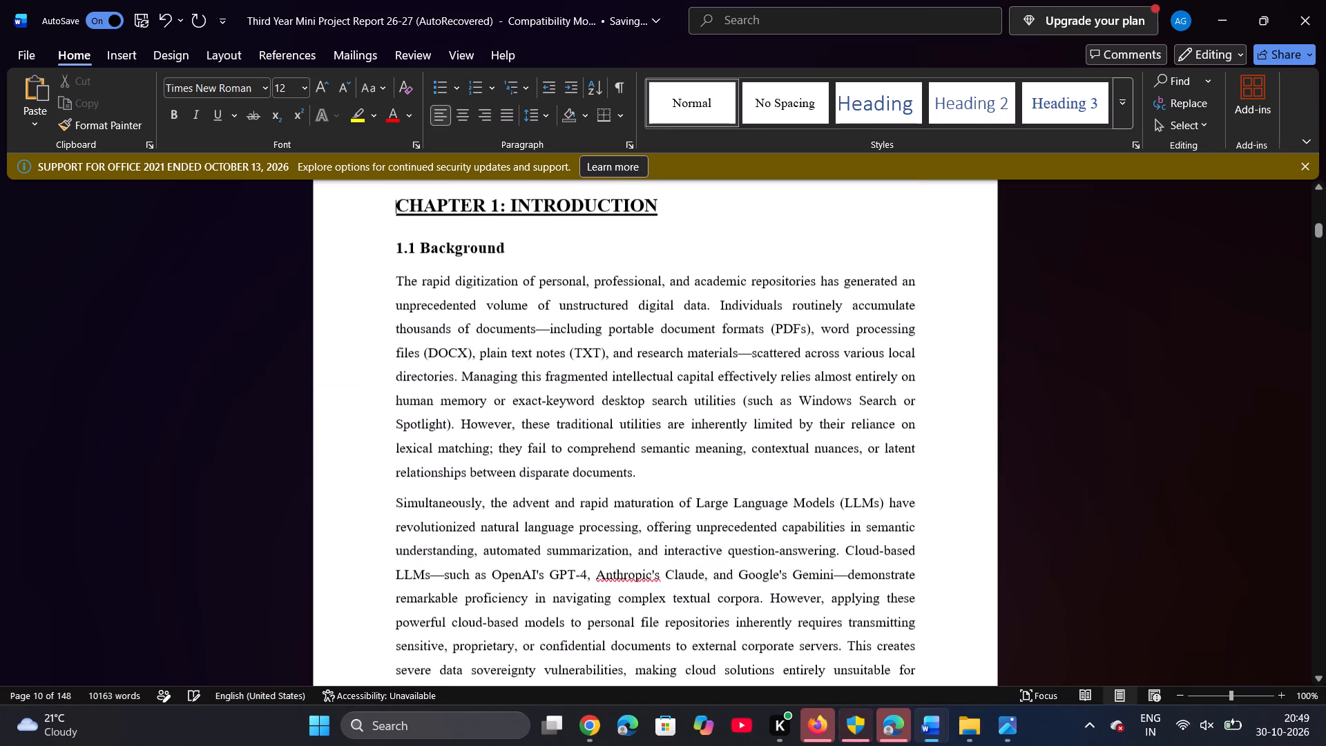
pyautogui.scroll(3, 422, 548)
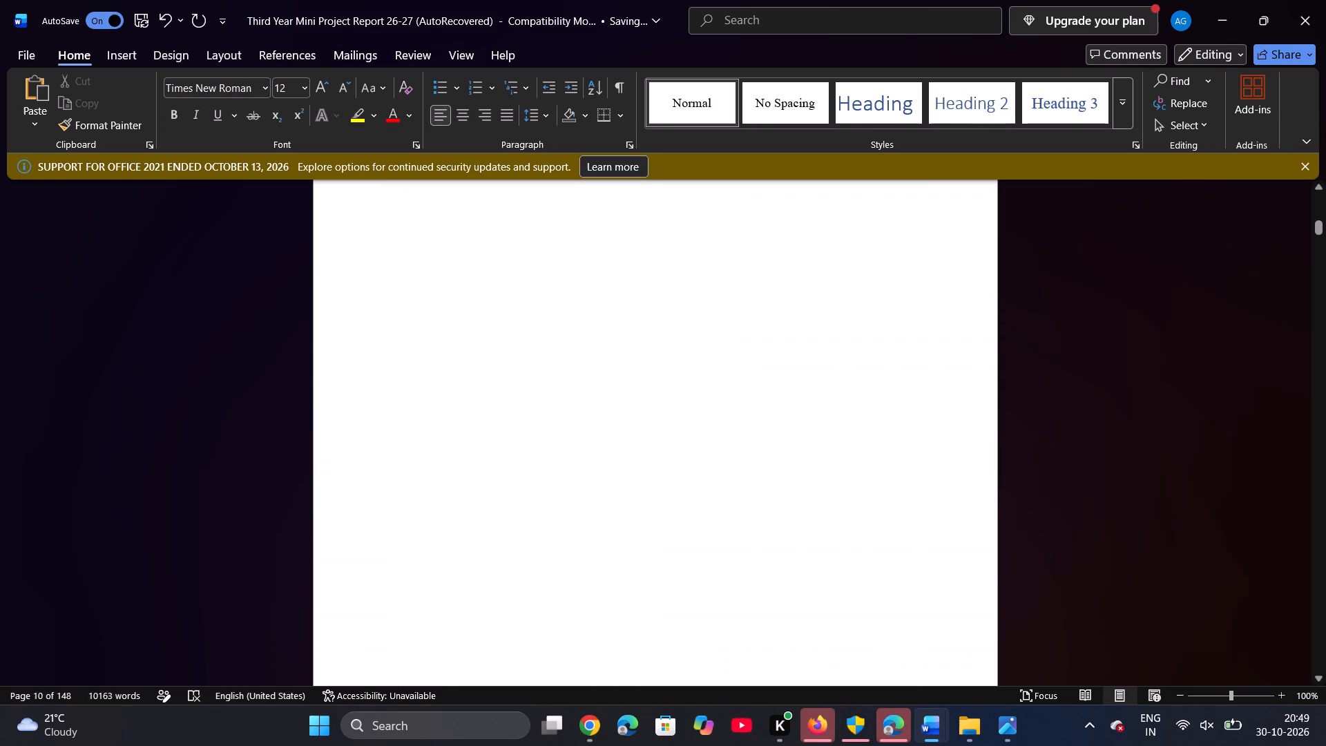
pyautogui.scroll(1, 422, 548)
pyautogui.scroll(-2, 422, 548)
pyautogui.press('BackSpace')
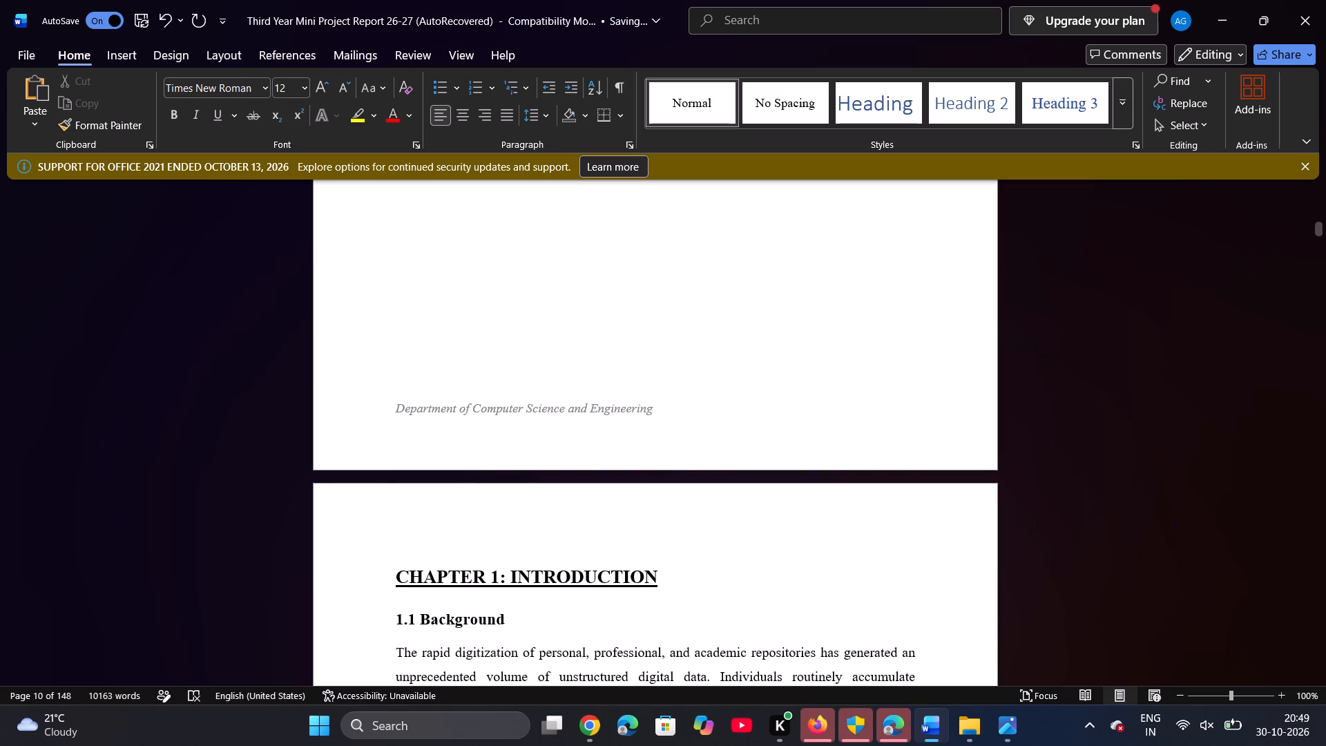
pyautogui.click(396, 577)
pyautogui.press('BackSpace')
pyautogui.scroll(1, 396, 577)
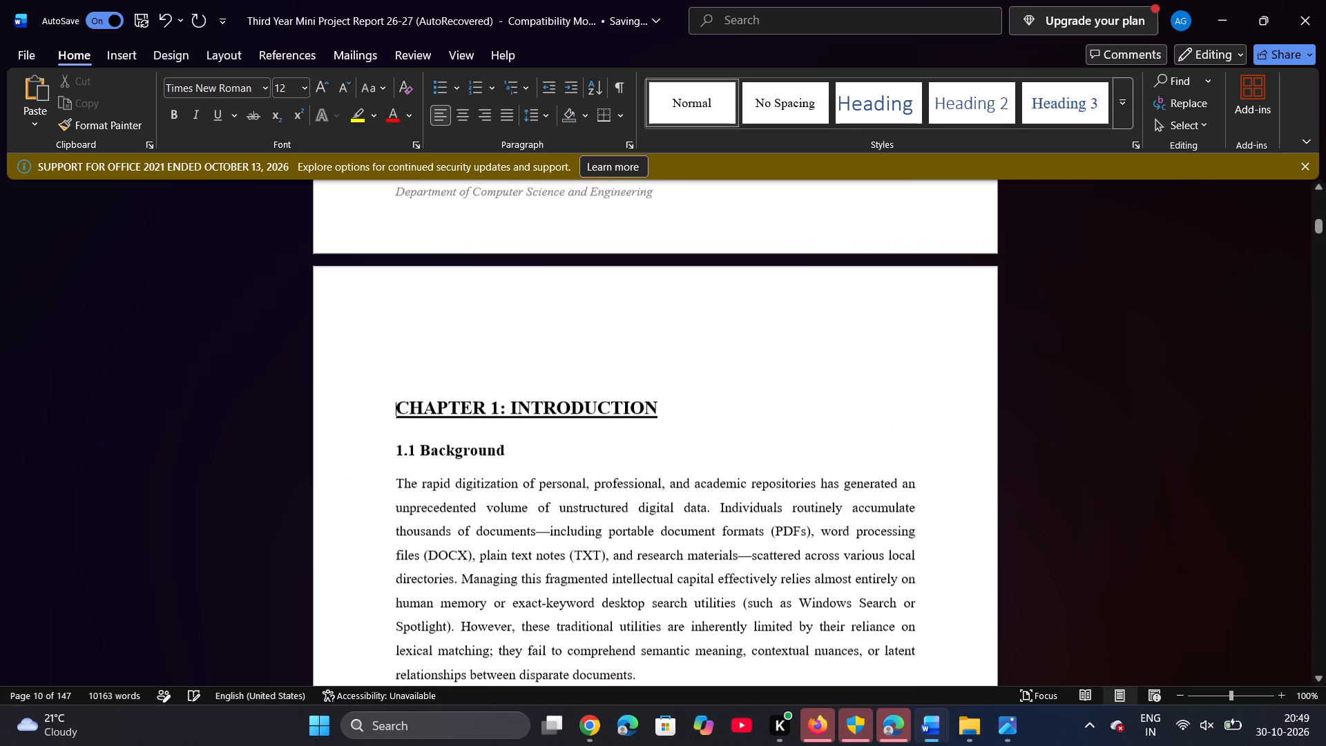
pyautogui.scroll(2, 396, 577)
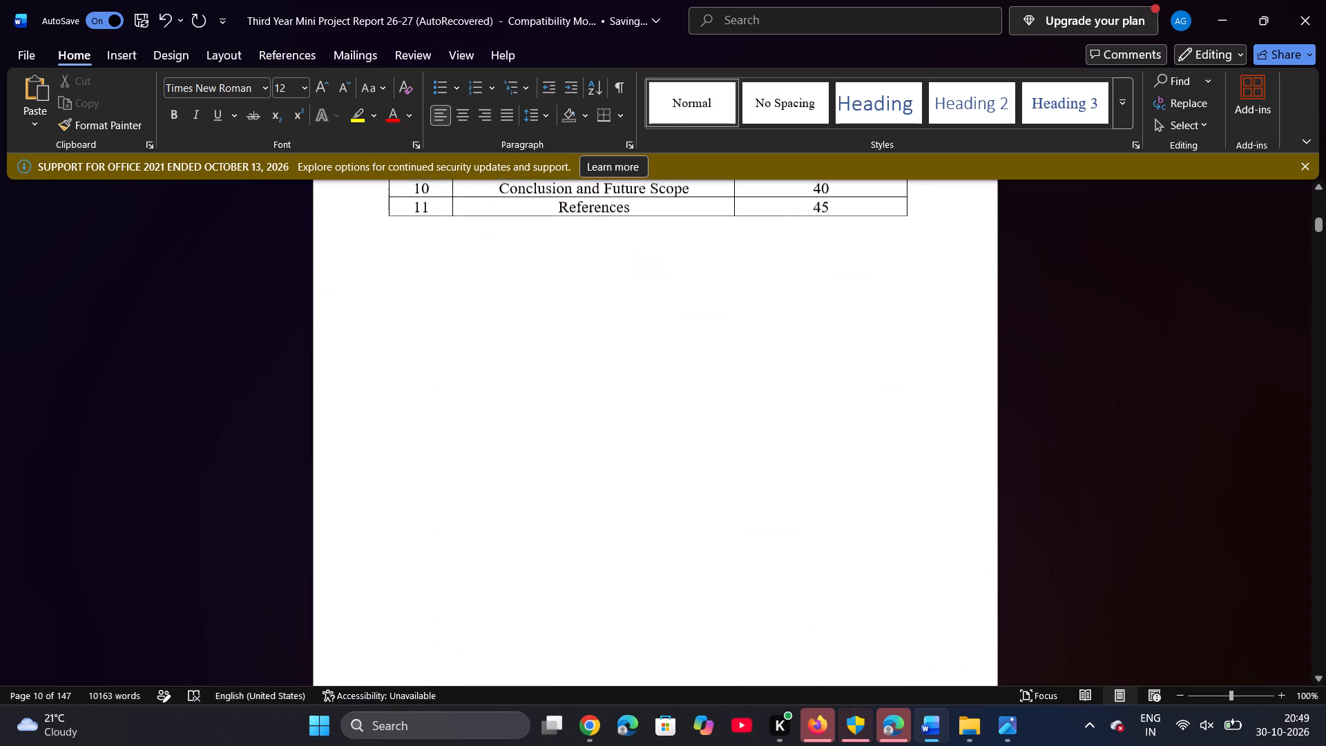
pyautogui.scroll(-2, 396, 577)
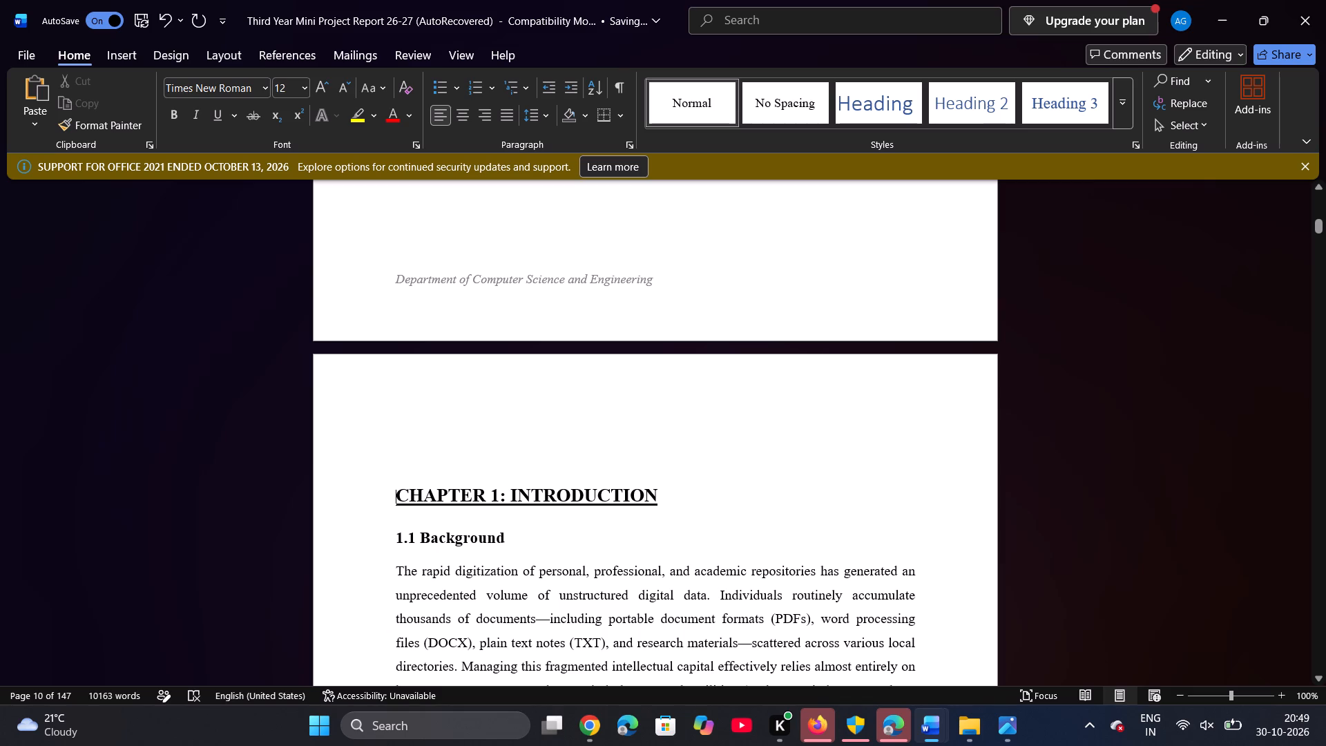
# Delete the extra empty lines above the "CHAPTER 1: INTRODUCTION" heading so it sits nearer the top of its page.
pyautogui.click(398, 497)
pyautogui.press('BackSpace')
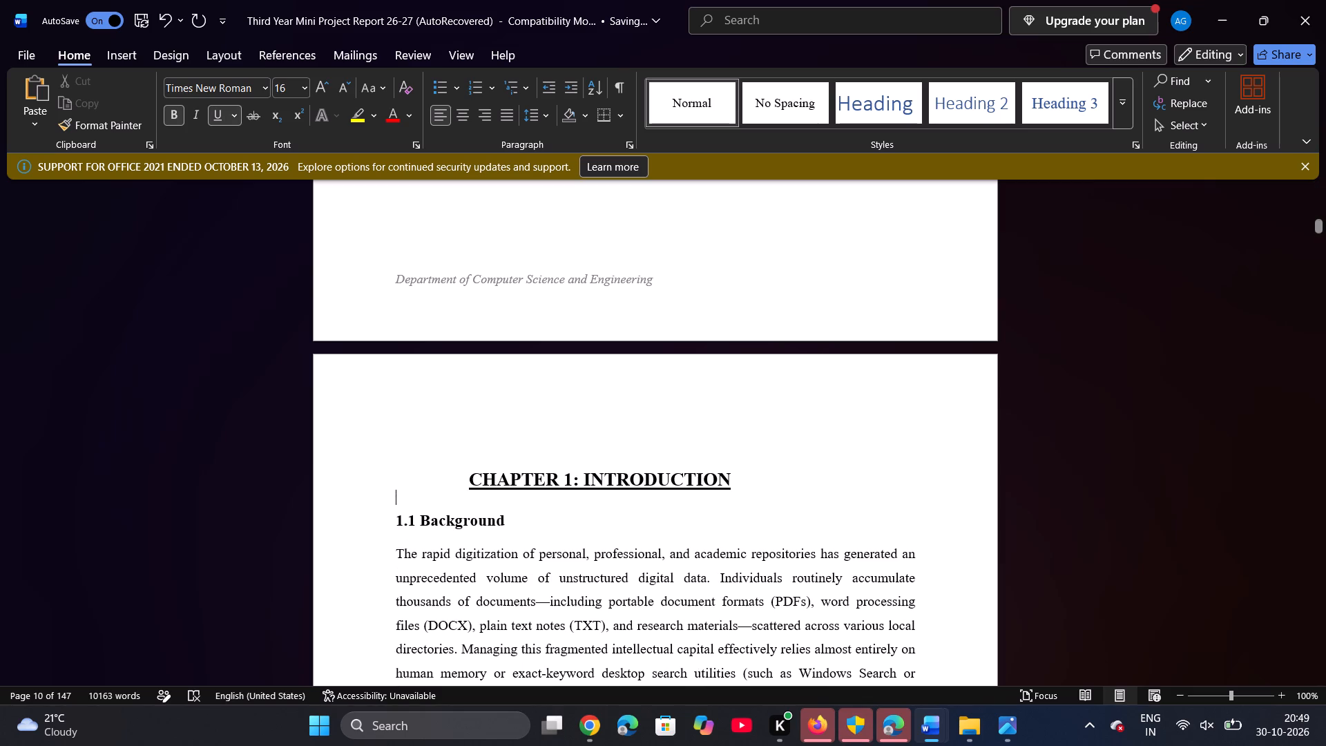
pyautogui.press('BackSpace')
pyautogui.press('BackSpace')
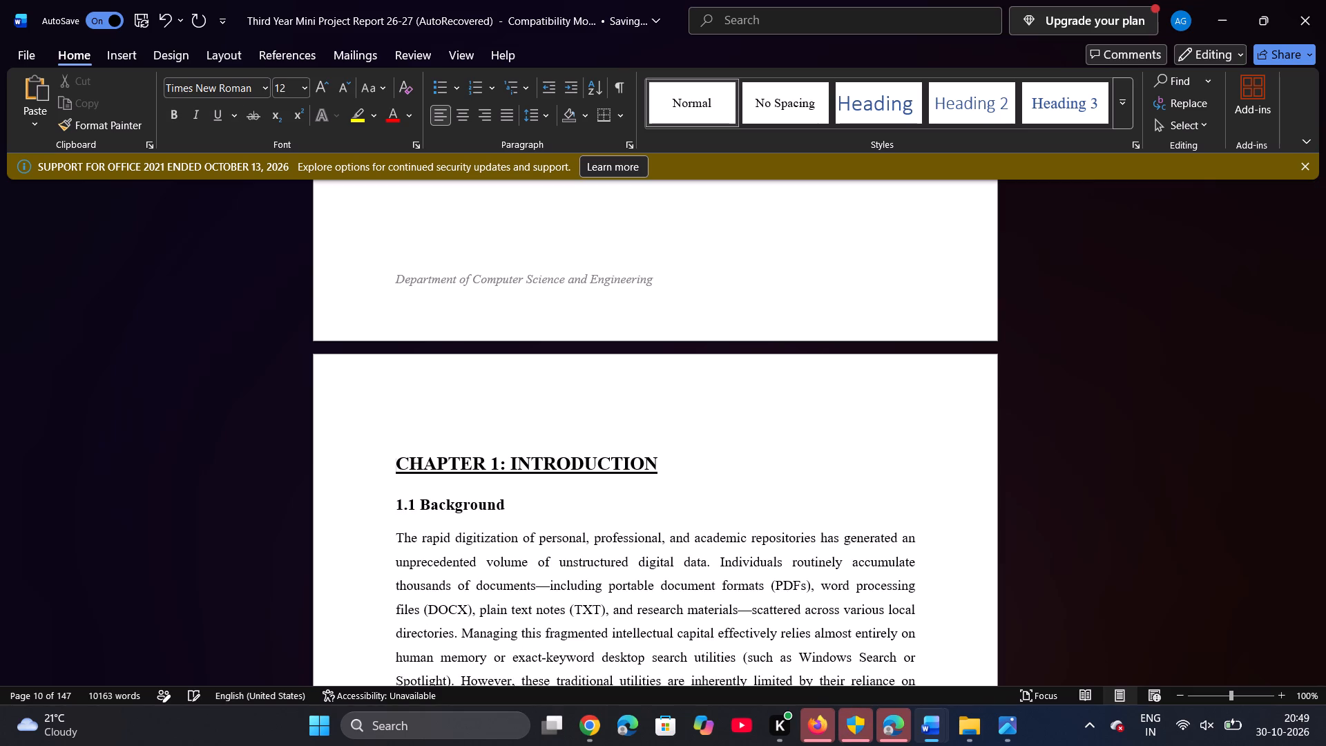
pyautogui.press('BackSpace')
pyautogui.press('BackSpace')
pyautogui.press('Return')
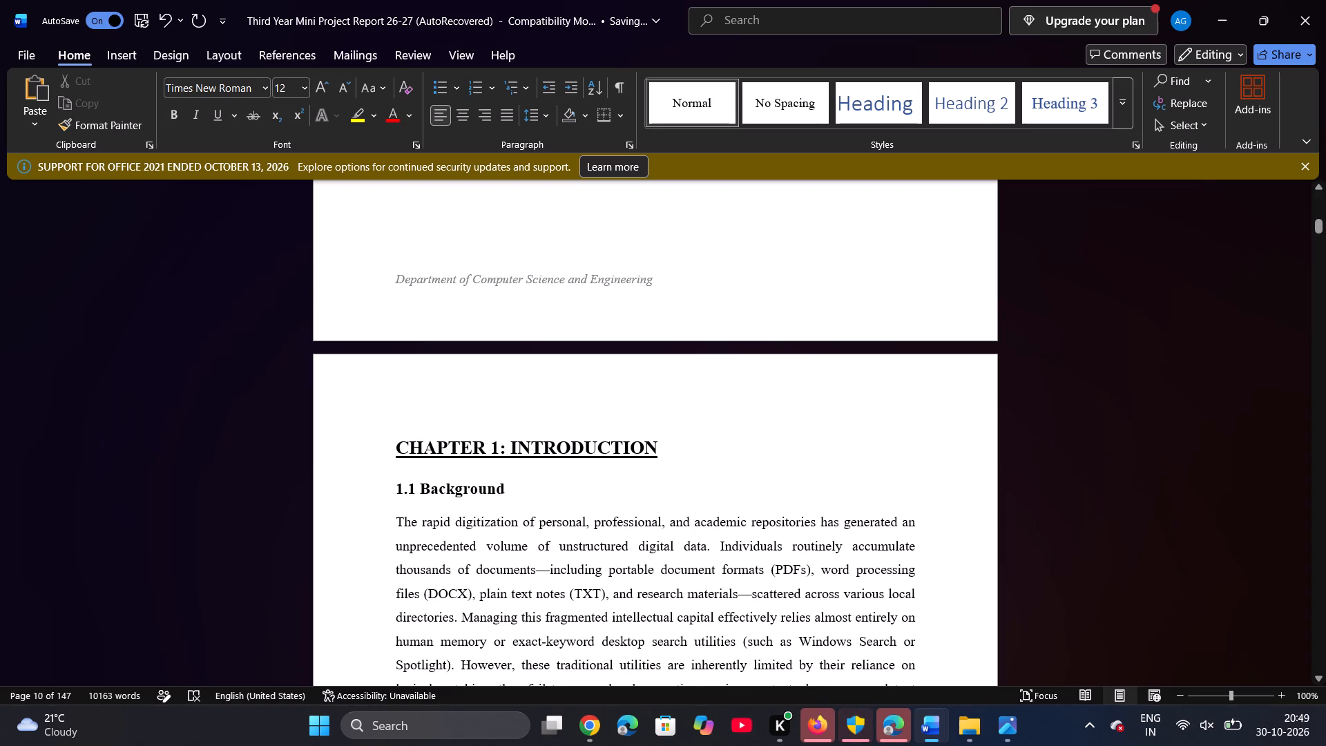
# Center the "CHAPTER 1: INTRODUCTION" heading.
pyautogui.moveTo(400, 445); pyautogui.dragTo(430, 451)
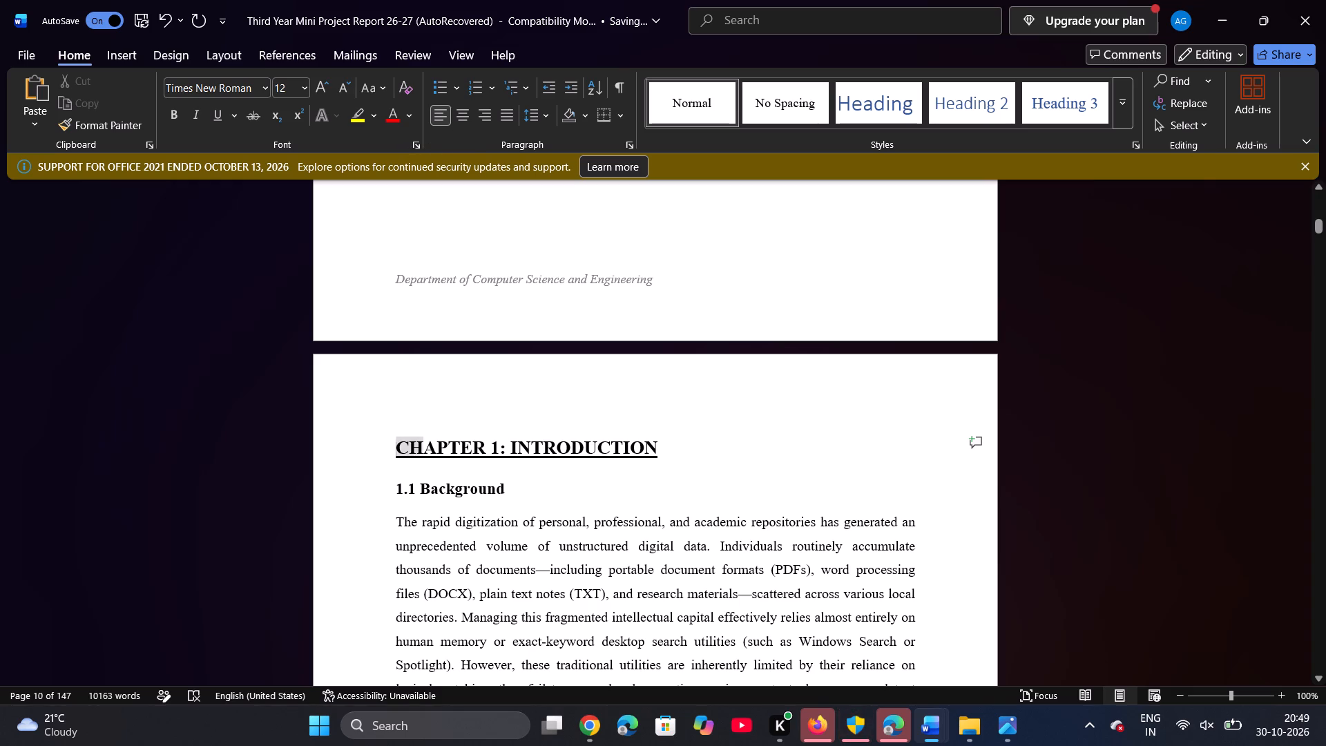
pyautogui.moveTo(430, 451); pyautogui.dragTo(666, 436)
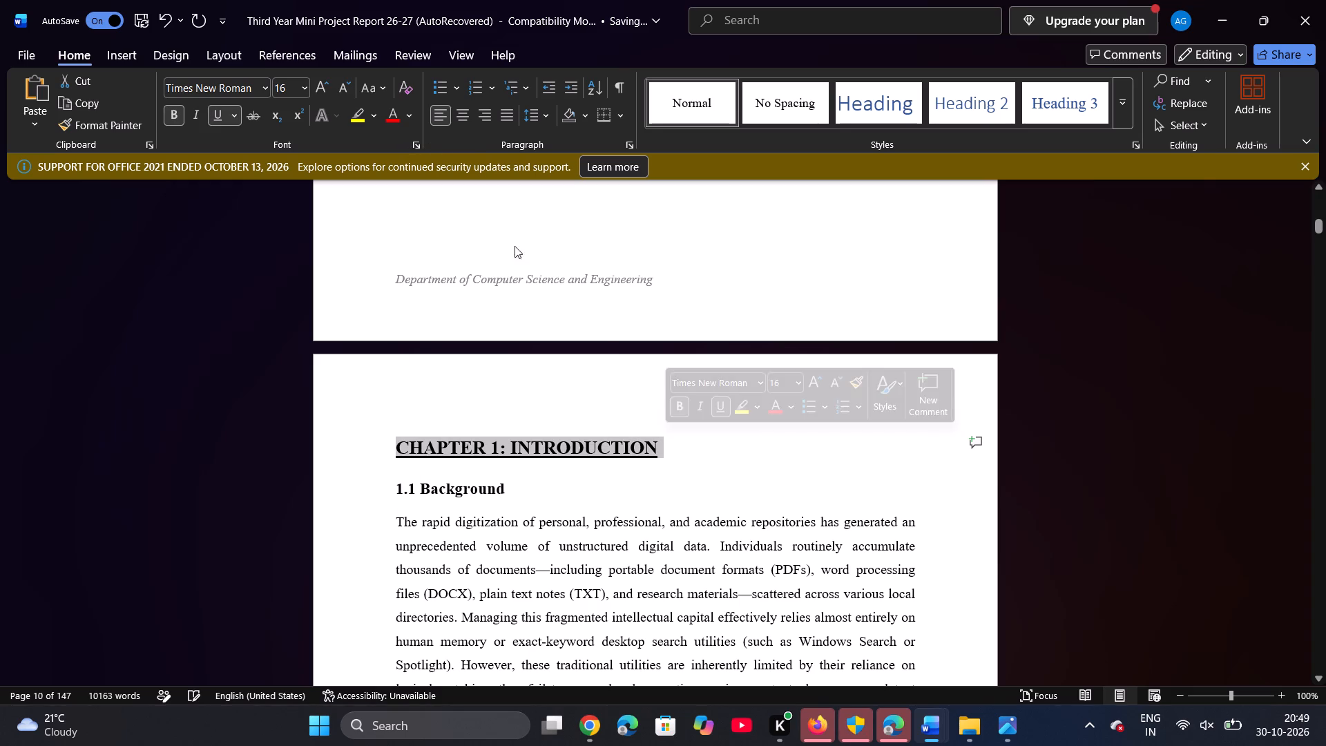
pyautogui.click(463, 114)
# Review the page flow and layout of Chapter 1 from 1.1 Background through the pipeline figure to 1.3 Problem Statement.
pyautogui.scroll(-2, 592, 253)
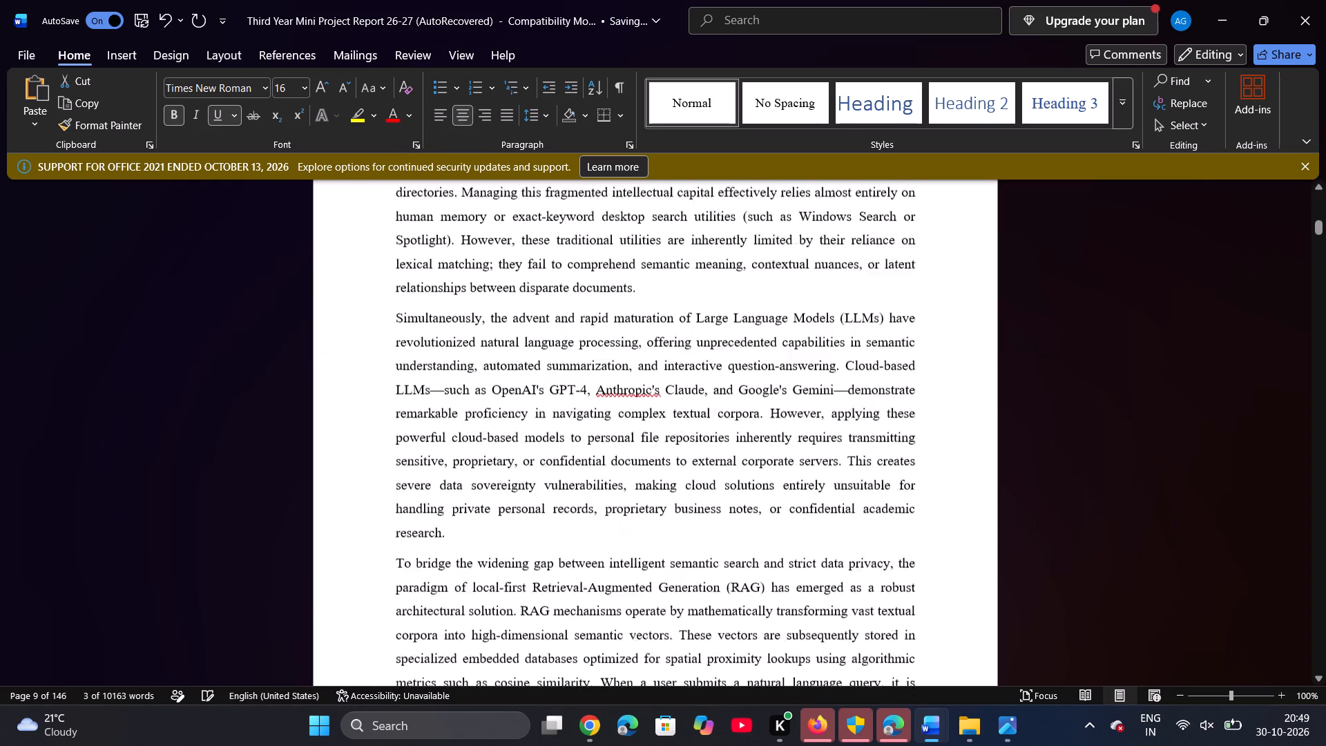
pyautogui.scroll(-5, 592, 253)
pyautogui.scroll(1, 592, 253)
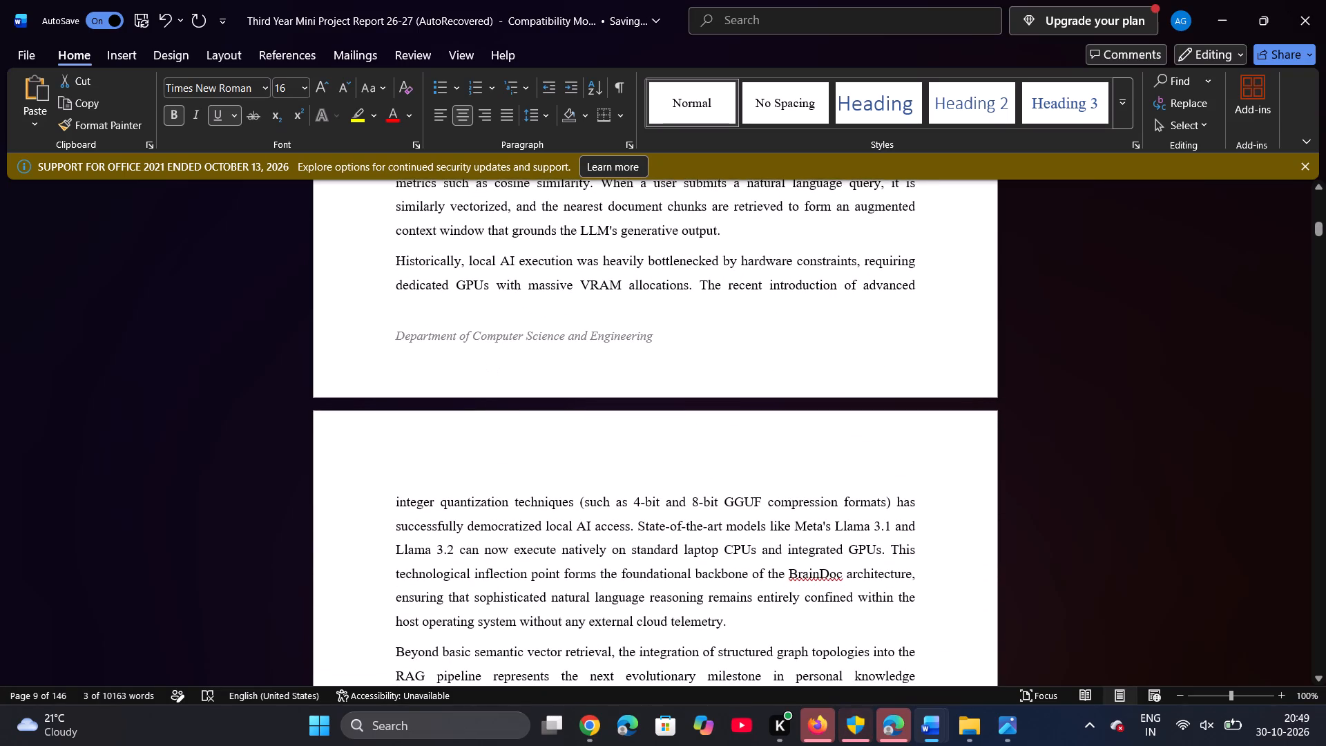
pyautogui.click(425, 479)
pyautogui.scroll(-1, 458, 464)
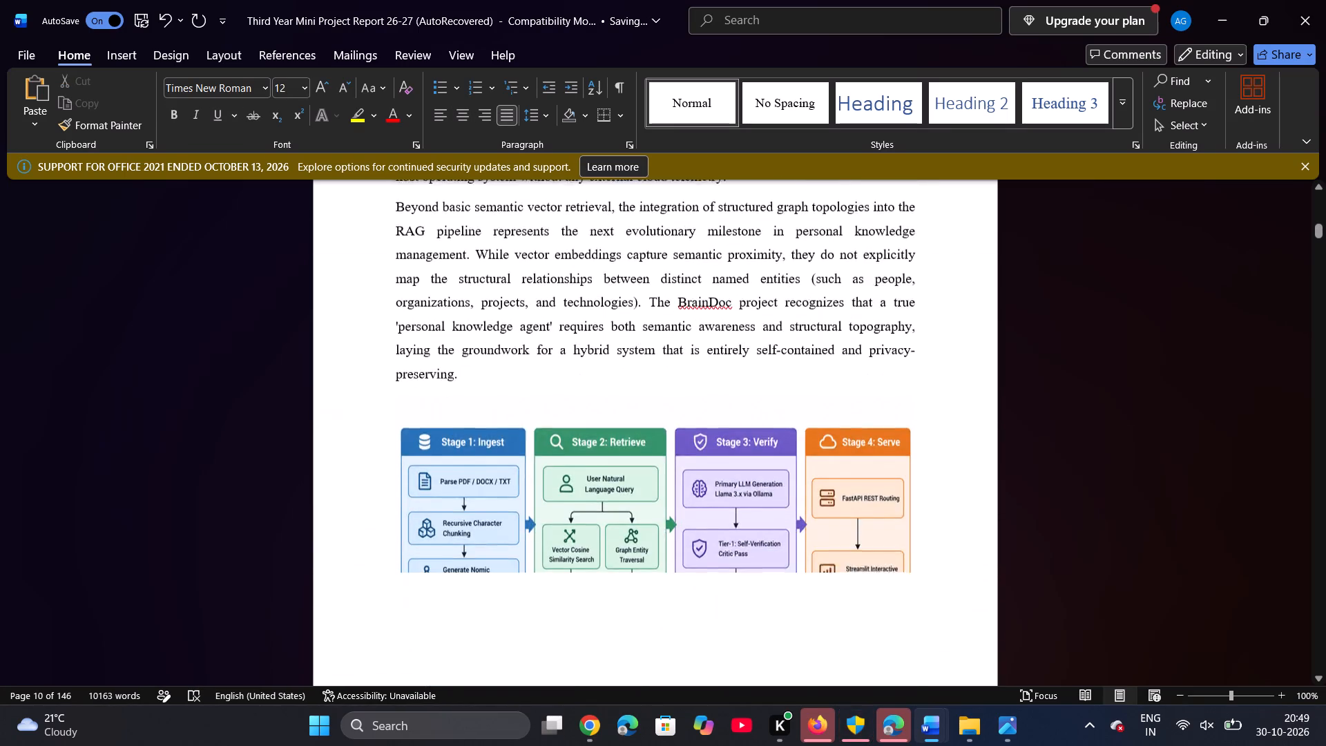
pyautogui.scroll(-2, 458, 464)
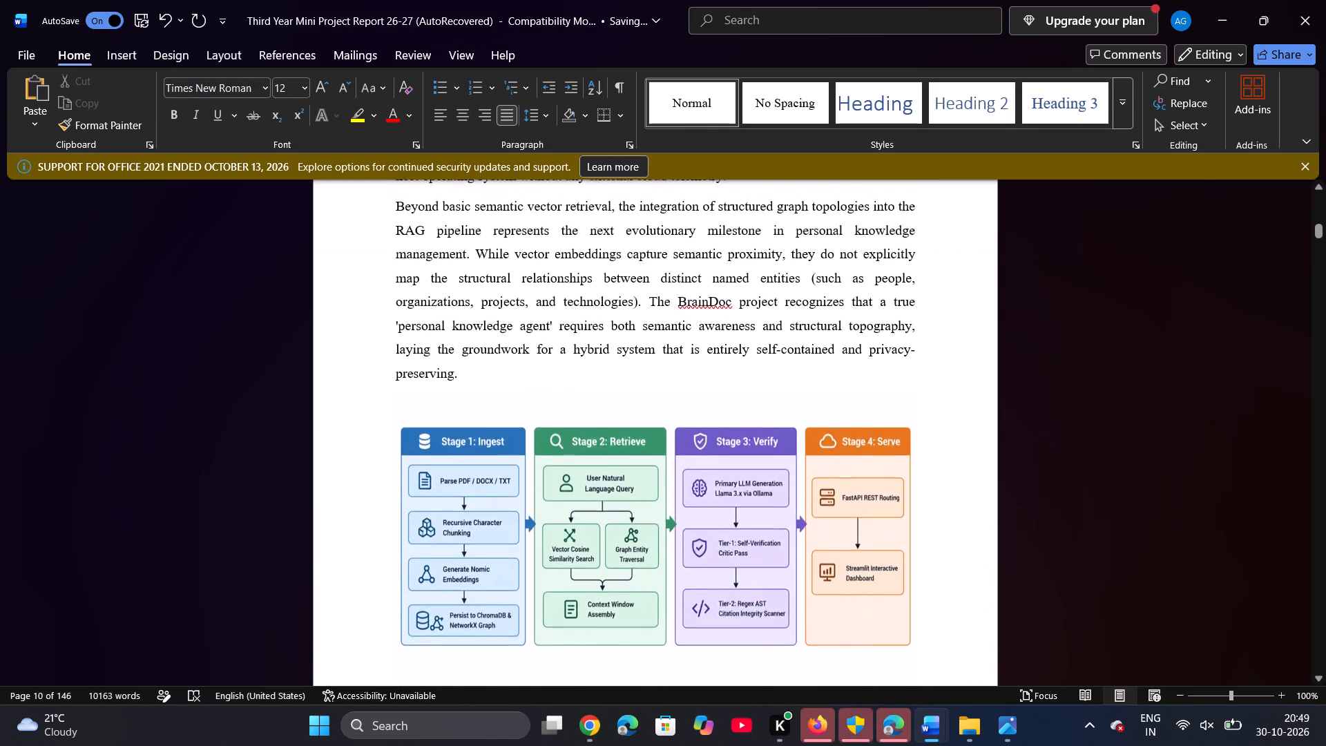
pyautogui.scroll(-3, 458, 464)
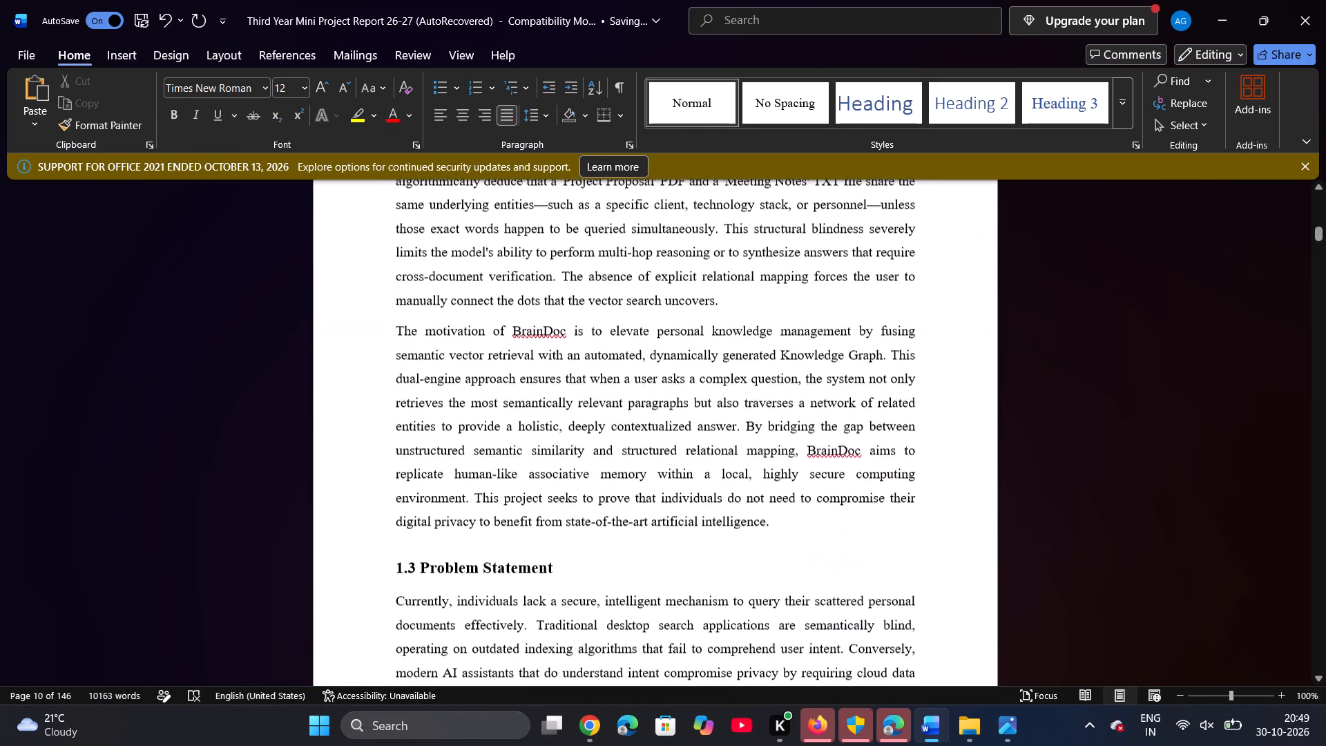
pyautogui.scroll(-1, 458, 464)
pyautogui.scroll(3, 458, 464)
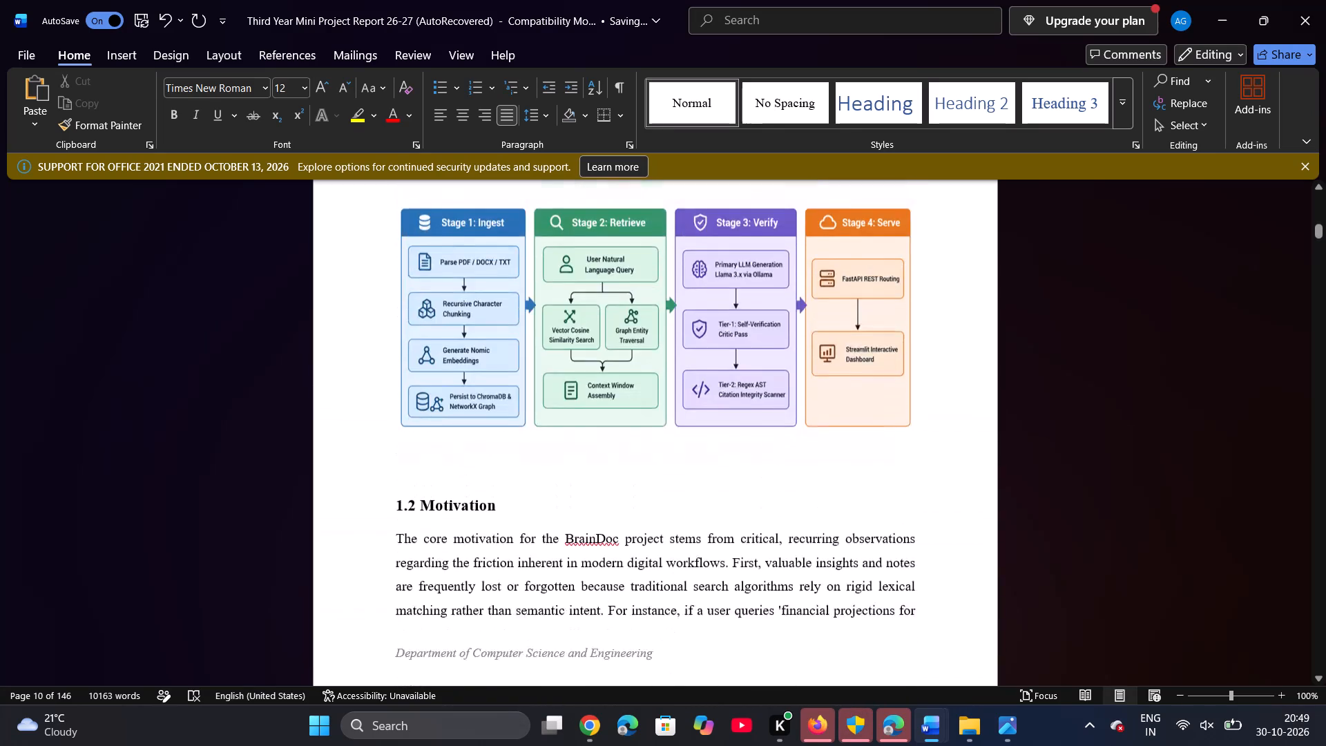
pyautogui.scroll(2, 458, 464)
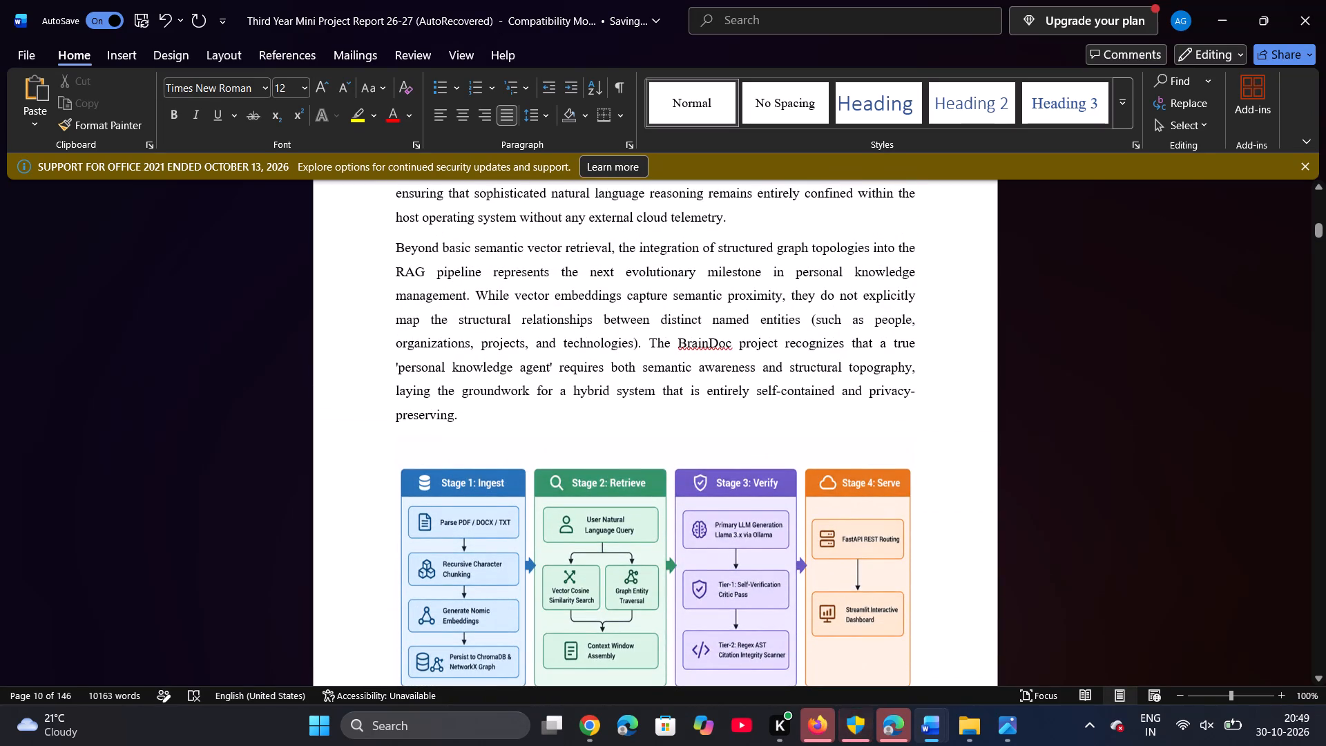
pyautogui.scroll(-1, 458, 464)
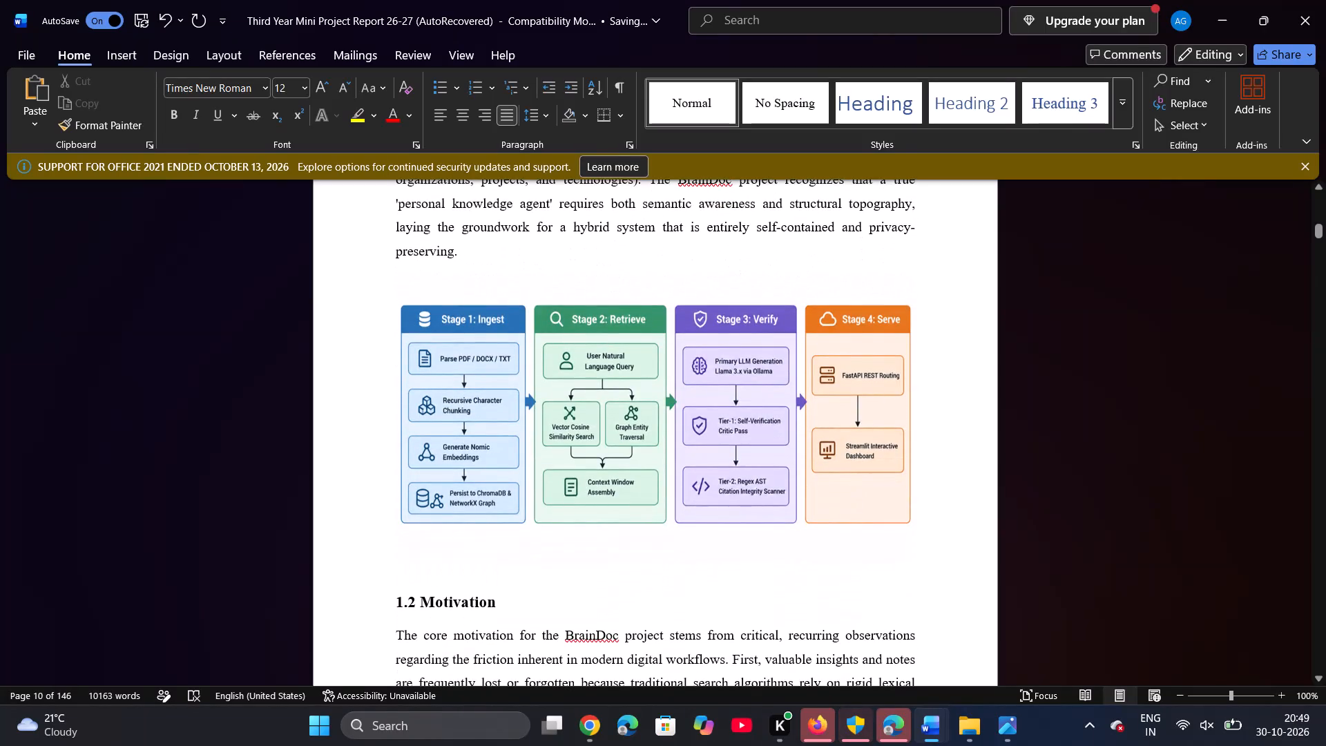
# Review the layout of the front pages and Chapter 1, from the certificate through 1.8 Feasibility Study to the start of Chapter 2.
pyautogui.scroll(15, 359, 293)
pyautogui.scroll(-2, 359, 293)
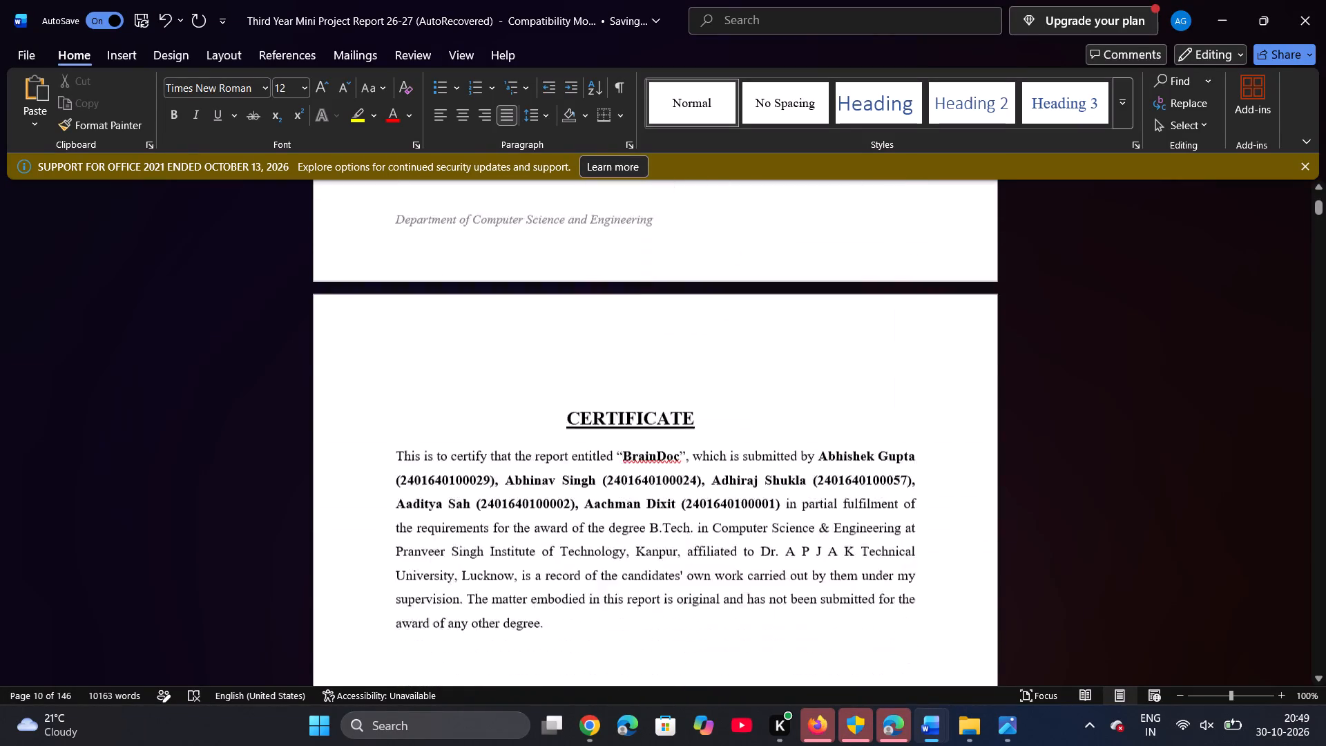
pyautogui.scroll(-5, 359, 293)
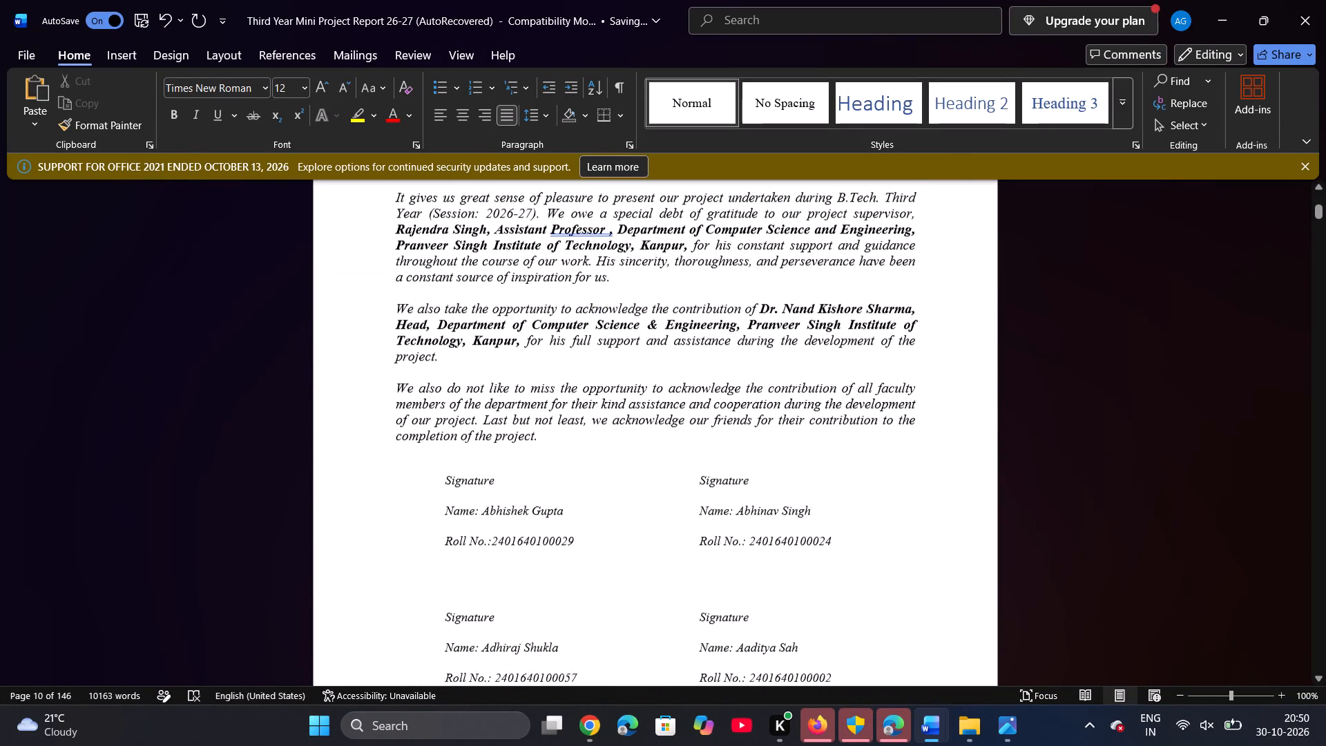
pyautogui.scroll(-2, 359, 293)
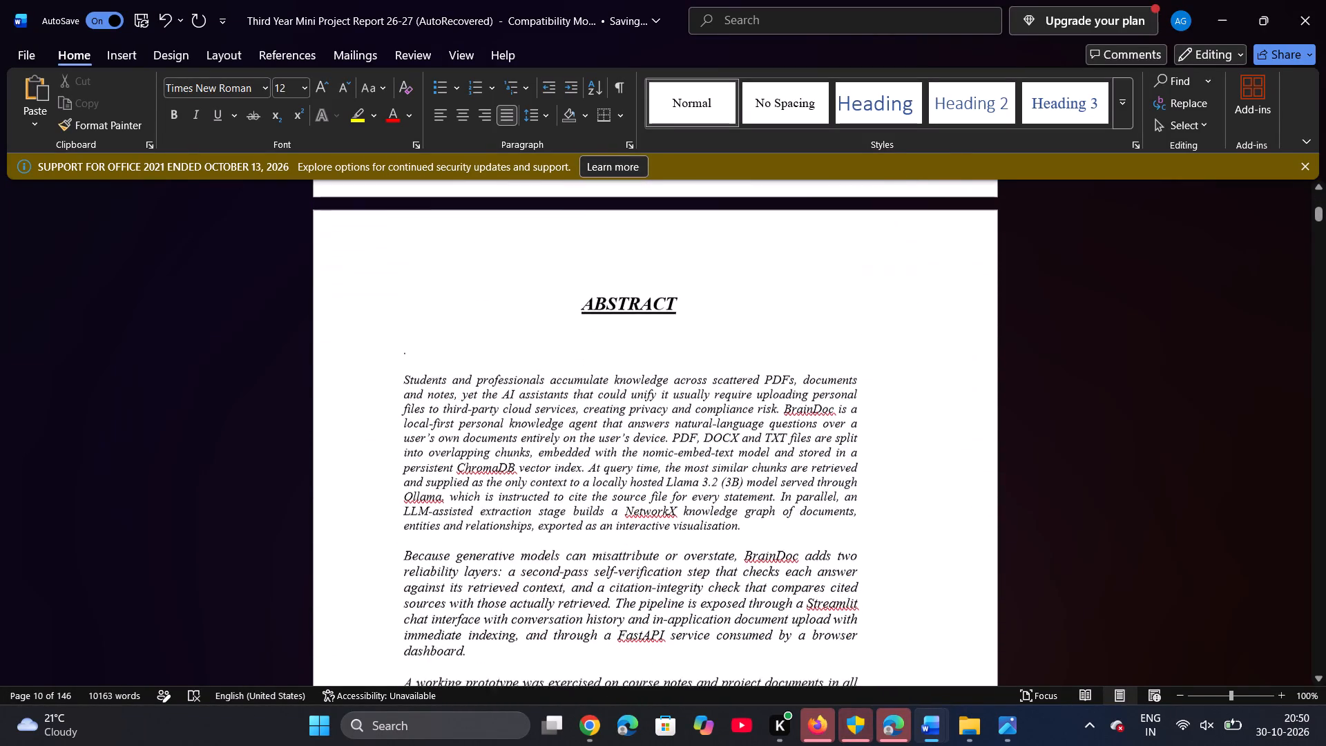
pyautogui.scroll(-3, 359, 293)
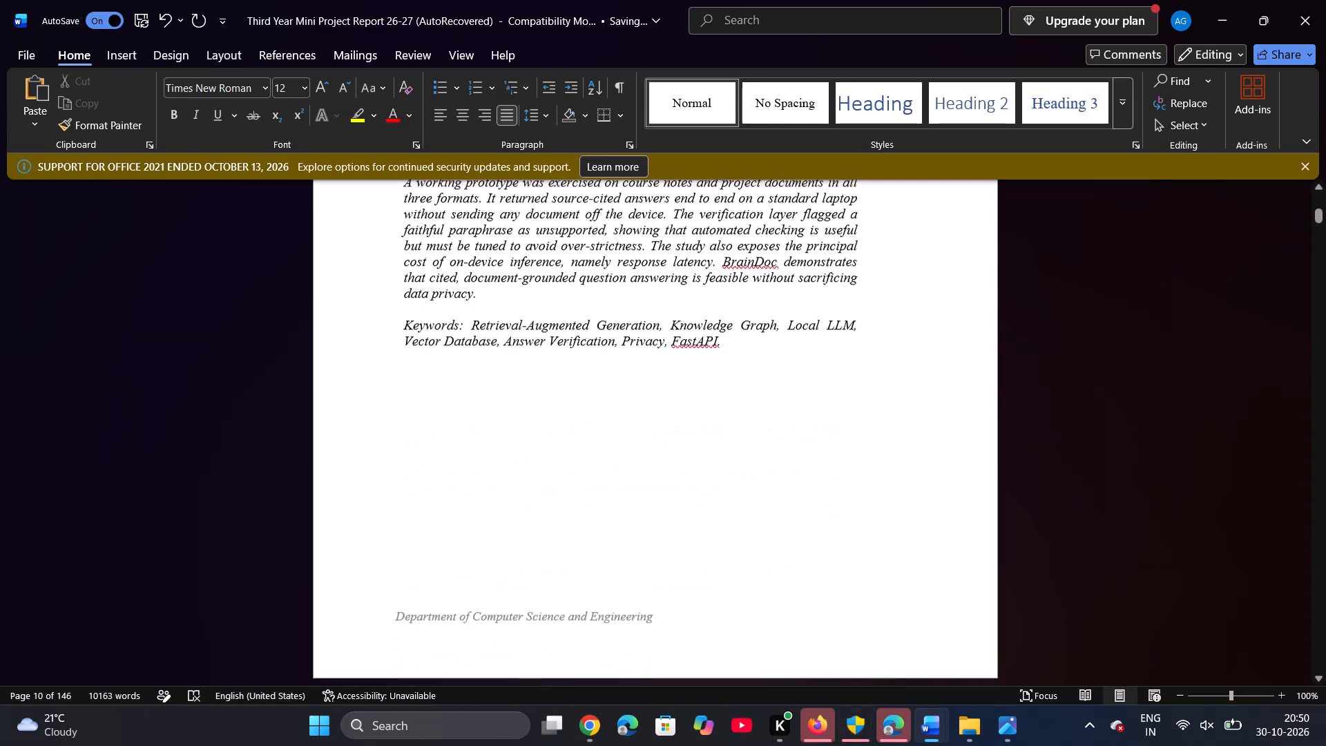
pyautogui.scroll(-2, 359, 293)
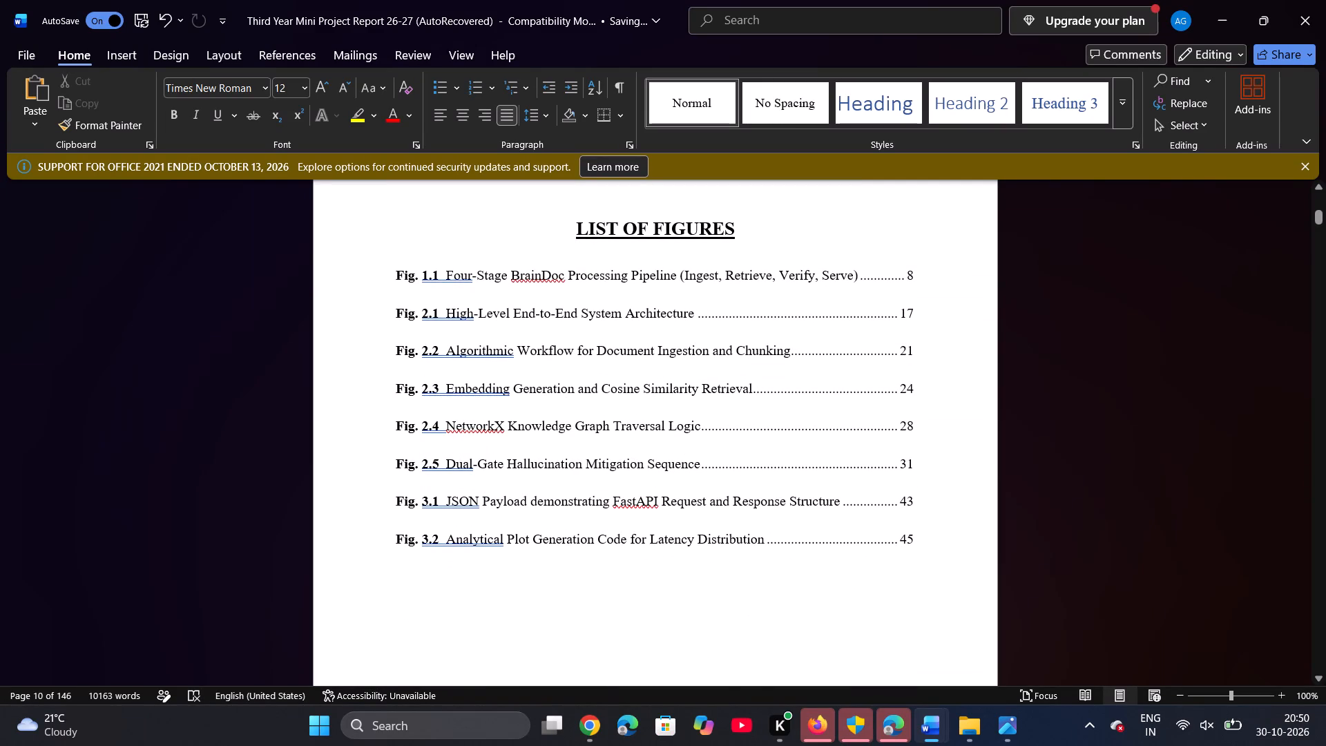
pyautogui.scroll(-6, 444, 287)
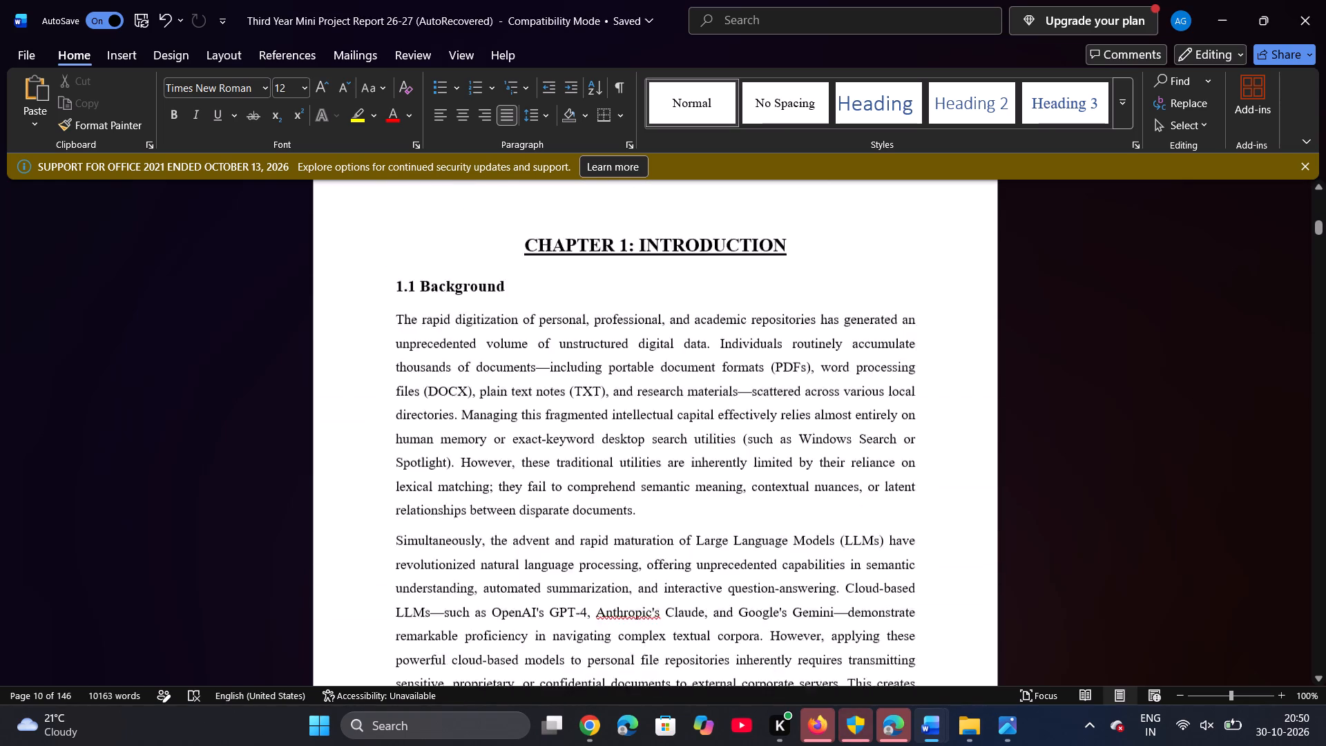
pyautogui.scroll(-7, 444, 287)
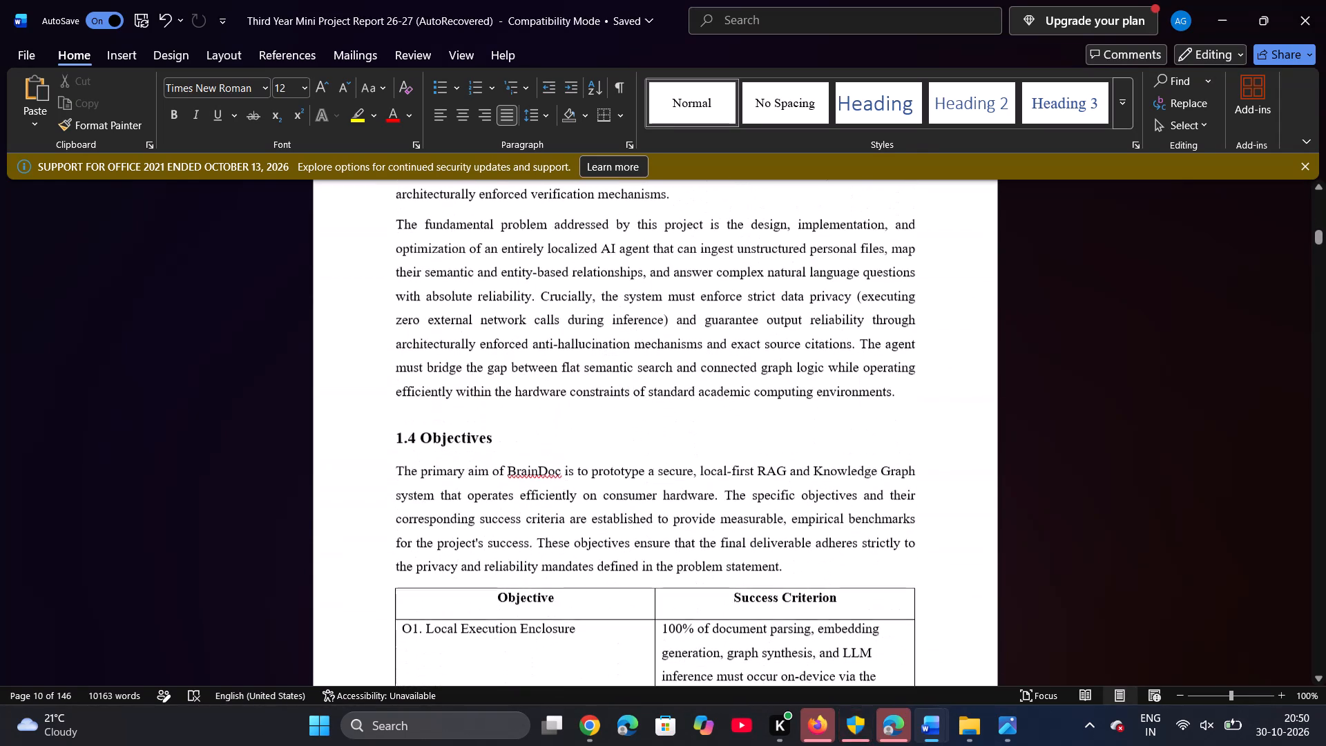
pyautogui.scroll(-7, 444, 287)
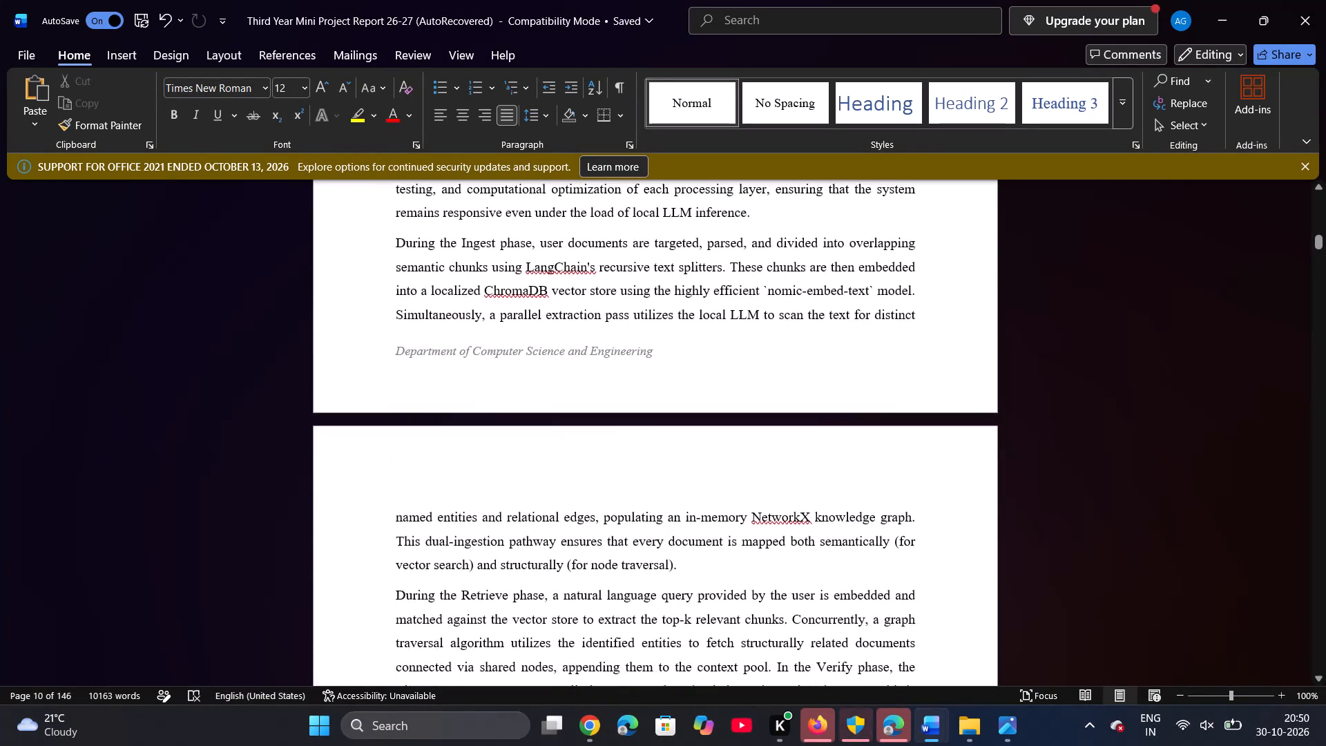
pyautogui.scroll(-7, 444, 287)
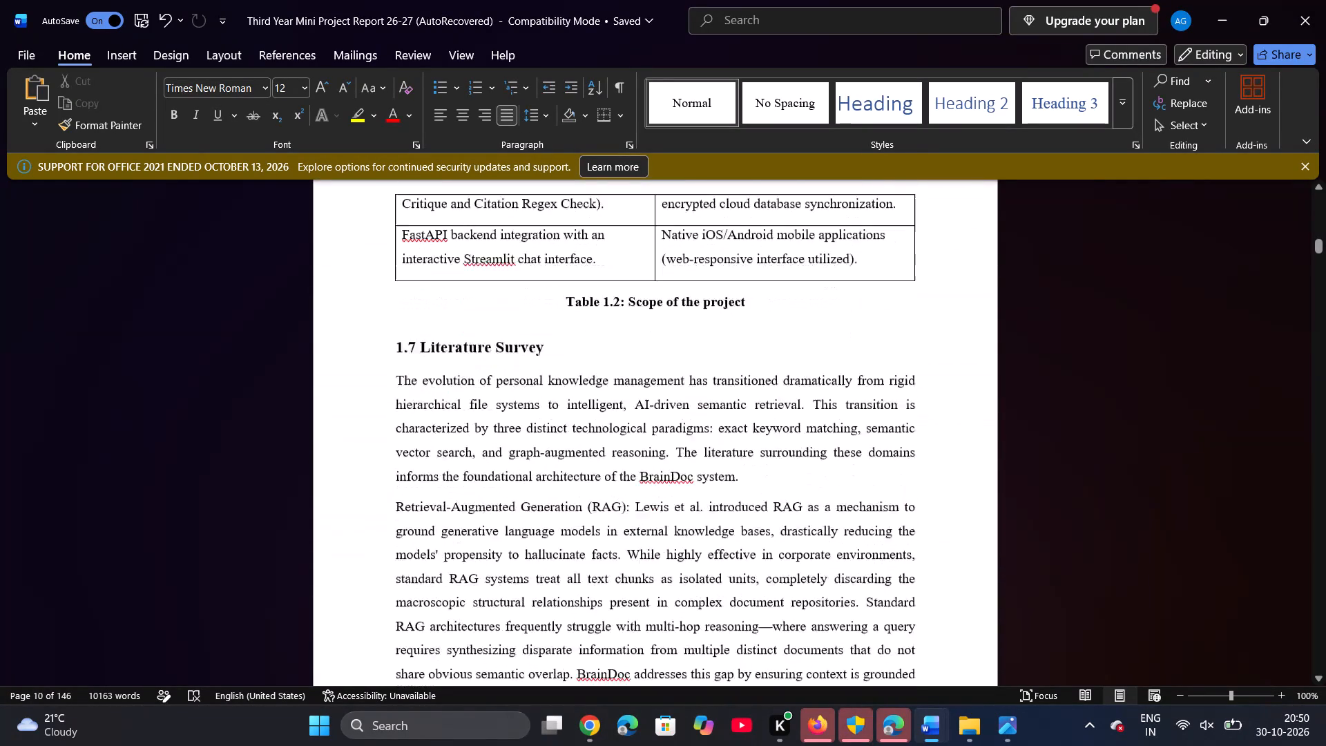
pyautogui.scroll(-7, 444, 287)
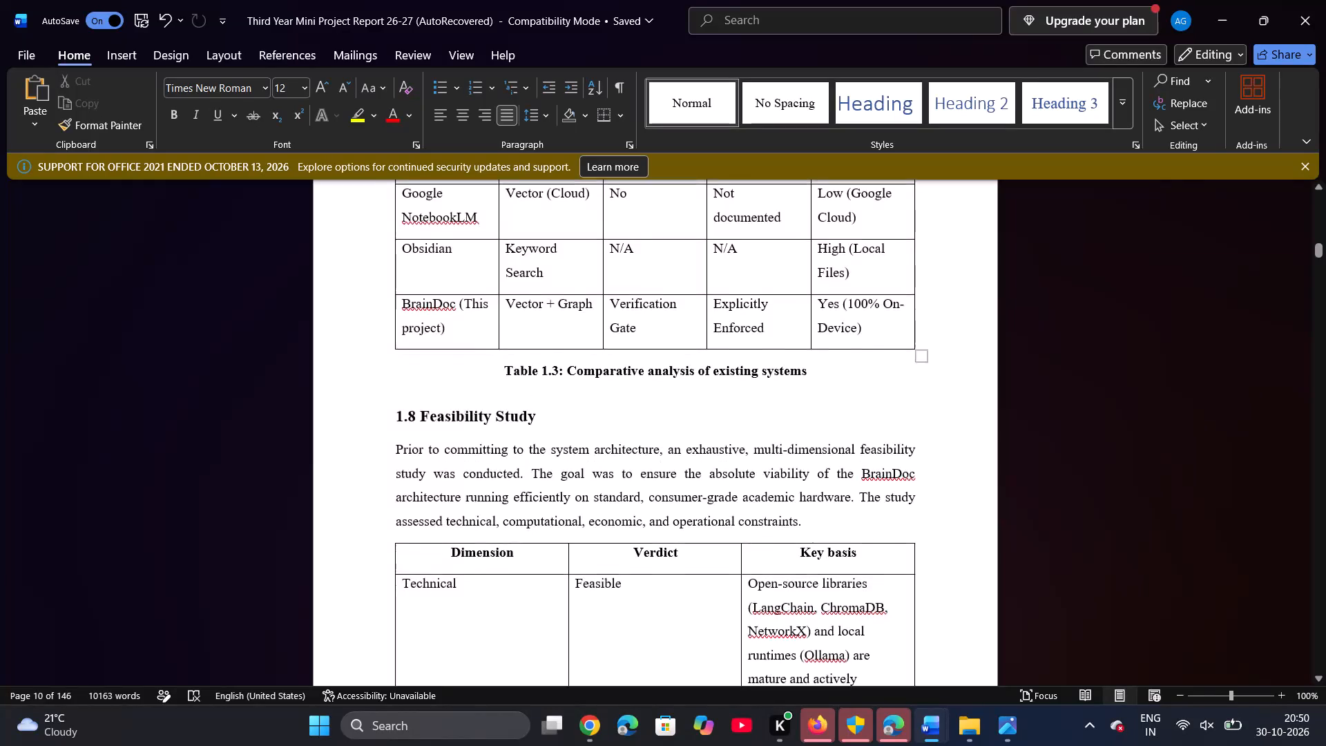
pyautogui.scroll(-7, 444, 287)
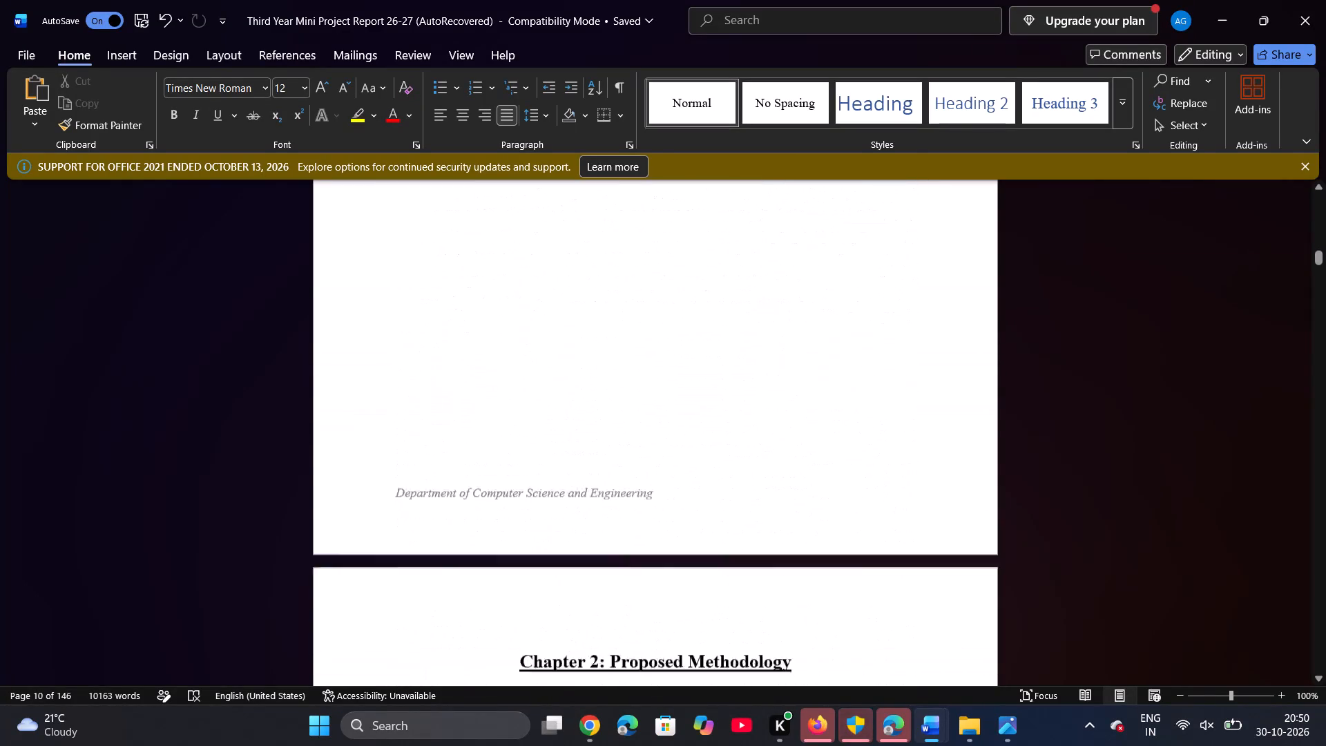
# Review the layout of Chapter 2, from the 2.2 design principles through the requirement tables and architecture figures to the Python module list.
pyautogui.scroll(-7, 444, 287)
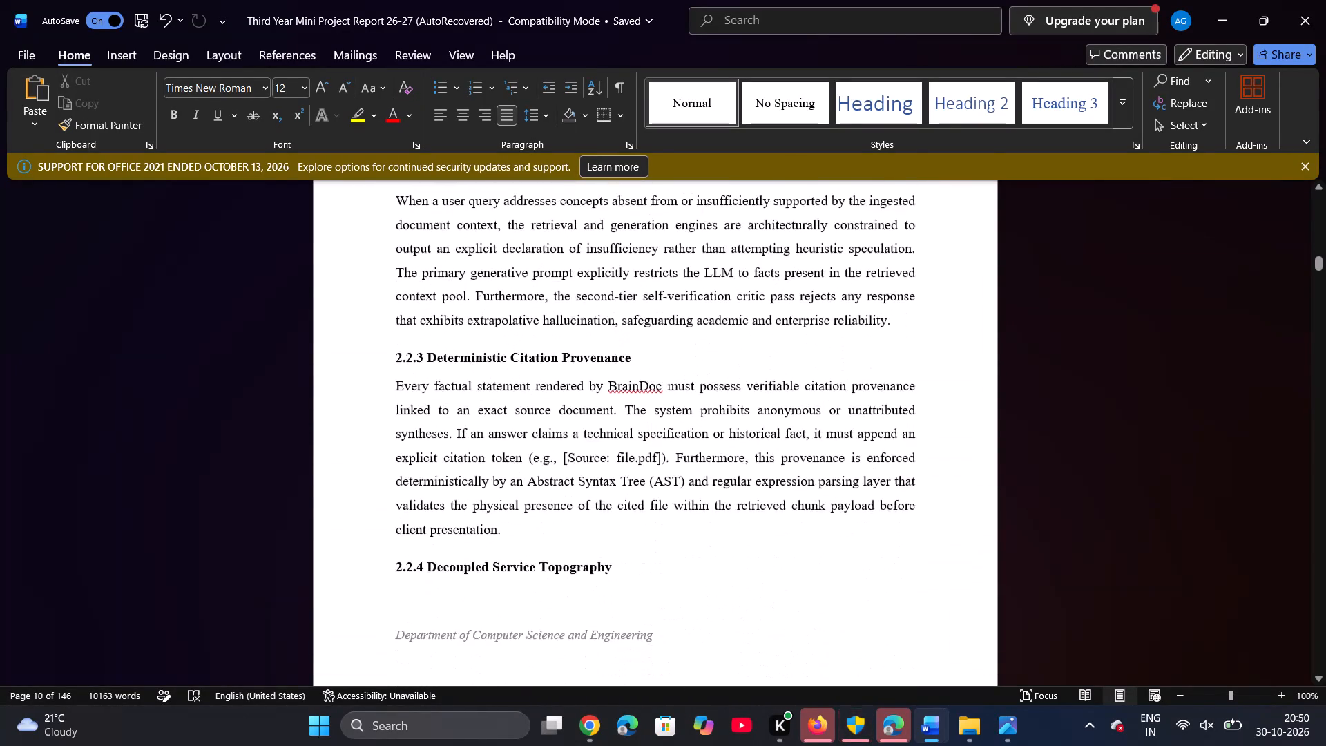
pyautogui.scroll(-7, 444, 287)
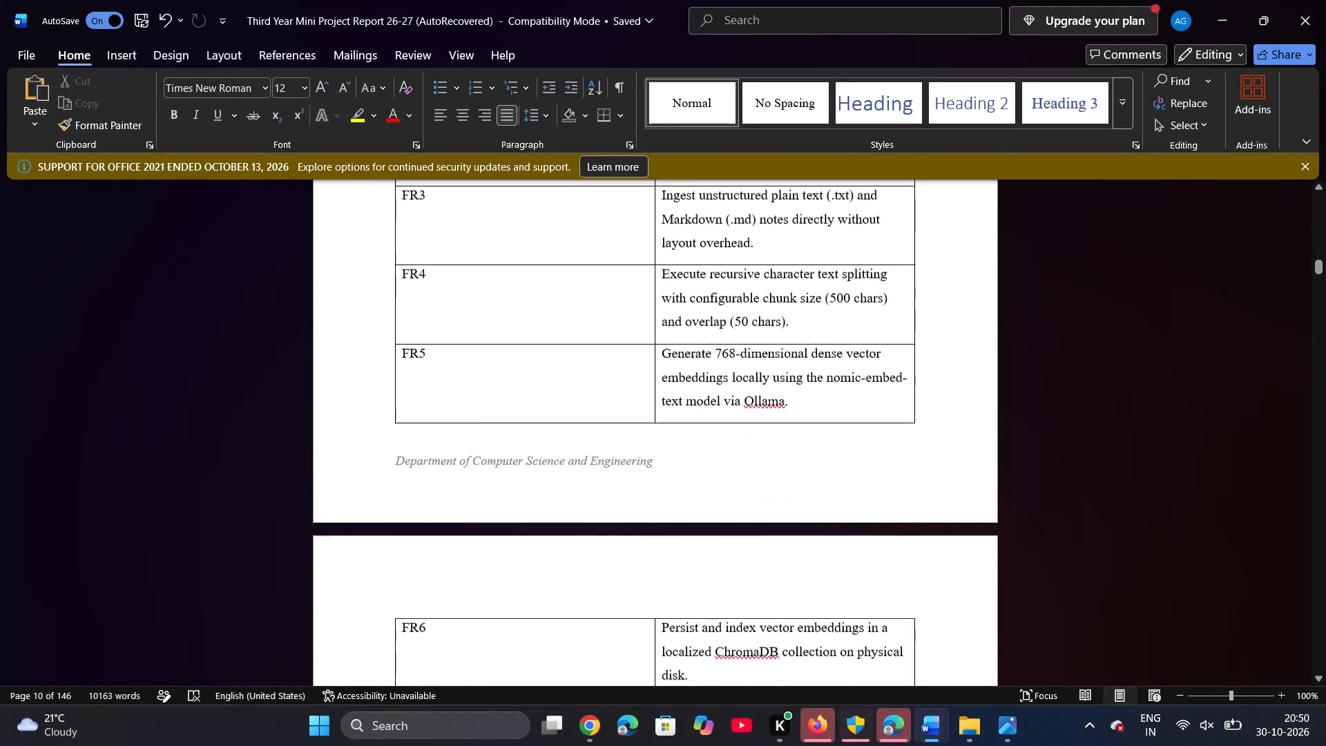
pyautogui.scroll(-7, 444, 287)
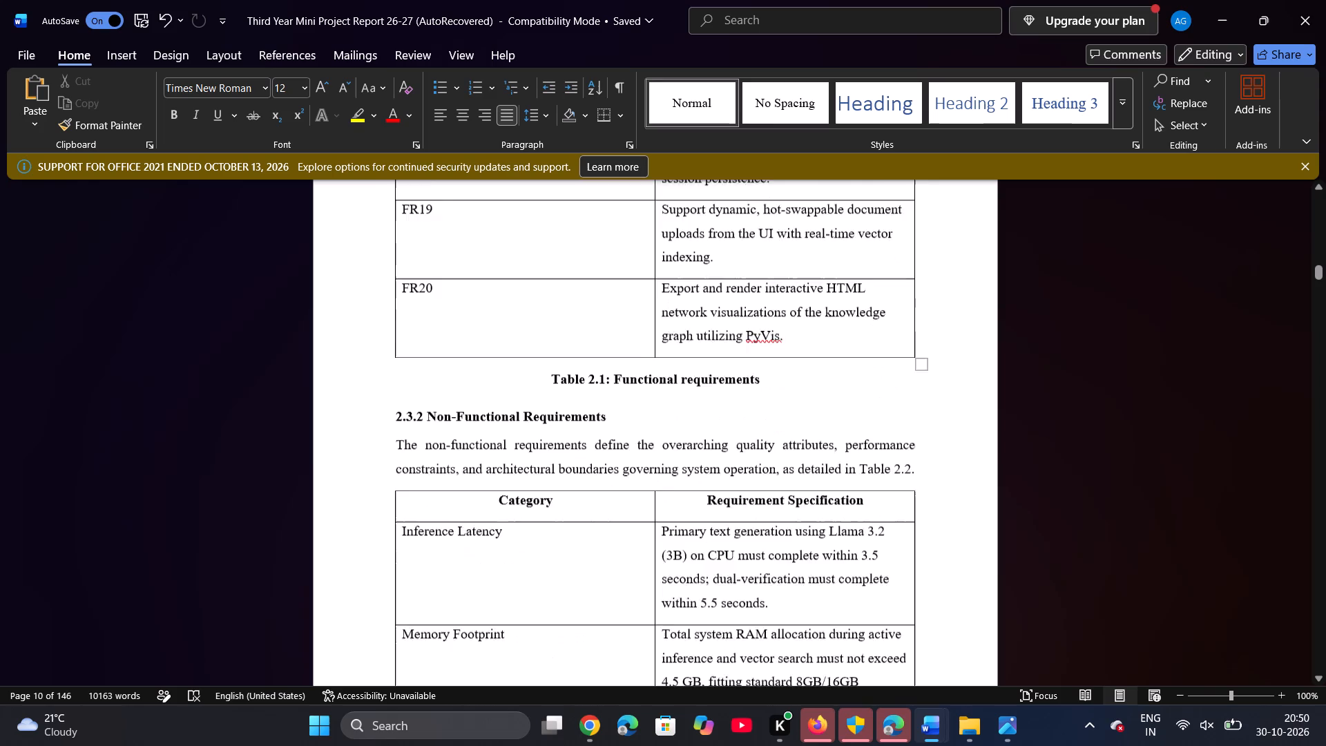
pyautogui.scroll(-7, 444, 287)
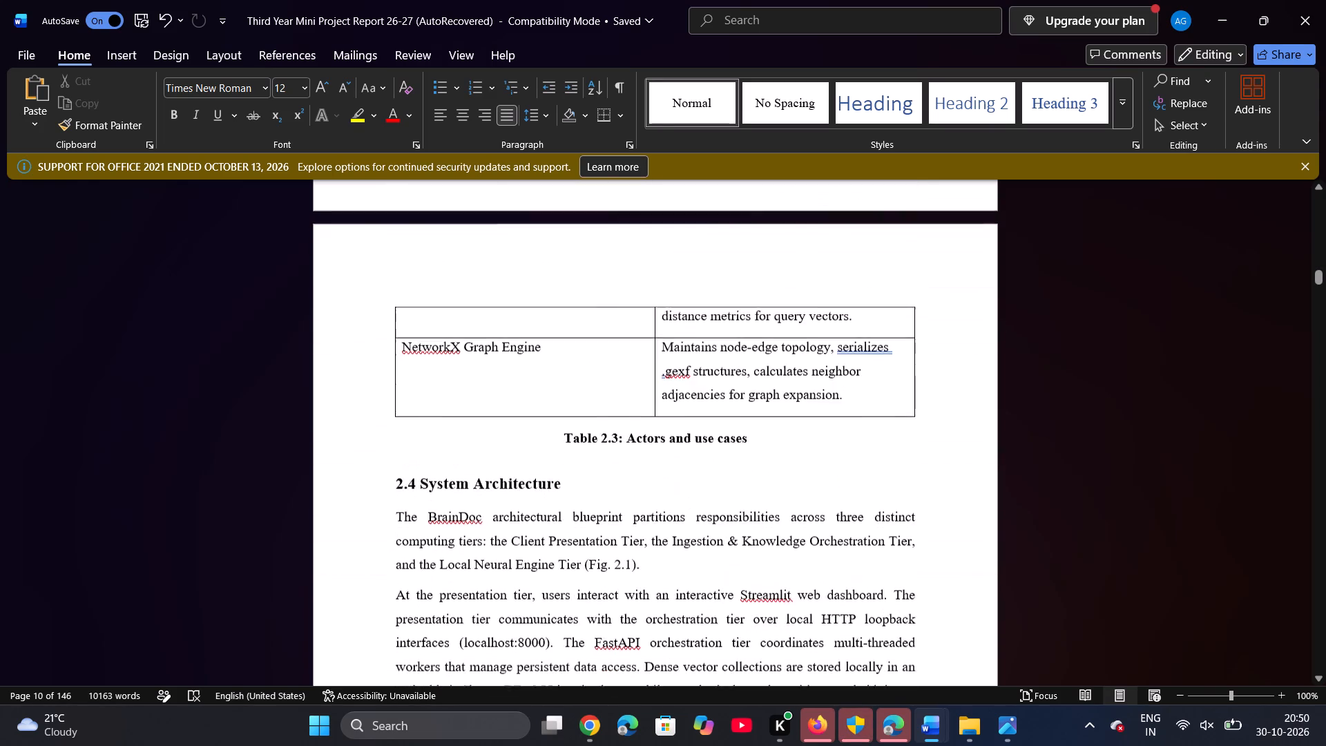
pyautogui.scroll(-7, 444, 287)
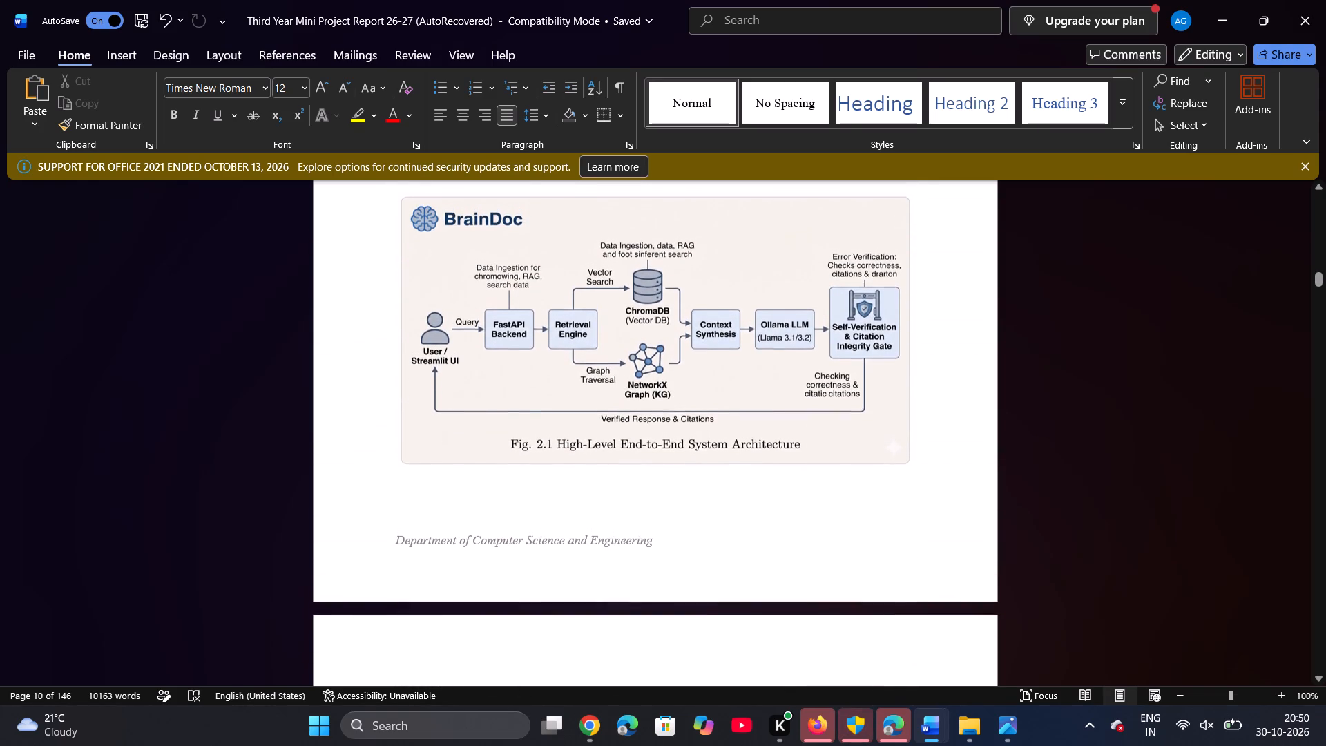
pyautogui.scroll(-5, 444, 287)
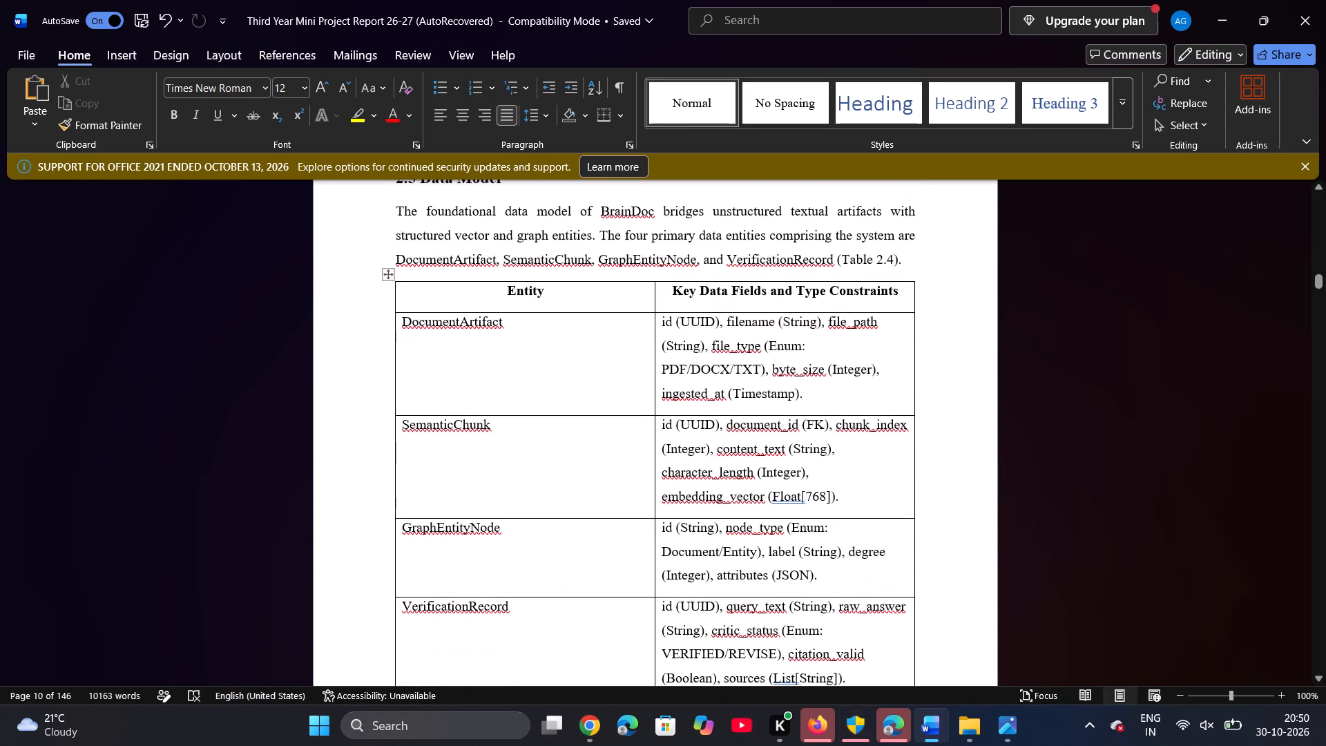
pyautogui.scroll(-5, 444, 287)
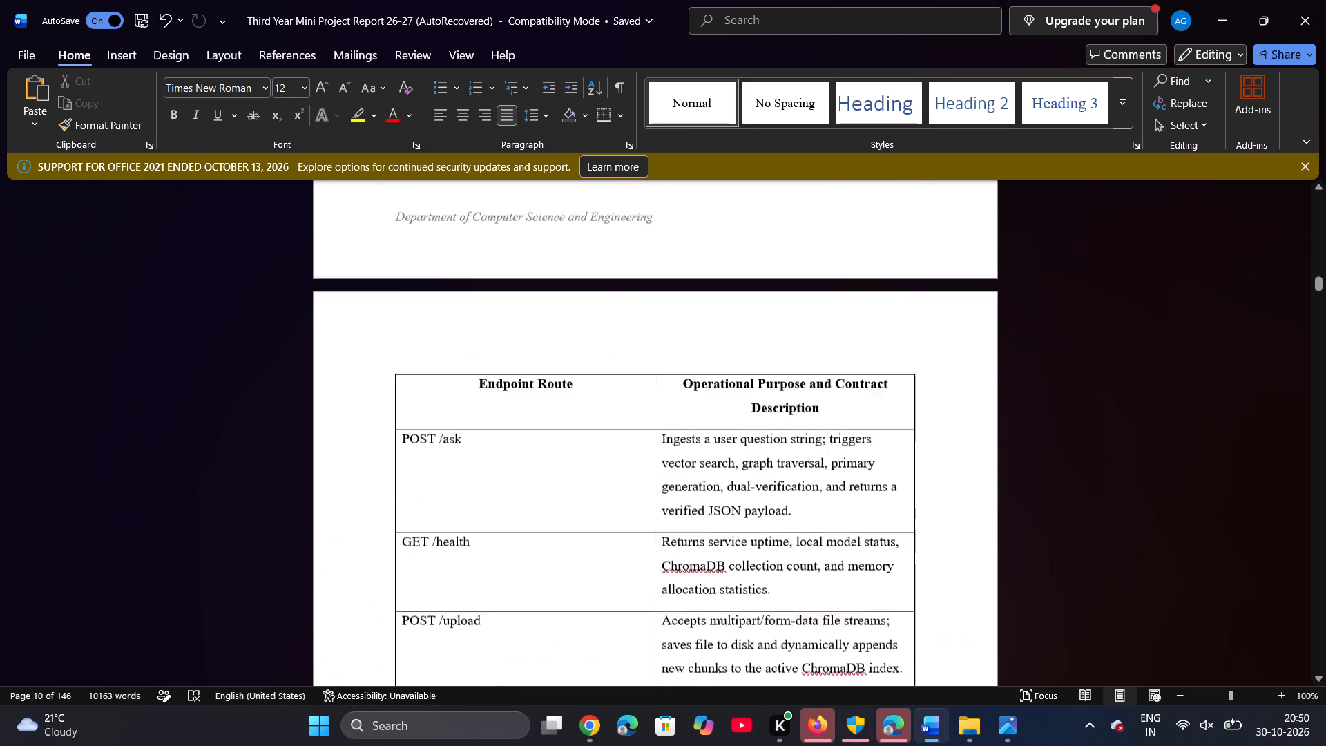
pyautogui.scroll(-2, 444, 287)
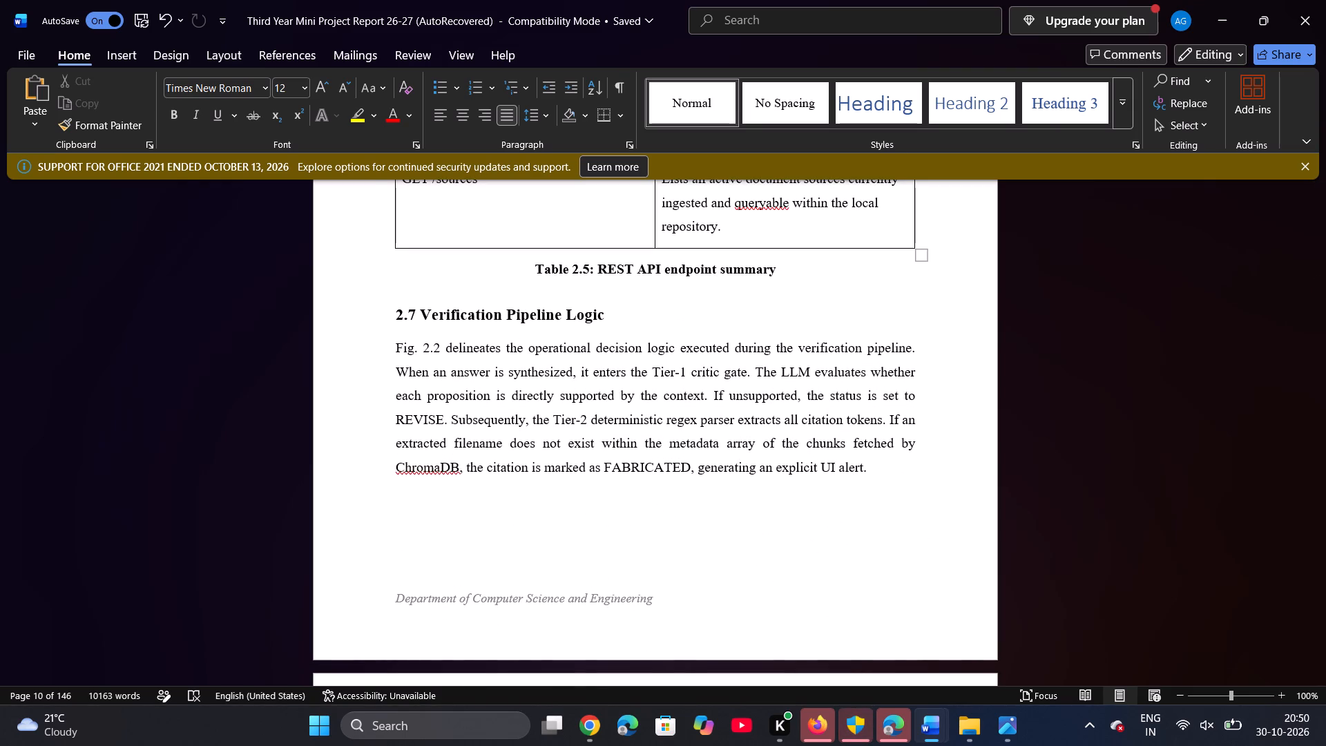
pyautogui.scroll(-2, 444, 287)
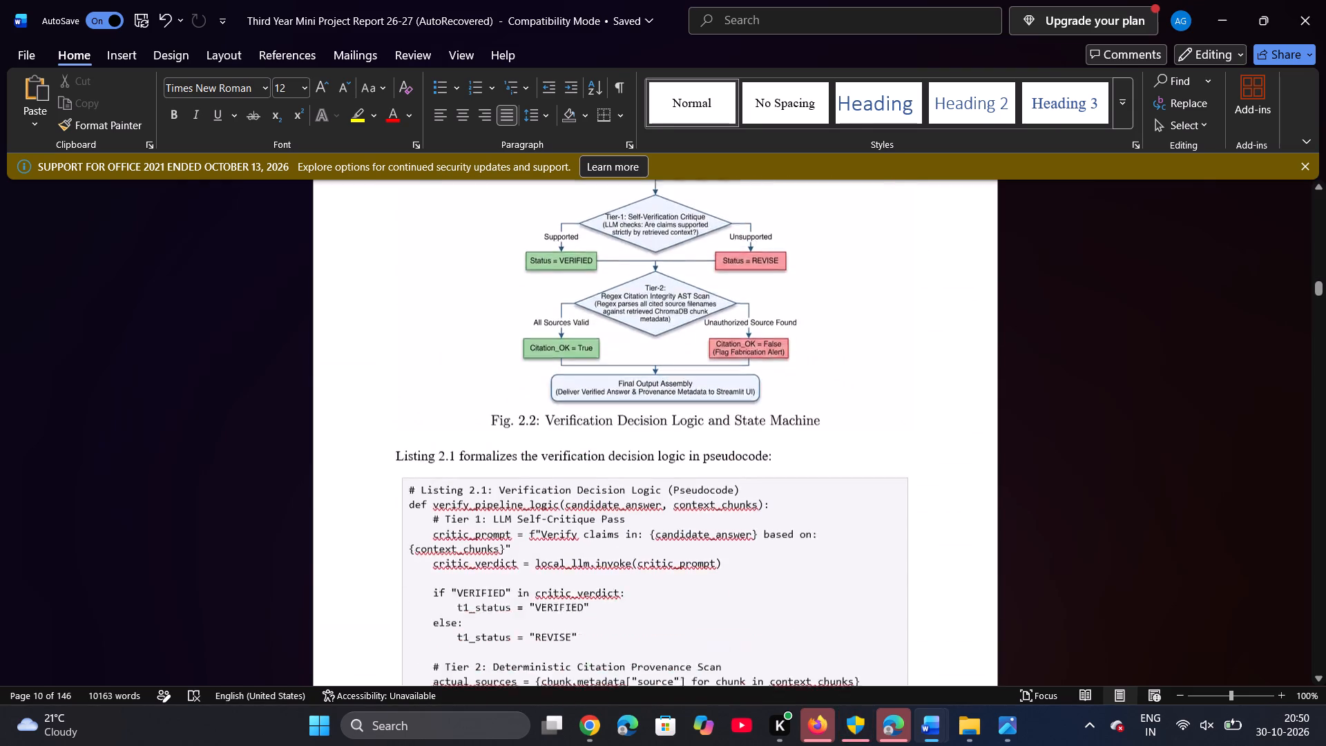
pyautogui.scroll(-5, 444, 287)
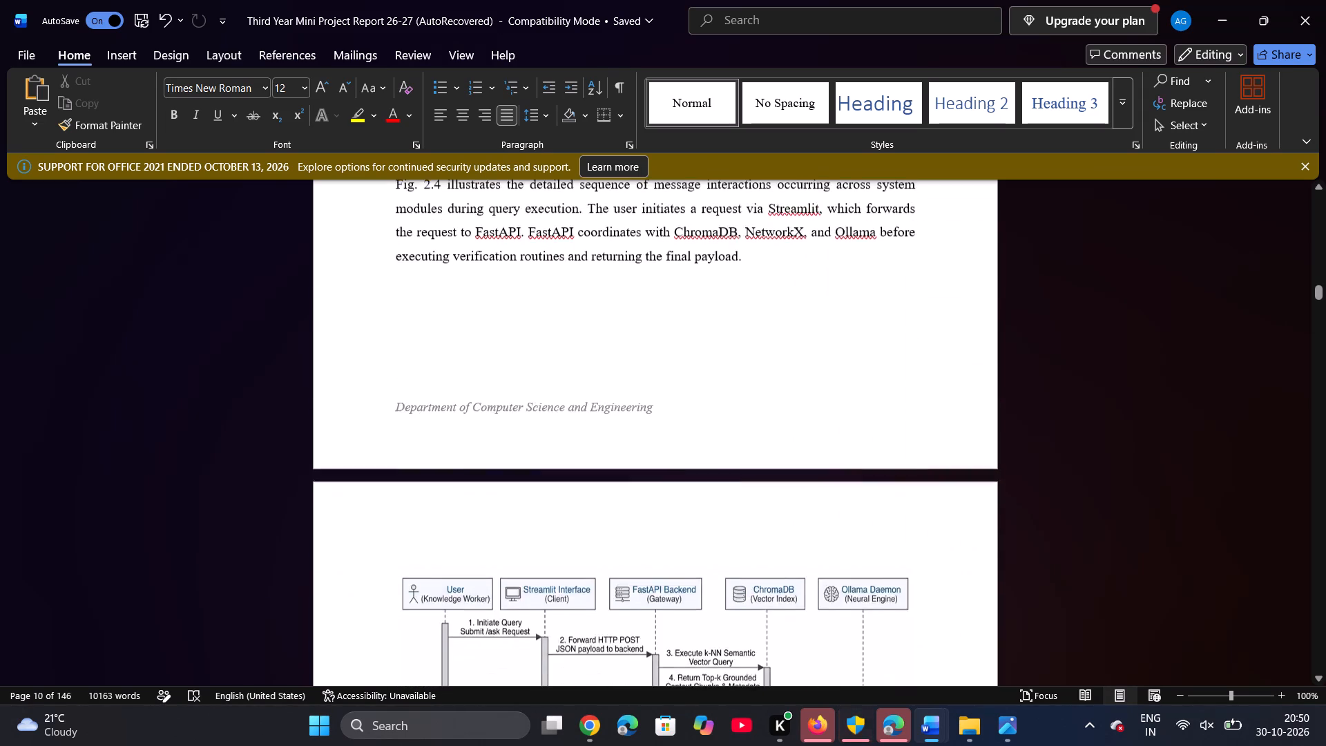
pyautogui.scroll(-3, 444, 287)
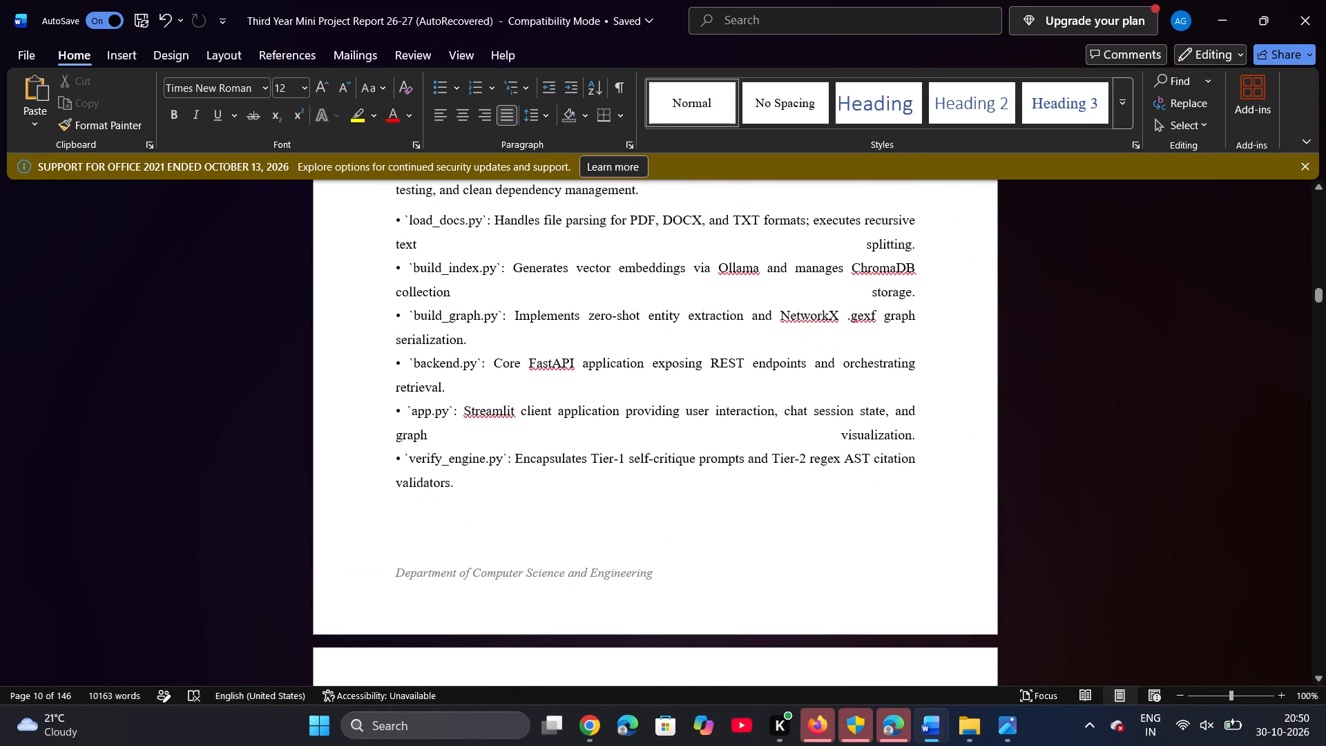
# Save the report document.
pyautogui.click(145, 17)
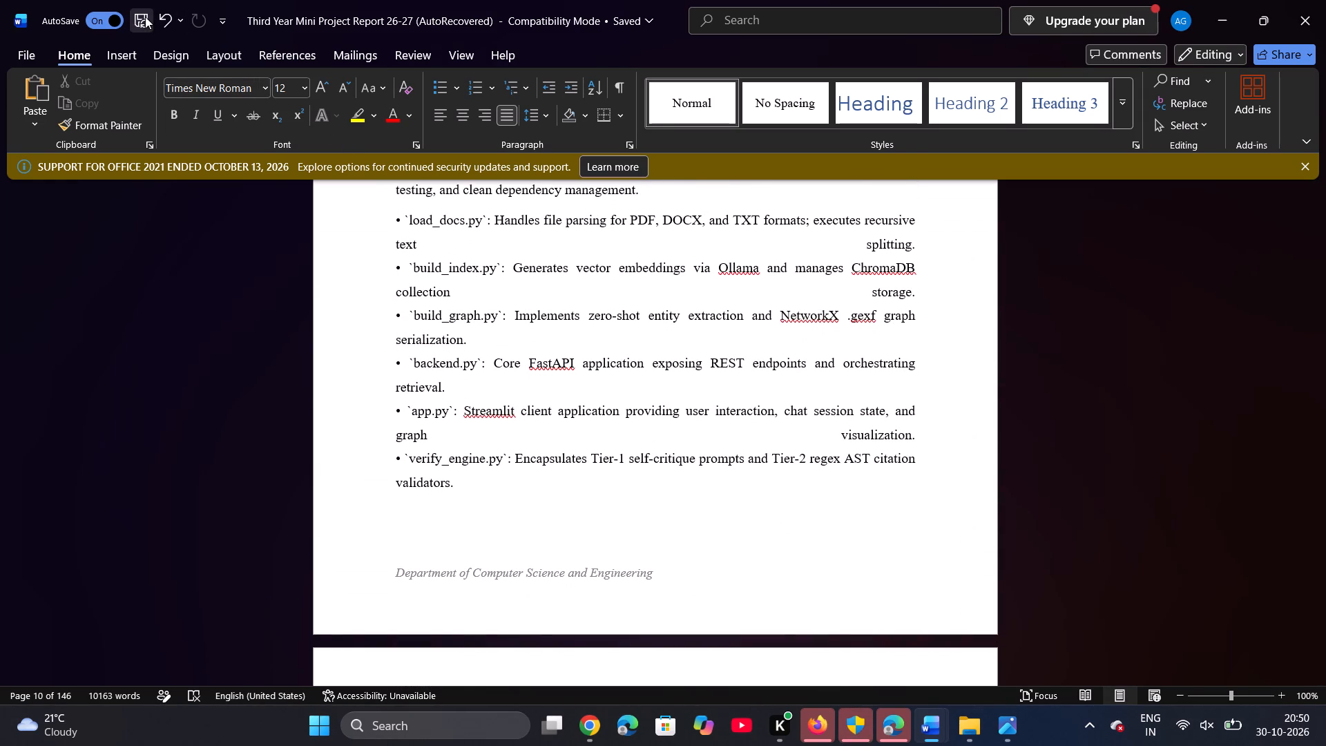
pyautogui.click(140, 22)
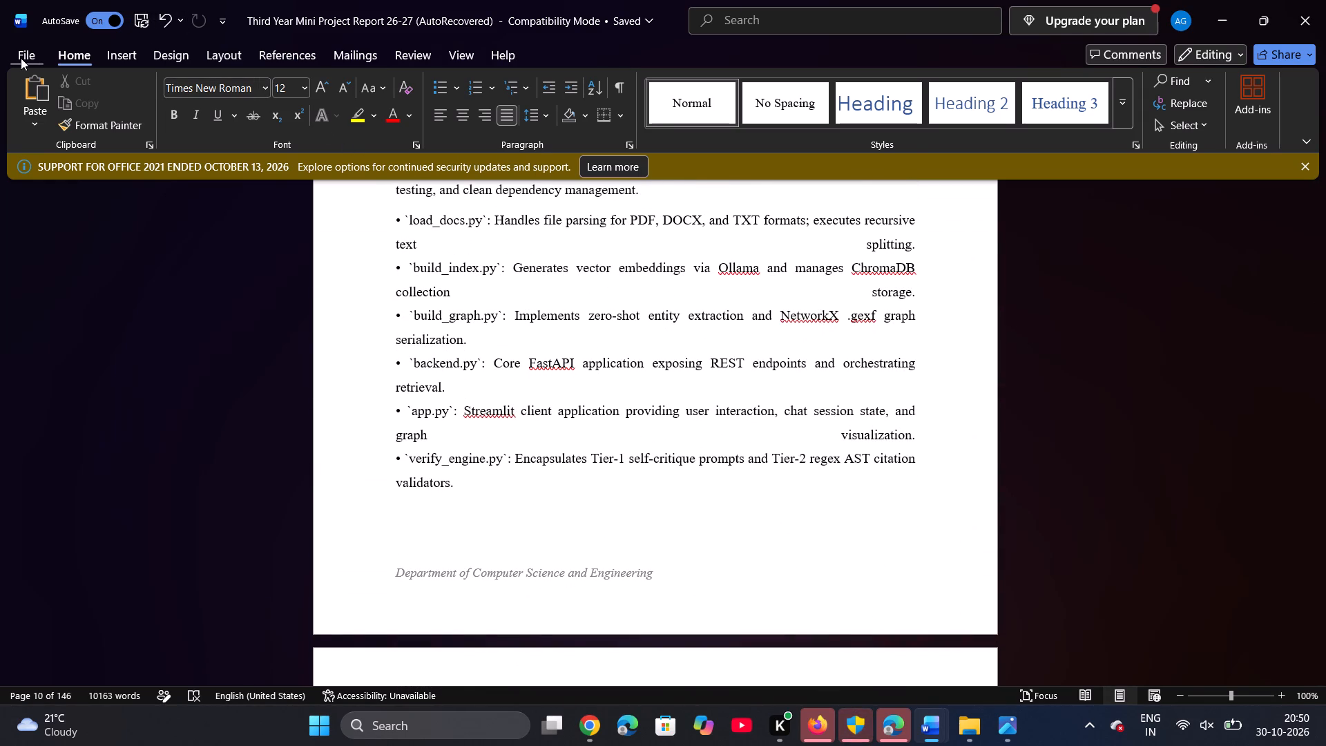
# Save a copy of the report to OneDrive - Personal as a Word Document under its existing name, upgrading it to the newest file format.
pyautogui.click(21, 58)
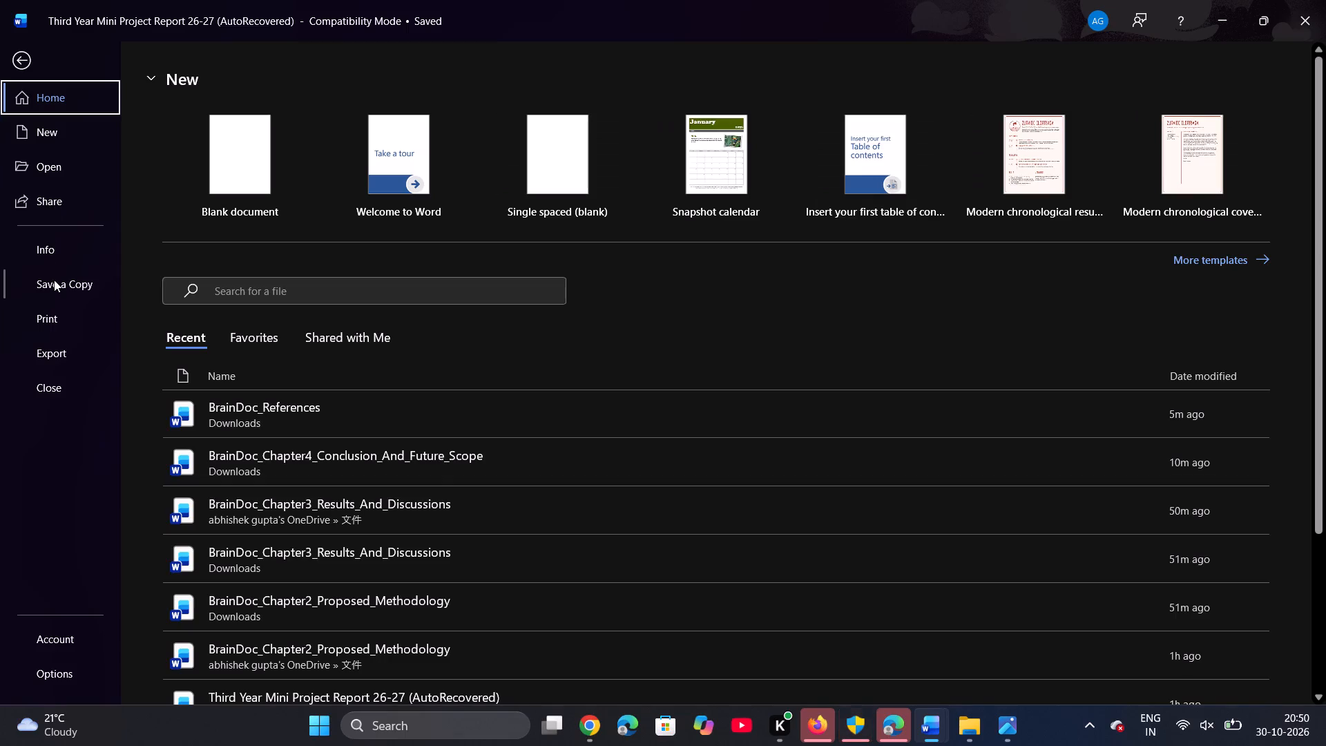
pyautogui.click(54, 289)
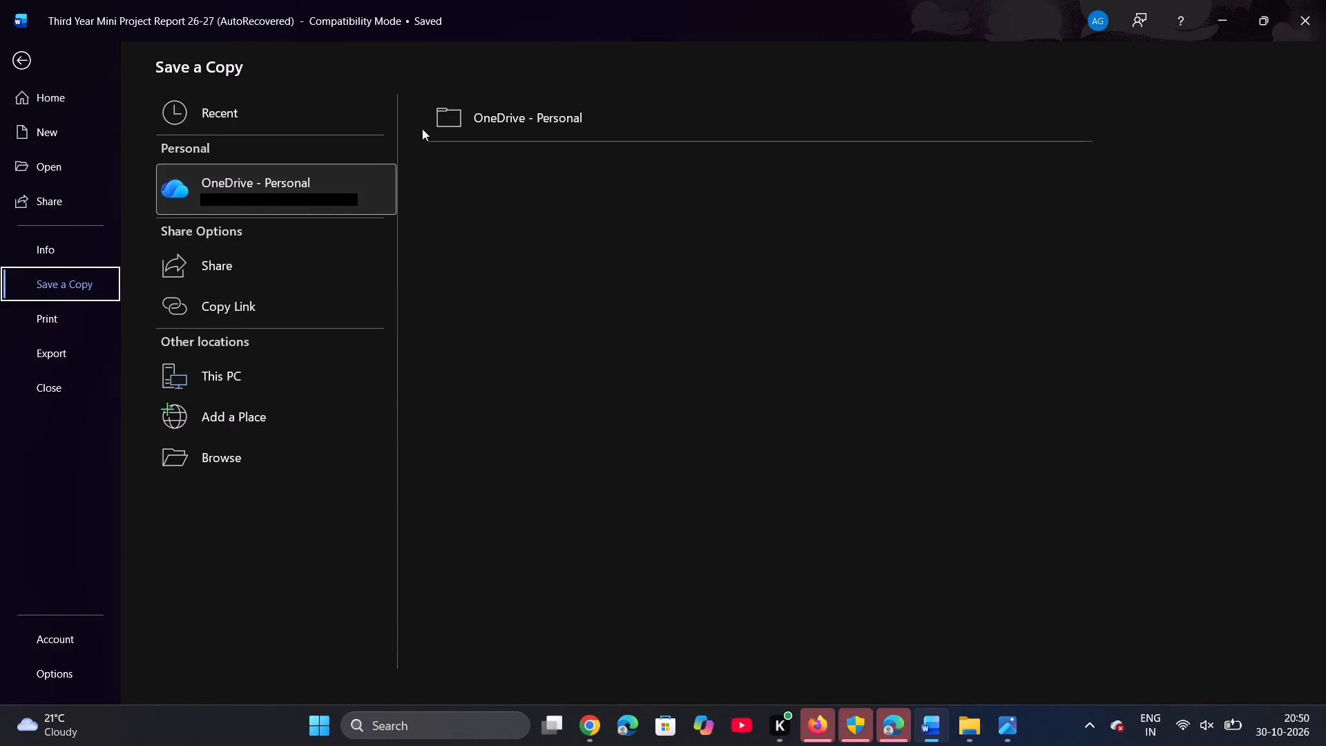
pyautogui.click(453, 115)
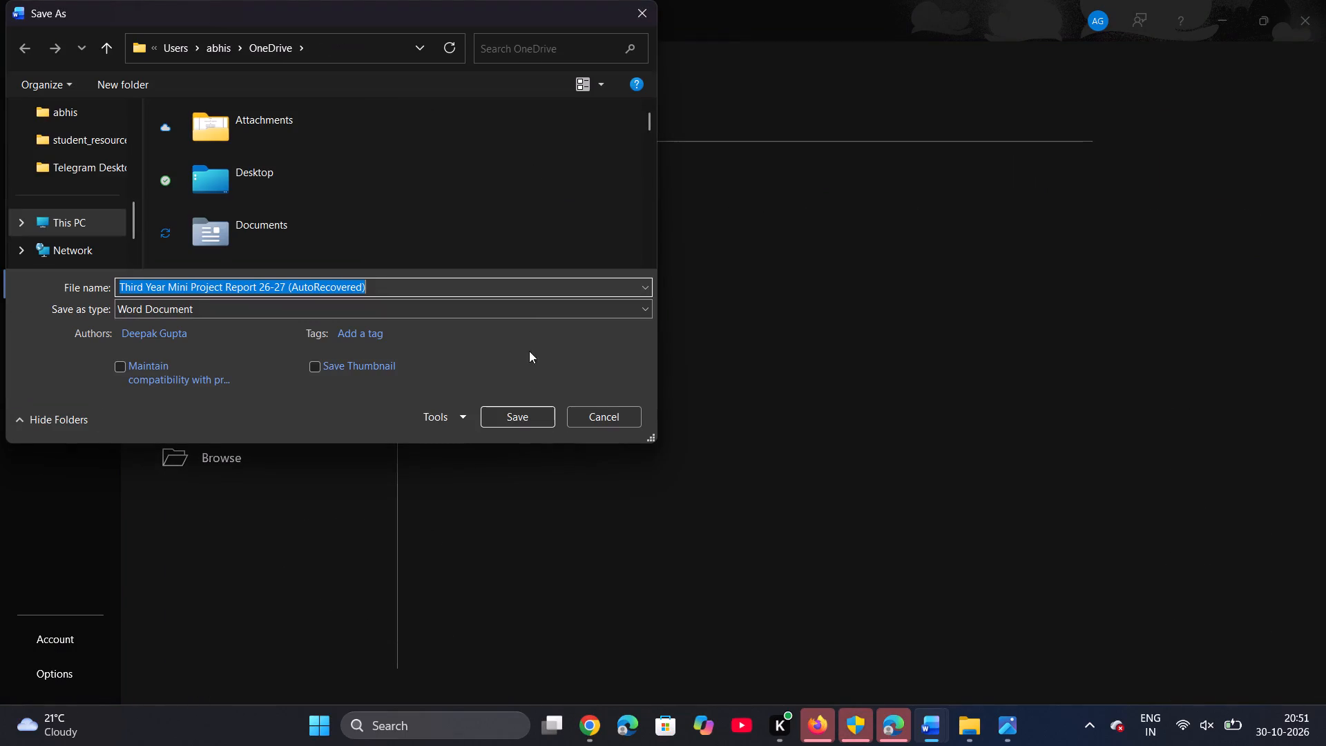
pyautogui.click(503, 414)
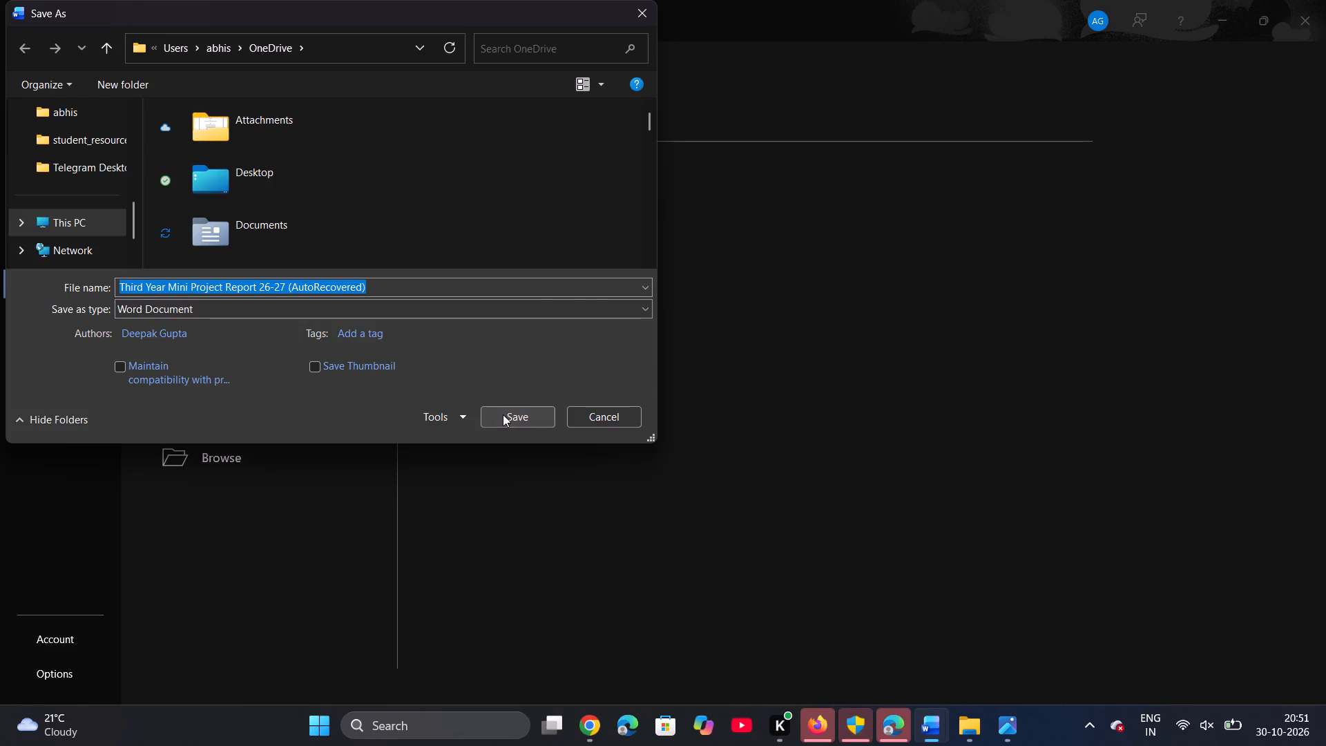
pyautogui.click(750, 546)
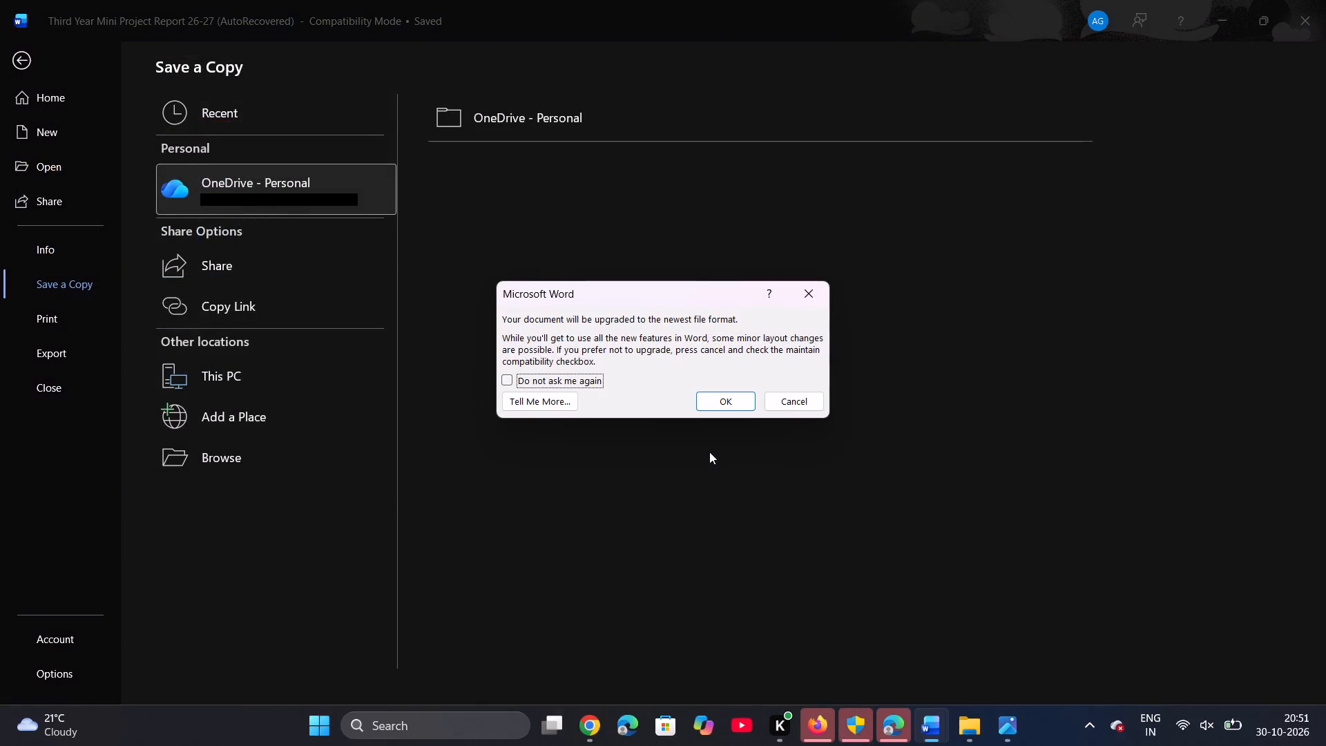
pyautogui.click(722, 401)
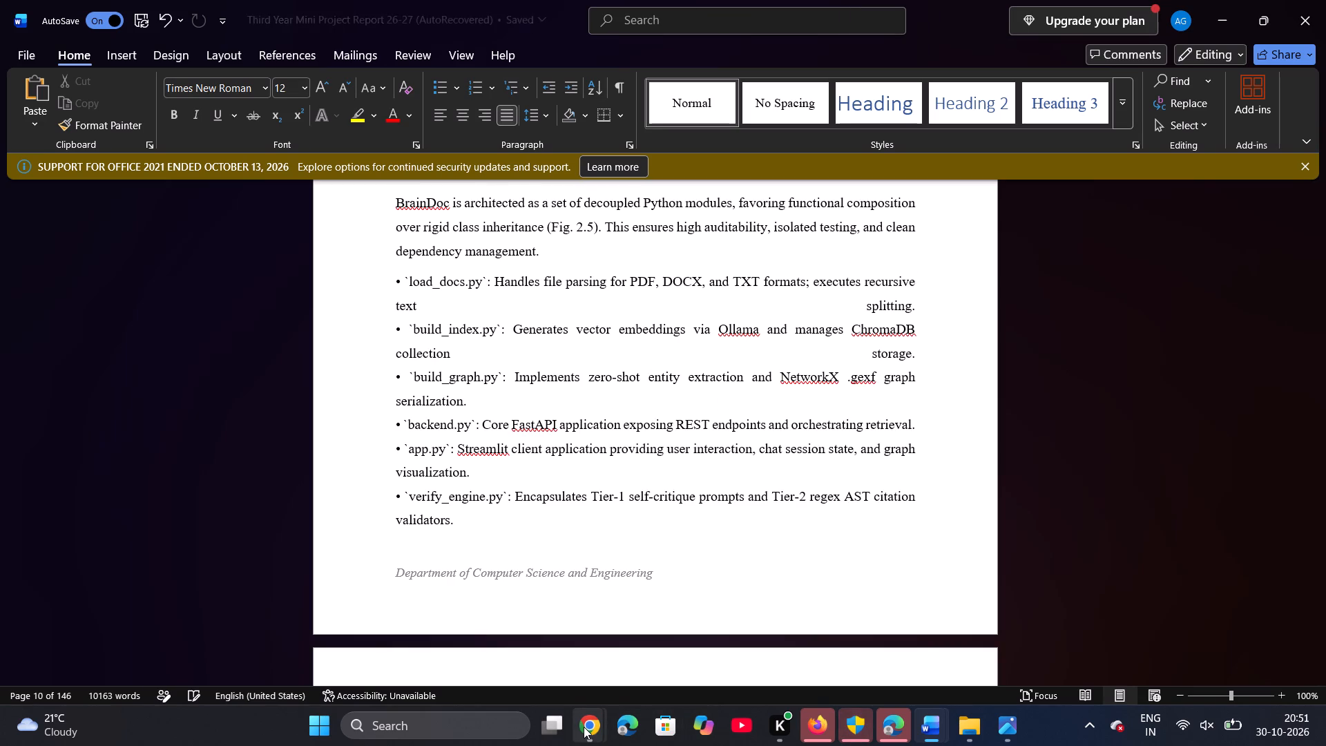
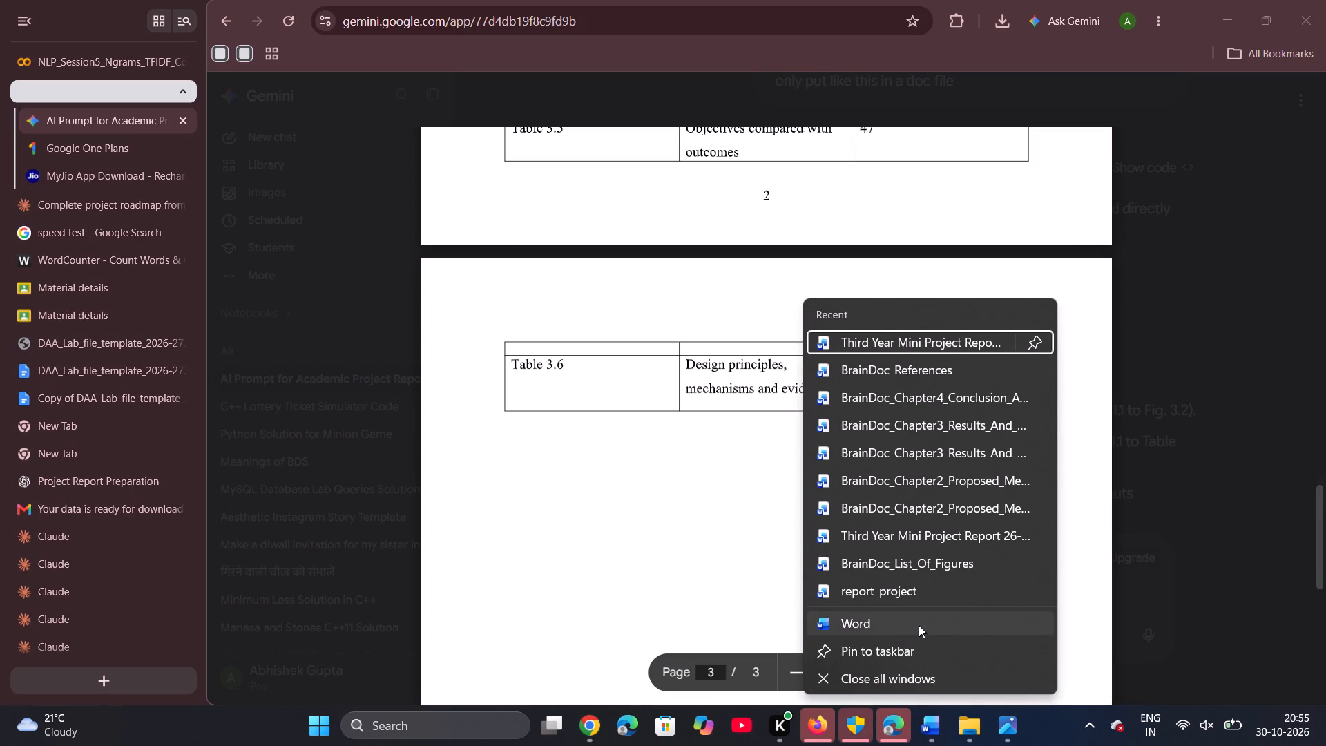
pyautogui.click(940, 539)
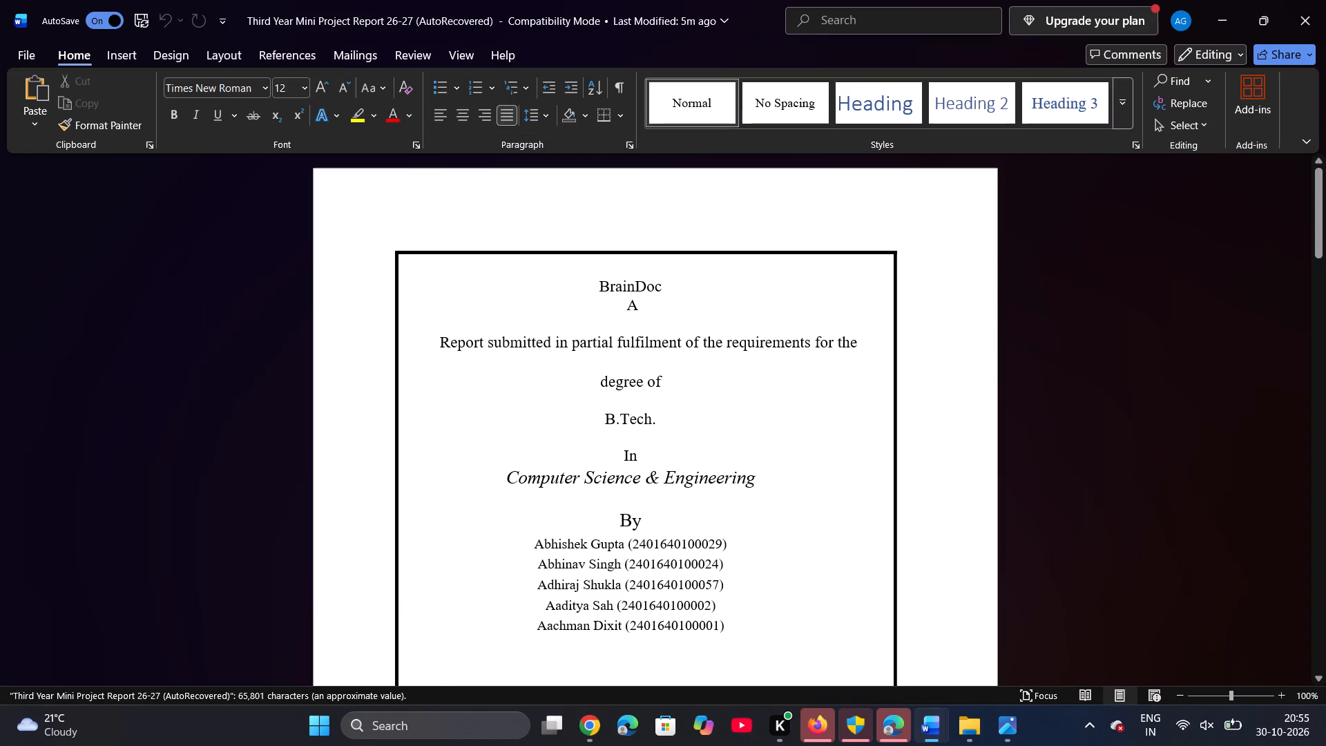
# Enter the project guide's name inside the empty brackets below "Under the guidance of" on the cover page.
pyautogui.scroll(-3, 789, 519)
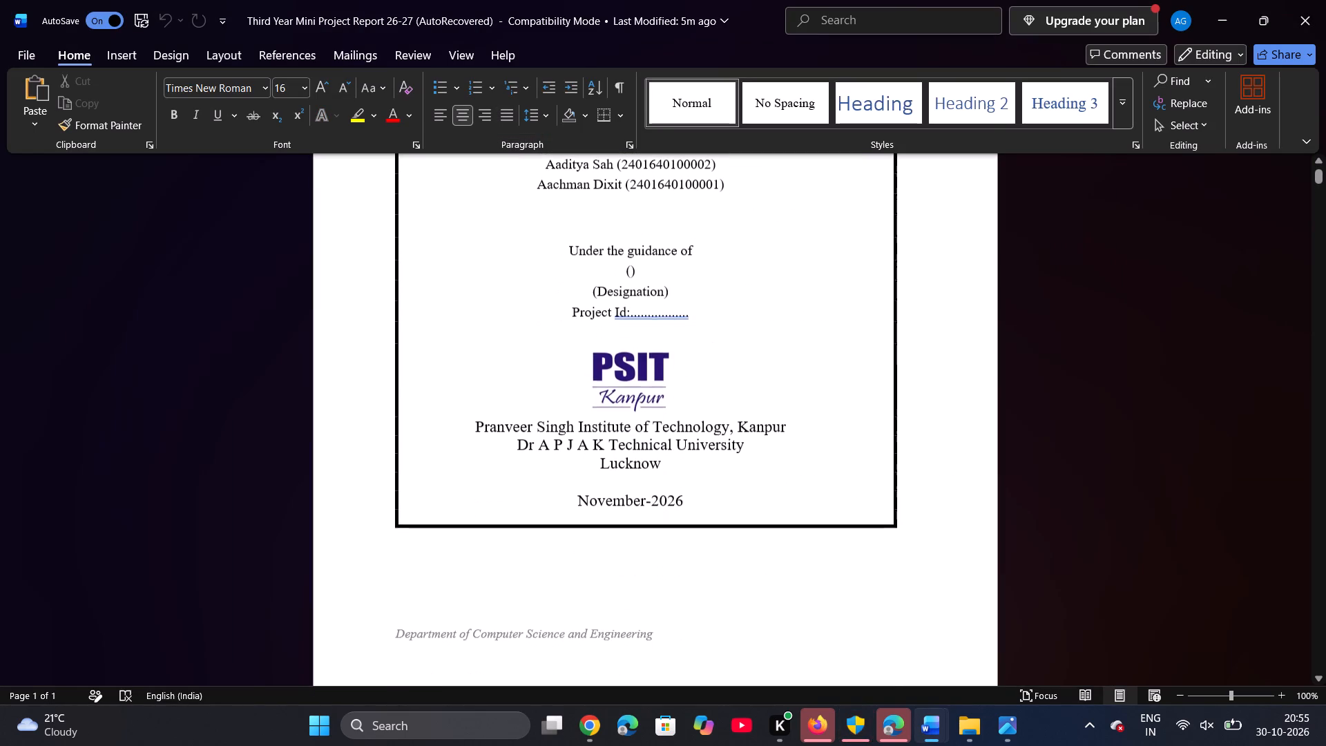
pyautogui.scroll(1, 752, 605)
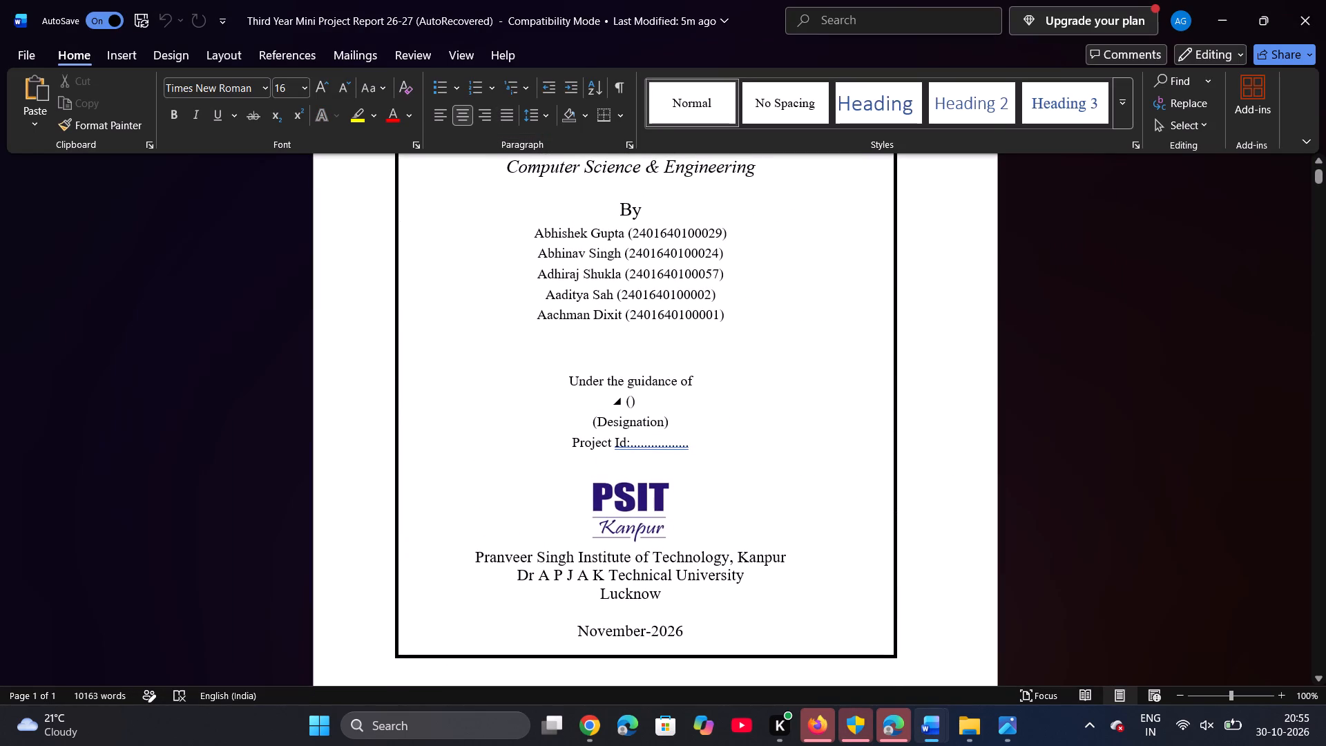
pyautogui.click(627, 397)
pyautogui.click(631, 399)
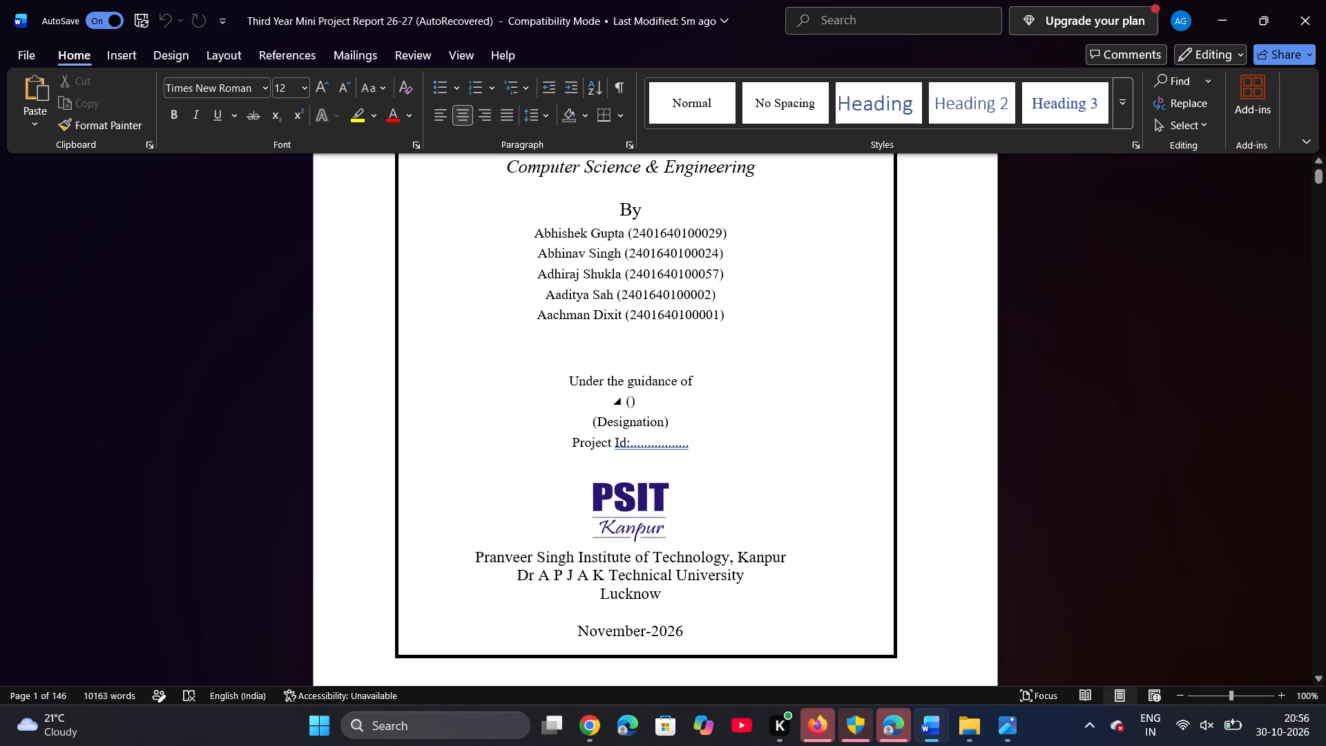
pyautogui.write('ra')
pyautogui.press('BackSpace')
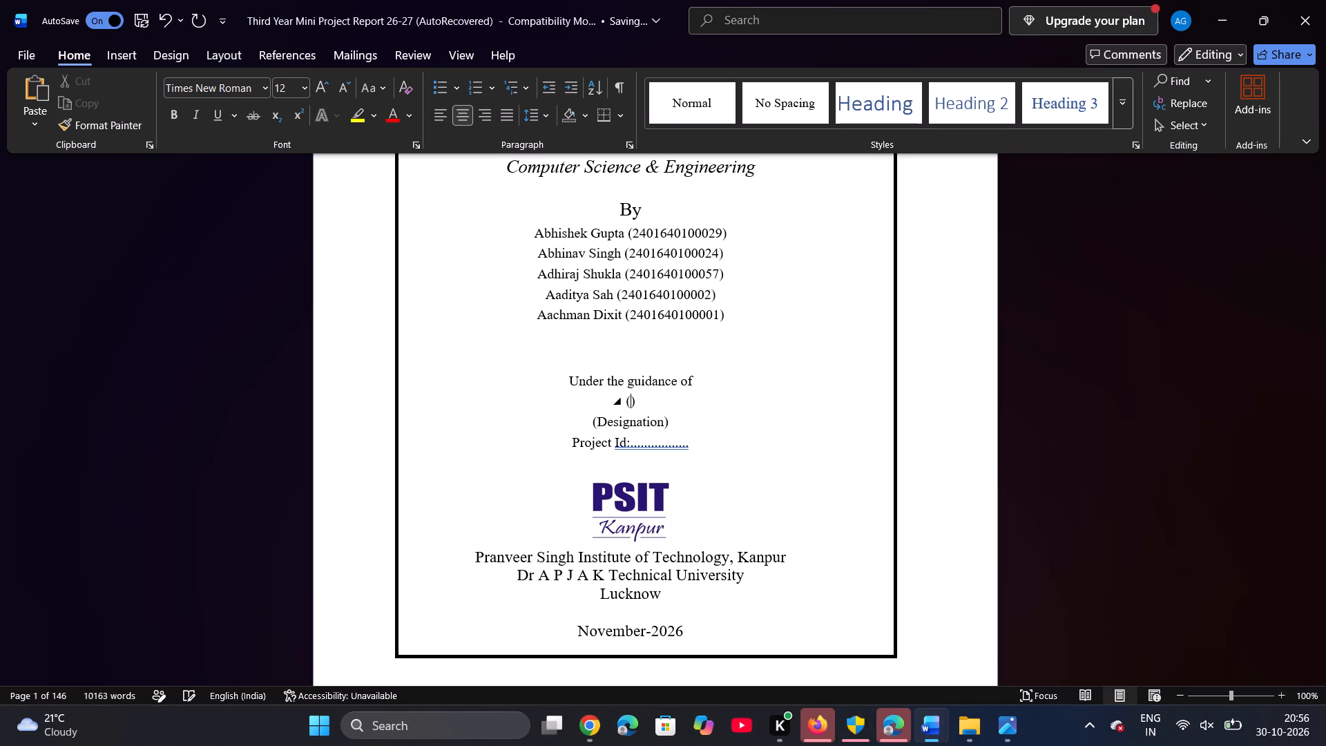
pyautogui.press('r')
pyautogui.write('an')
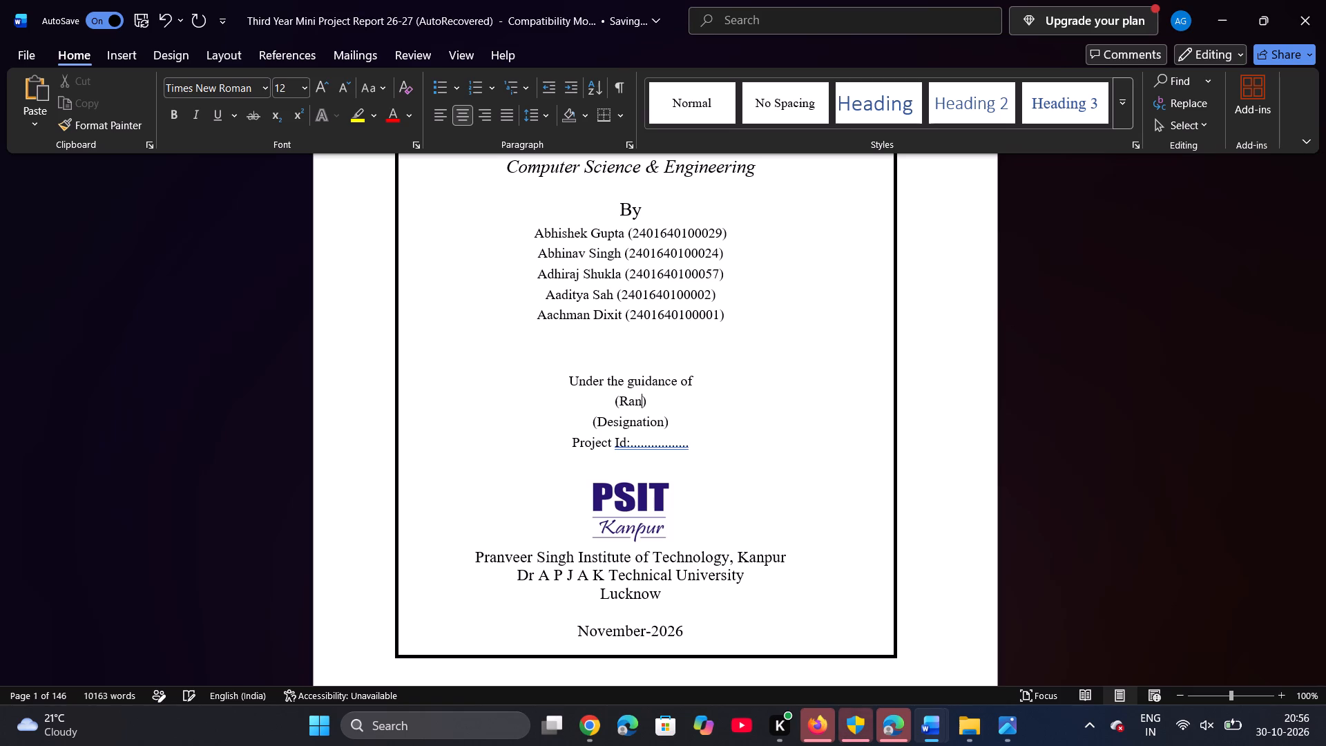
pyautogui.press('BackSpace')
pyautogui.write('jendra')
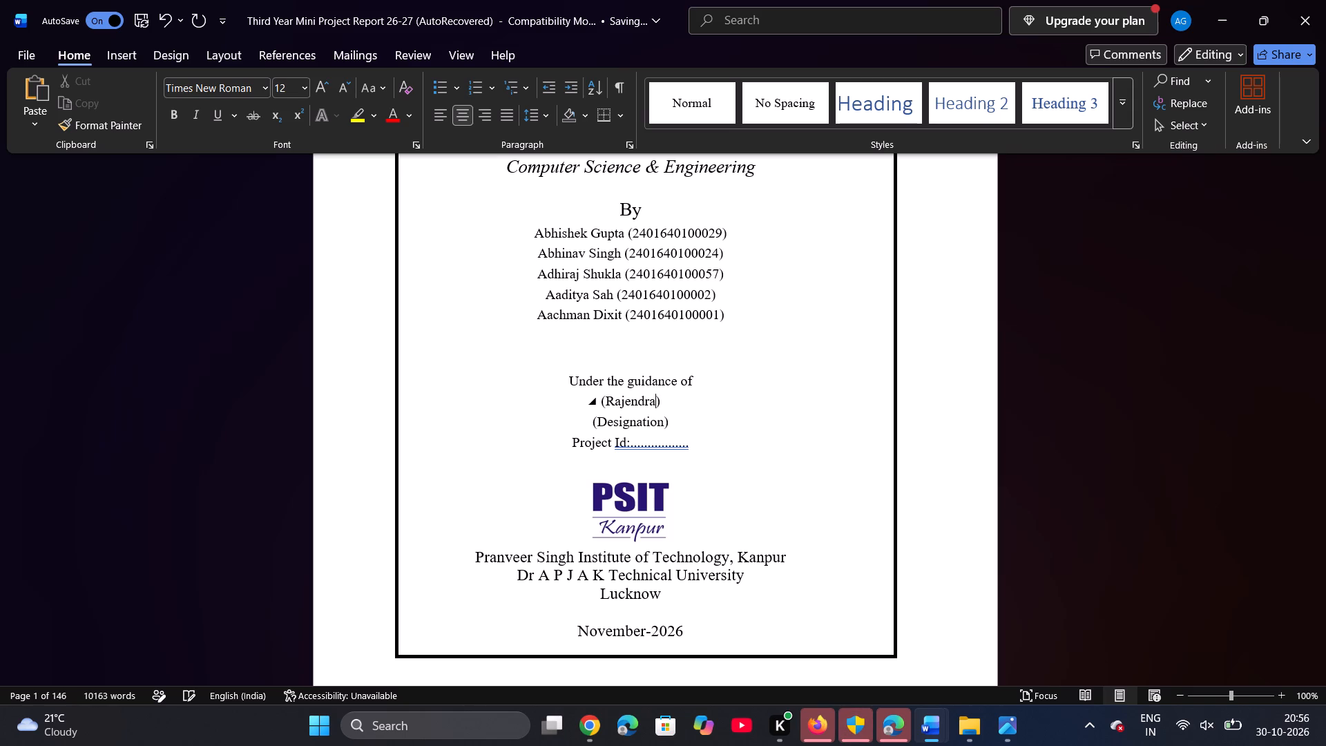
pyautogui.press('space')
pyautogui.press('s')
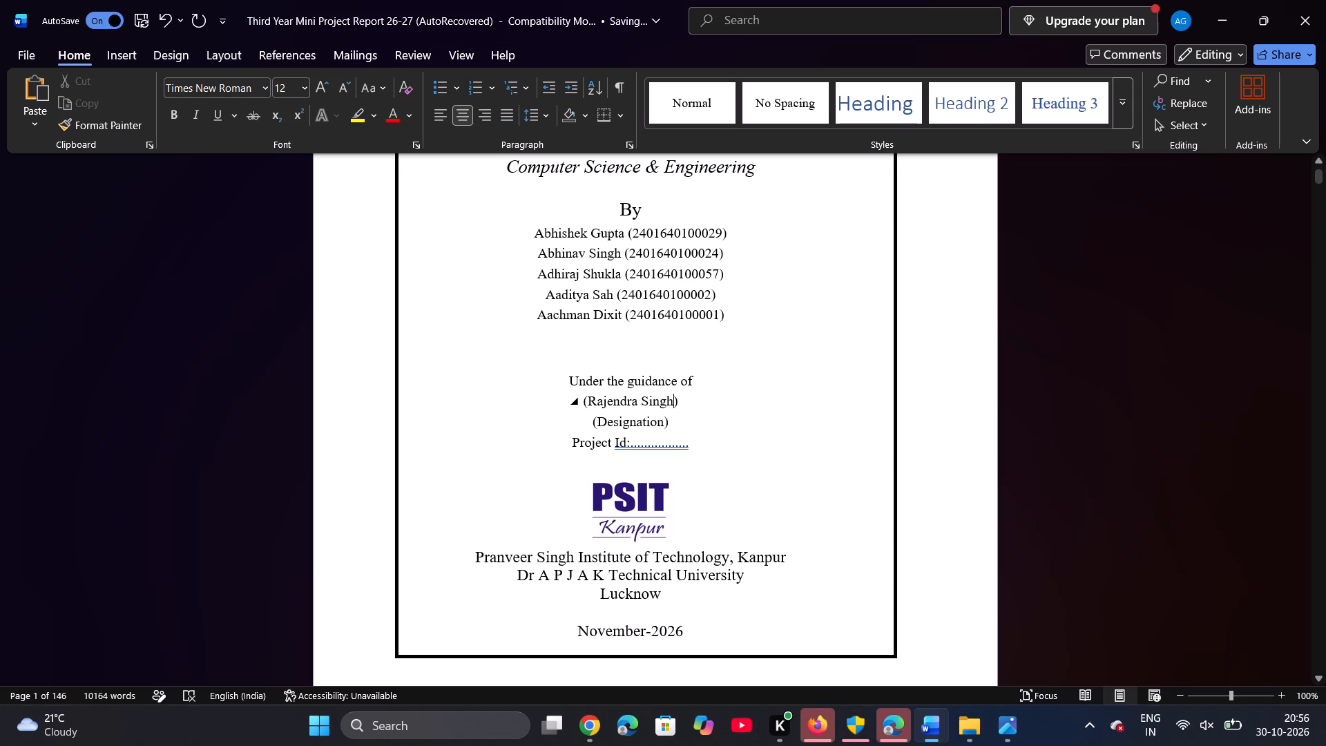
# Clear the word "Designation" from the brackets below the guide's name on the cover page, keeping the brackets.
pyautogui.click(661, 425)
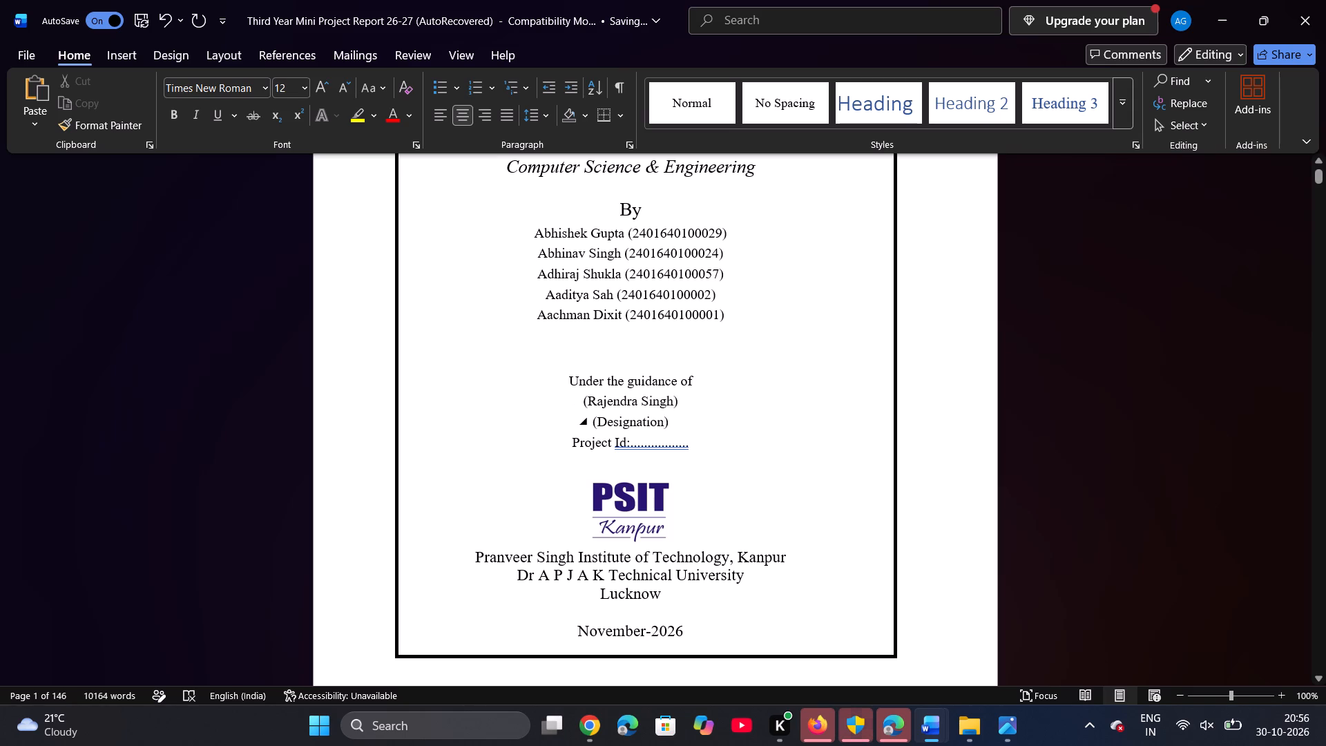
pyautogui.press('BackSpace')
pyautogui.press('BackSpace')
pyautogui.press('BackSpace')
pyautogui.press('BackSpace')
pyautogui.press('BackSpace')
pyautogui.press('BackSpace')
pyautogui.press('BackSpace')
pyautogui.press('BackSpace')
pyautogui.press('BackSpace')
pyautogui.press('BackSpace')
pyautogui.press('BackSpace')
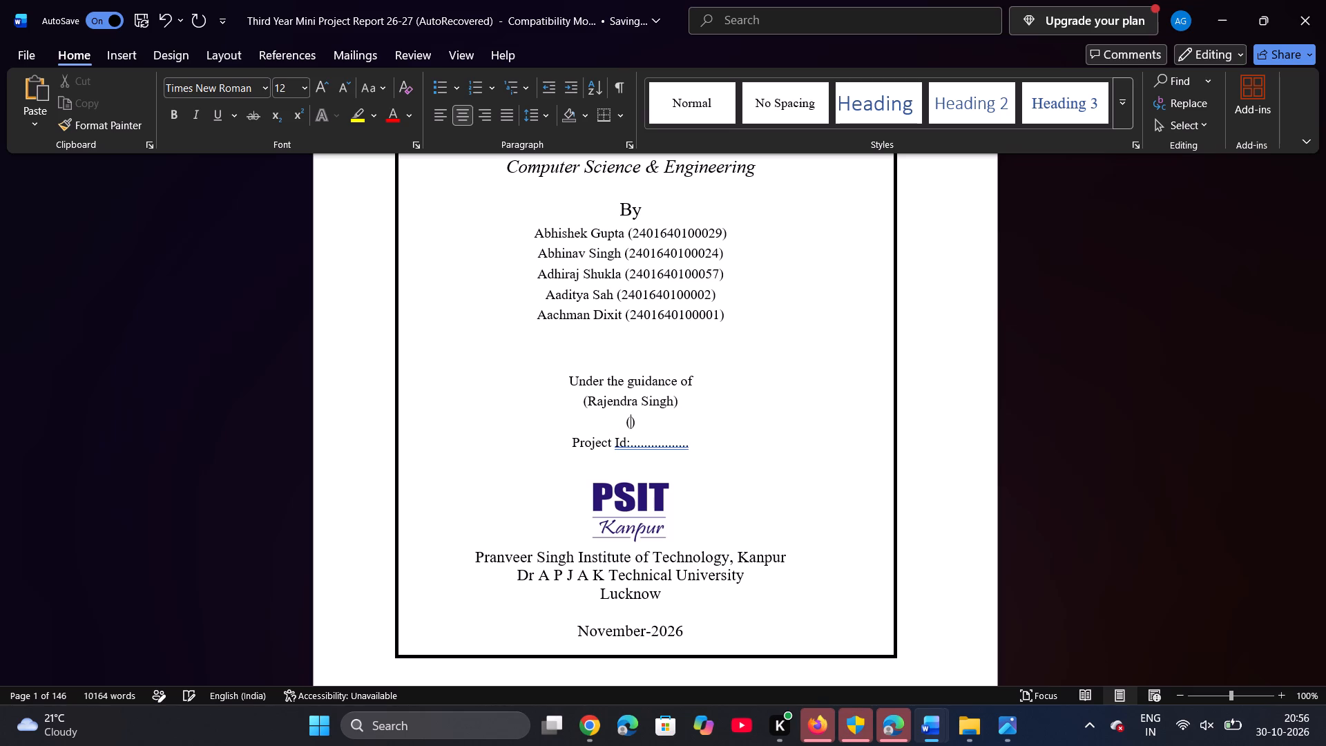
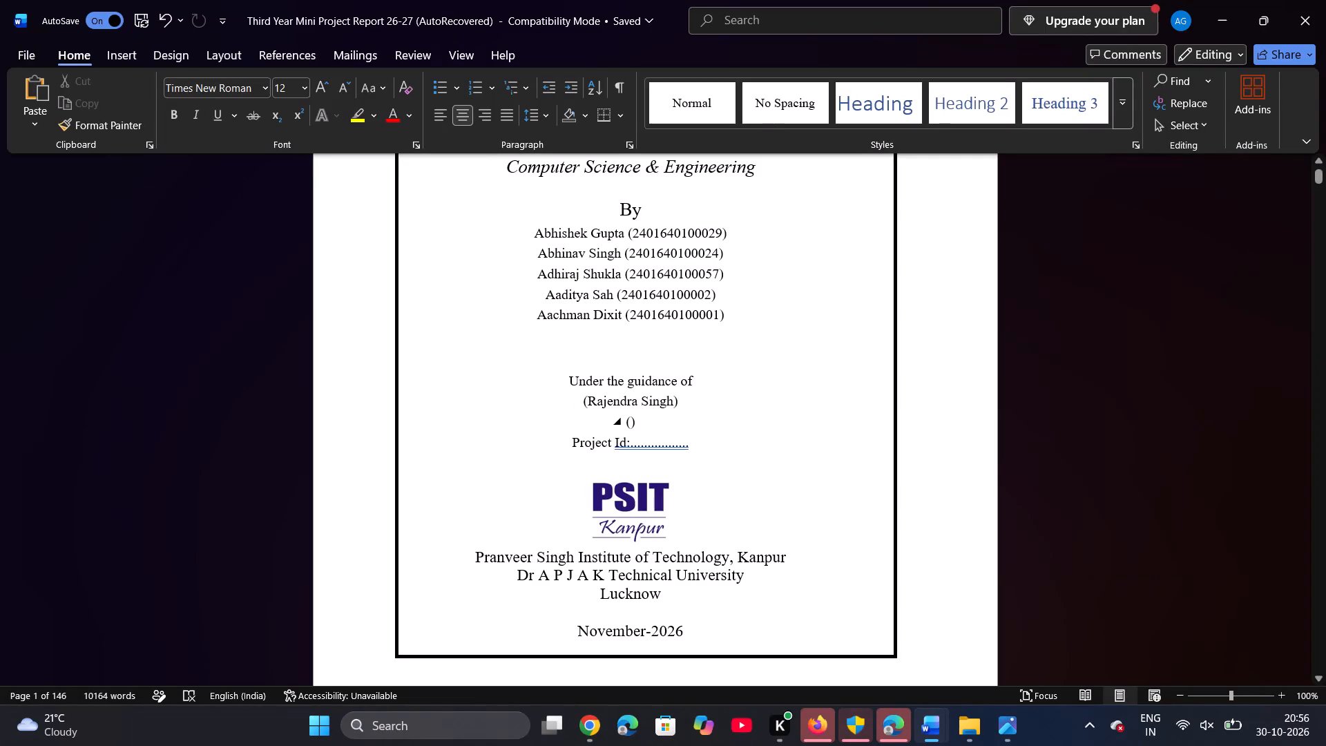
# Enter "Assistant Professor" in the empty brackets below the guide's name on the cover page.
pyautogui.press('a')
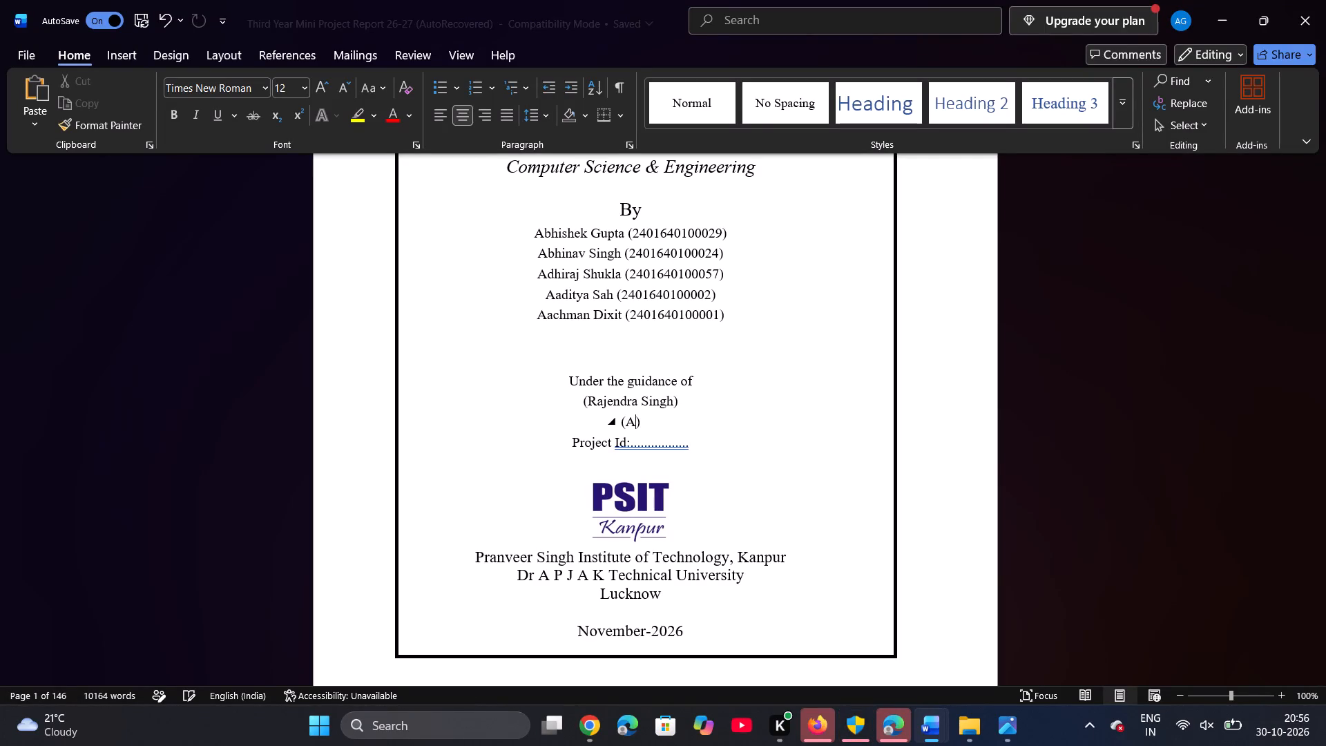
pyautogui.write('ssista')
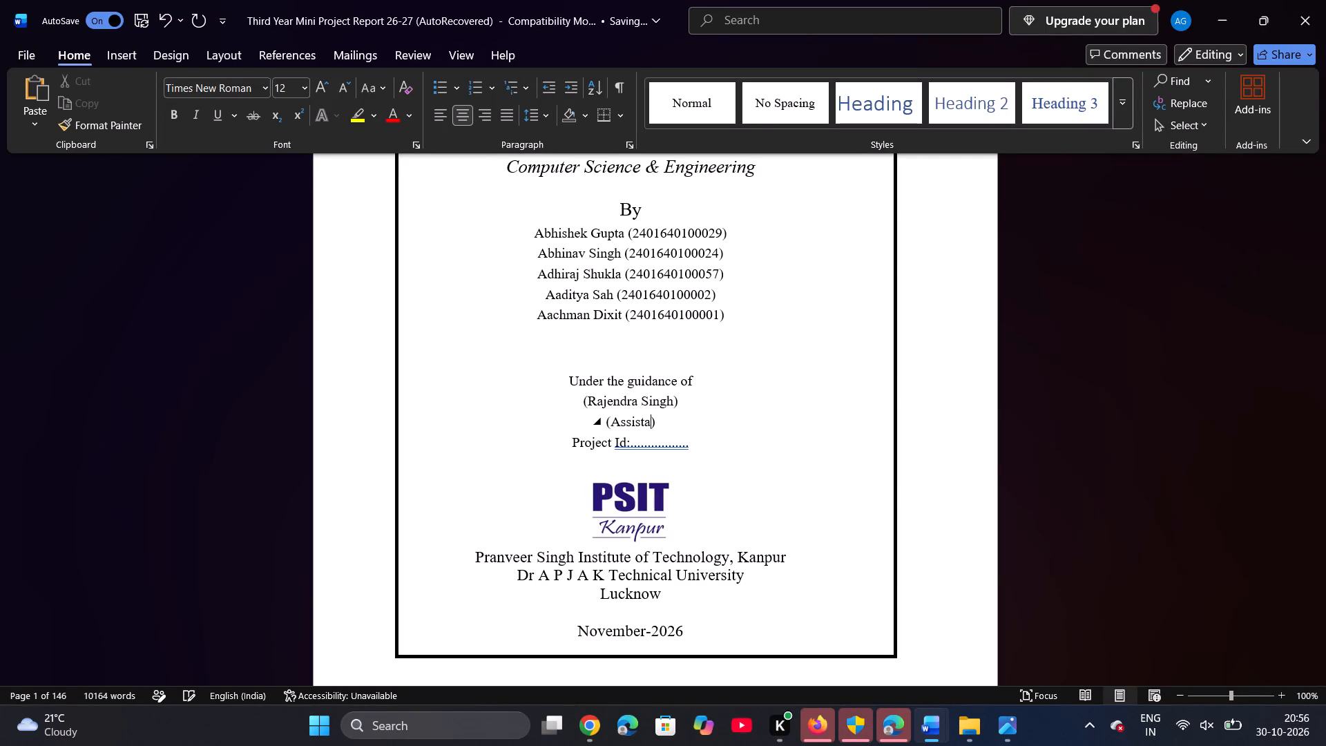
pyautogui.write('nt')
pyautogui.press('space')
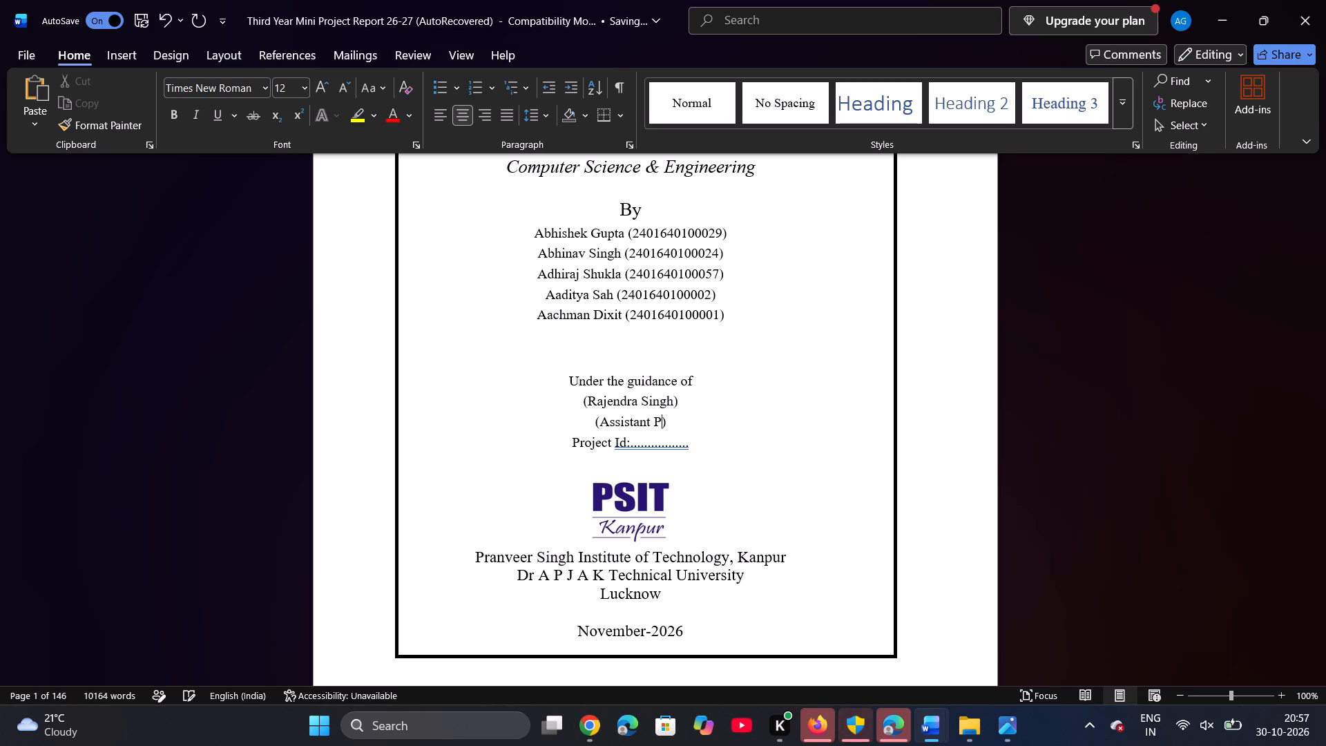
pyautogui.write('rofessor')
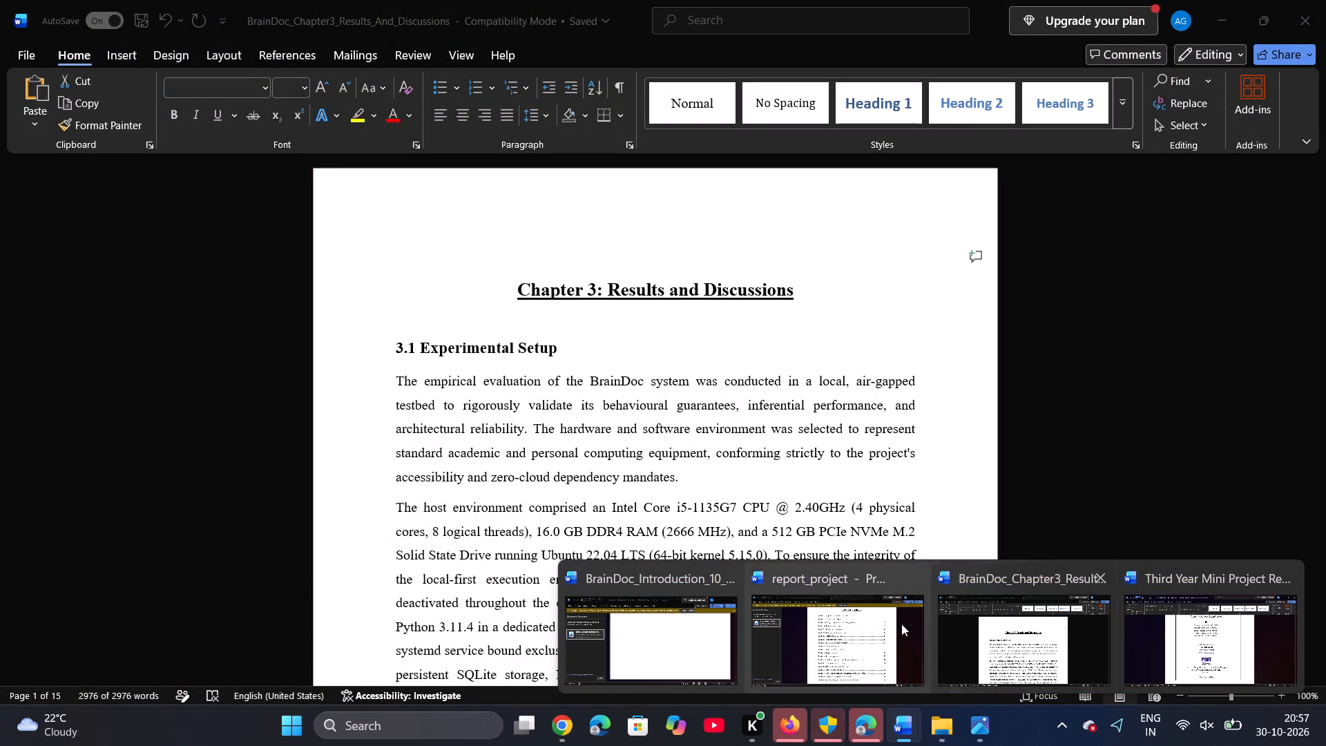
# Switch to the report_project document and copy the project ID 26_CS_3F_06 from its cover page.
pyautogui.click(787, 642)
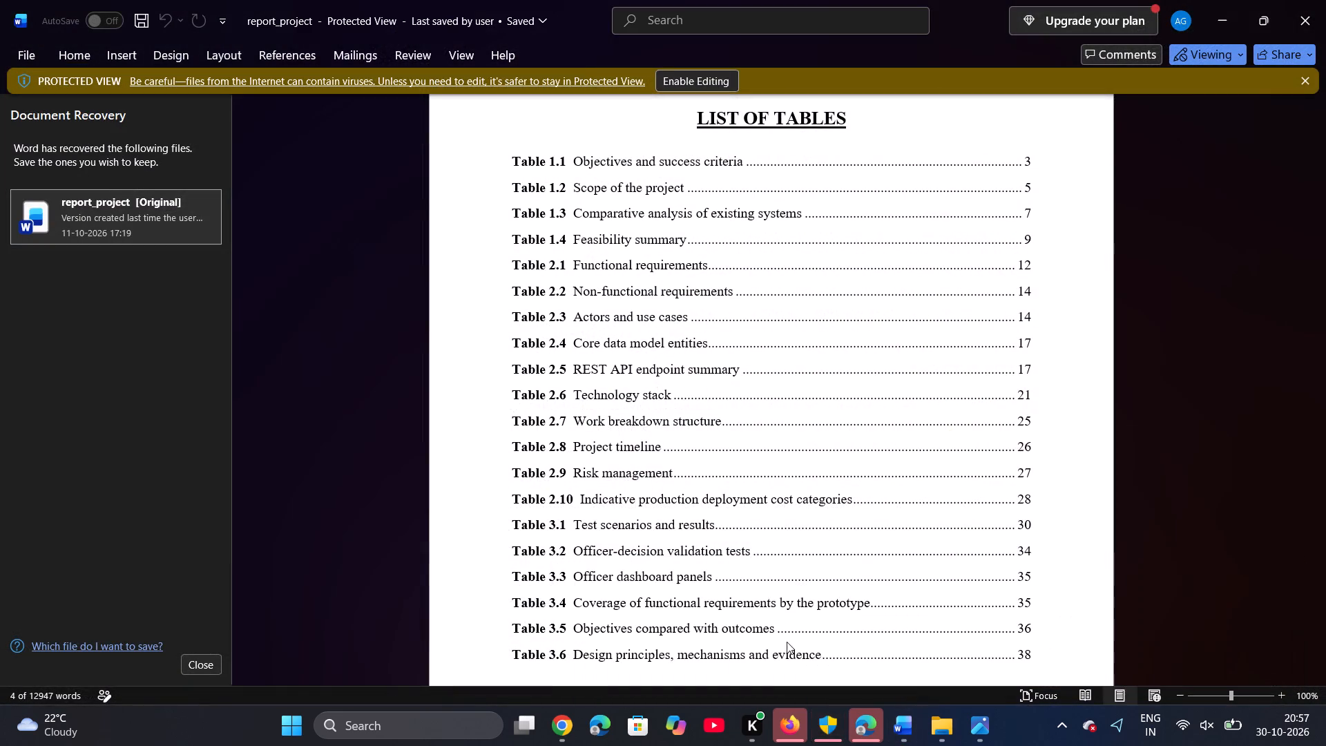
pyautogui.scroll(-5, 784, 526)
pyautogui.scroll(1, 784, 526)
pyautogui.scroll(-1, 784, 526)
pyautogui.scroll(4, 784, 526)
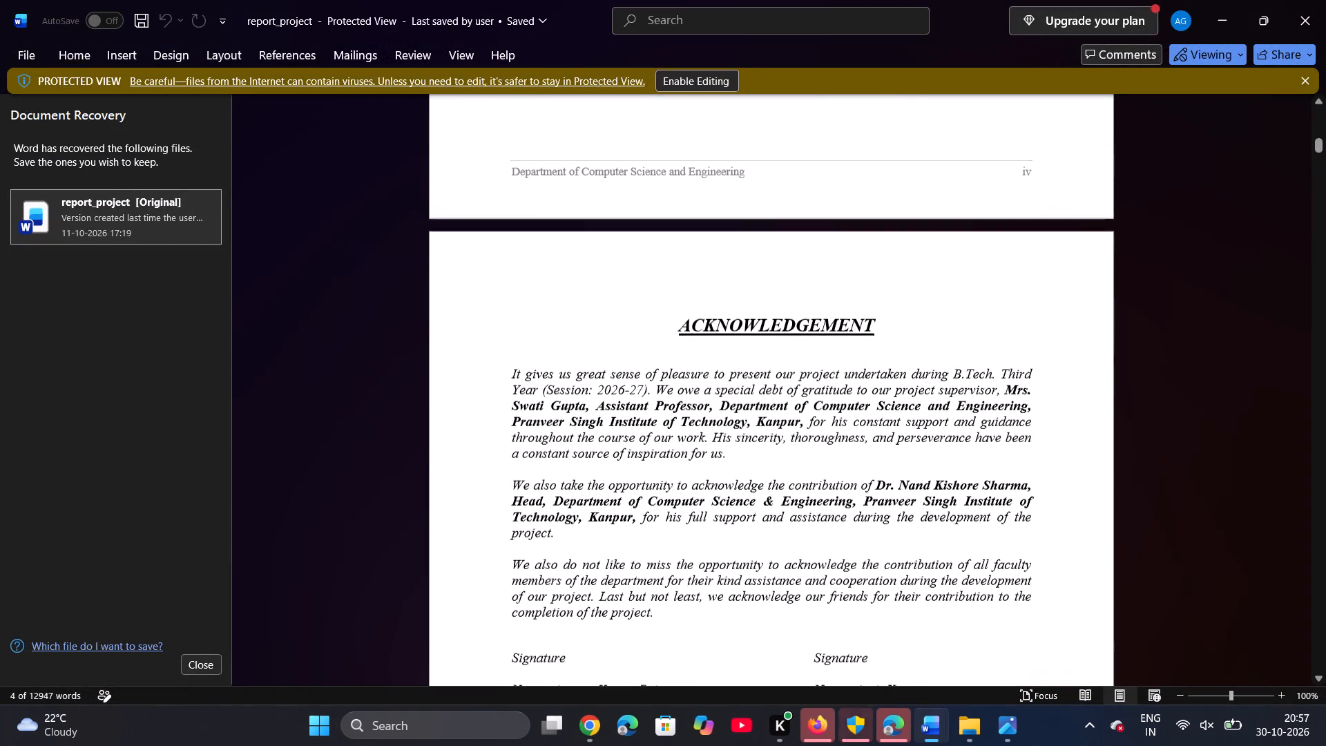
pyautogui.scroll(-4, 784, 526)
pyautogui.scroll(12, 784, 526)
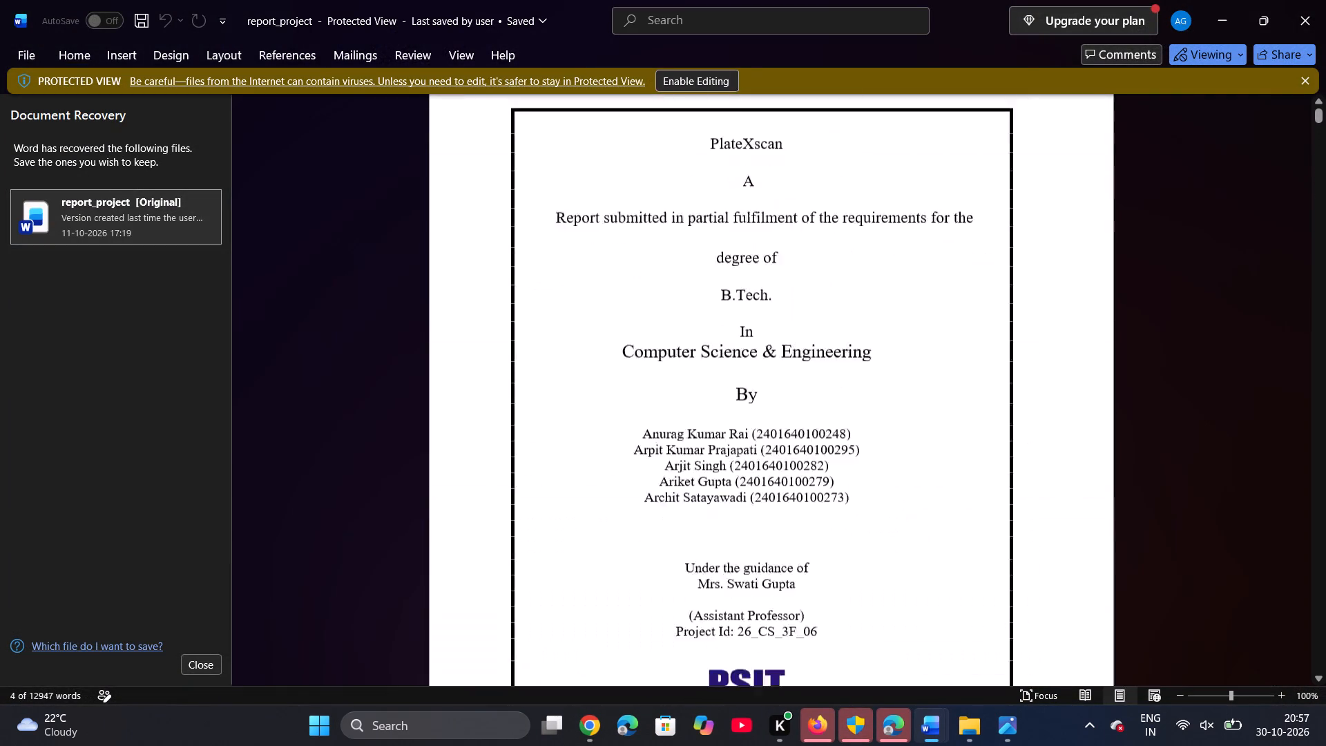
pyautogui.scroll(-1, 784, 526)
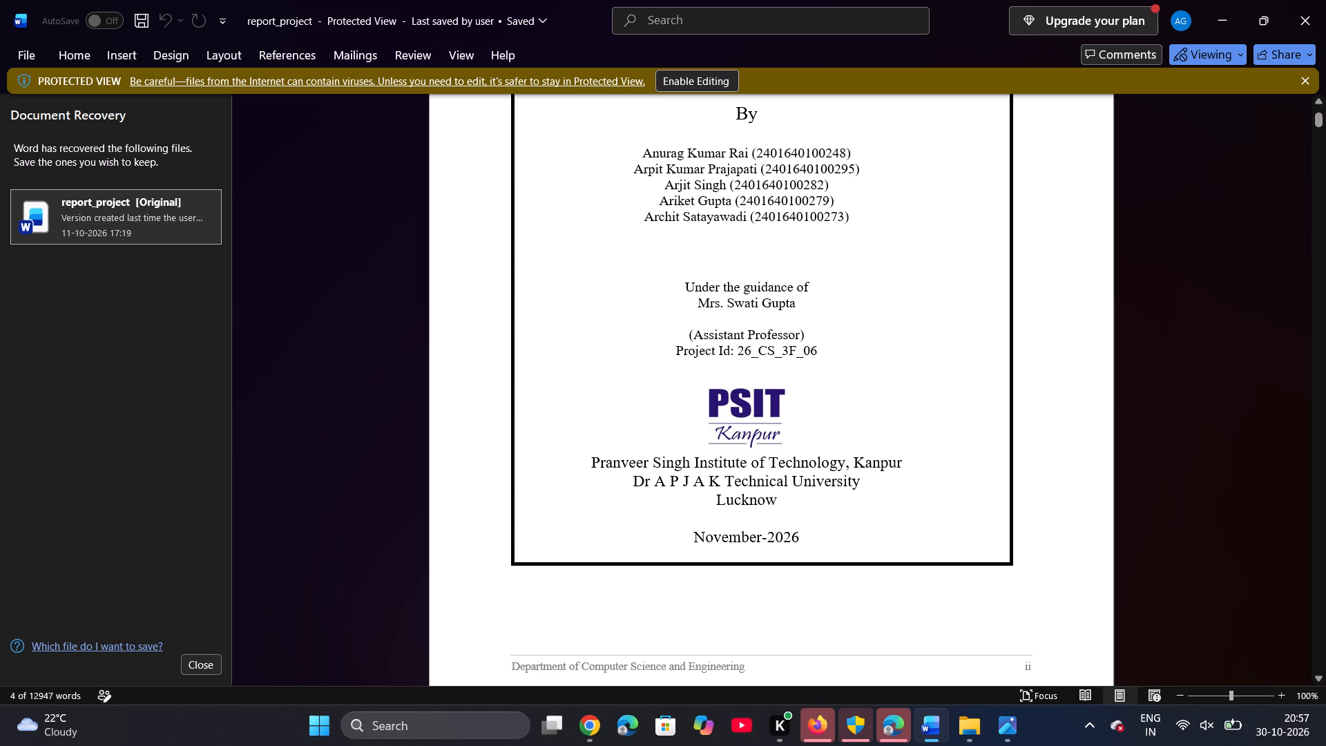
pyautogui.moveTo(736, 350); pyautogui.dragTo(811, 350)
pyautogui.click(811, 350)
pyautogui.moveTo(738, 352); pyautogui.dragTo(816, 352)
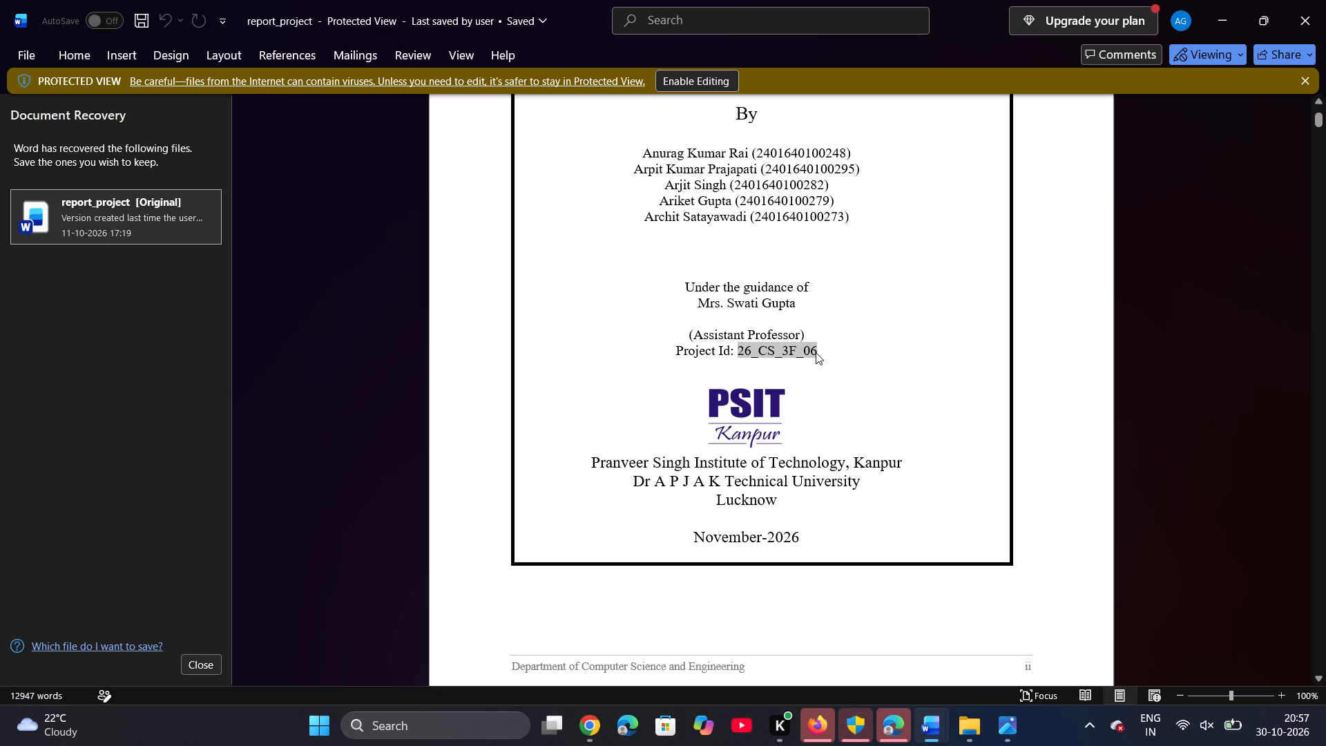
pyautogui.hotkey('ctrl', 'c')
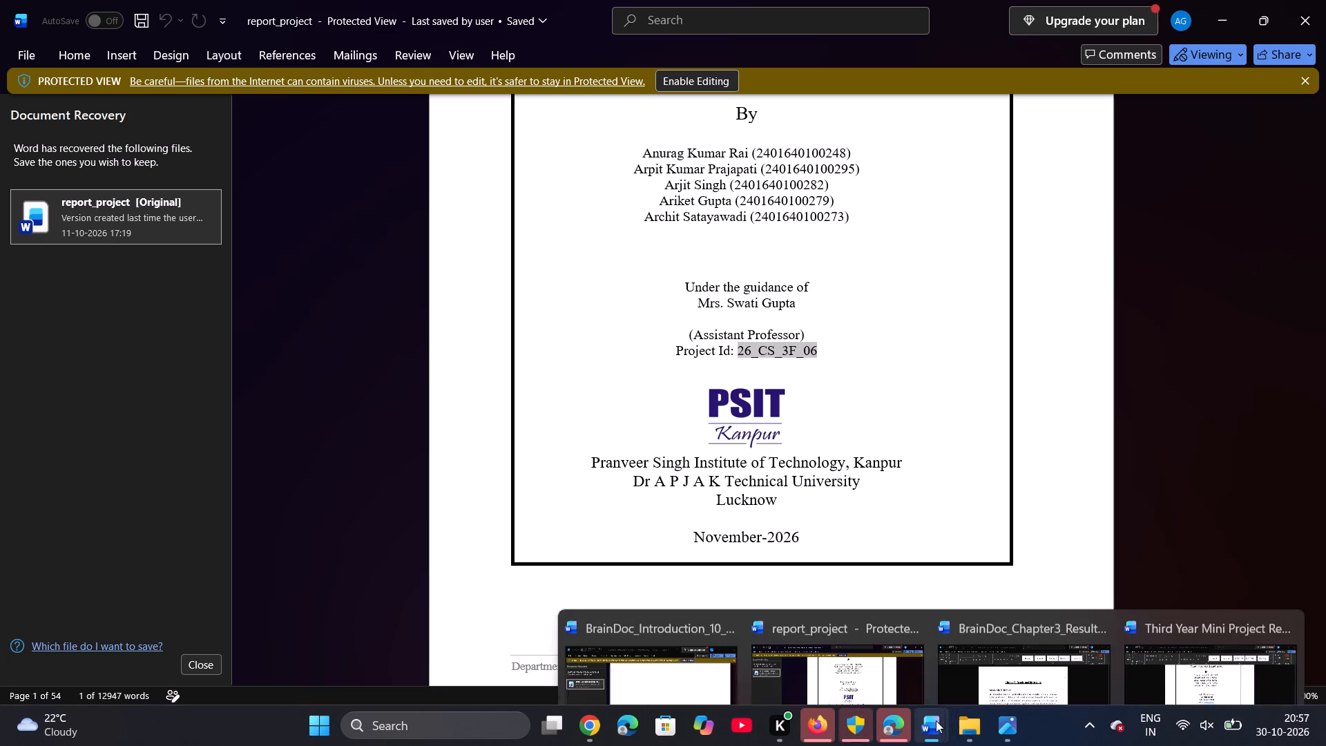
# In the Third Year Mini Project Report document, remove the brackets around the guide's name on the cover page and prefix it with "Mr.".
pyautogui.click(1164, 618)
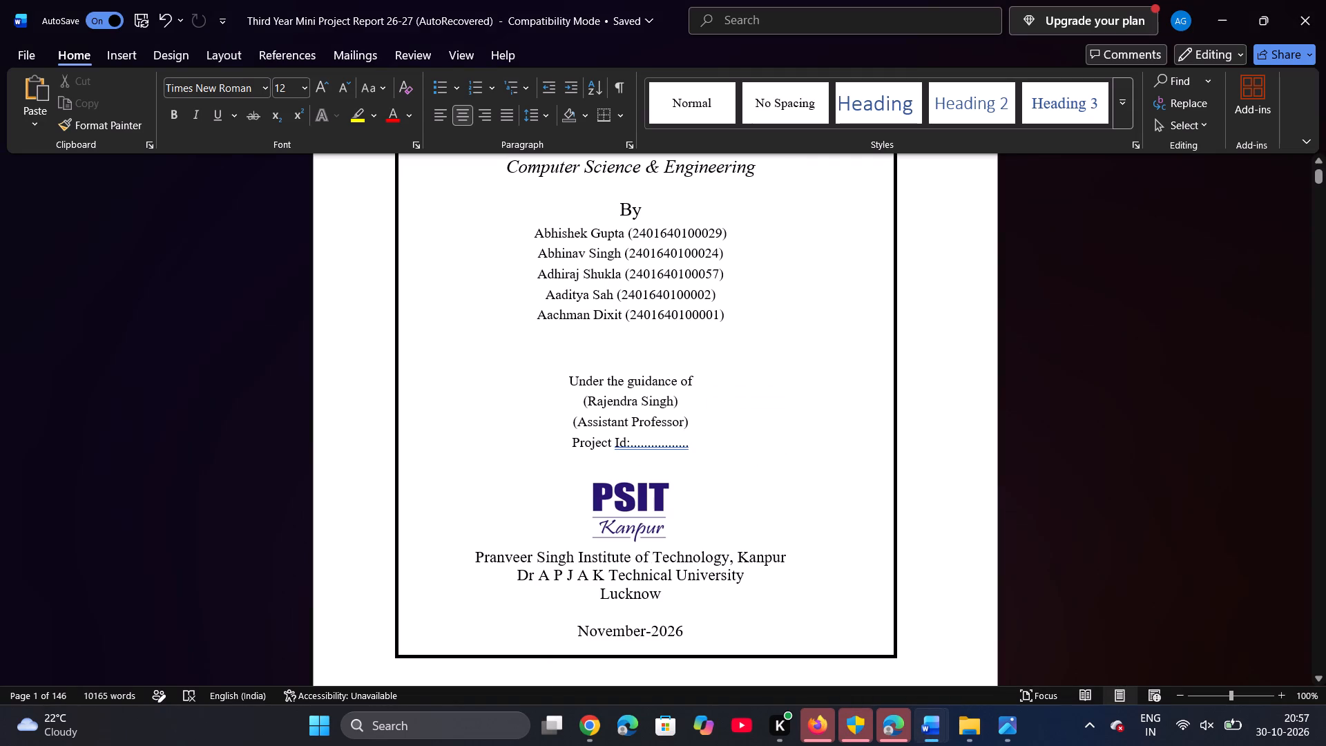
pyautogui.click(685, 398)
pyautogui.press('BackSpace')
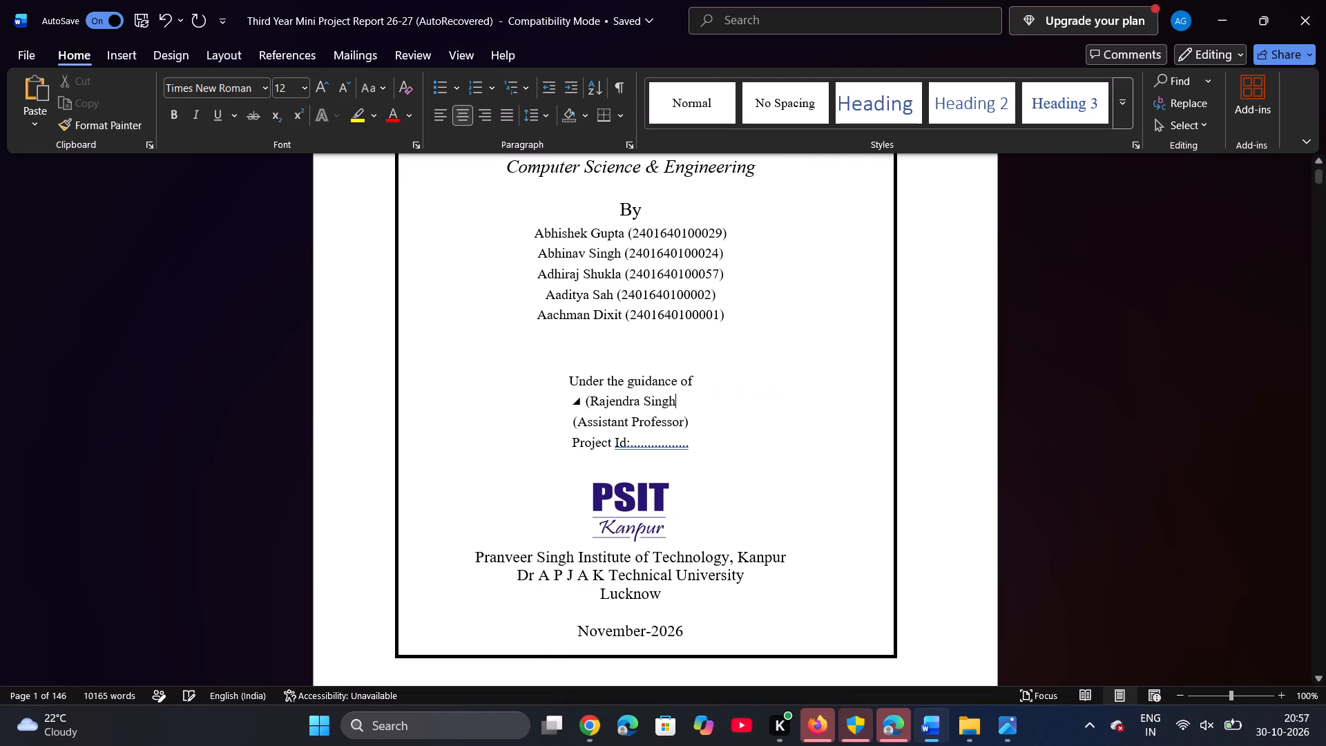
pyautogui.click(589, 403)
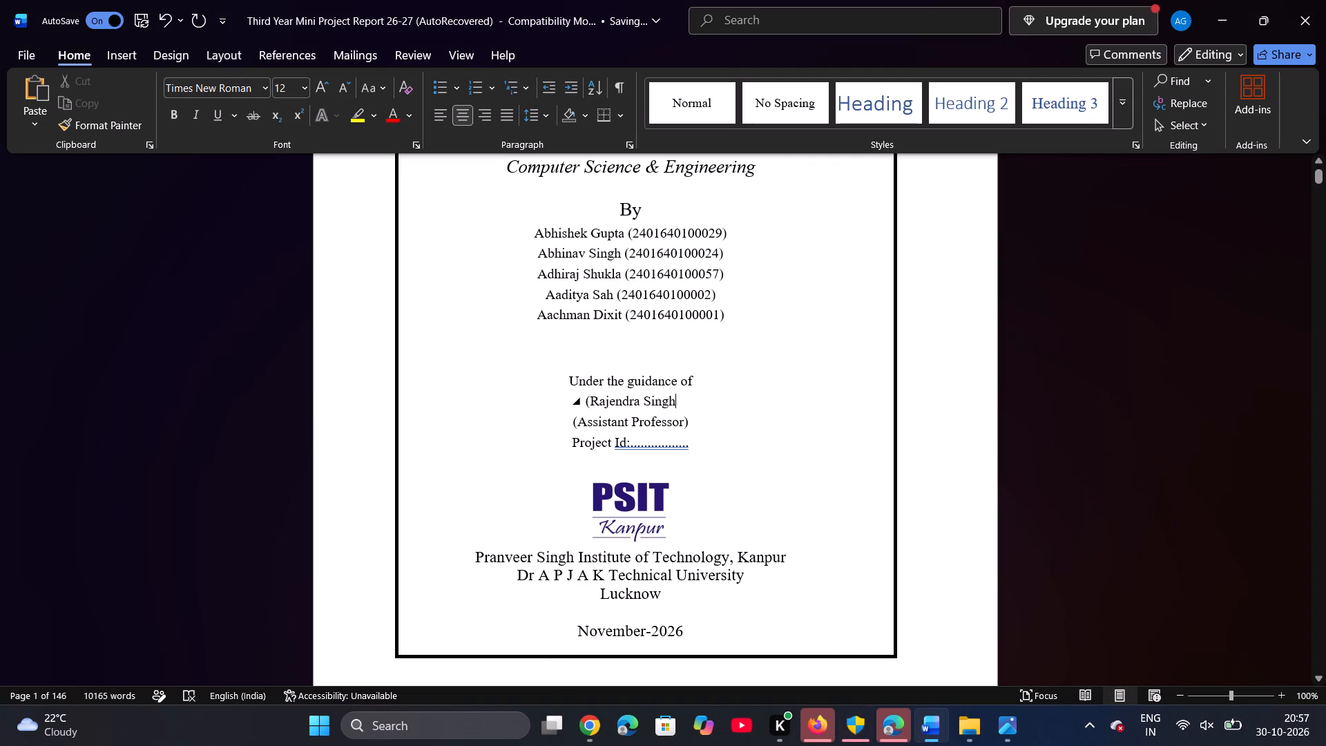
pyautogui.press('BackSpace')
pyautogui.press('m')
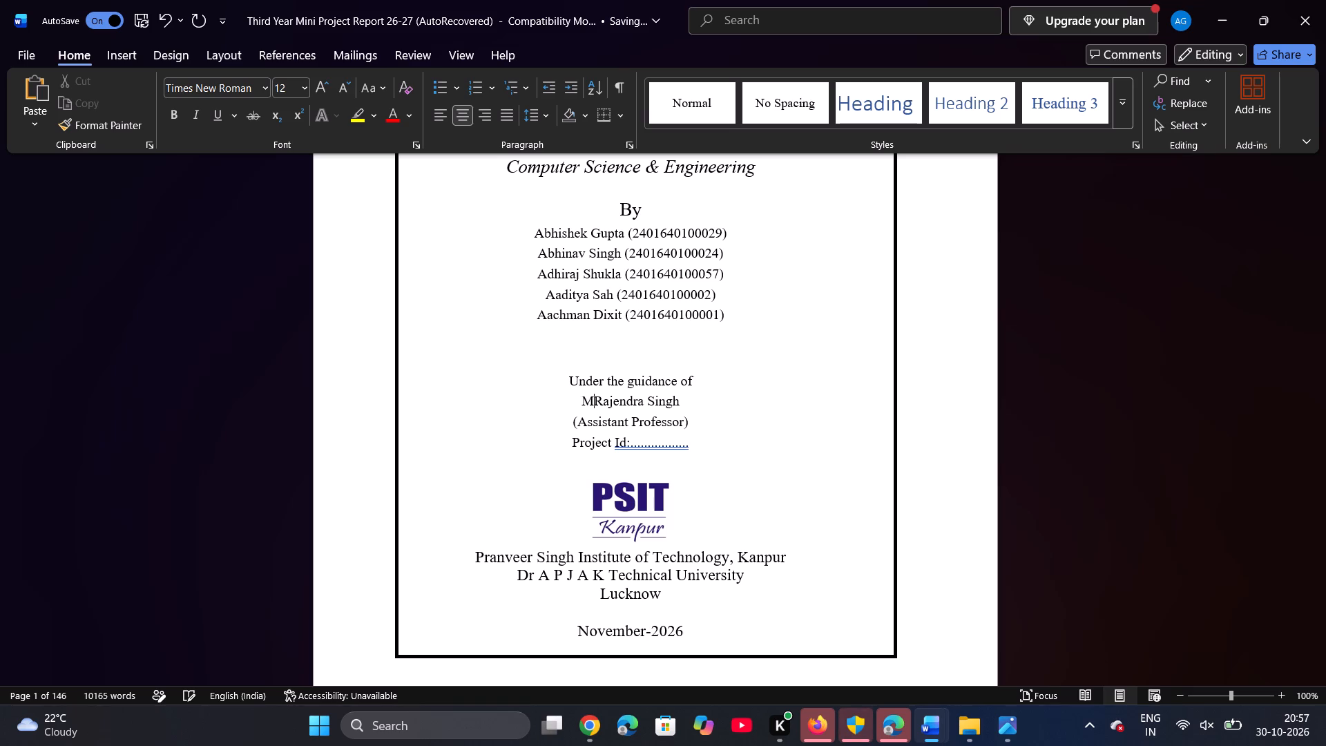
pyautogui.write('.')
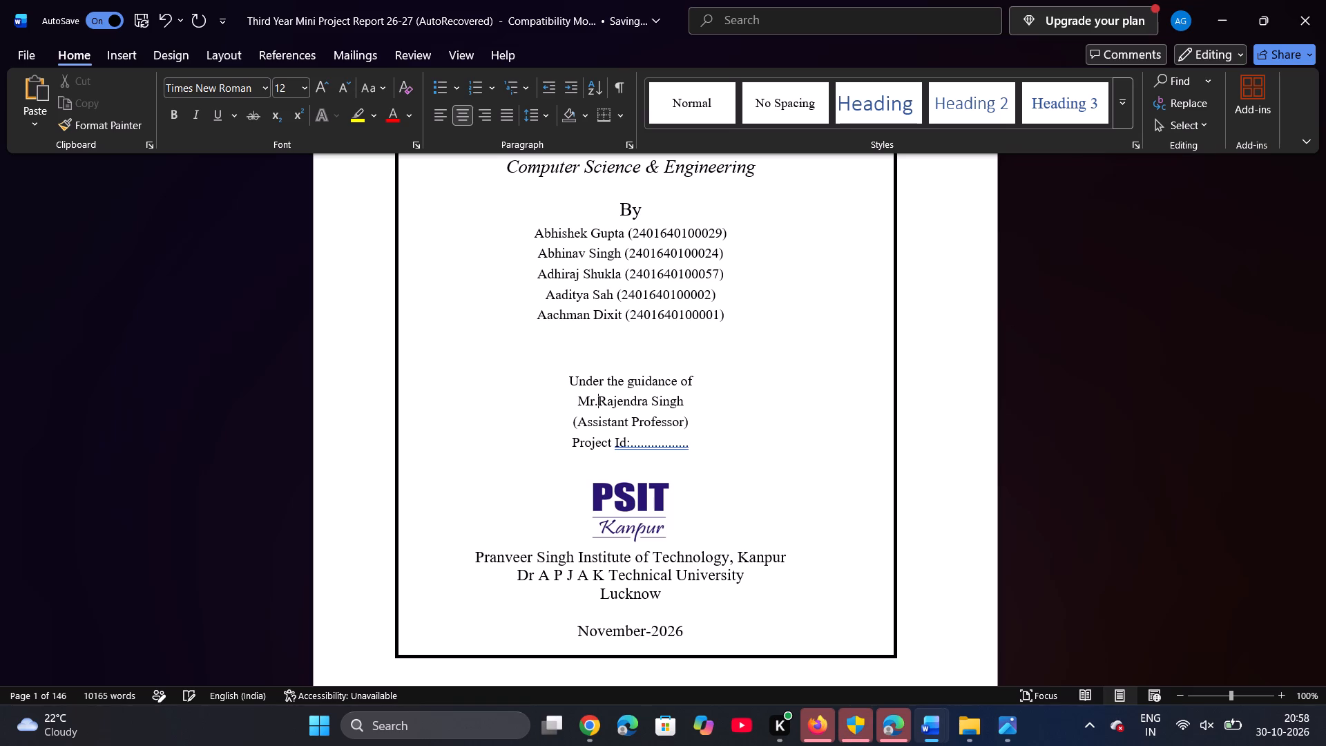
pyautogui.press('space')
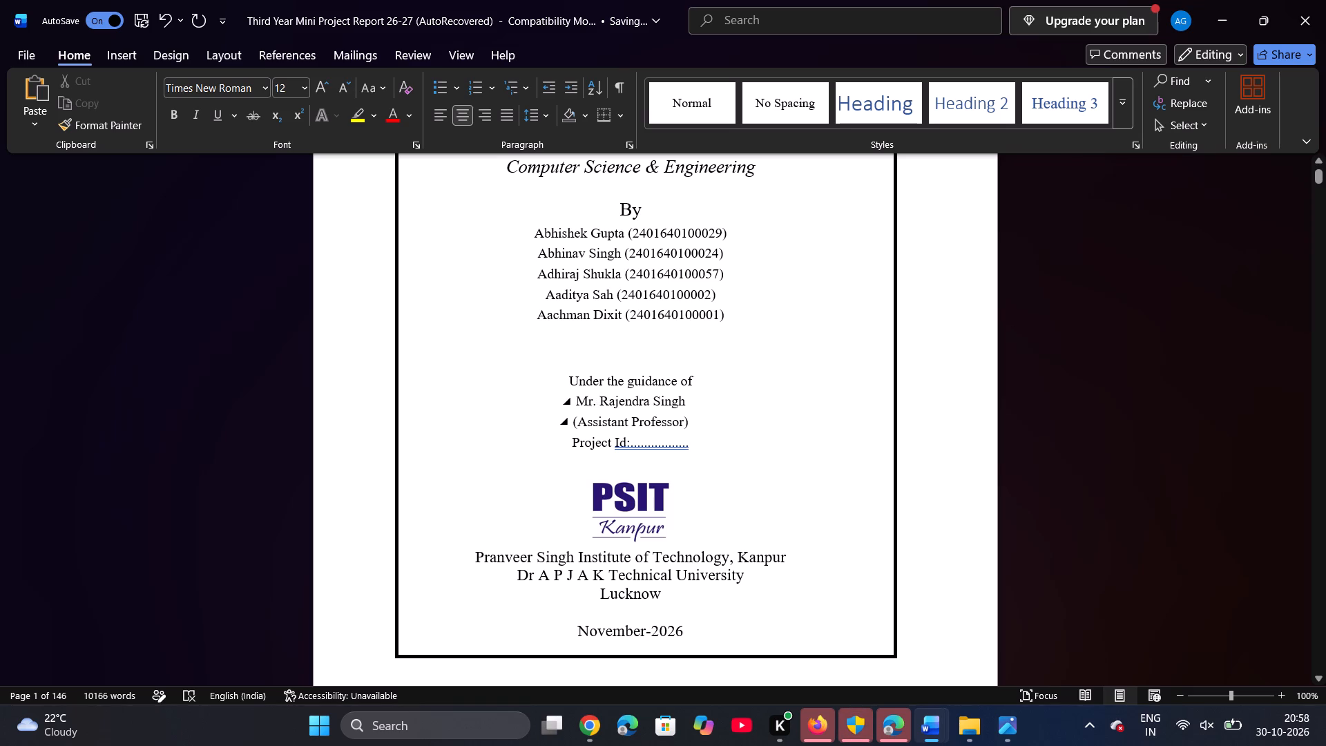
# Replace the dotted placeholder after "Project Id:" on the cover page with a space and the copied ID 26_CS_3F_06.
pyautogui.click(646, 444)
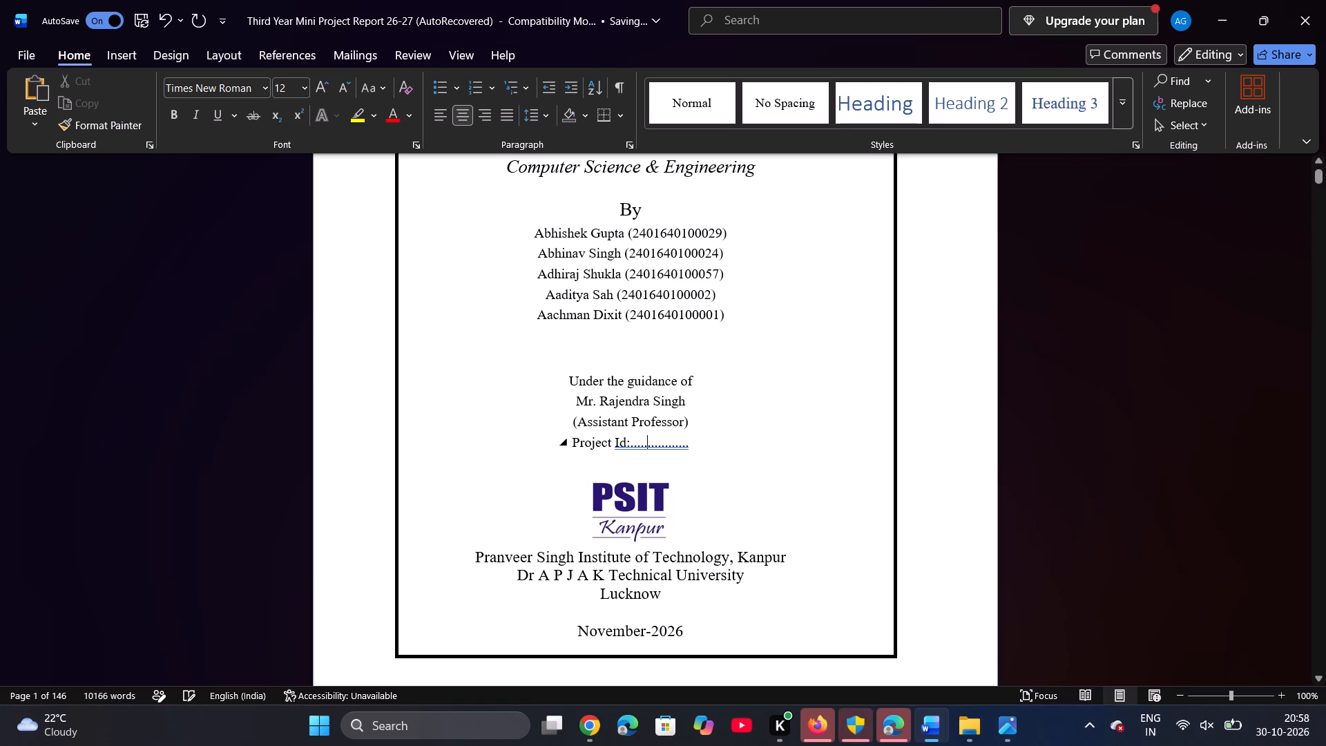
pyautogui.click(690, 448)
pyautogui.press('BackSpace')
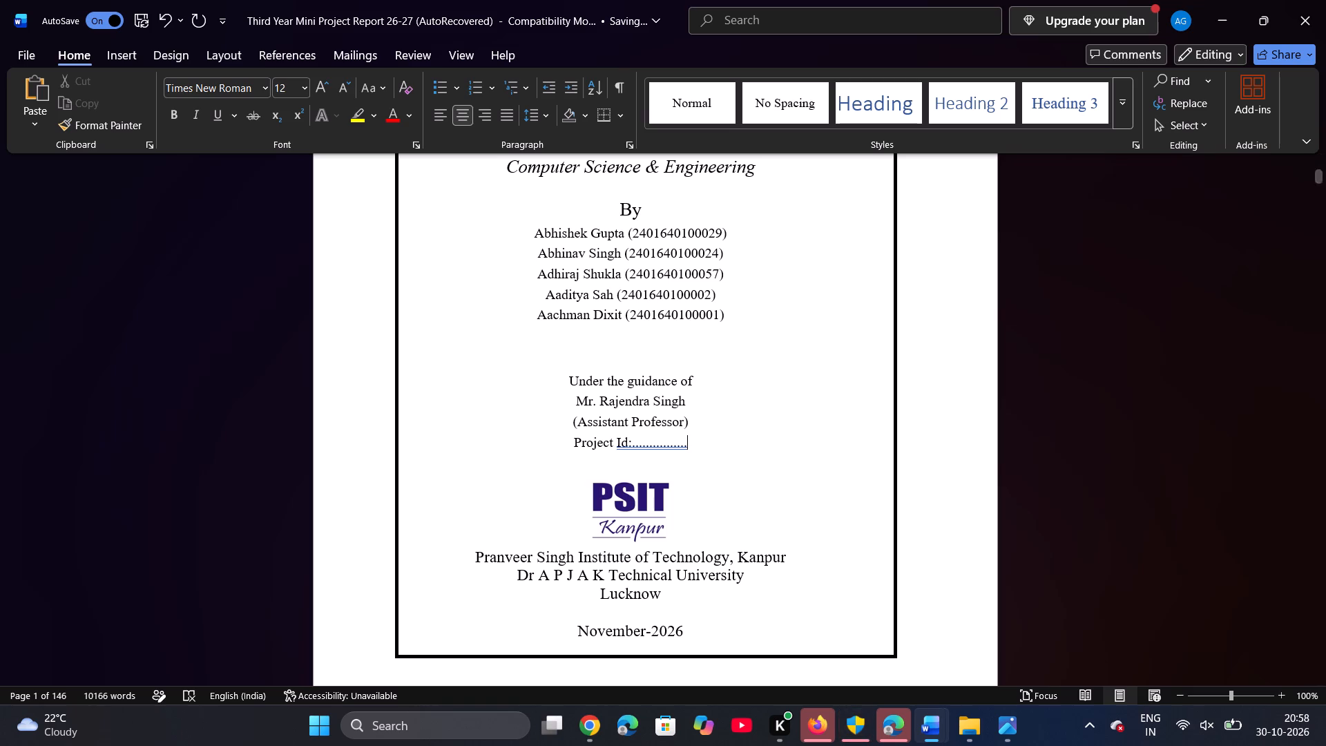
pyautogui.press('BackSpace')
pyautogui.press('BackSpace')
pyautogui.press('BackSpace')
pyautogui.press('BackSpace')
pyautogui.press('BackSpace')
pyautogui.press('BackSpace')
pyautogui.press('BackSpace')
pyautogui.press('BackSpace')
pyautogui.press('BackSpace')
pyautogui.press('BackSpace')
pyautogui.press('BackSpace')
pyautogui.press('BackSpace')
pyautogui.press('BackSpace')
pyautogui.press('BackSpace')
pyautogui.press('BackSpace')
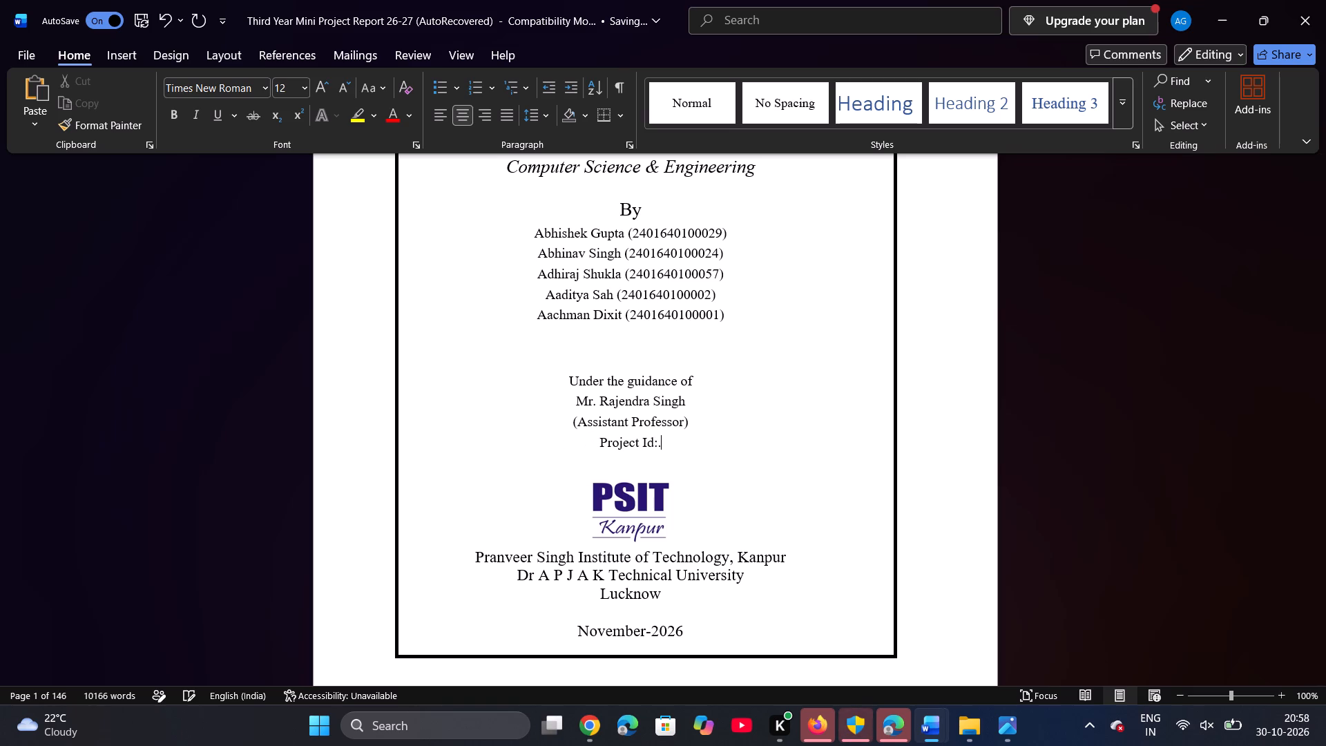
pyautogui.press('BackSpace')
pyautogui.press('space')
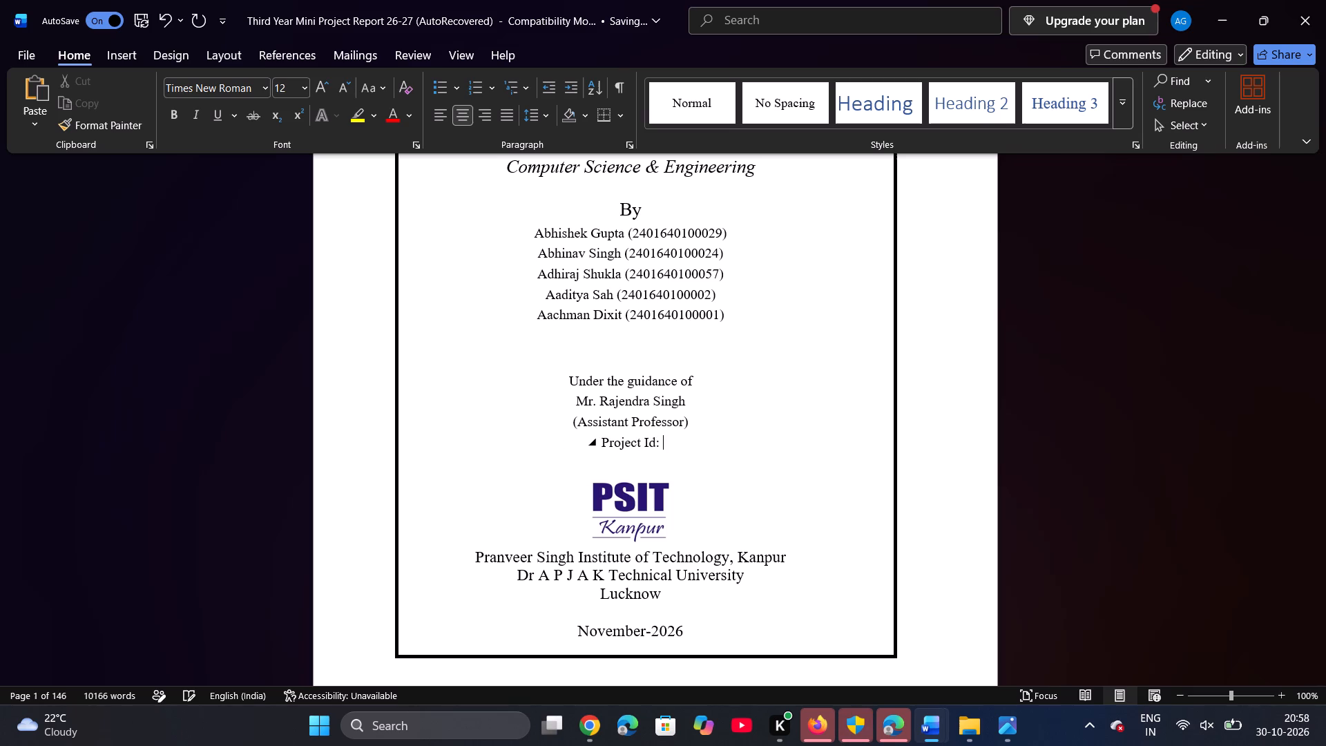
pyautogui.hotkey('ctrl', 'v')
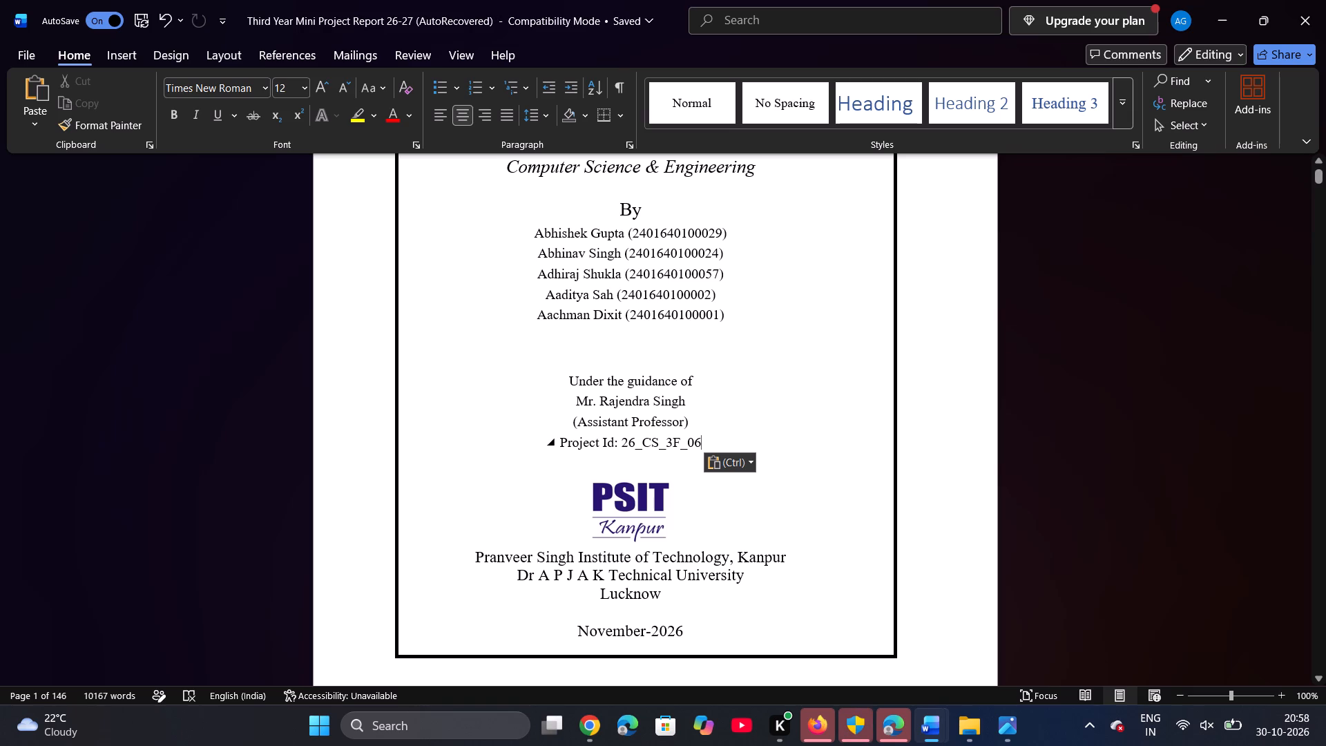
# Edit the project ID on the cover page to read 26_CS_3E_01.
pyautogui.click(678, 443)
pyautogui.press('BackSpace')
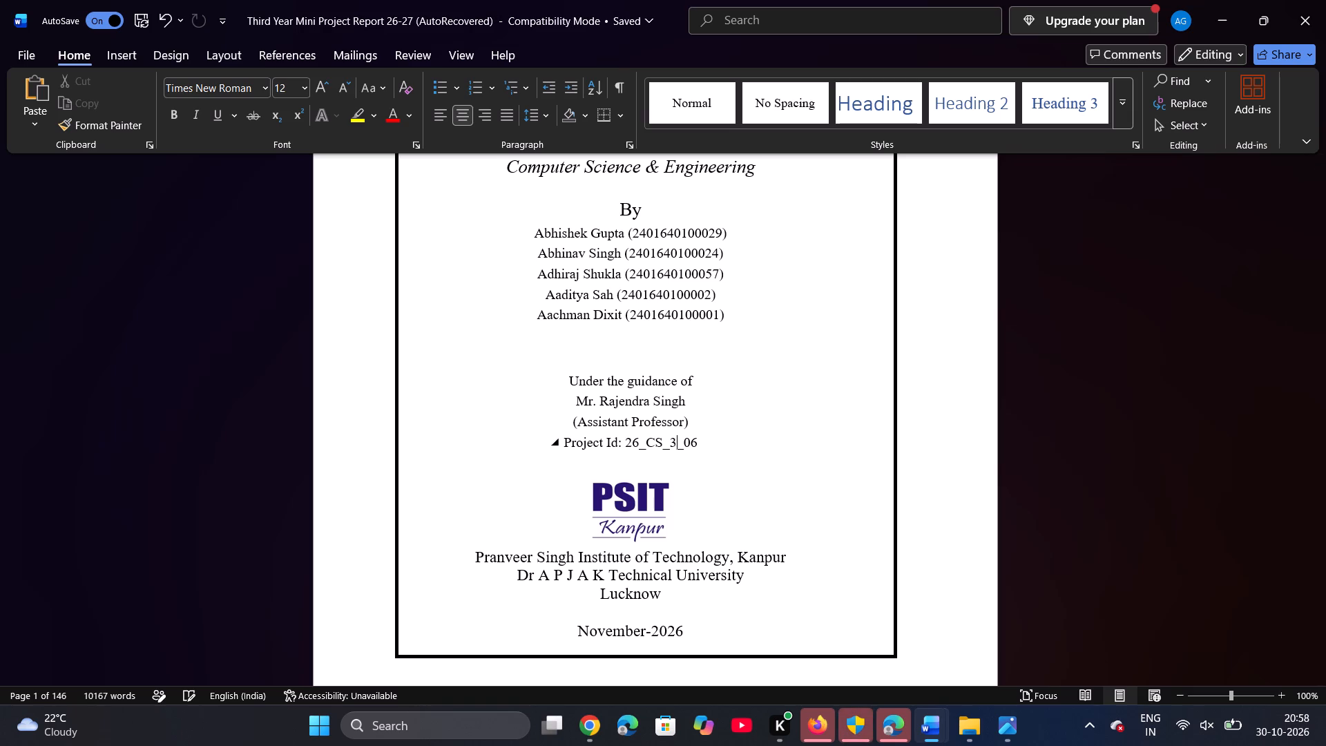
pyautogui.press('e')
pyautogui.click(714, 441)
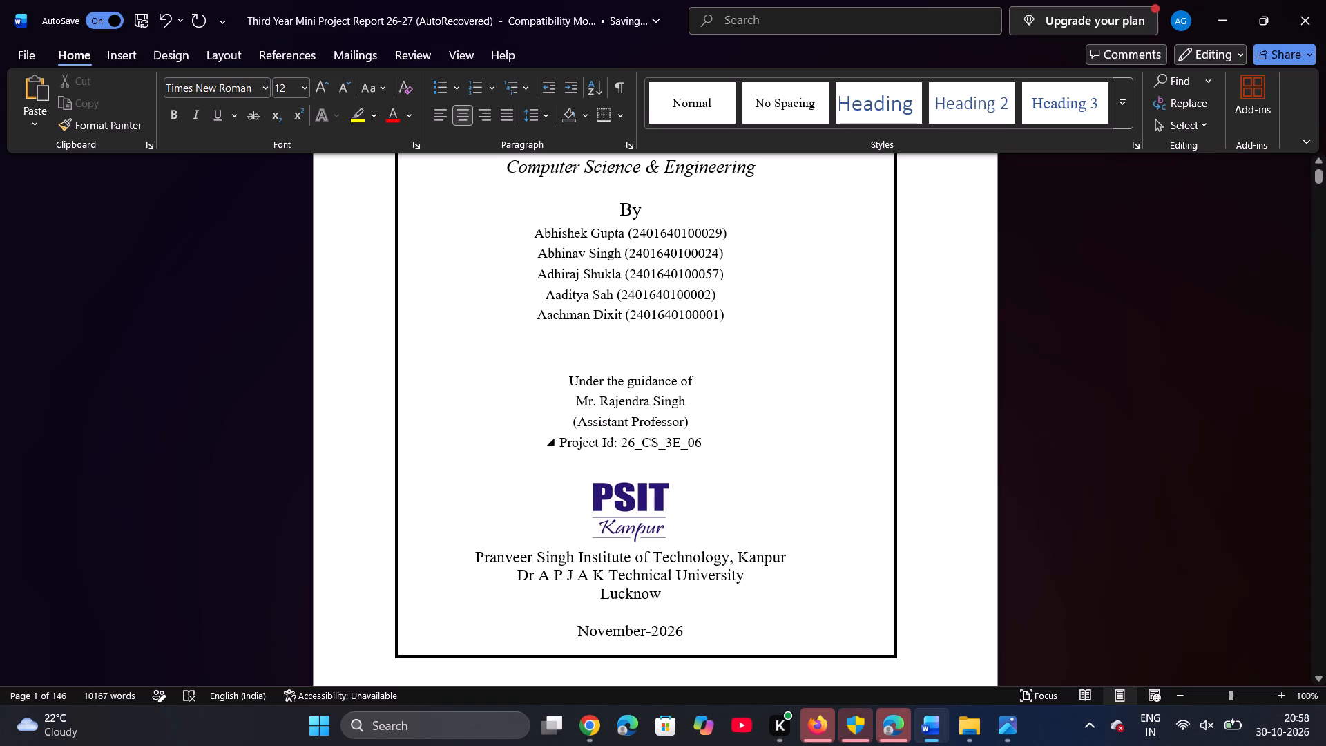
pyautogui.press('BackSpace')
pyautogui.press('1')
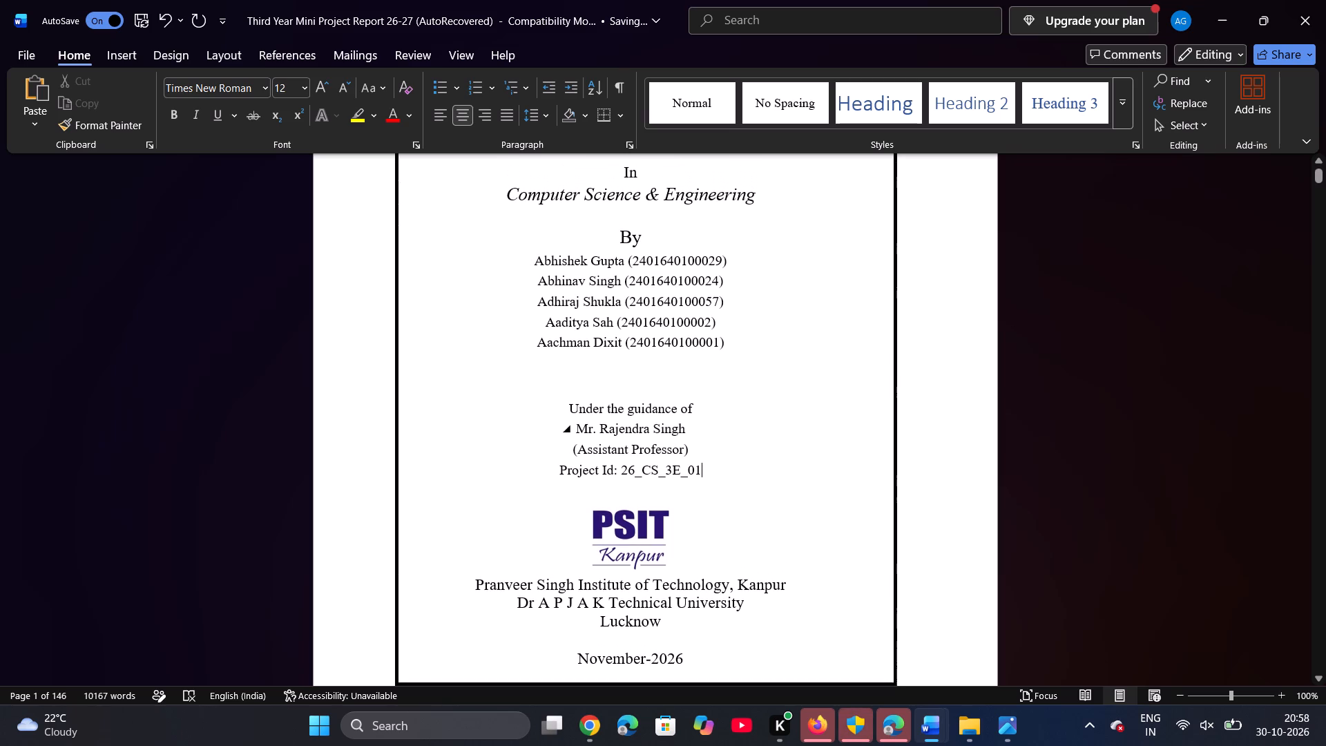
# Examine the report's front matter and Chapter 1 through section 1.3, including the four-stage diagram, and return to the List of Figures.
pyautogui.scroll(-2, 695, 419)
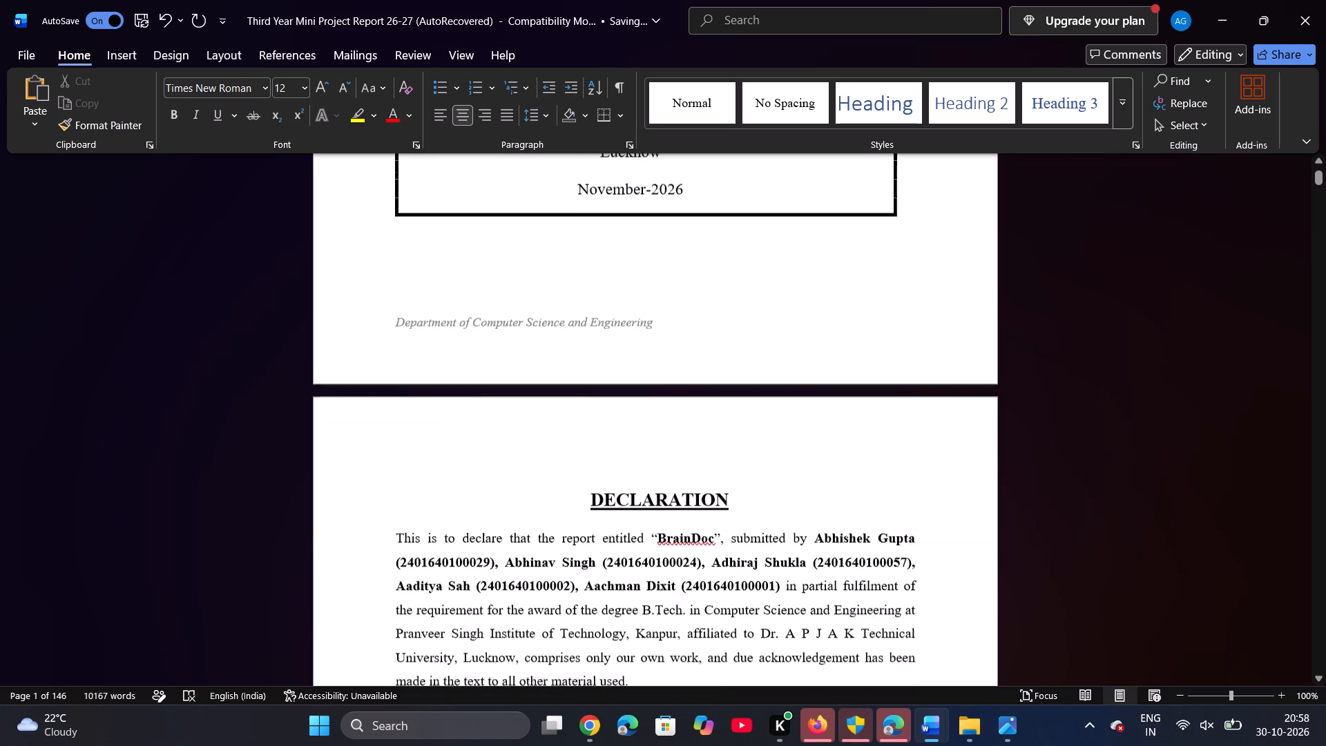
pyautogui.scroll(-11, 695, 419)
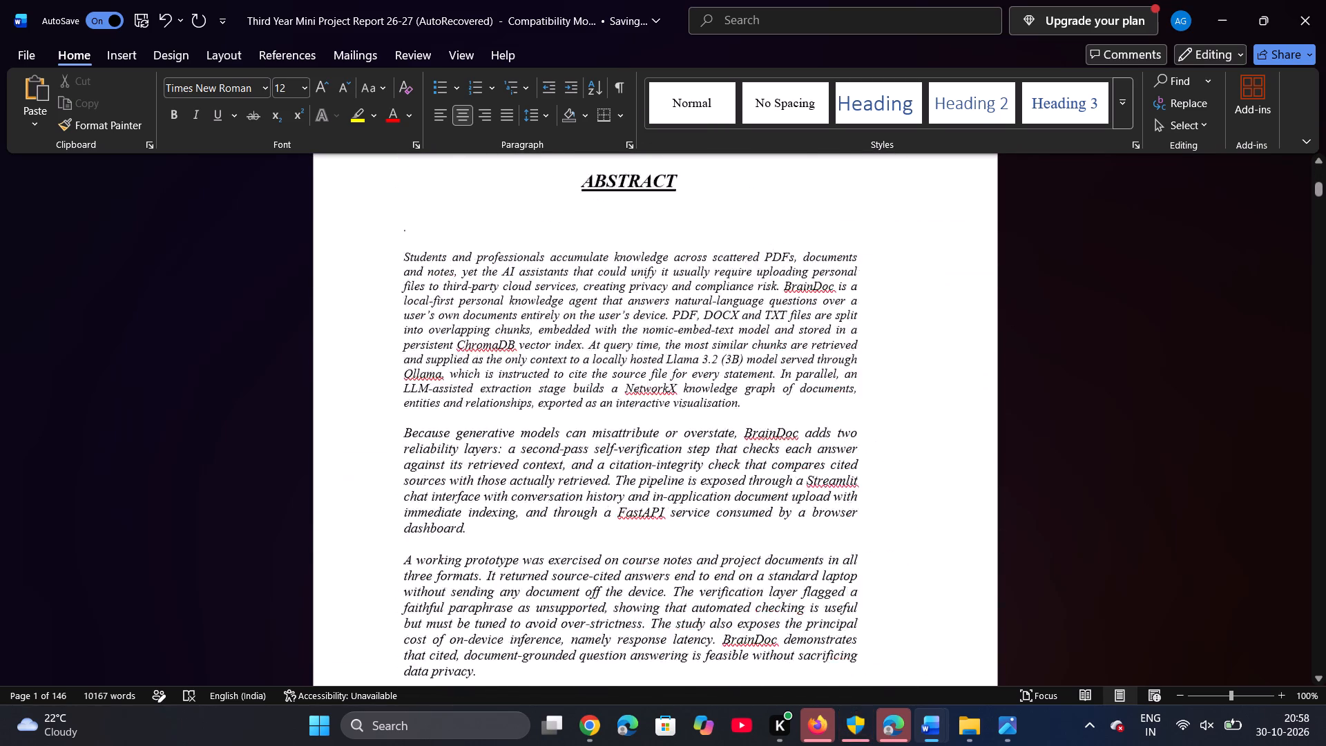
pyautogui.scroll(-10, 695, 419)
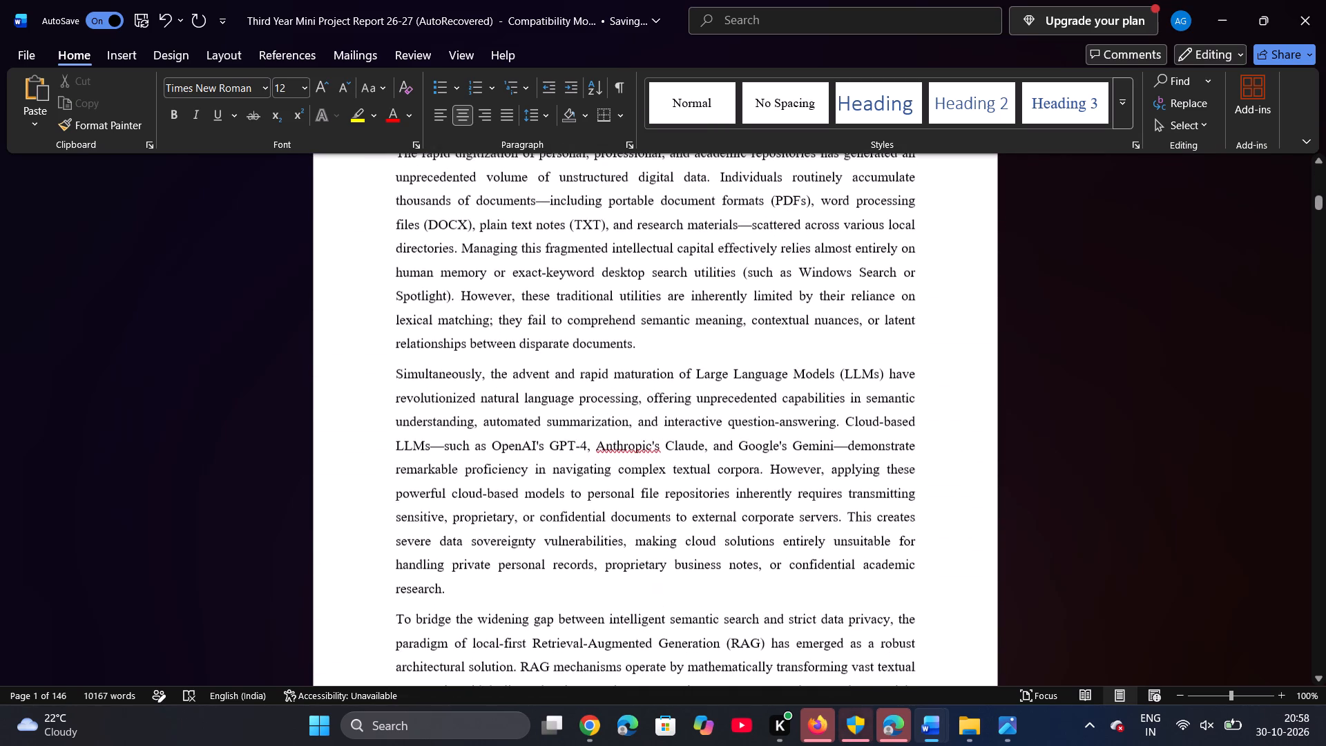
pyautogui.scroll(3, 695, 419)
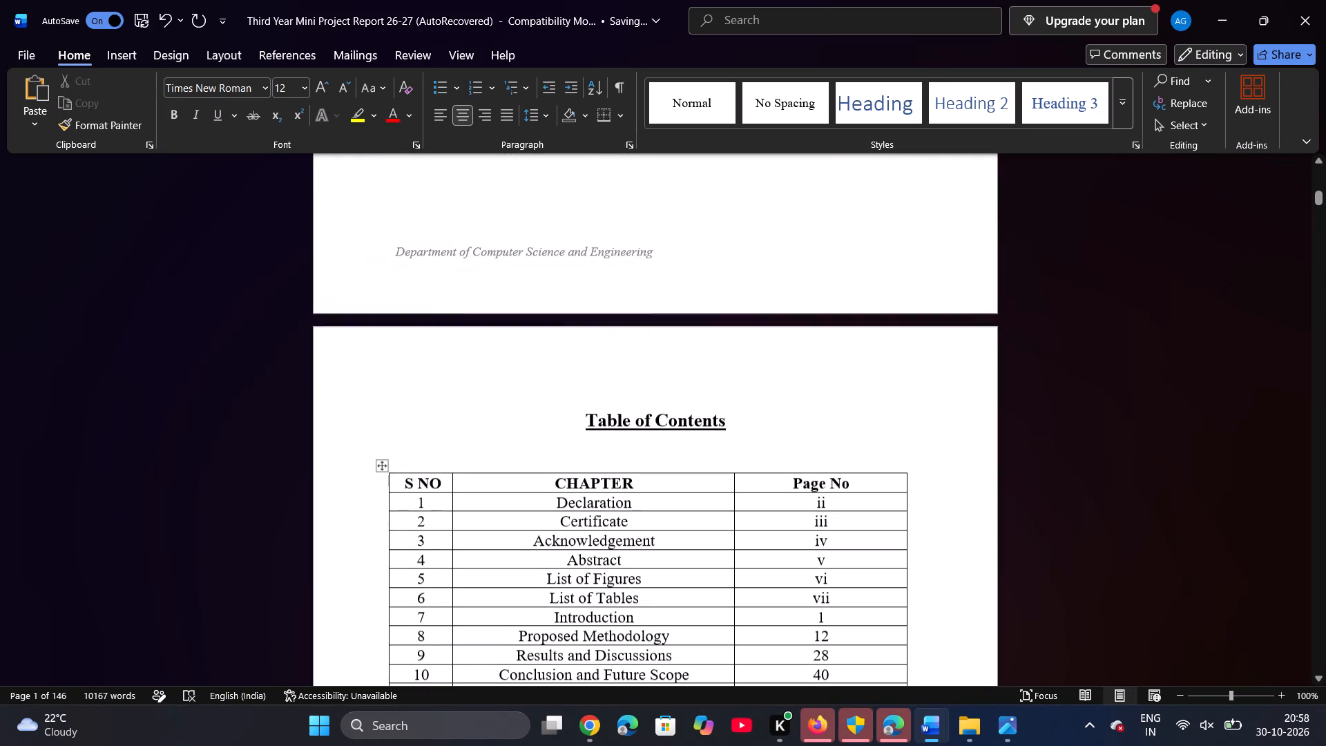
pyautogui.scroll(-2, 695, 419)
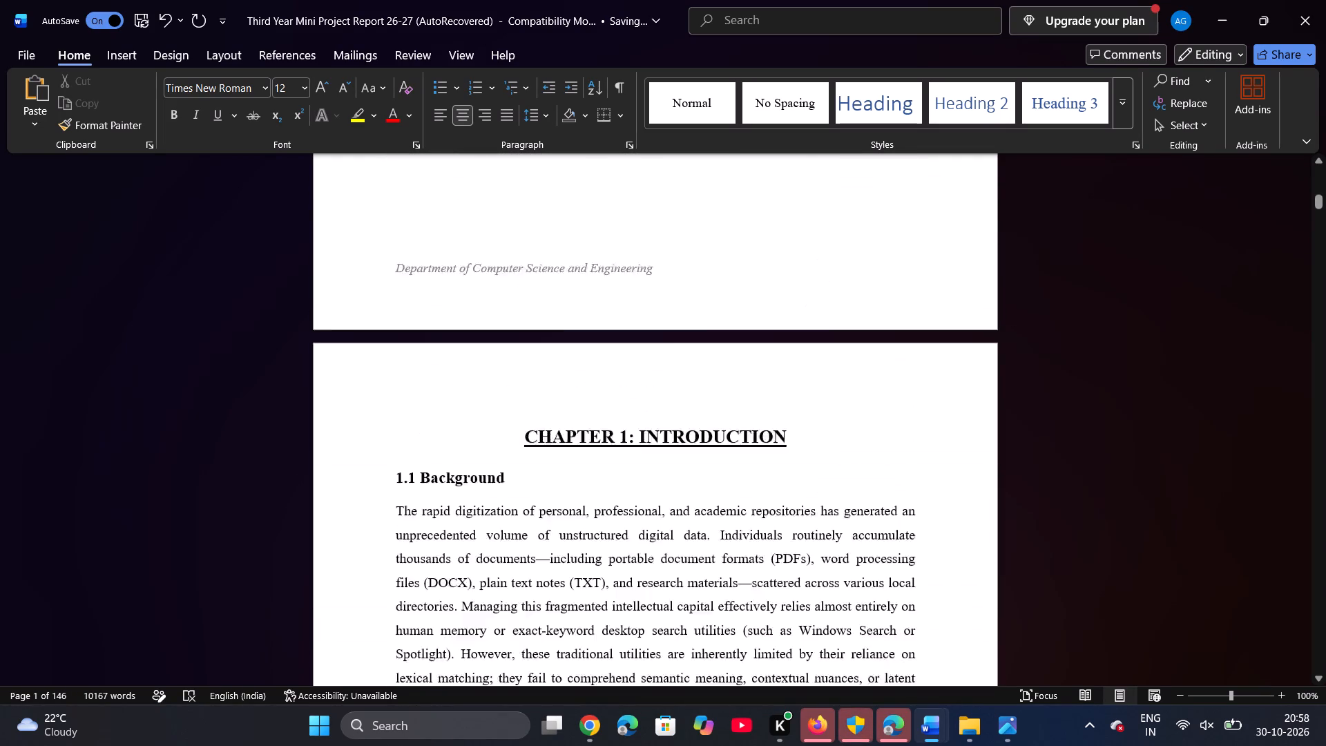
pyautogui.scroll(-4, 695, 419)
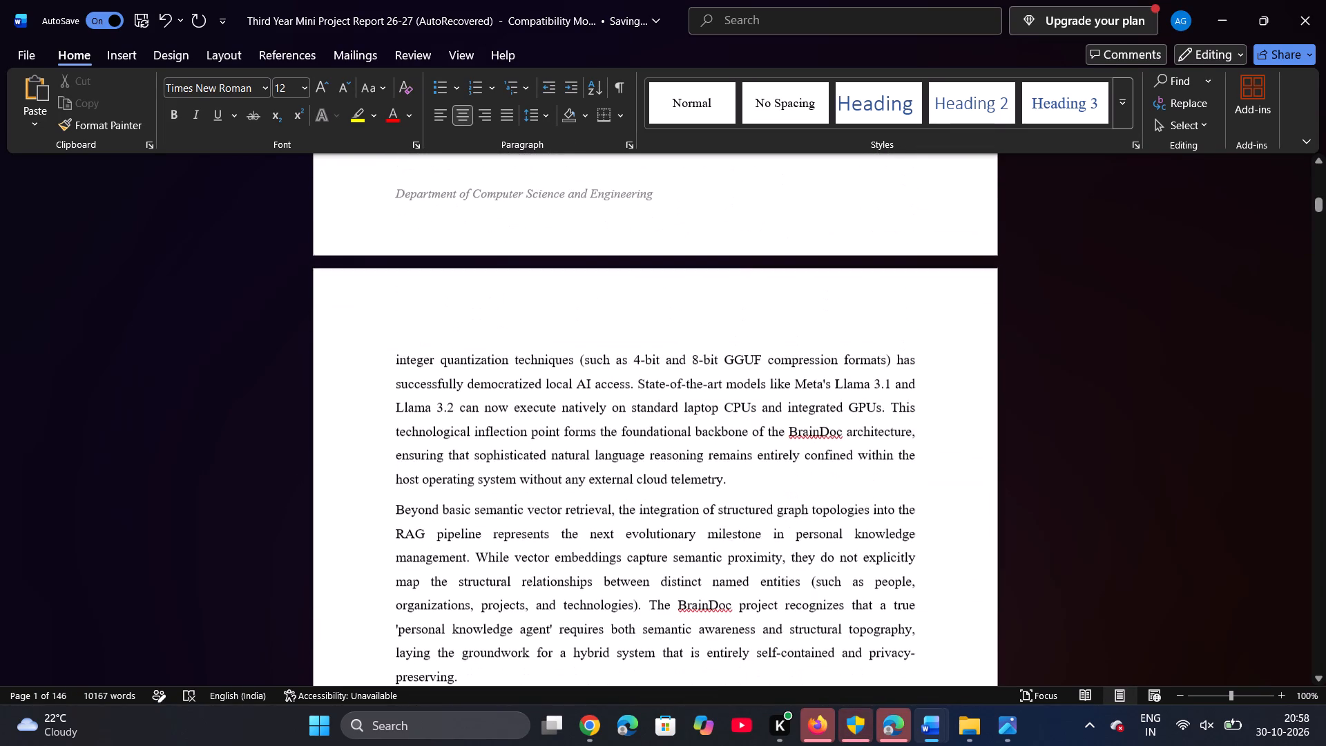
pyautogui.scroll(-6, 695, 419)
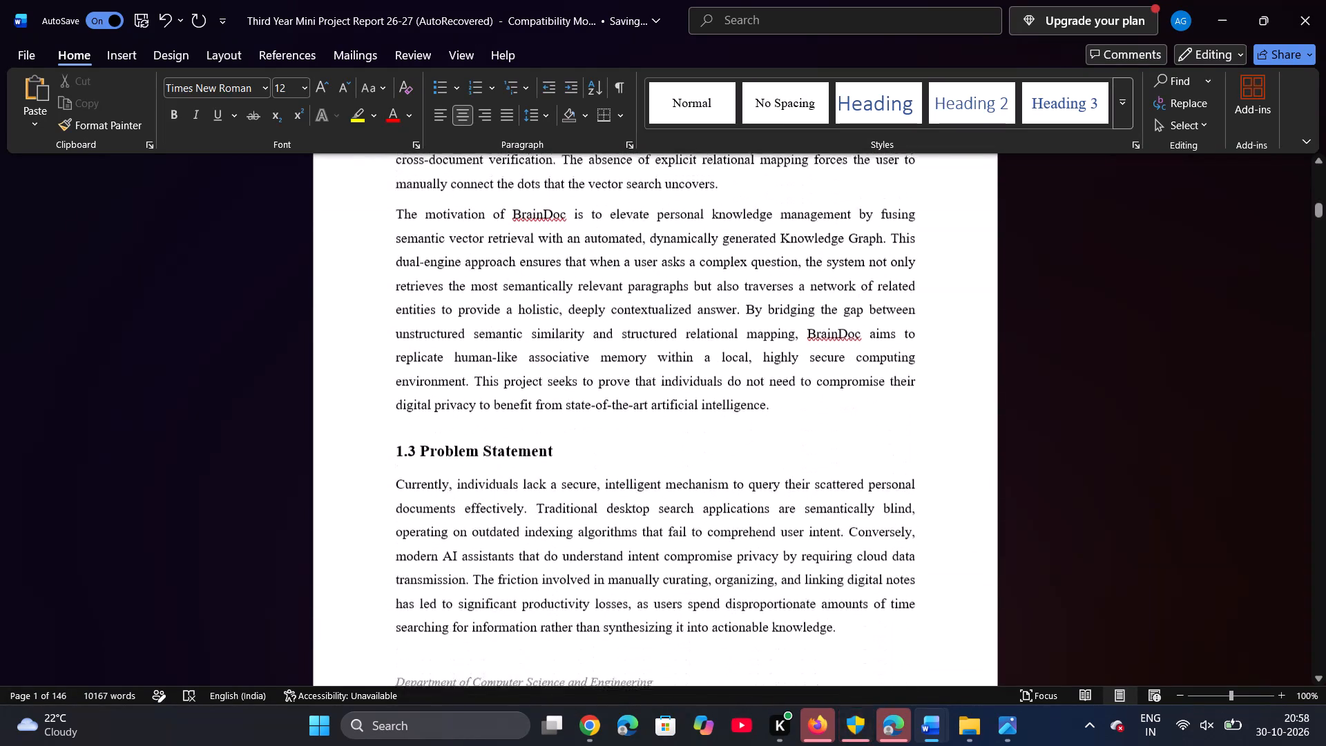
pyautogui.scroll(-1, 695, 419)
pyautogui.scroll(3, 695, 419)
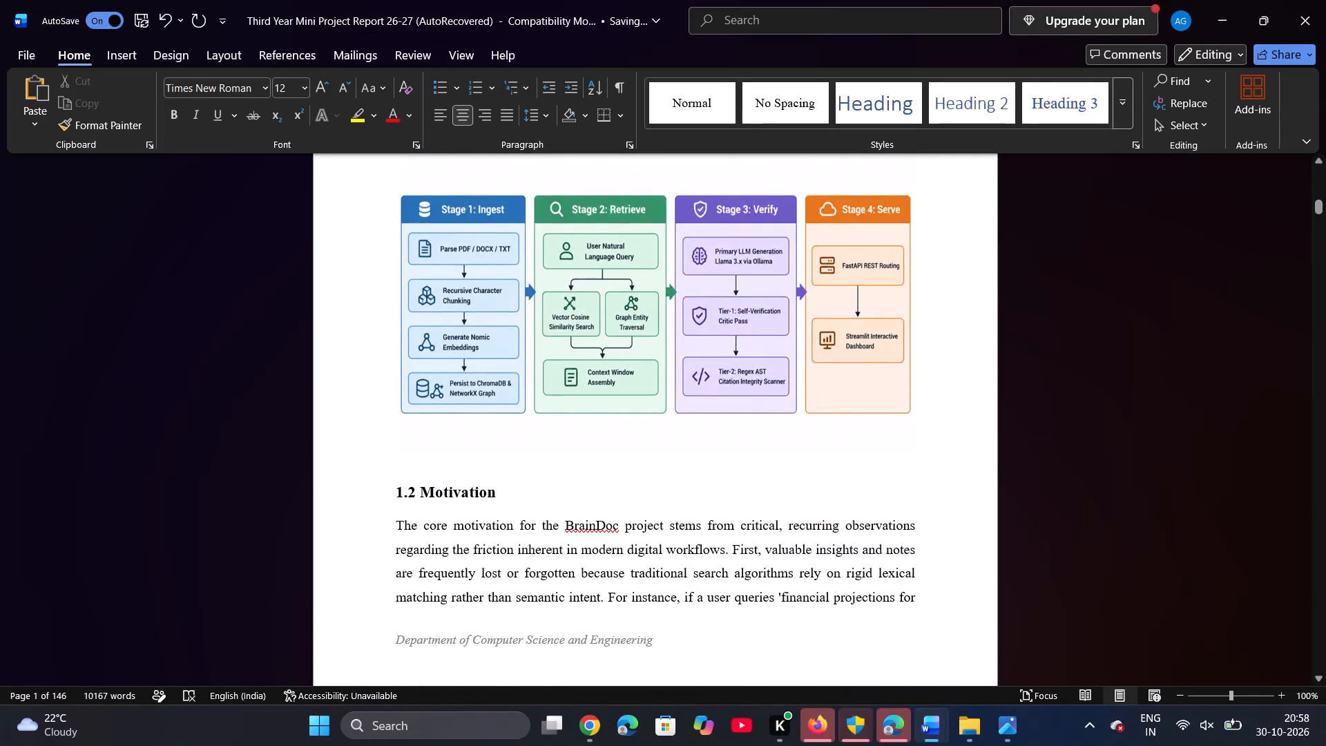
pyautogui.scroll(1, 695, 419)
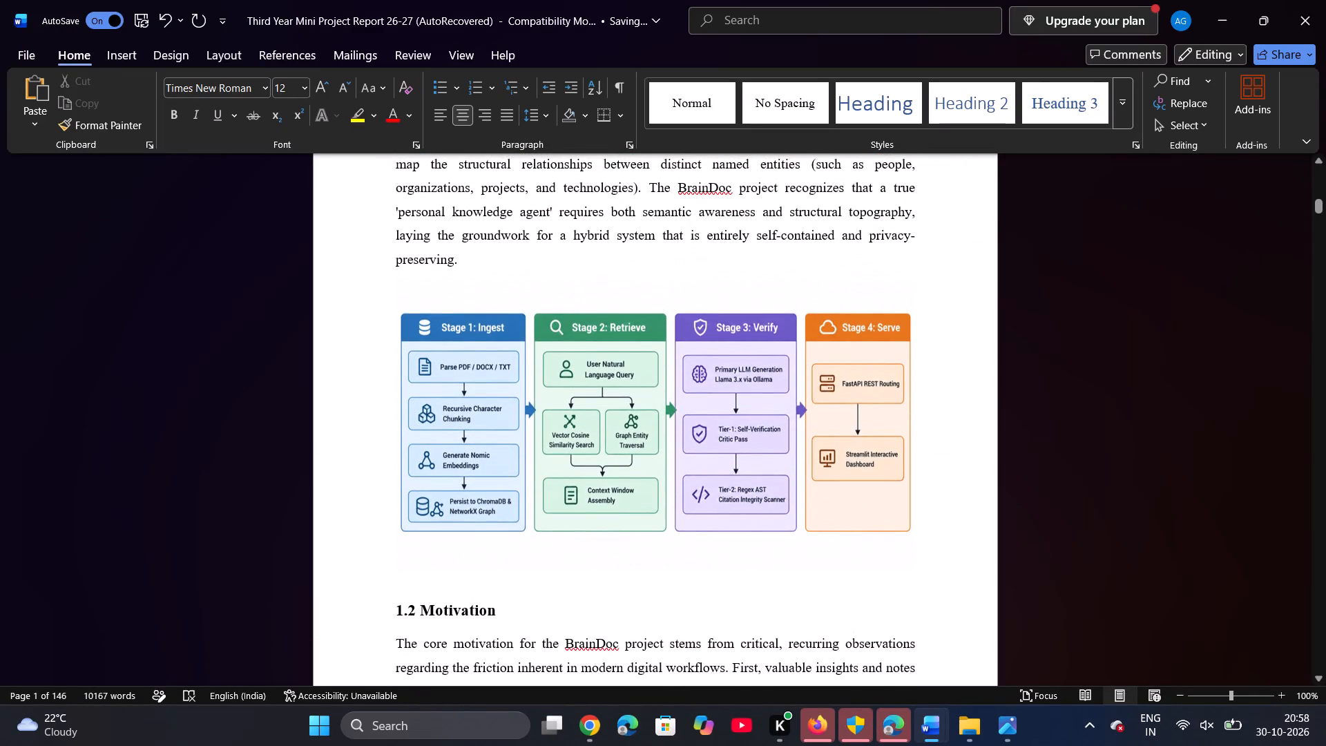
pyautogui.scroll(4, 695, 419)
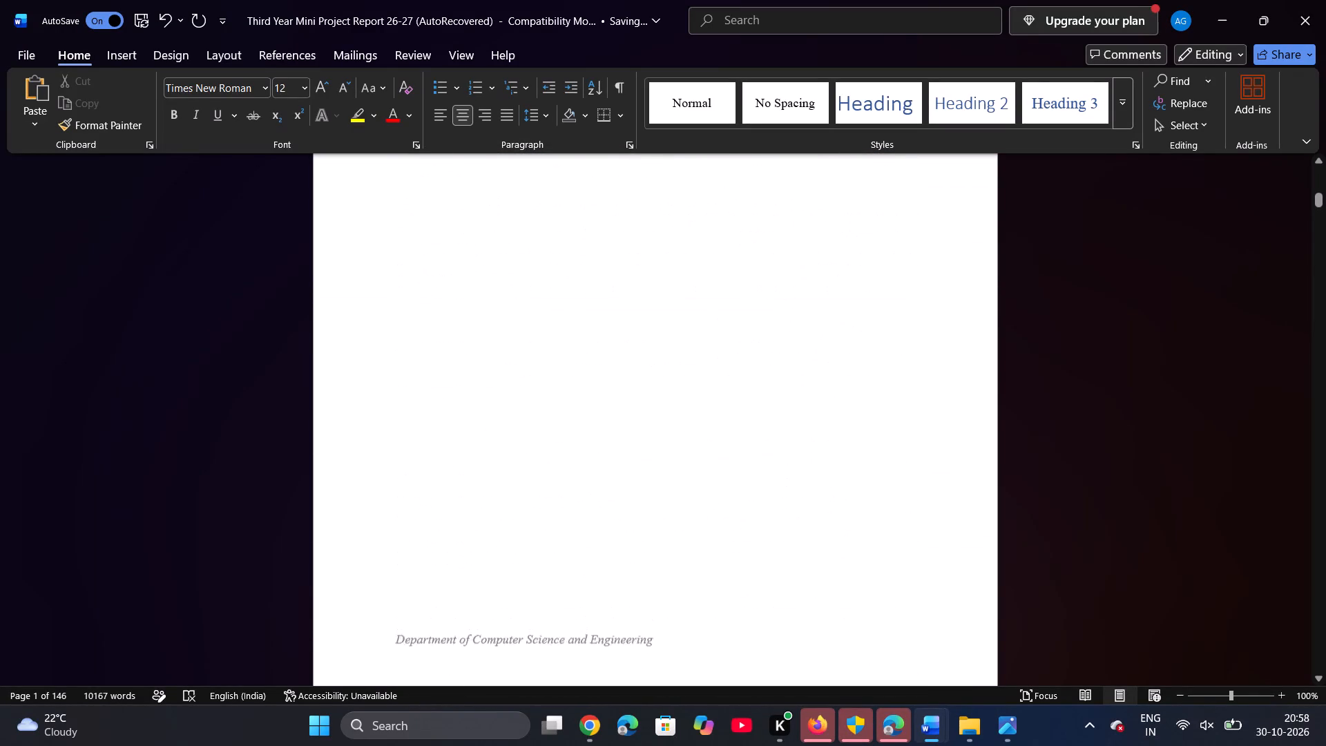
pyautogui.scroll(3, 695, 419)
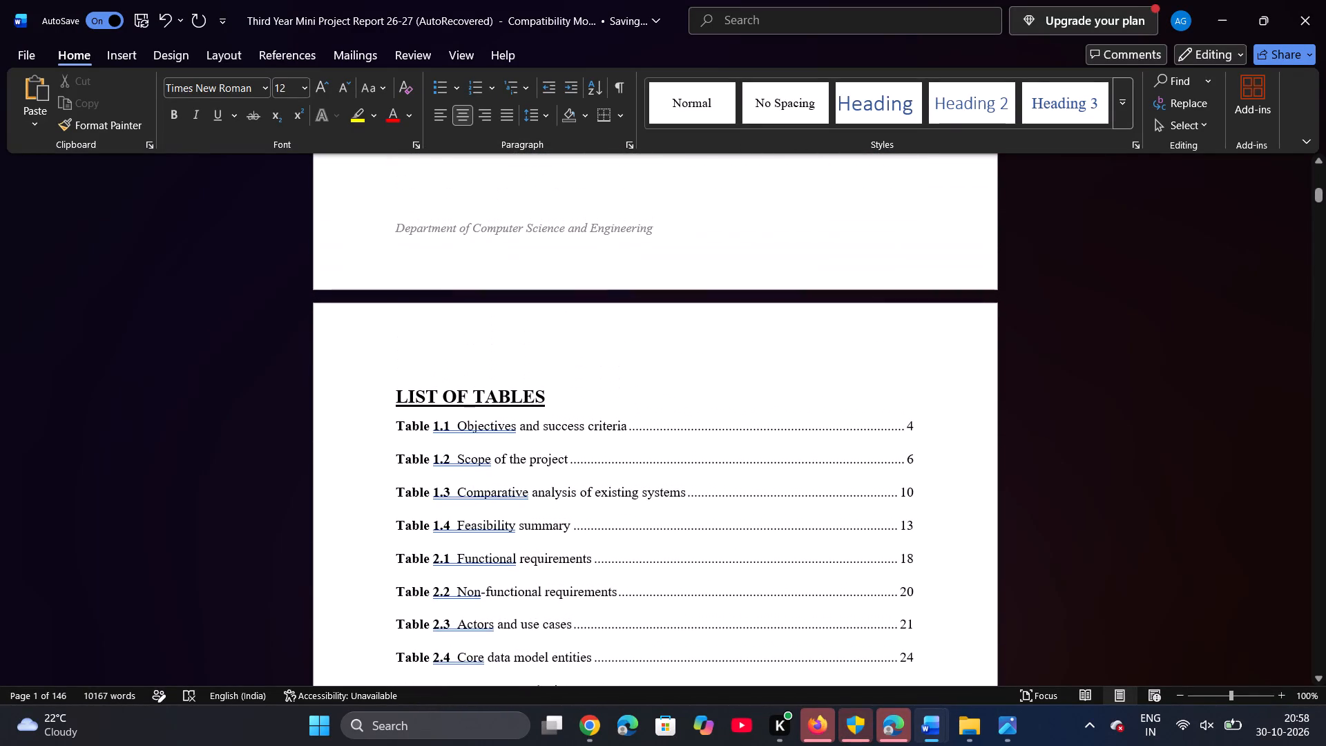
pyautogui.scroll(4, 695, 419)
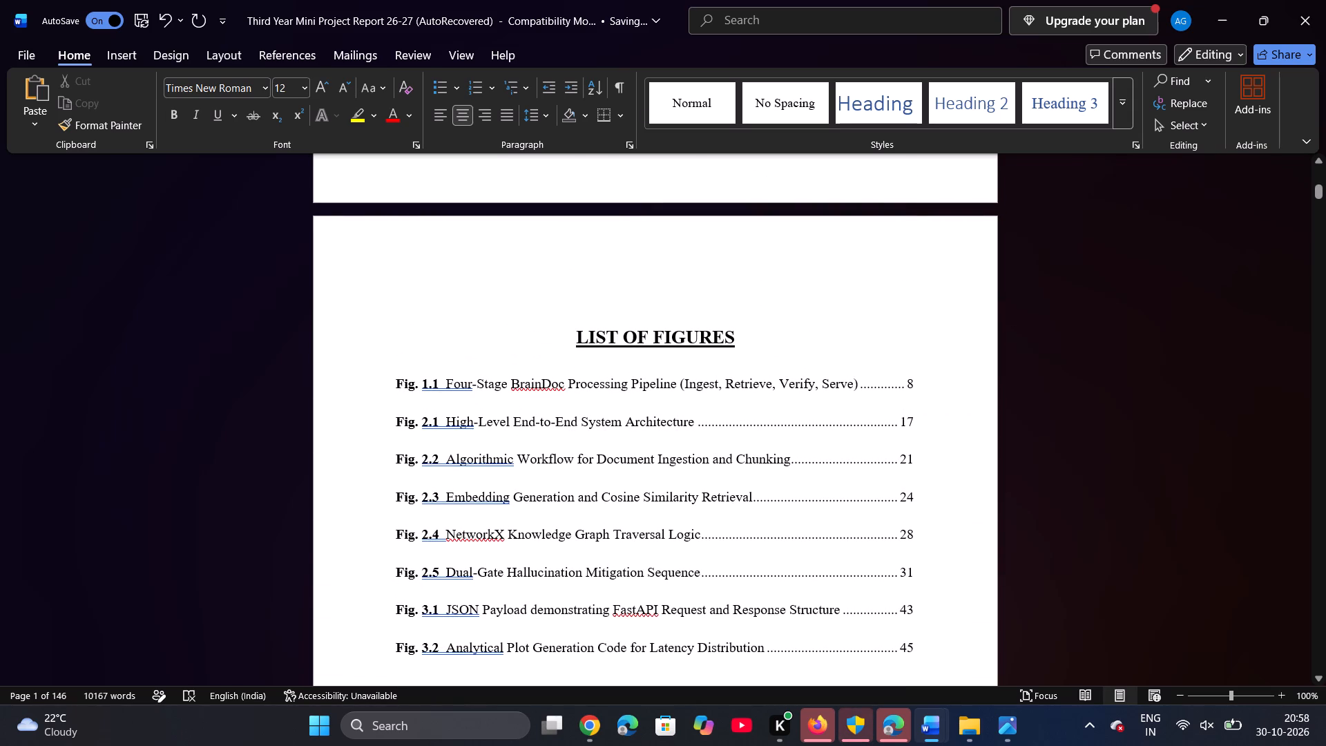
# Copy the entry "Fig. 1.1 Four-Stage BrainDoc Processing Pipeline (Ingest, Retrieve, Verify, Serve)" from the List of Figures, without its page number.
pyautogui.moveTo(397, 383); pyautogui.dragTo(853, 388)
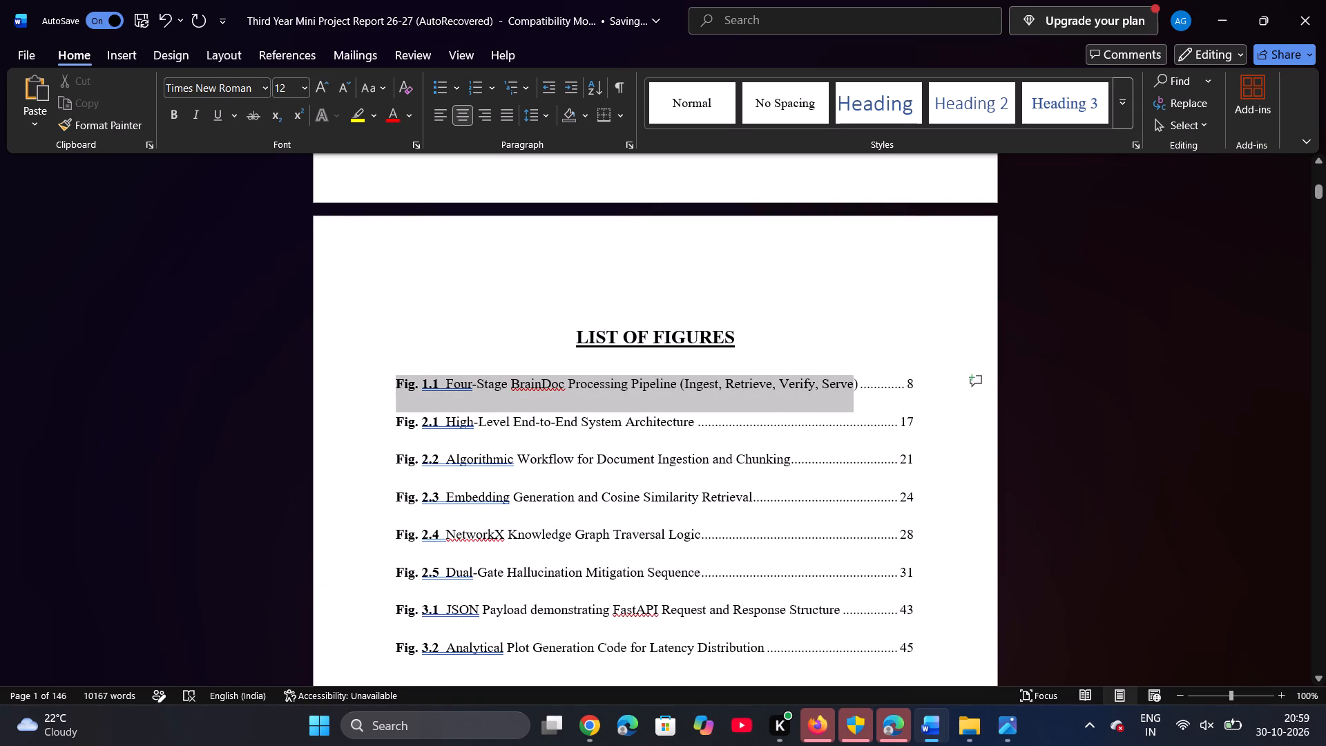
pyautogui.moveTo(853, 388); pyautogui.dragTo(856, 388)
pyautogui.hotkey('ctrl', 'c')
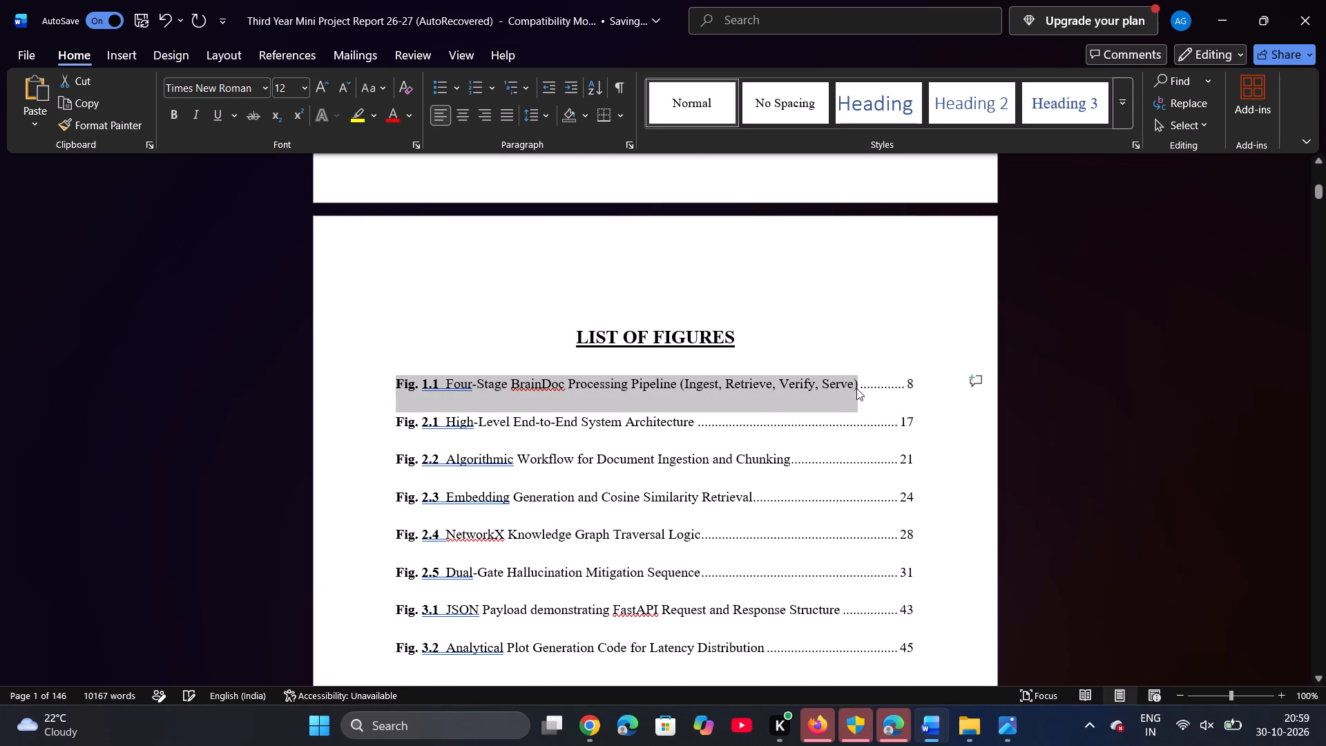
# Reduce the height of the four-stage diagram above section 1.2 Motivation slightly, resizing it from its bottom edge.
pyautogui.scroll(-9, 856, 388)
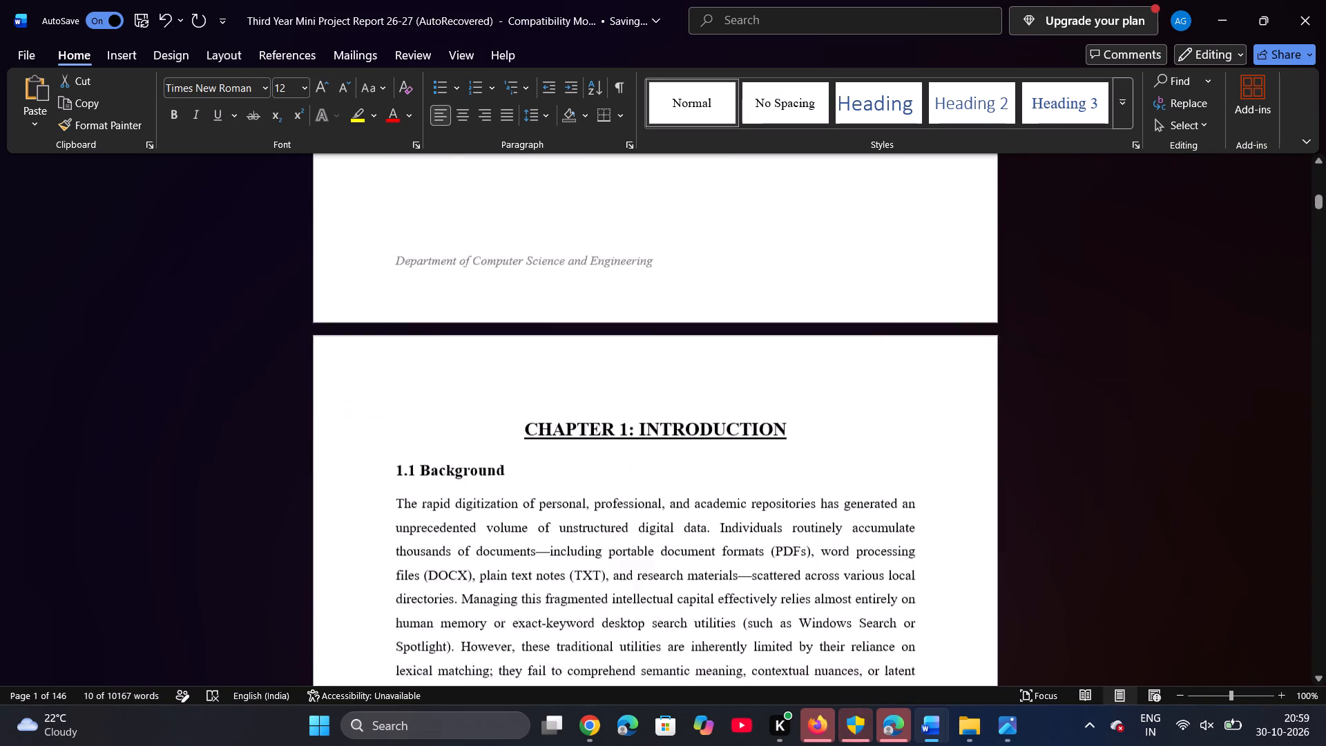
pyautogui.scroll(-3, 856, 388)
pyautogui.scroll(1, 856, 388)
pyautogui.scroll(-1, 856, 388)
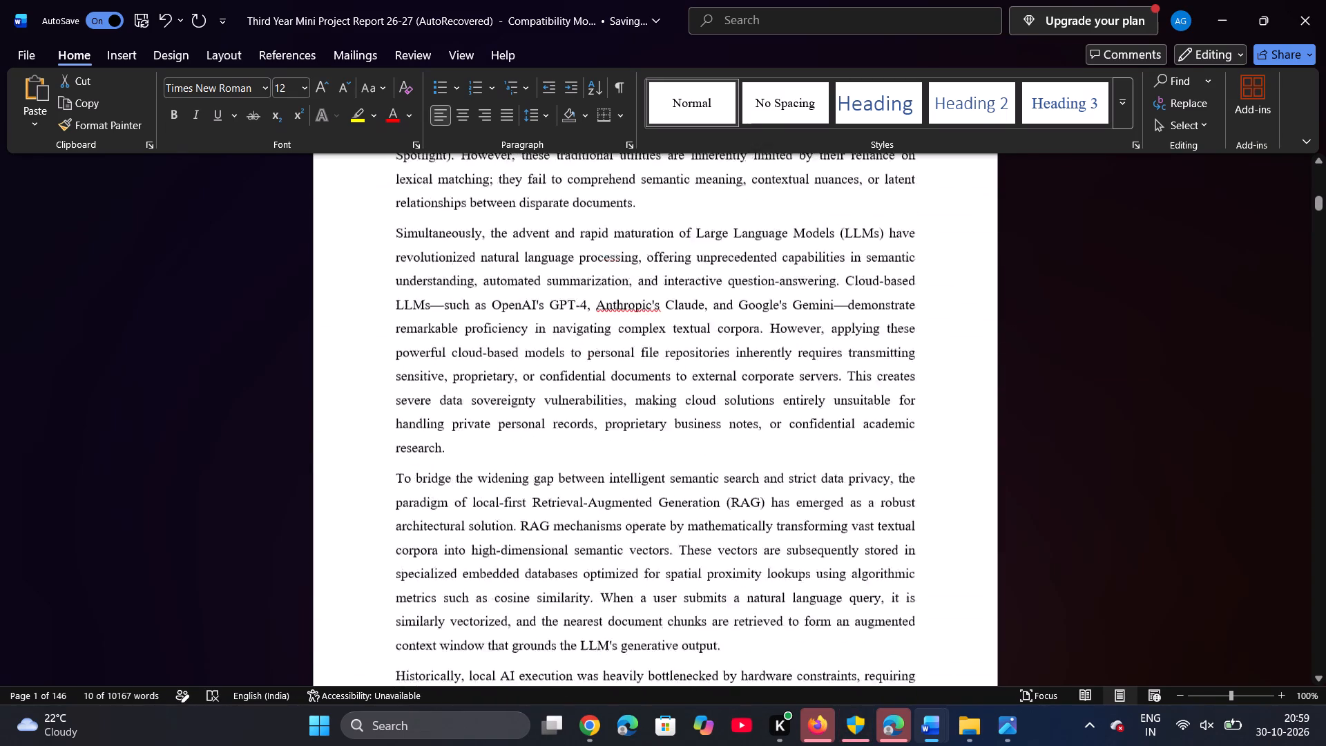
pyautogui.scroll(-2, 856, 388)
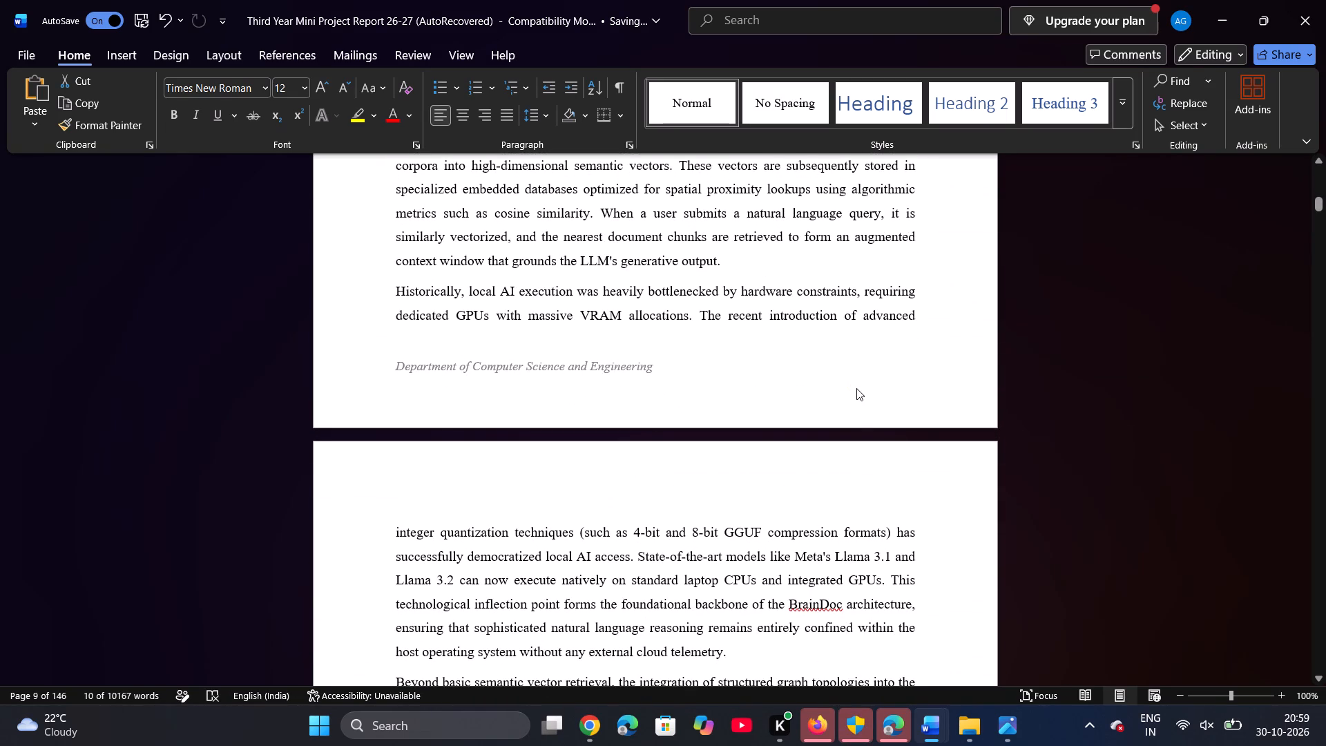
pyautogui.scroll(-2, 856, 388)
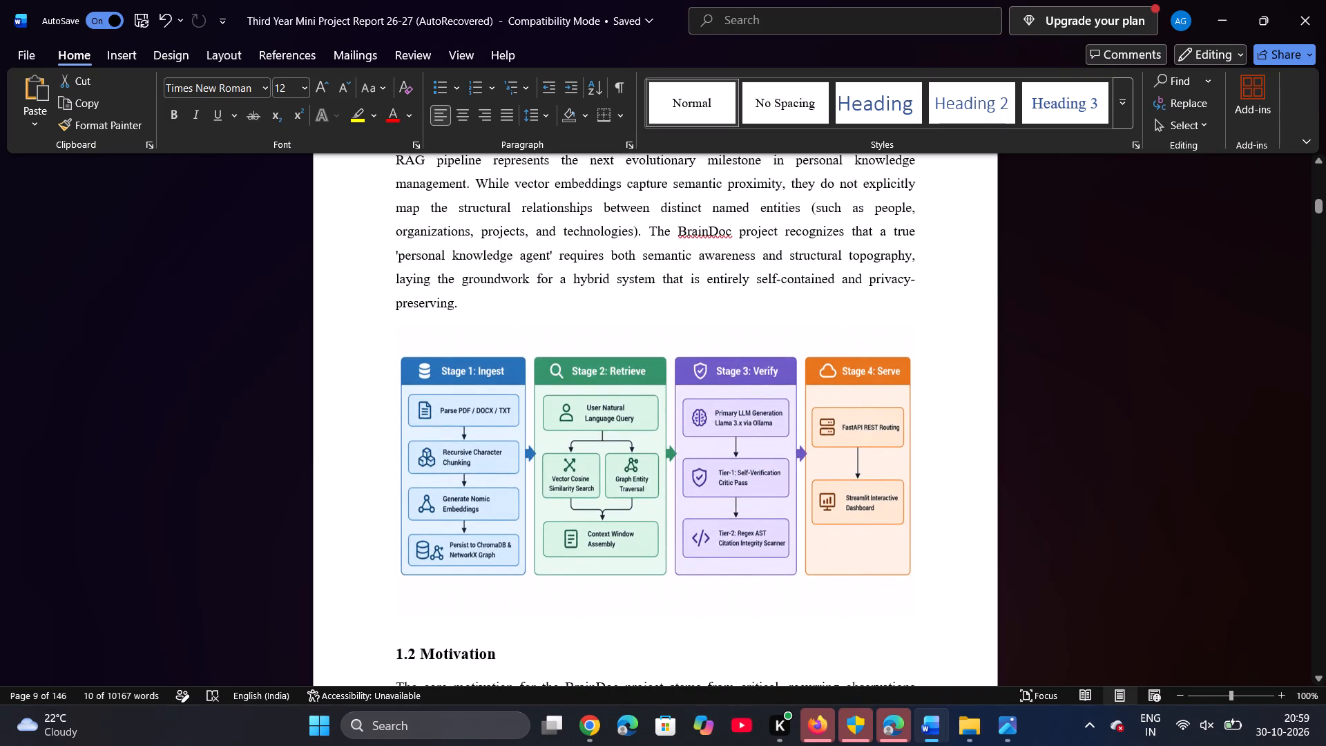
pyautogui.click(922, 555)
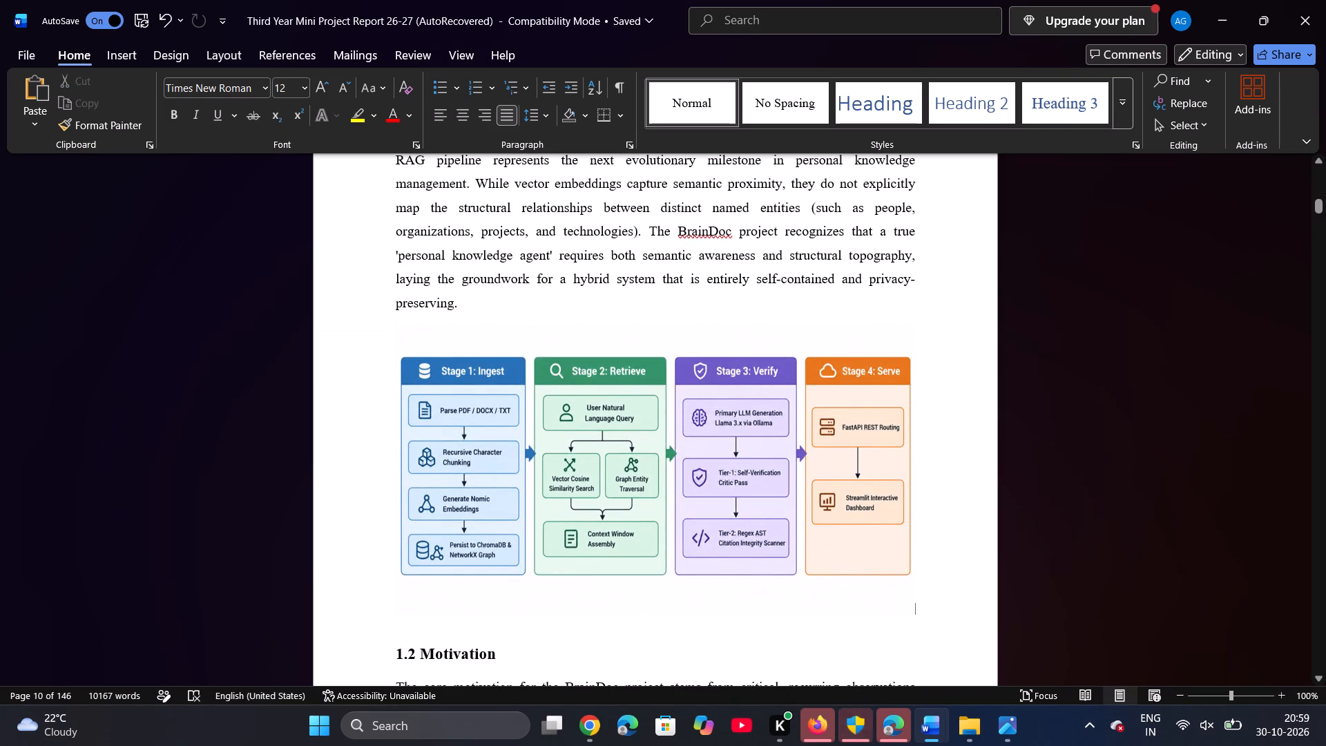
pyautogui.click(482, 599)
pyautogui.click(482, 599)
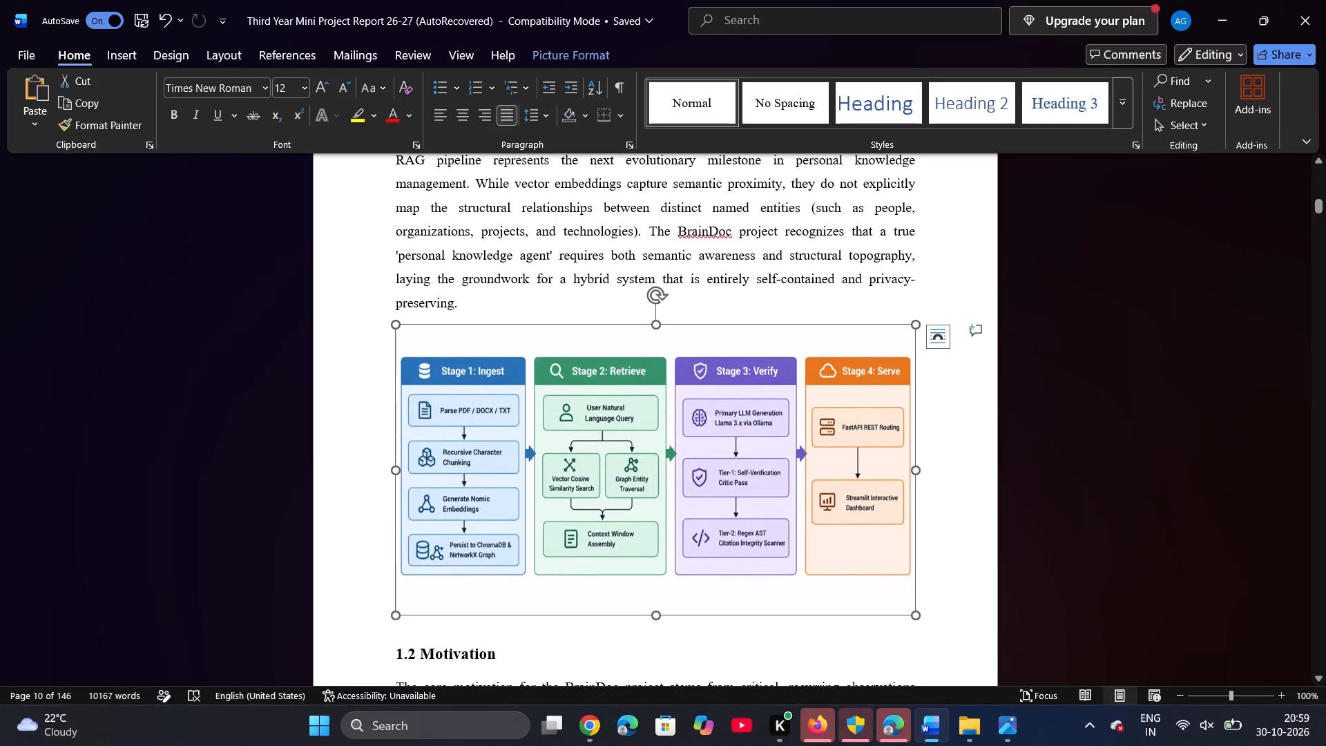
pyautogui.click(486, 629)
pyautogui.click(653, 613)
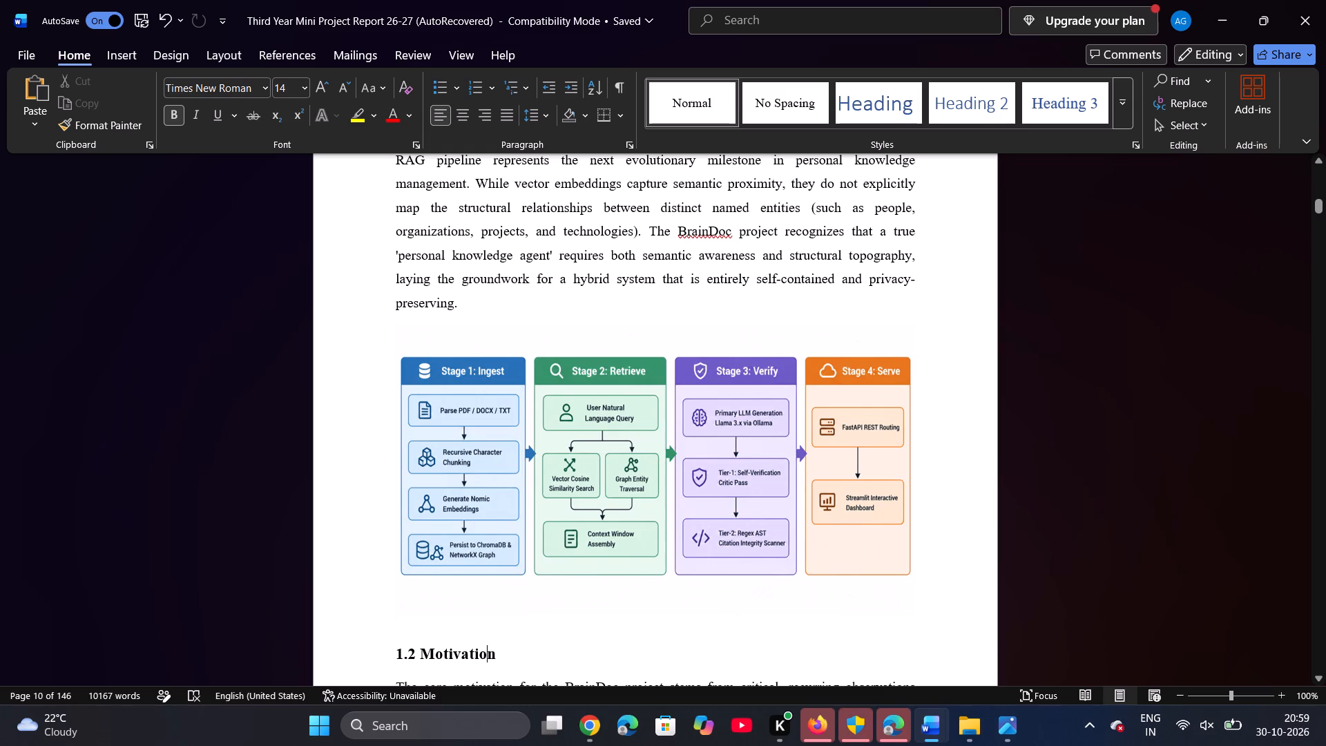
pyautogui.moveTo(658, 615); pyautogui.dragTo(657, 597)
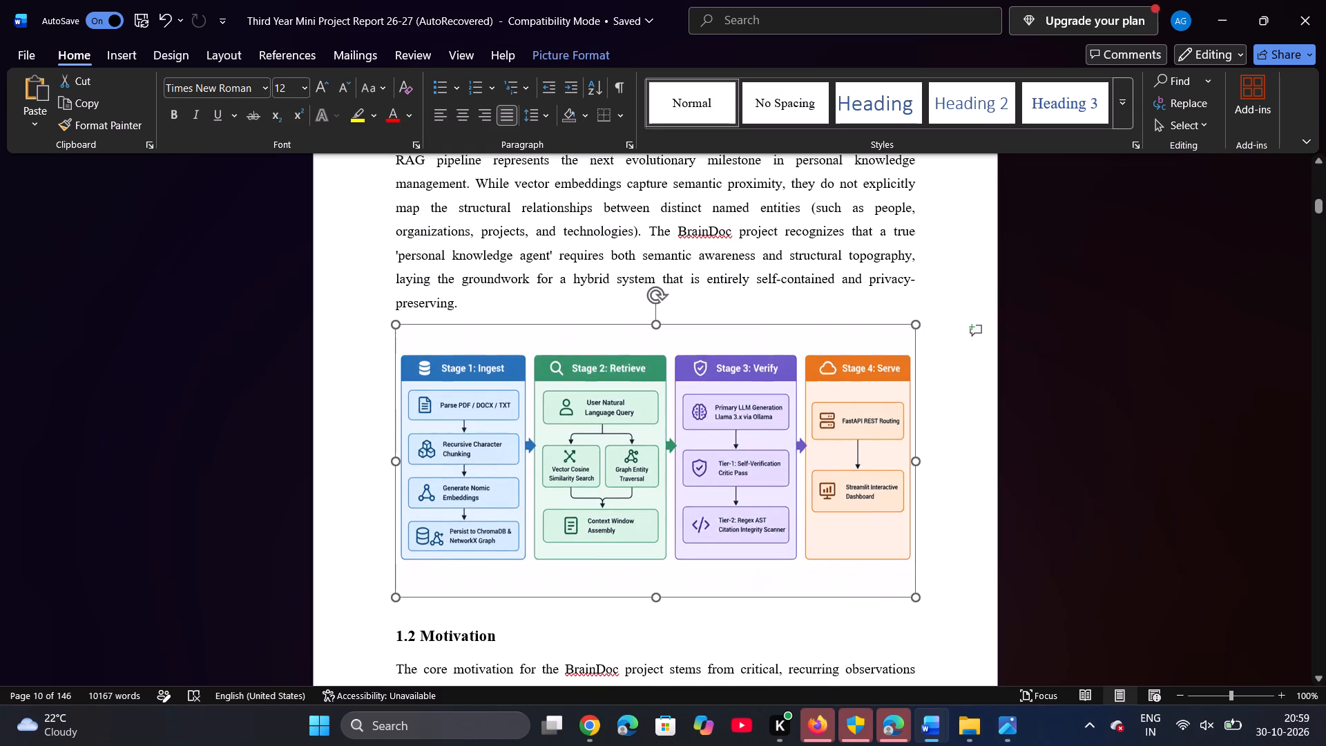
pyautogui.moveTo(657, 597); pyautogui.dragTo(657, 599)
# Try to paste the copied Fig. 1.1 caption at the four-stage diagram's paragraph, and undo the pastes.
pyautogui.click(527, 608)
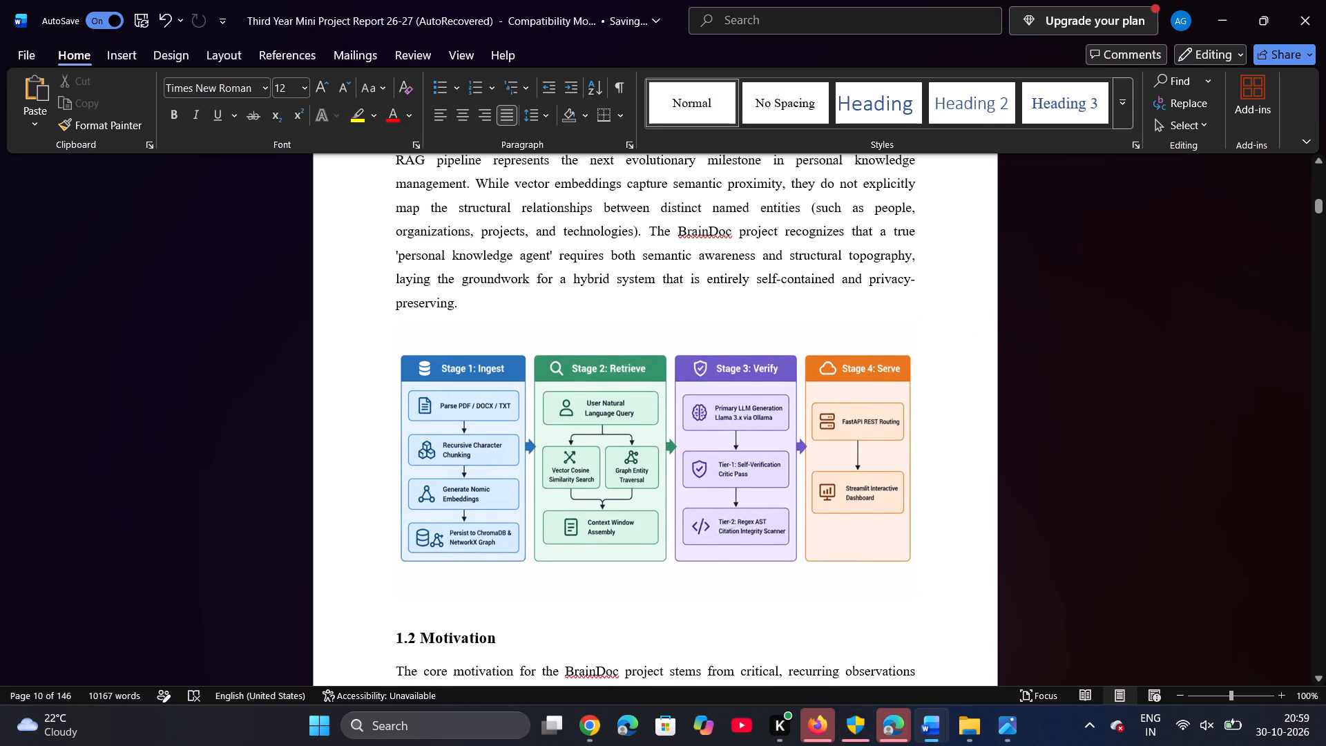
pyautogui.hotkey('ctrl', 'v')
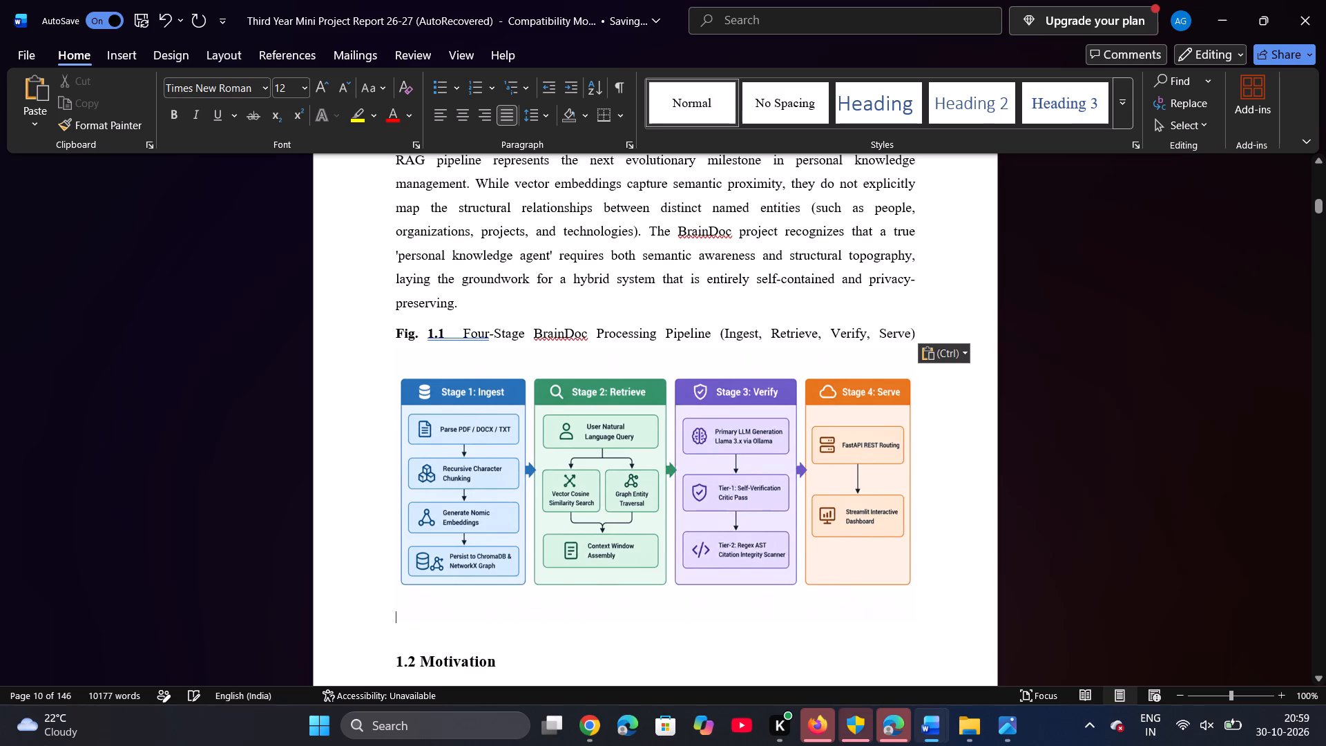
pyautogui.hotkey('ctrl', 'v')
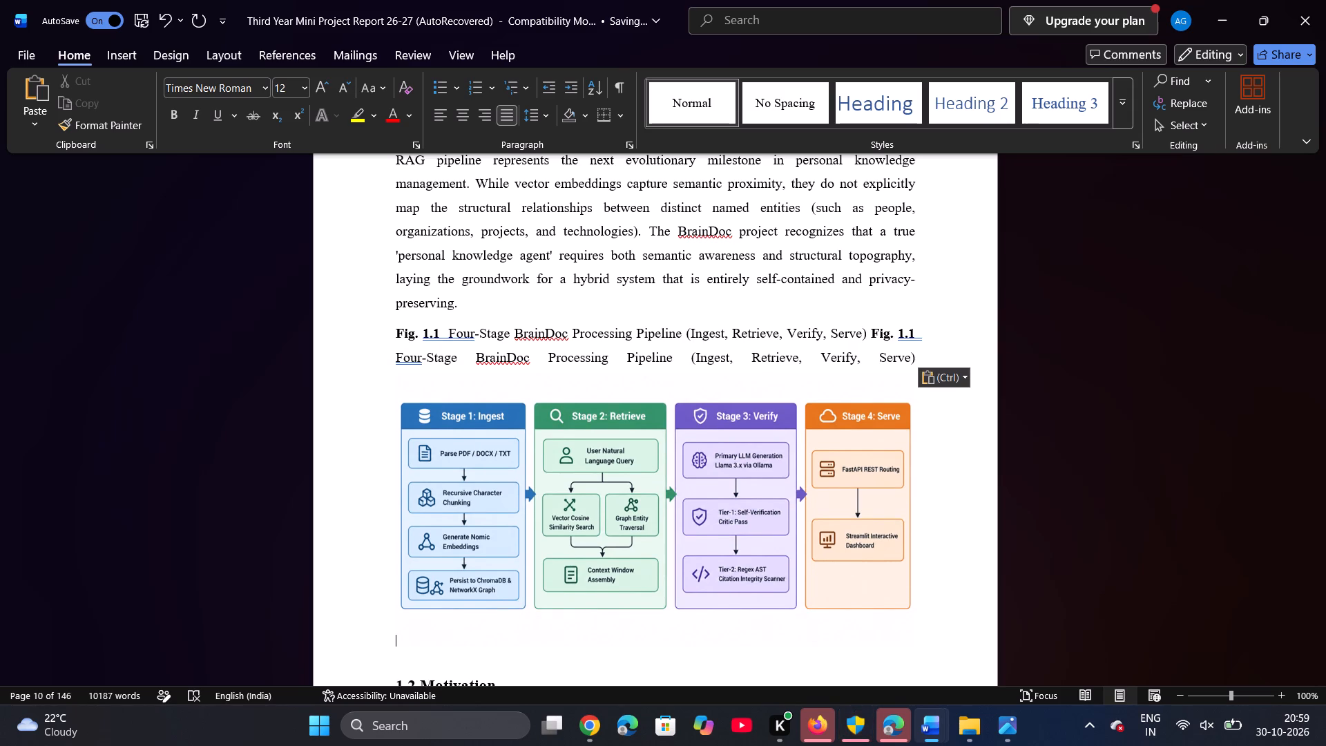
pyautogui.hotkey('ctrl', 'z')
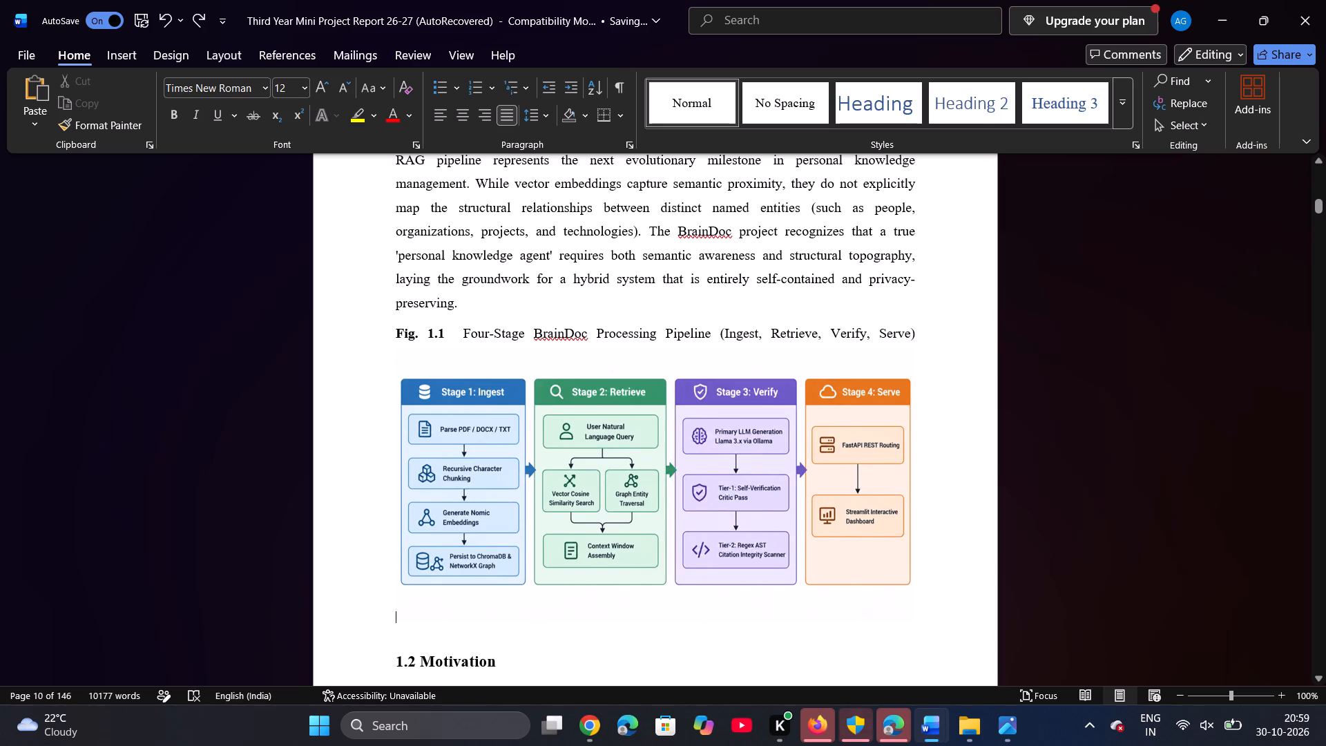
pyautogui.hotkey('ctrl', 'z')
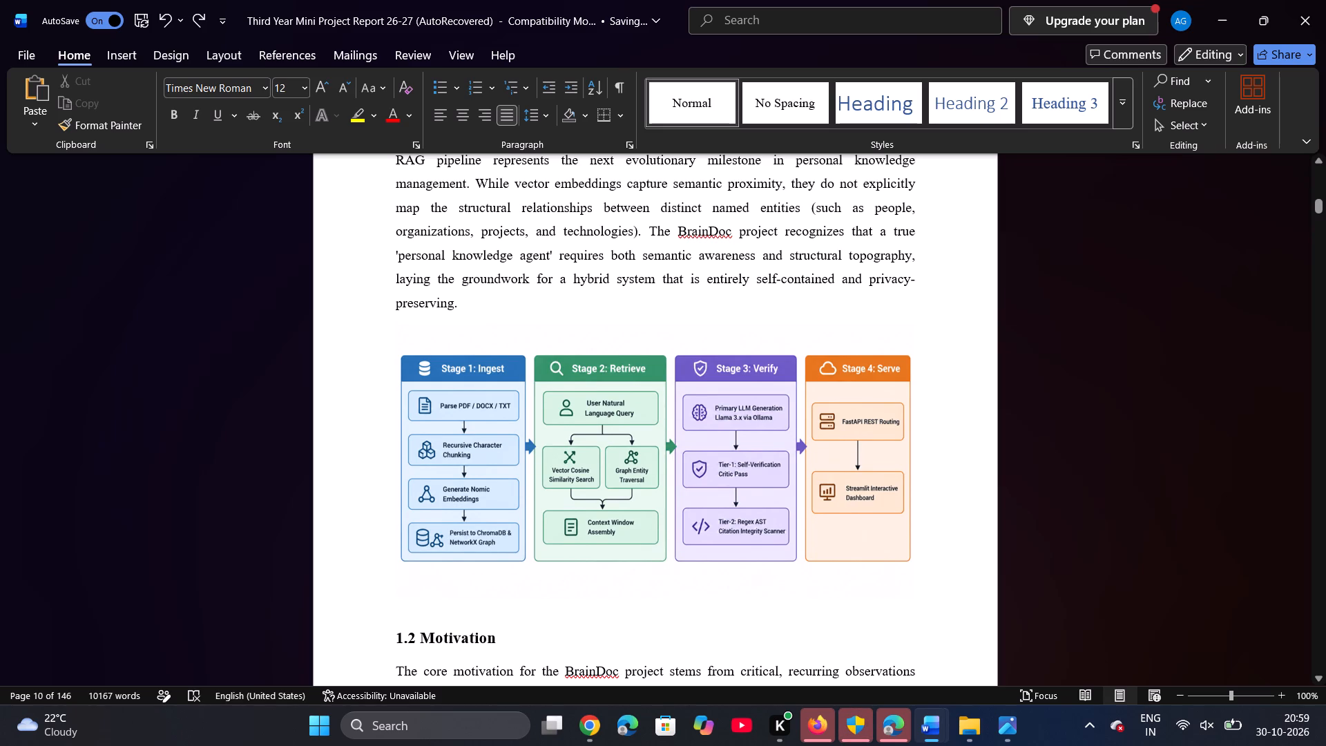
# Paste the copied caption "Fig. 1.1 Four-Stage BrainDoc Processing Pipeline (Ingest, Retrieve, Verify, Serve)" on a new line below the four-stage diagram and centre it.
pyautogui.press('Return')
pyautogui.press('BackSpace')
pyautogui.press('BackSpace')
pyautogui.press('BackSpace')
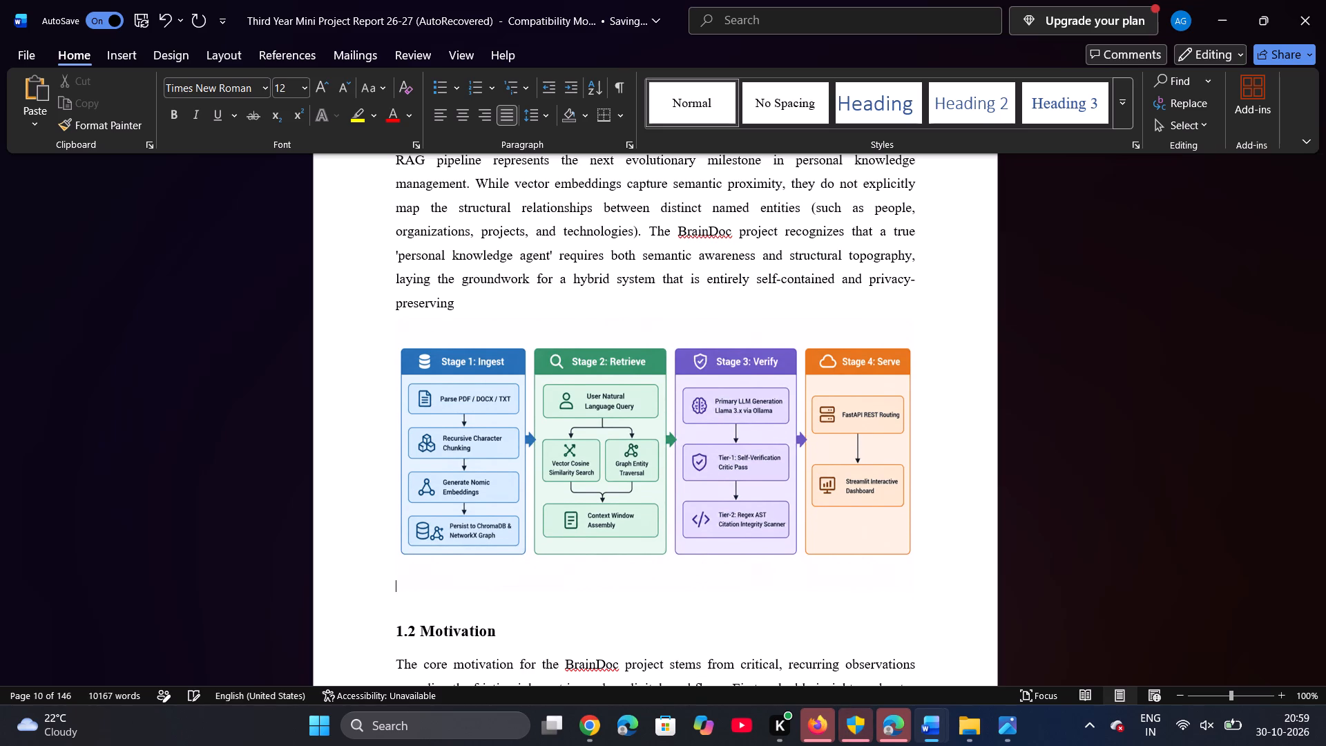
pyautogui.click(433, 615)
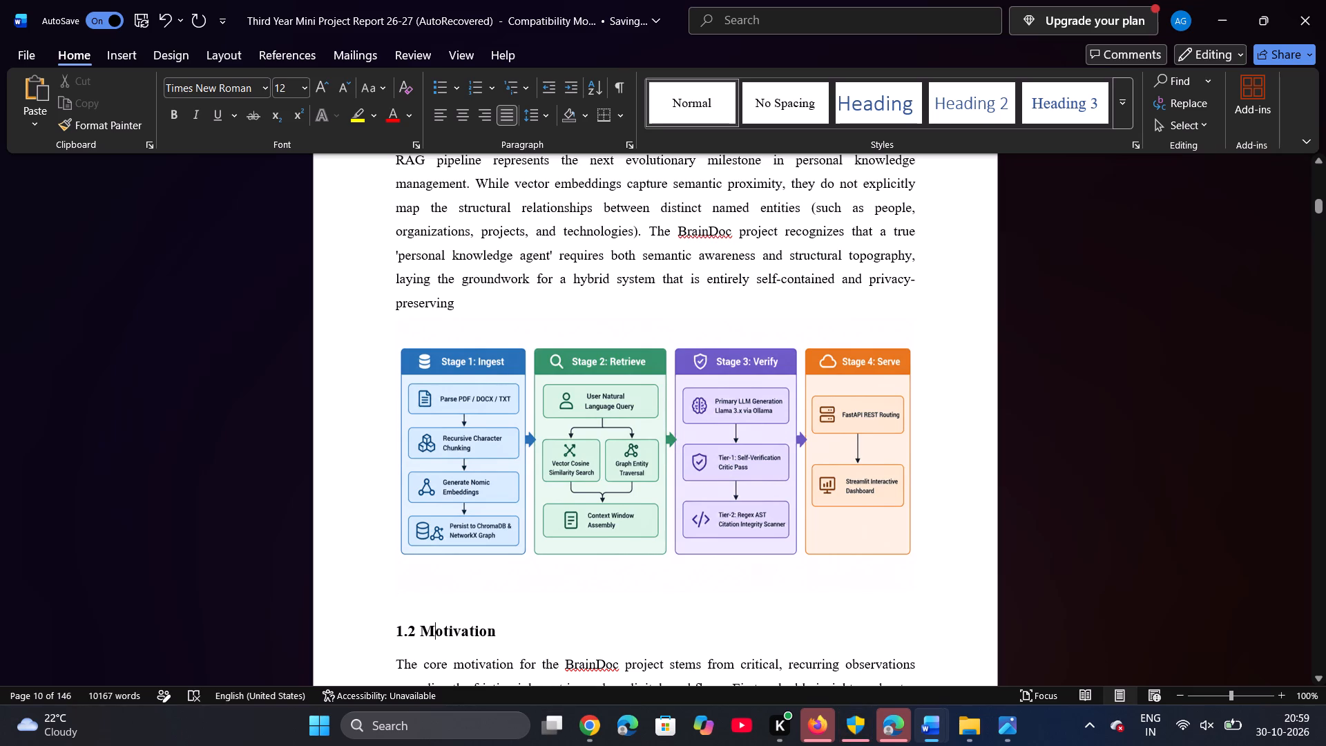
pyautogui.click(450, 608)
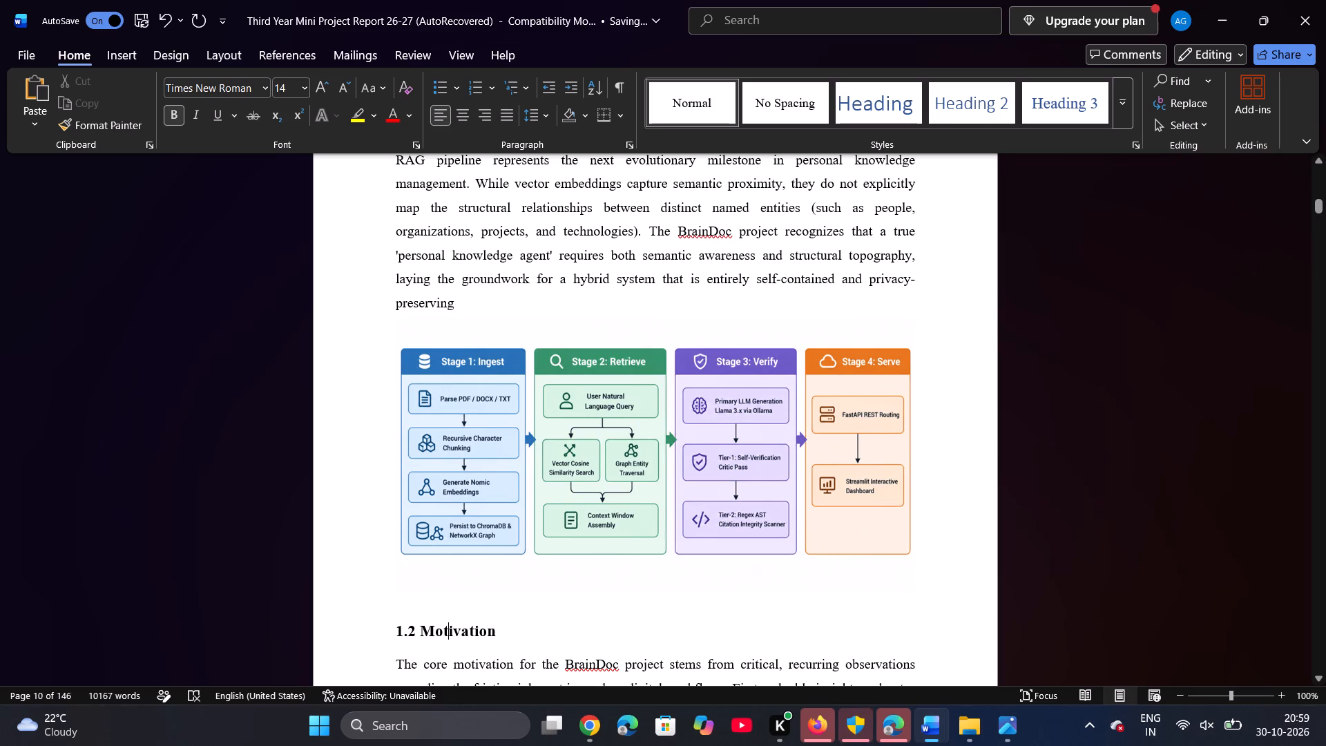
pyautogui.click(939, 514)
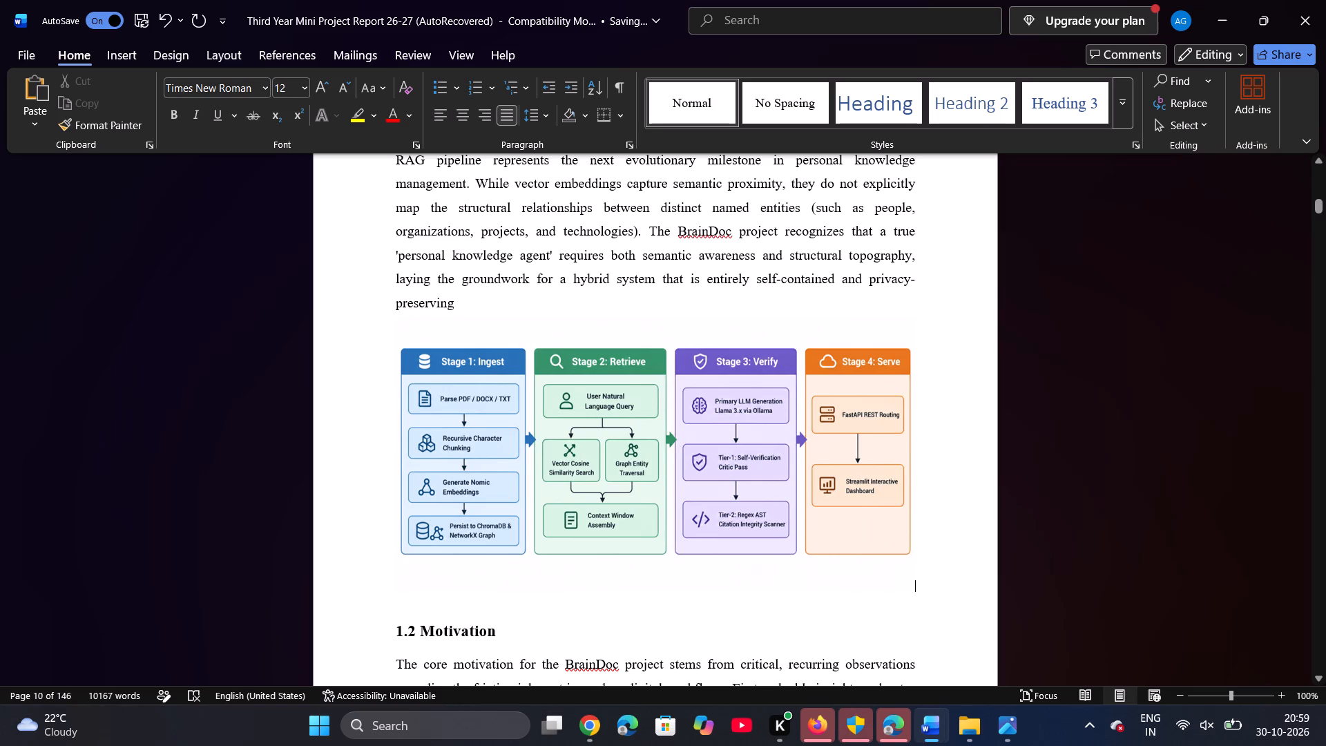
pyautogui.press('Return')
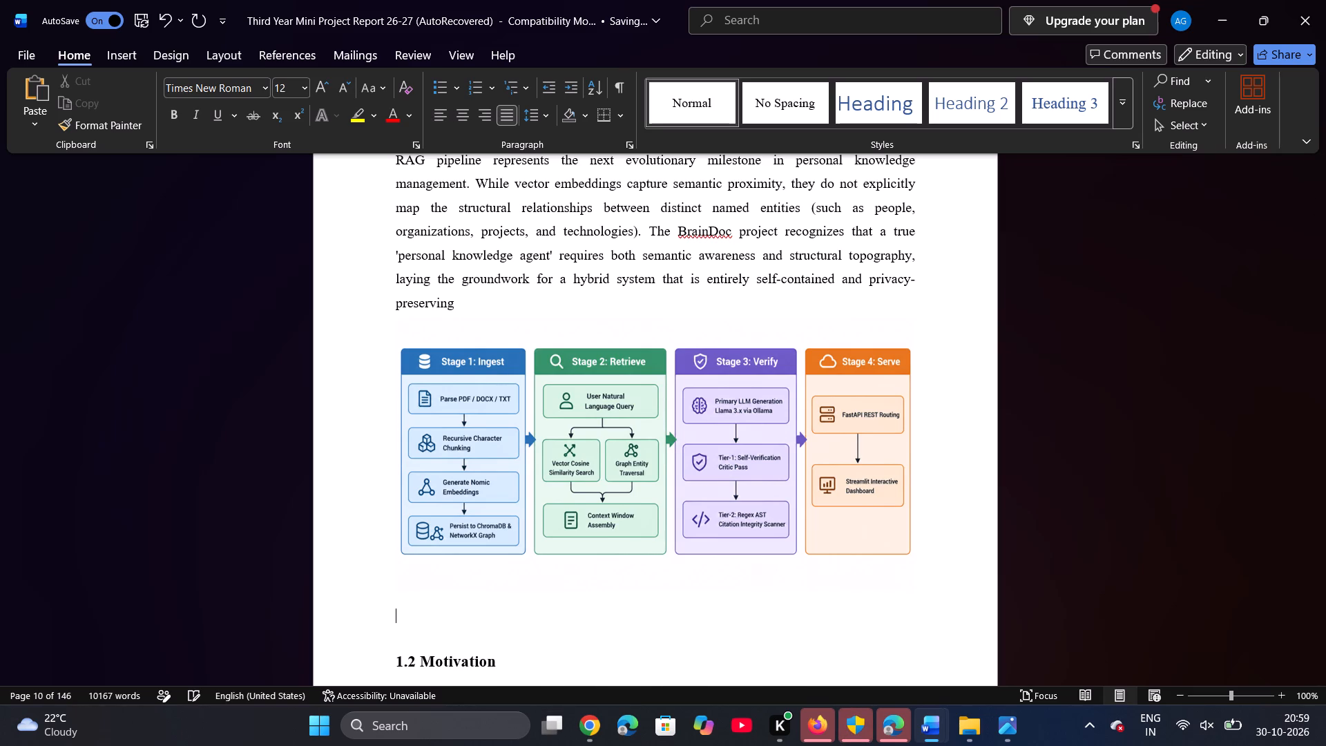
pyautogui.hotkey('ctrl', 'v')
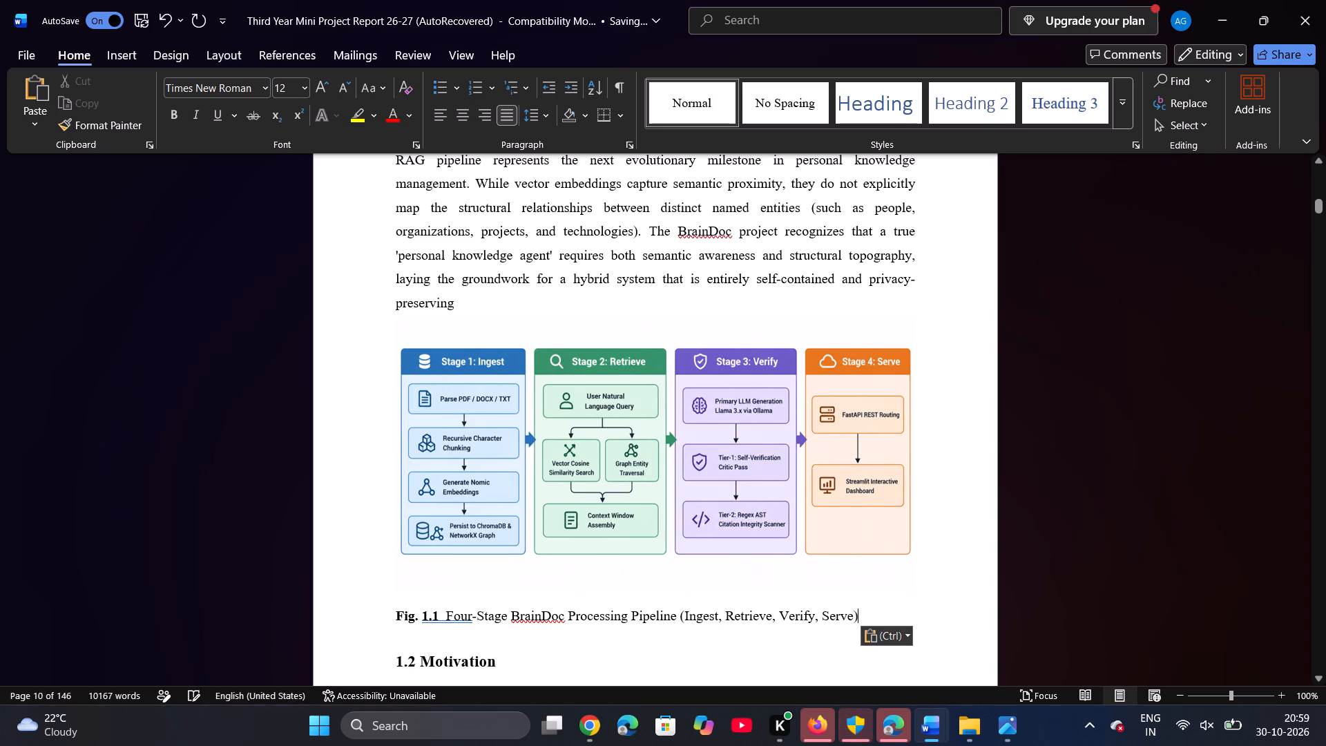
pyautogui.moveTo(396, 615); pyautogui.dragTo(881, 621)
pyautogui.click(457, 117)
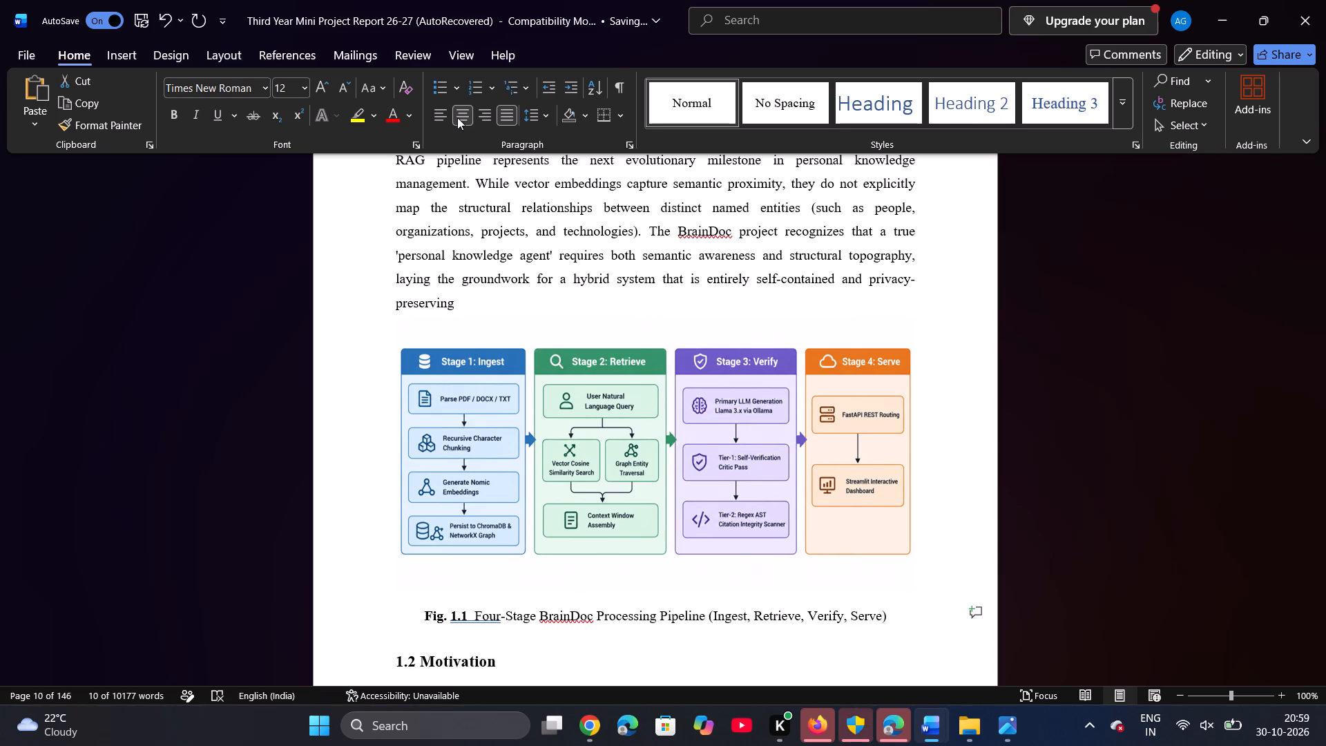
pyautogui.click(357, 549)
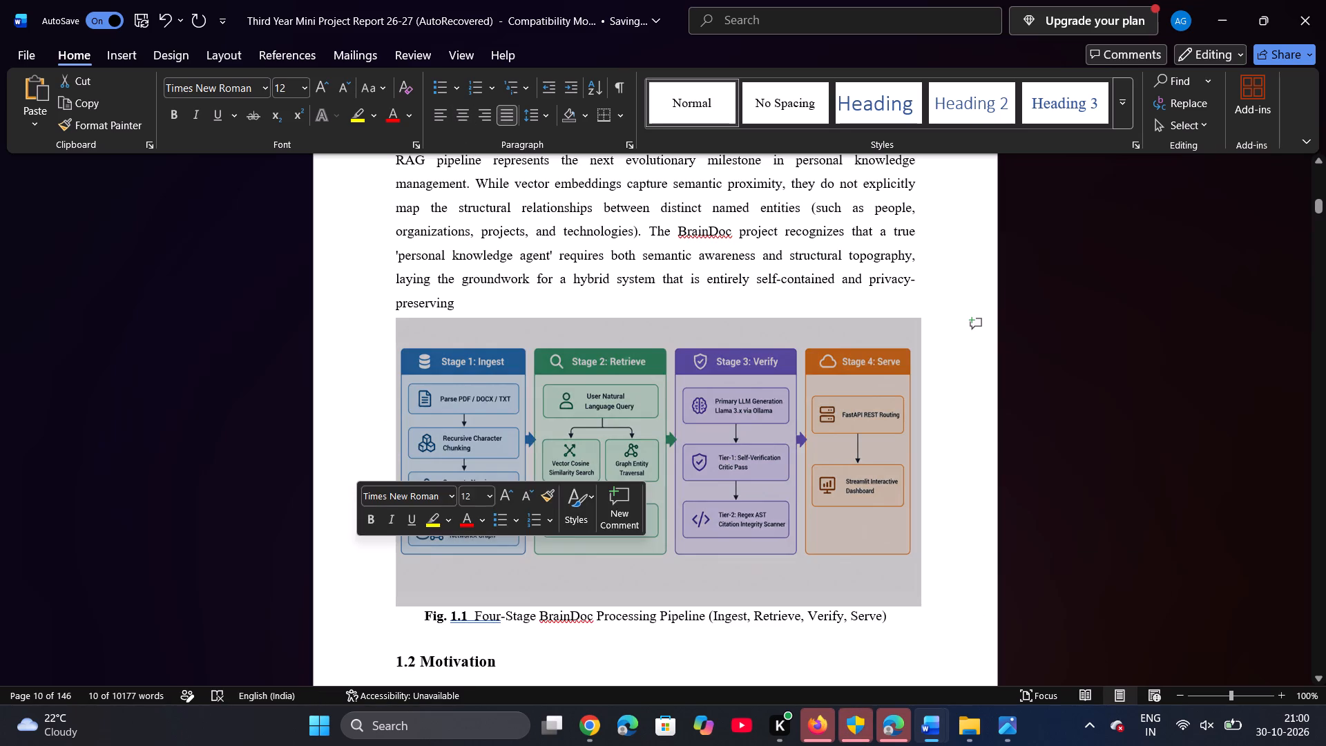
# Delete the word "BrainDoc" from the Fig. 1.1 caption under the four-stage diagram.
pyautogui.scroll(-1, 357, 549)
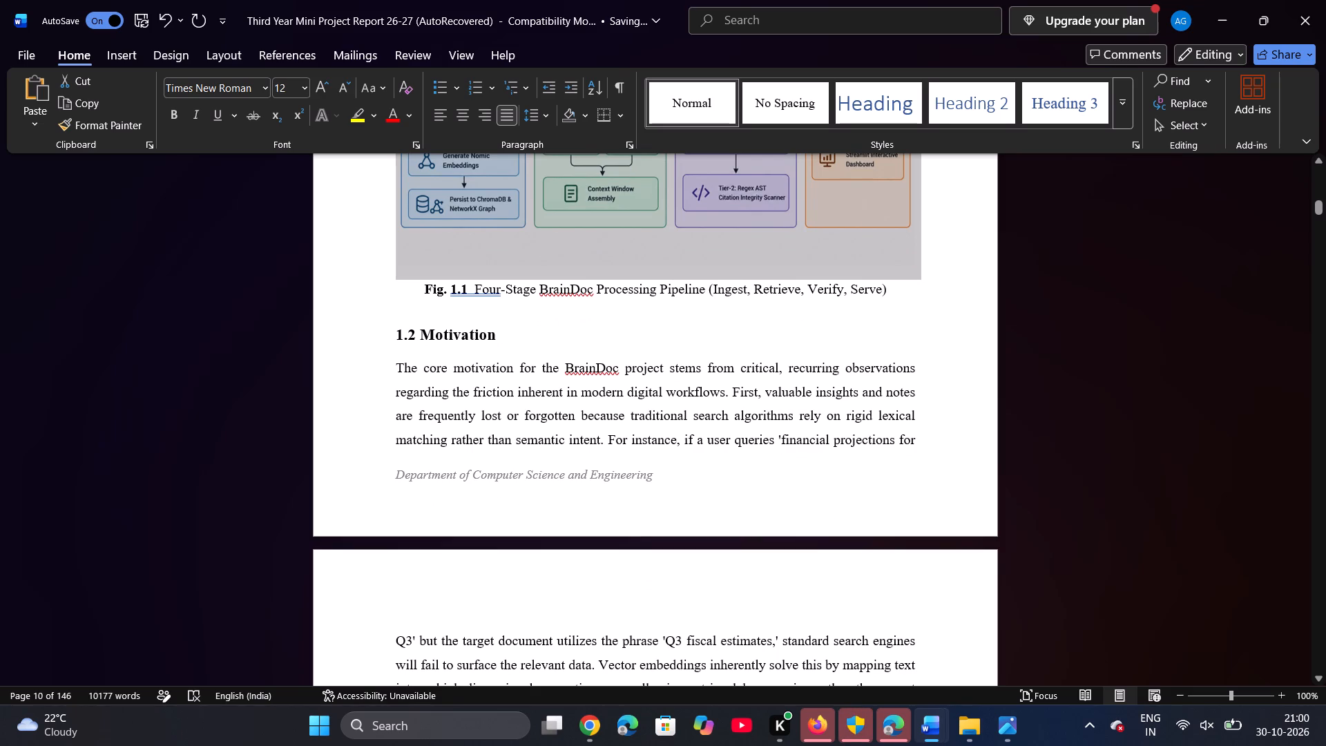
pyautogui.click(592, 289)
pyautogui.press('BackSpace')
pyautogui.press('BackSpace')
pyautogui.press('BackSpace')
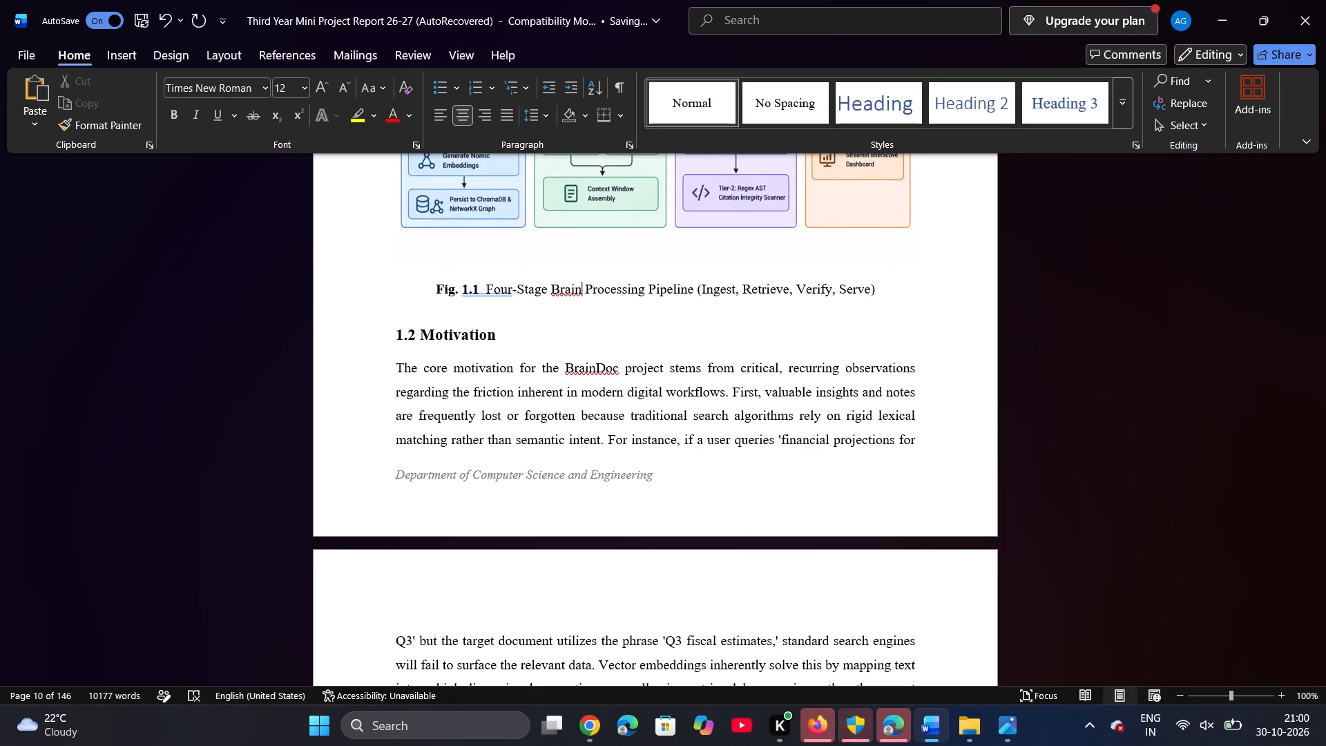
pyautogui.press('BackSpace')
pyautogui.press('BackSpace')
pyautogui.press('BackSpace')
pyautogui.press('BackSpace')
pyautogui.press('BackSpace')
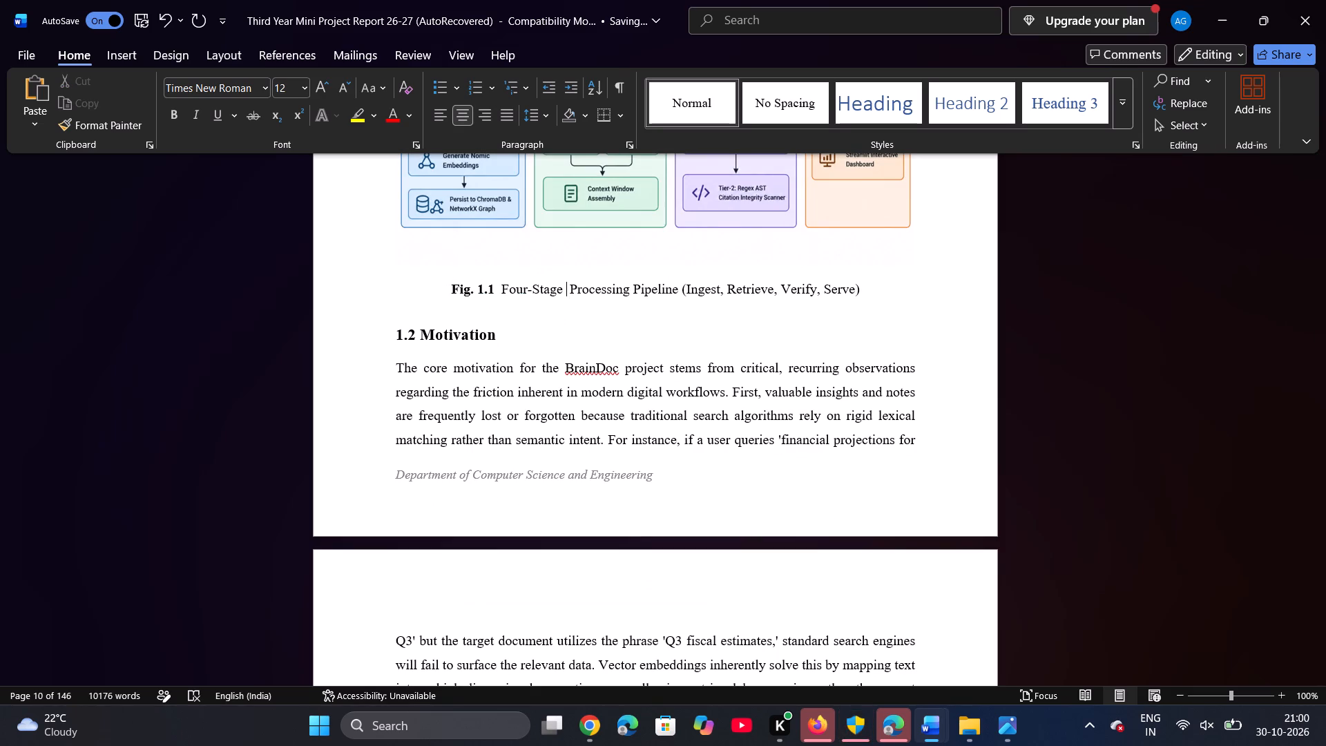
# Examine the rest of Chapter 1, the List of Figures and List of Tables, and Chapter 2's tables and figures with their captions.
pyautogui.scroll(-5, 592, 289)
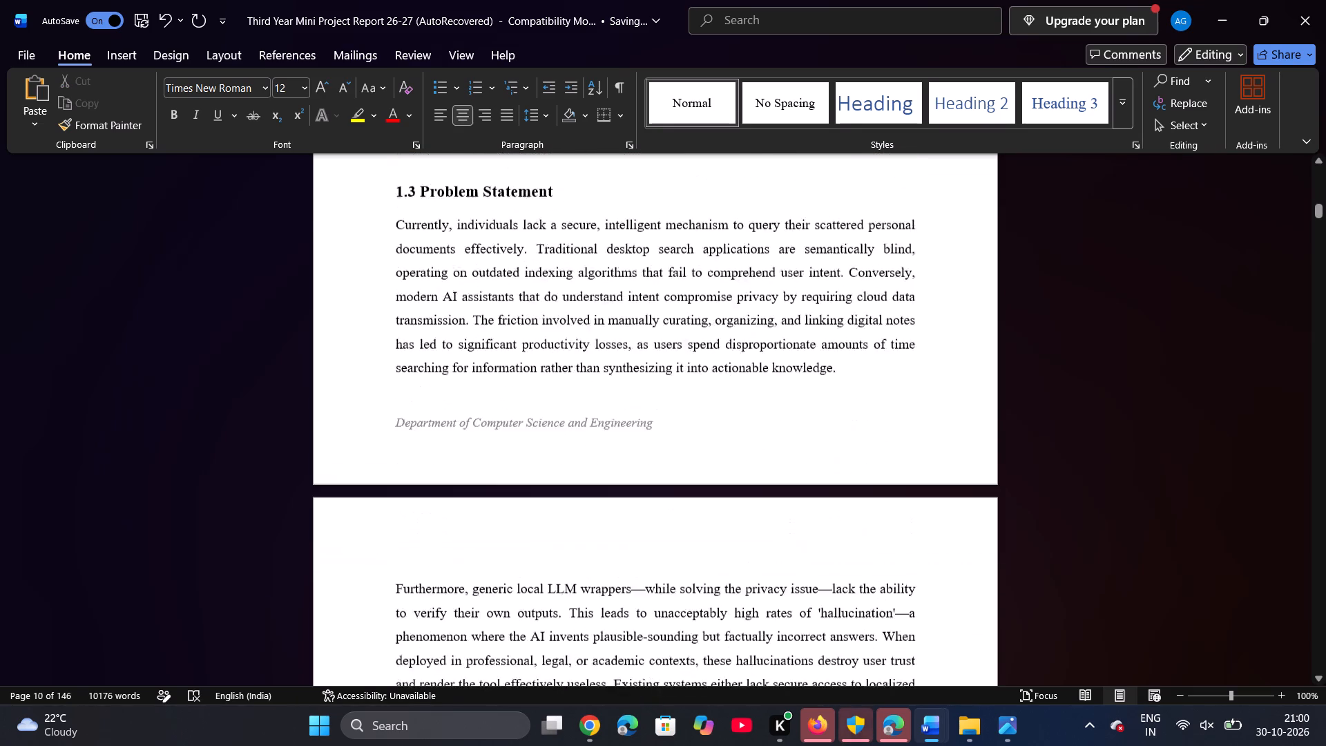
pyautogui.scroll(-6, 592, 289)
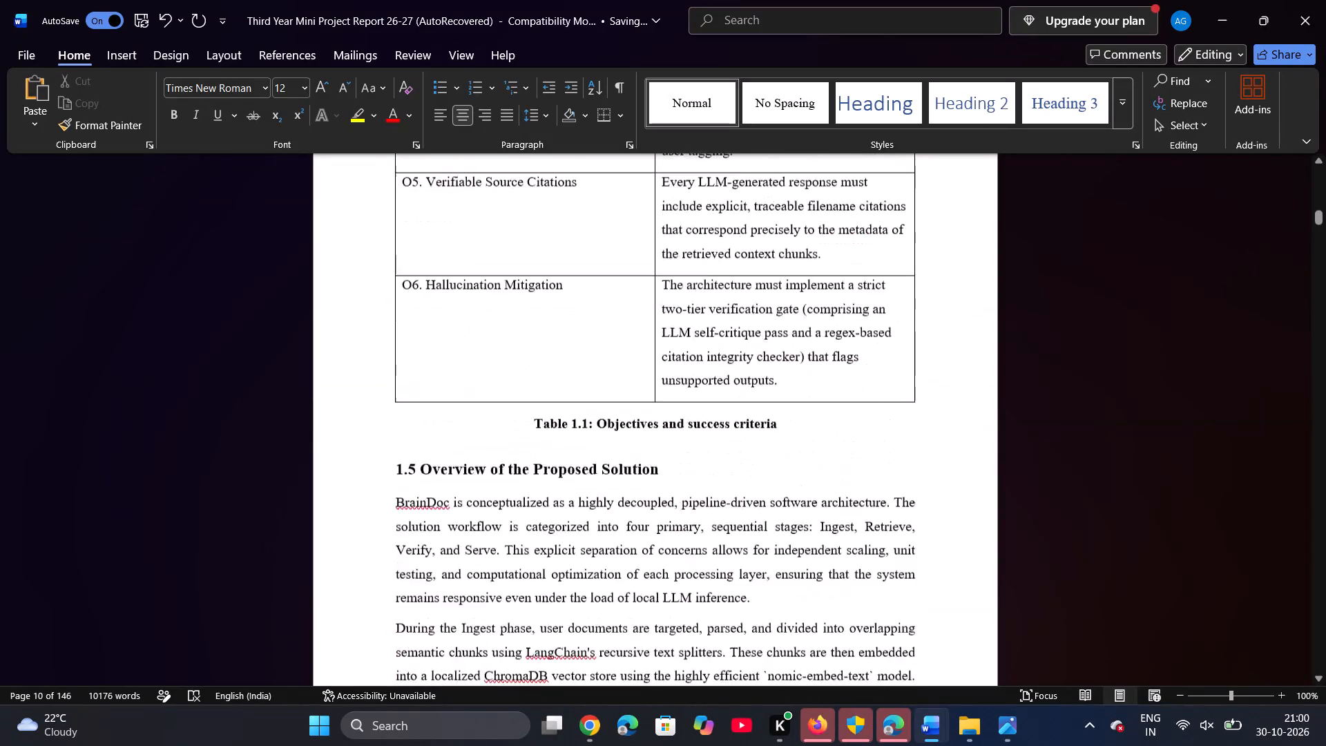
pyautogui.scroll(-1, 592, 289)
pyautogui.scroll(3, 592, 289)
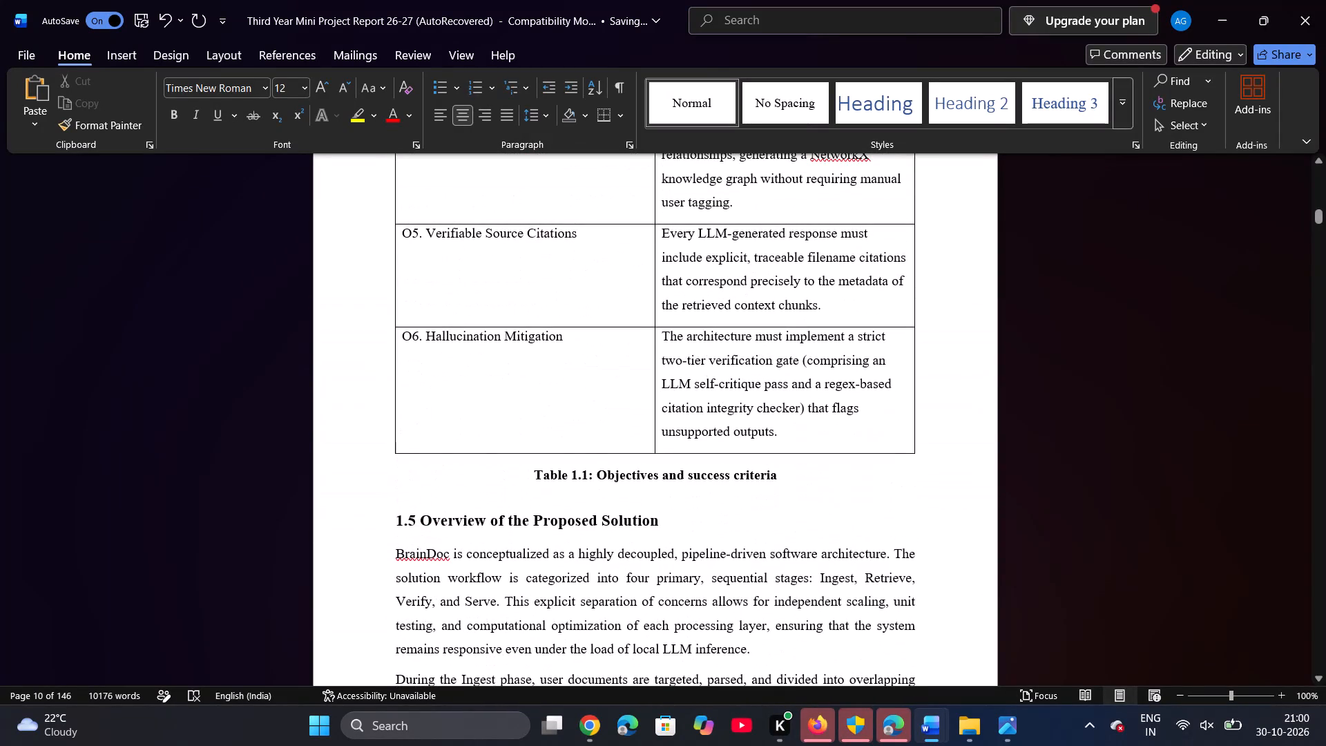
pyautogui.scroll(-3, 592, 289)
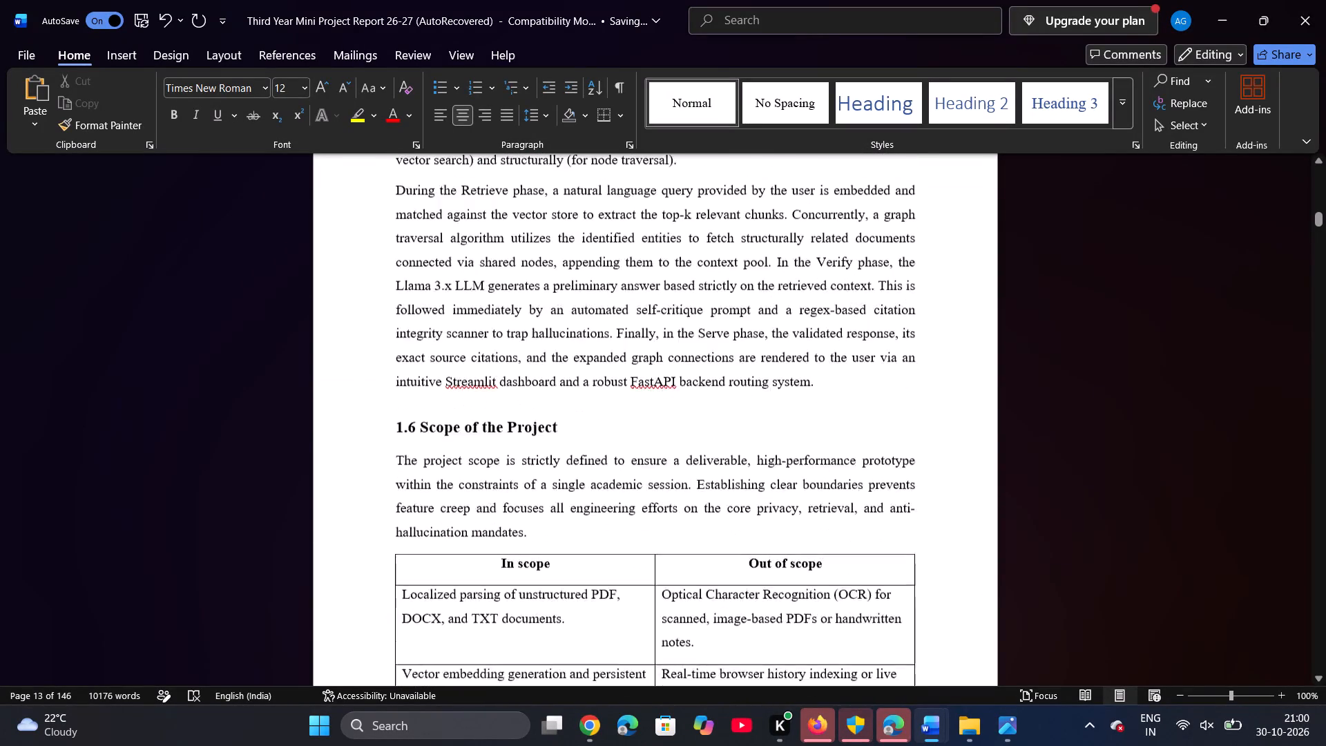
pyautogui.scroll(-11, 592, 289)
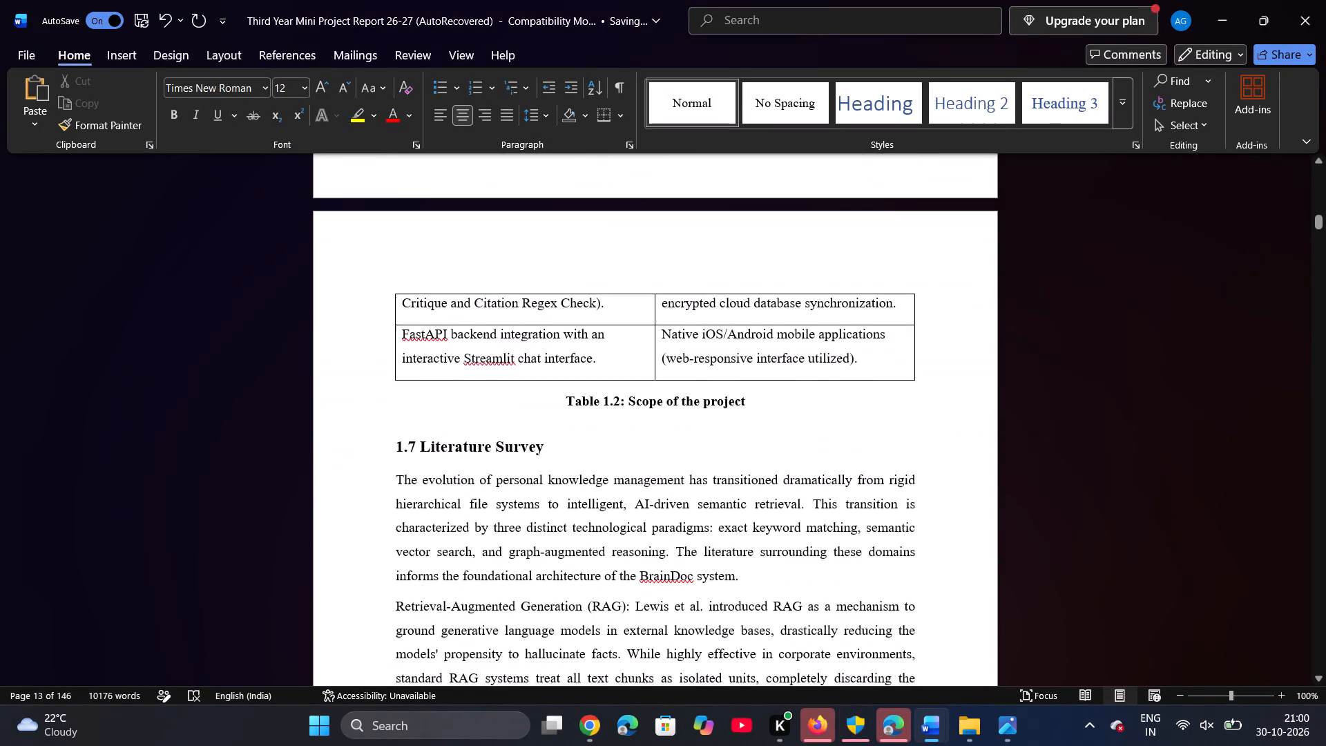
pyautogui.scroll(-10, 592, 289)
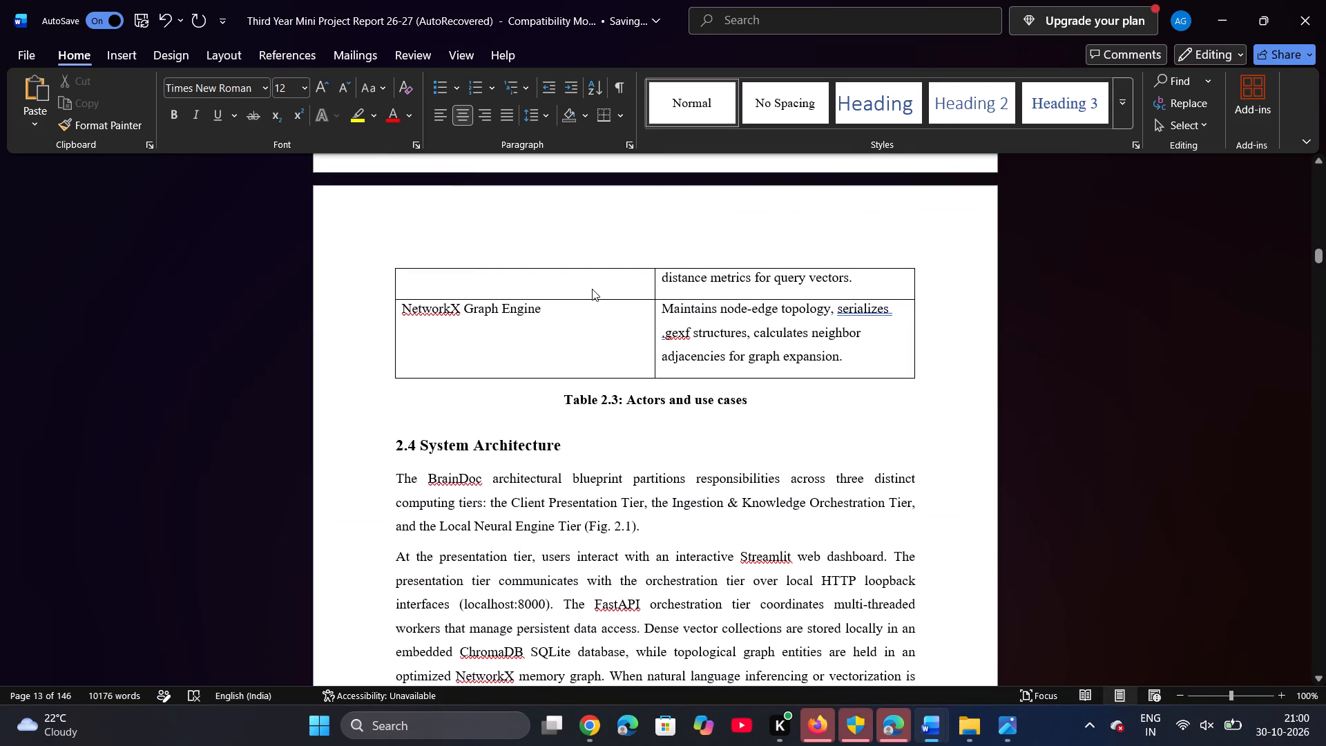
pyautogui.scroll(6, 551, 350)
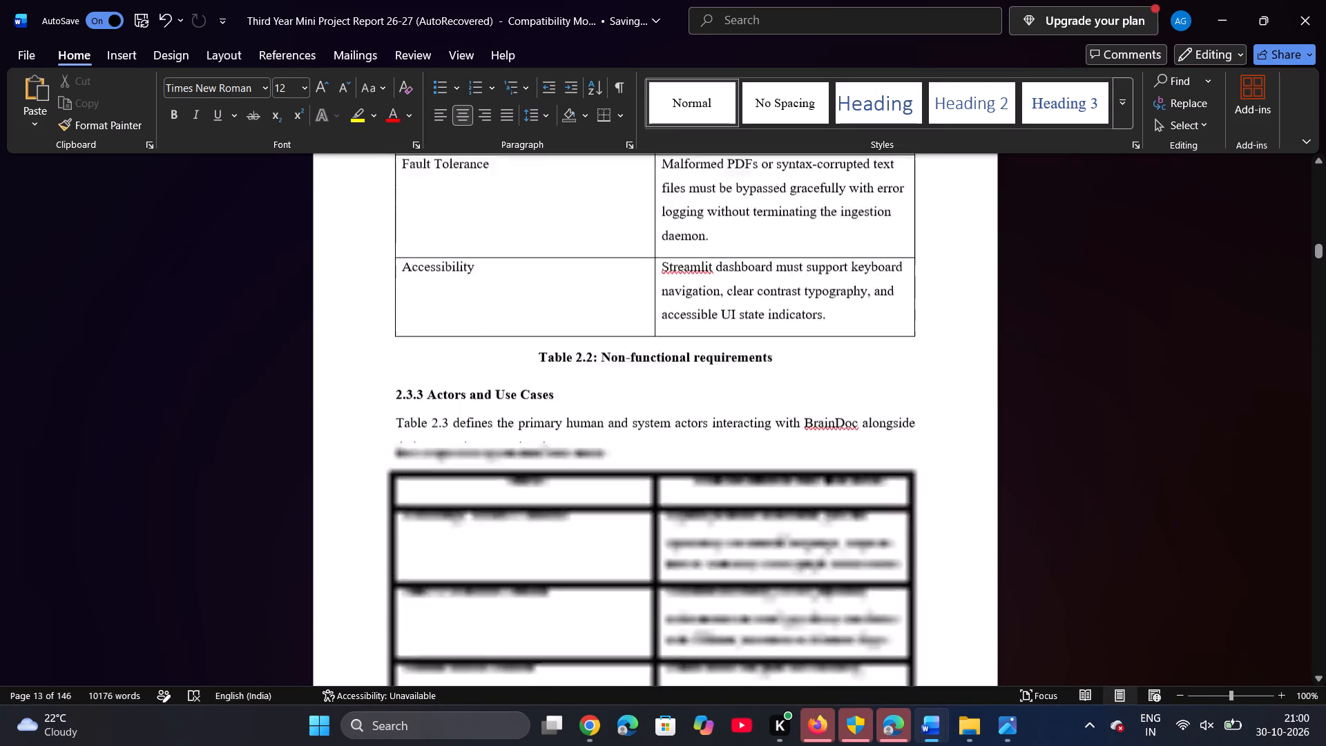
pyautogui.scroll(19, 551, 350)
pyautogui.scroll(-2, 551, 350)
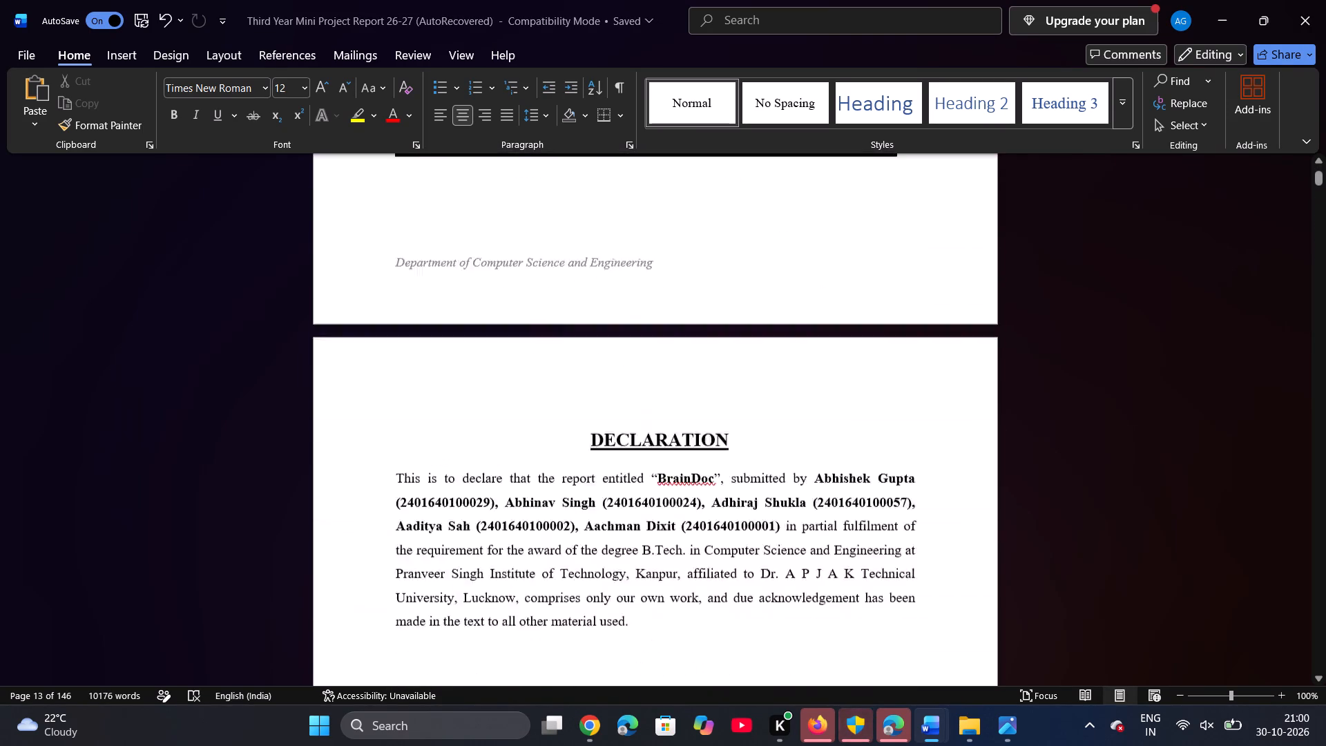
pyautogui.scroll(-9, 551, 350)
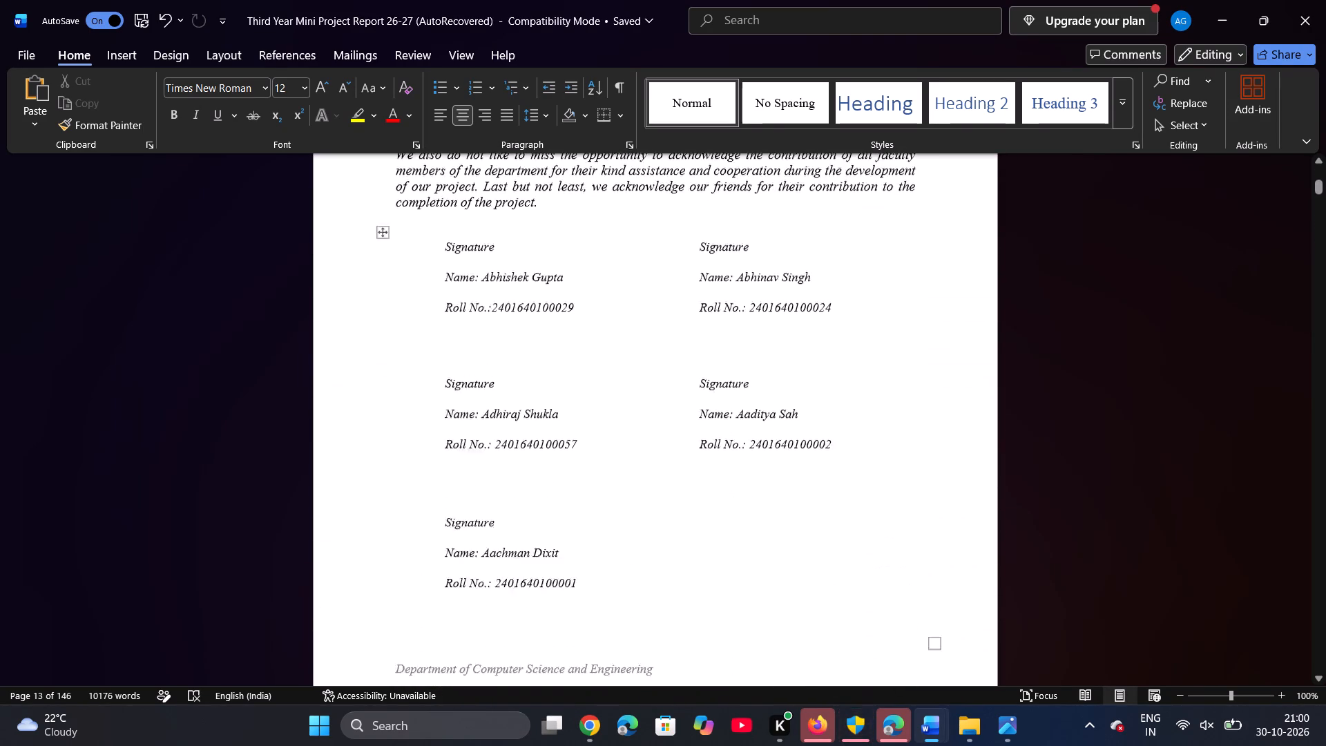
pyautogui.scroll(-8, 551, 350)
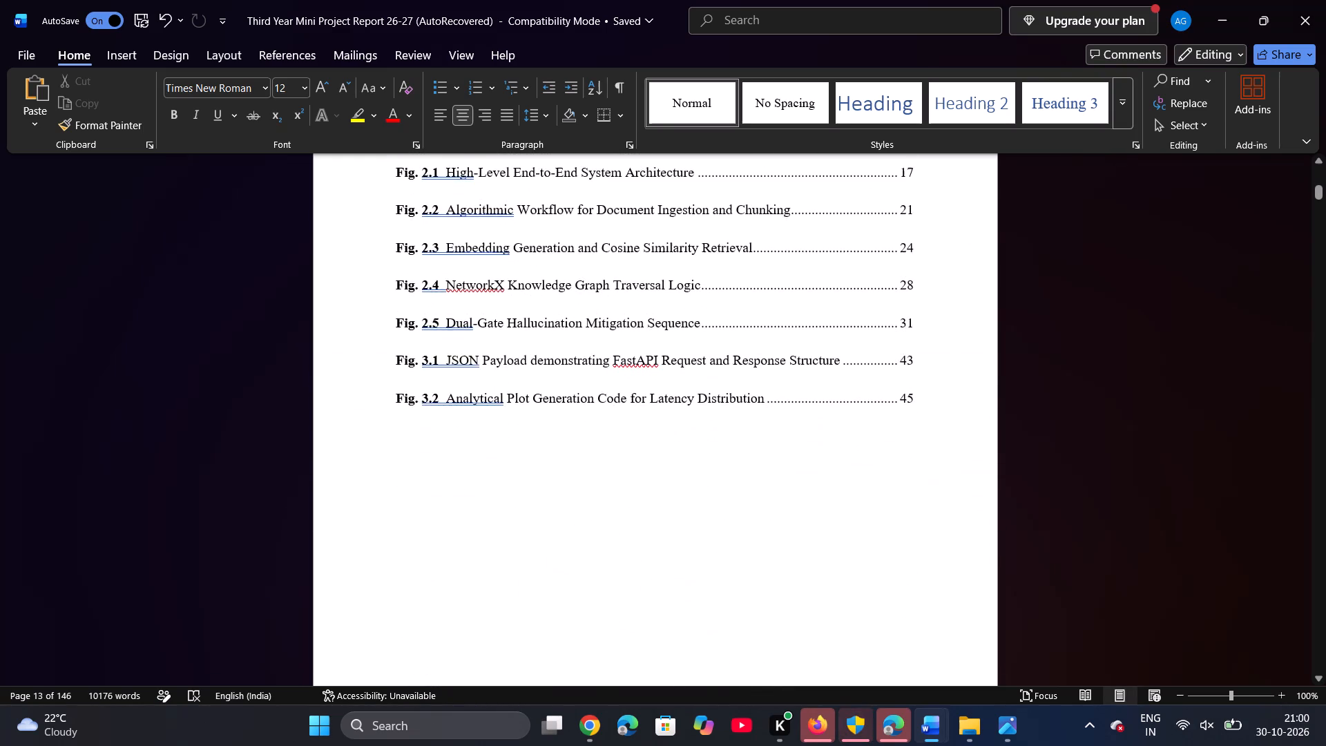
pyautogui.scroll(-3, 551, 350)
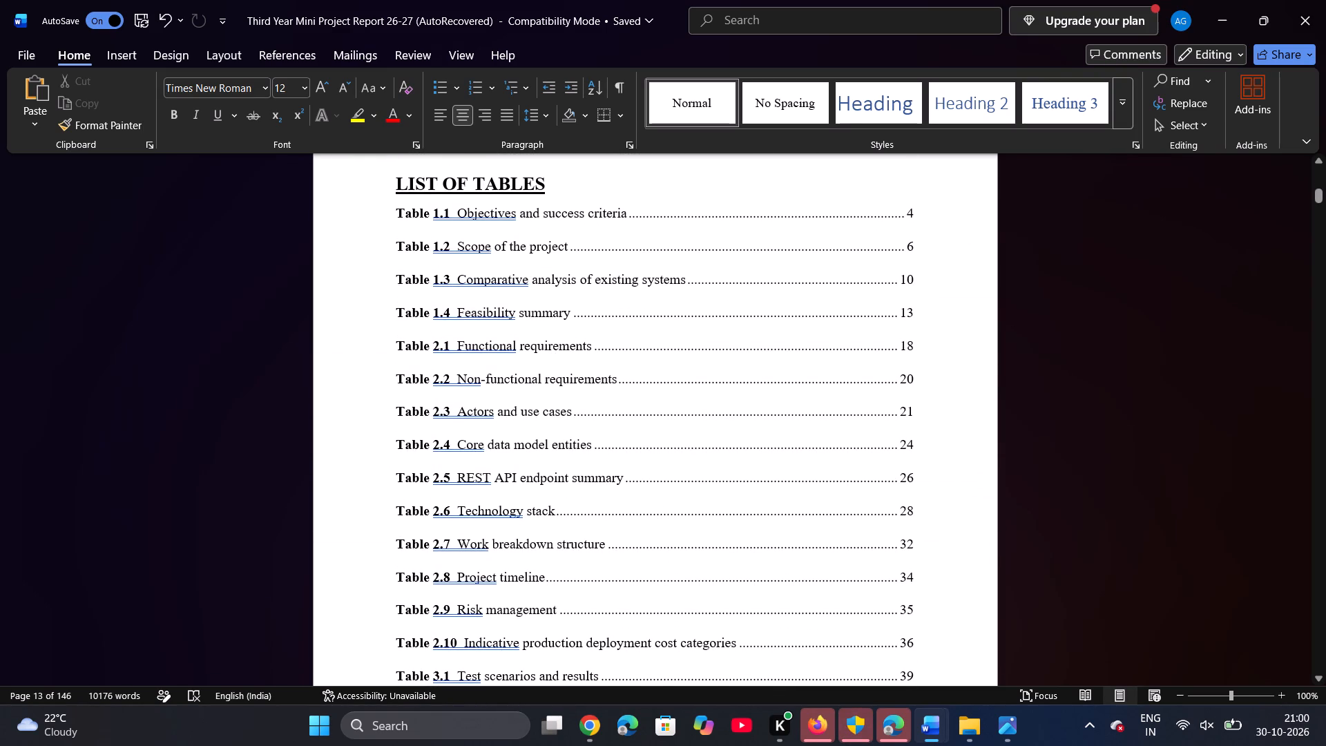
pyautogui.scroll(-20, 551, 350)
pyautogui.scroll(-7, 551, 350)
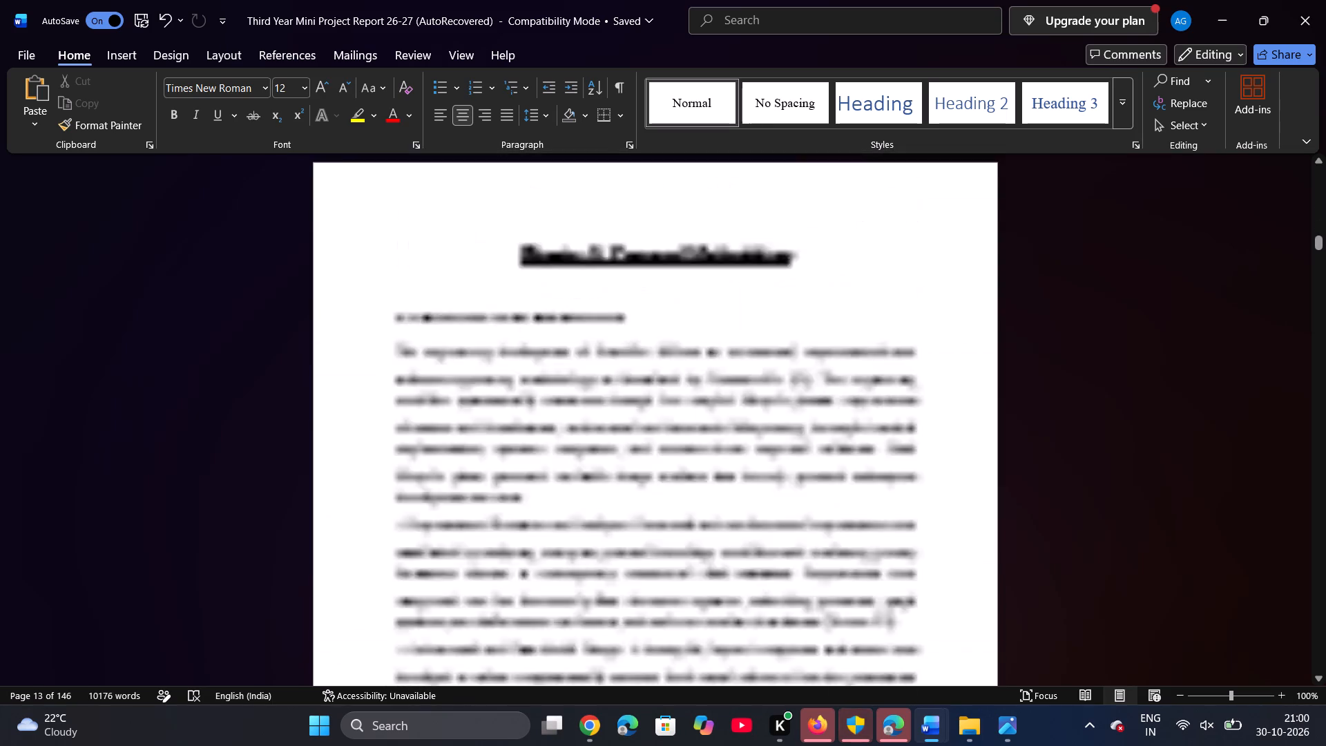
pyautogui.scroll(-8, 551, 350)
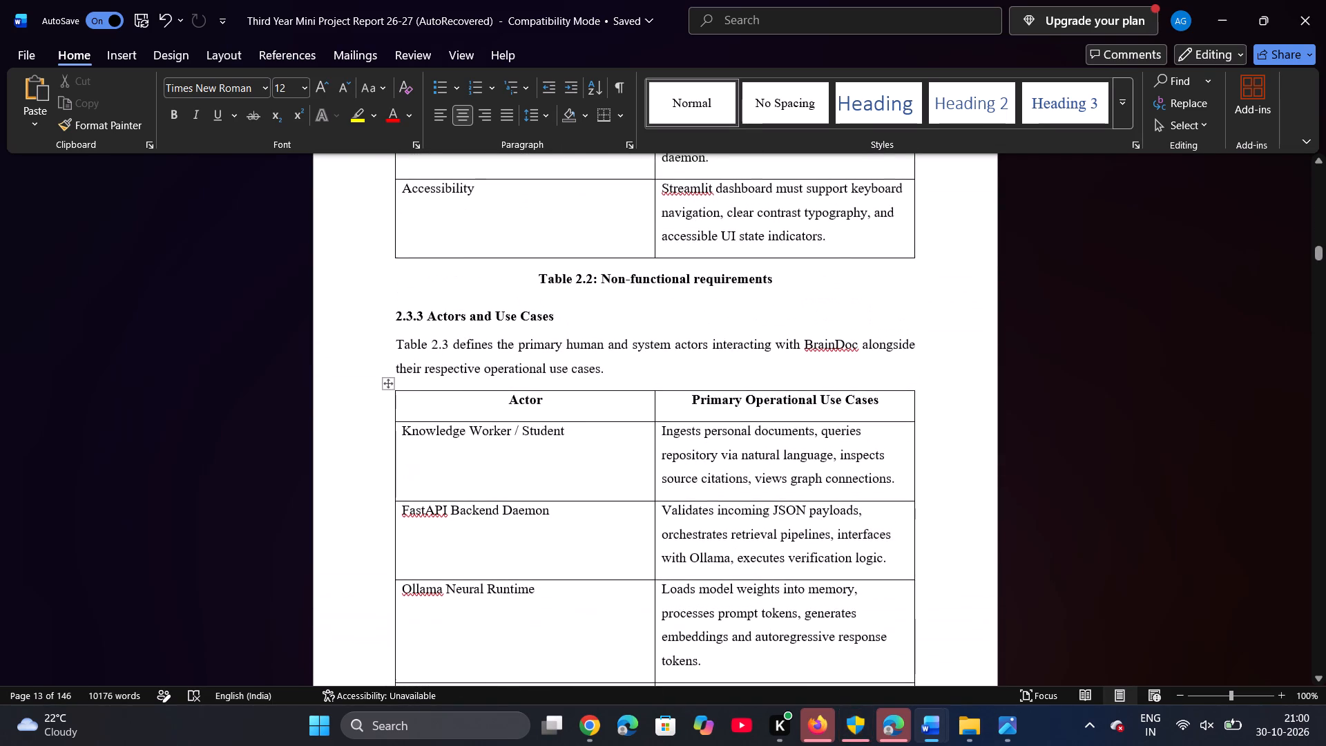
pyautogui.scroll(-12, 551, 350)
pyautogui.scroll(5, 551, 350)
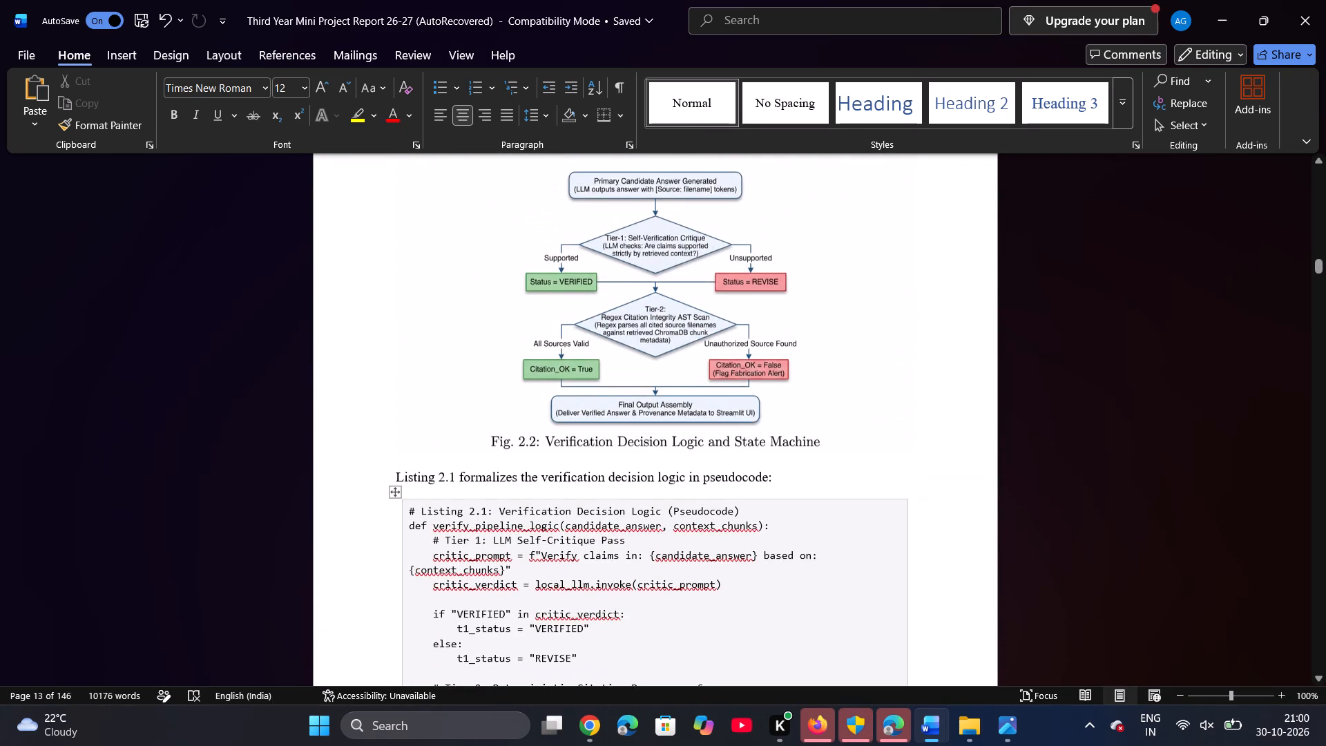
pyautogui.scroll(1, 551, 350)
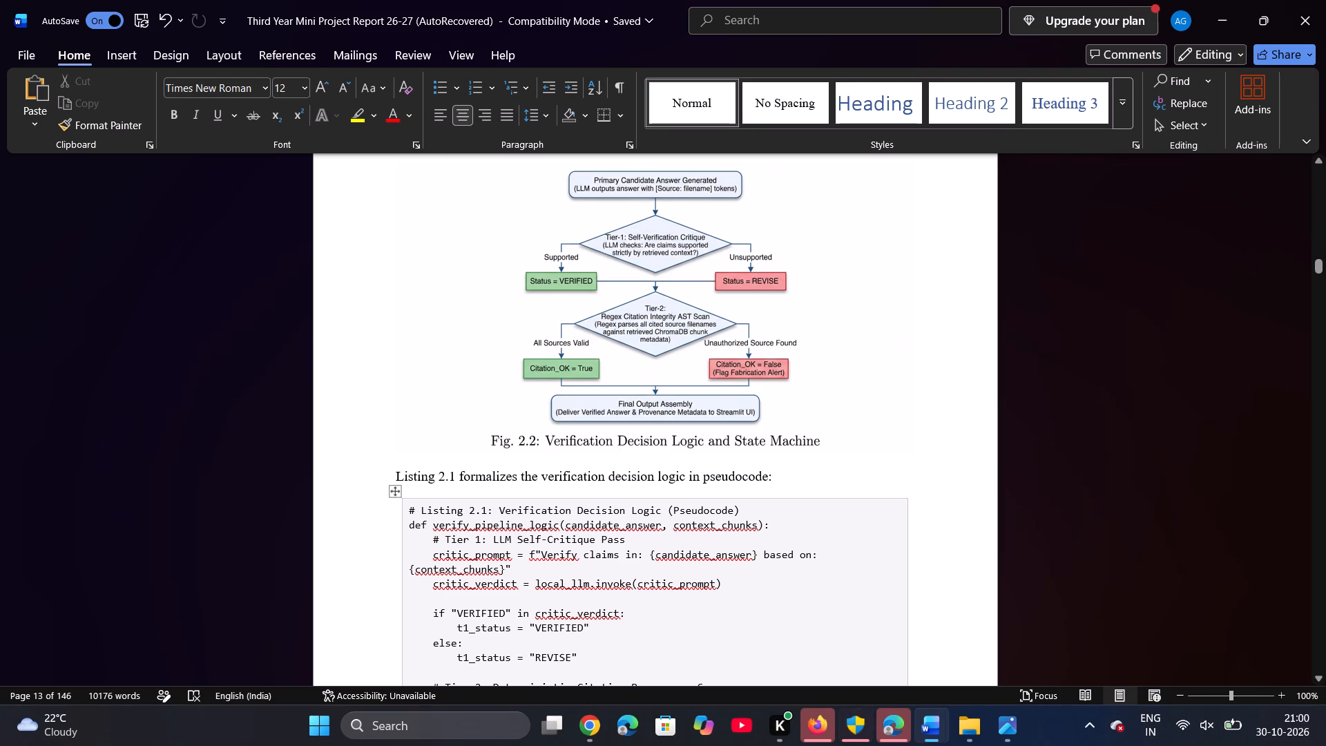
pyautogui.click(145, 18)
pyautogui.click(27, 56)
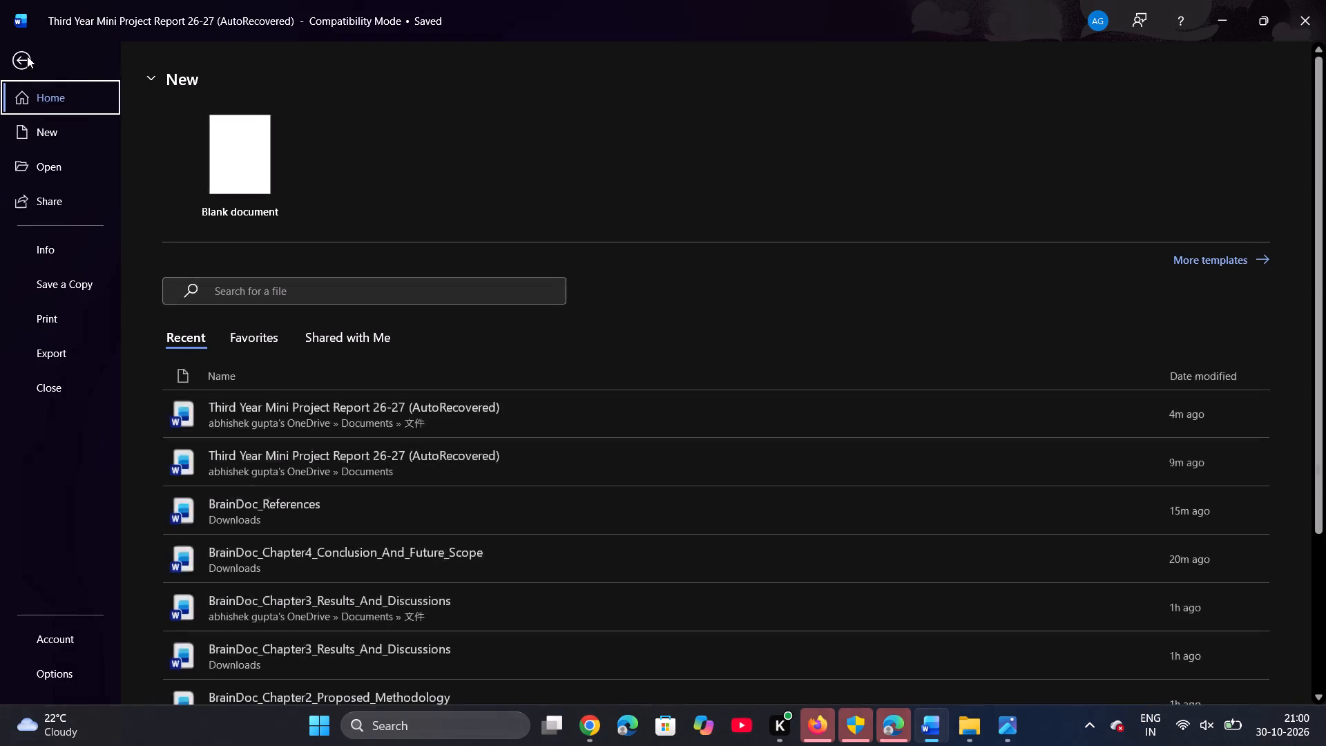
pyautogui.click(52, 291)
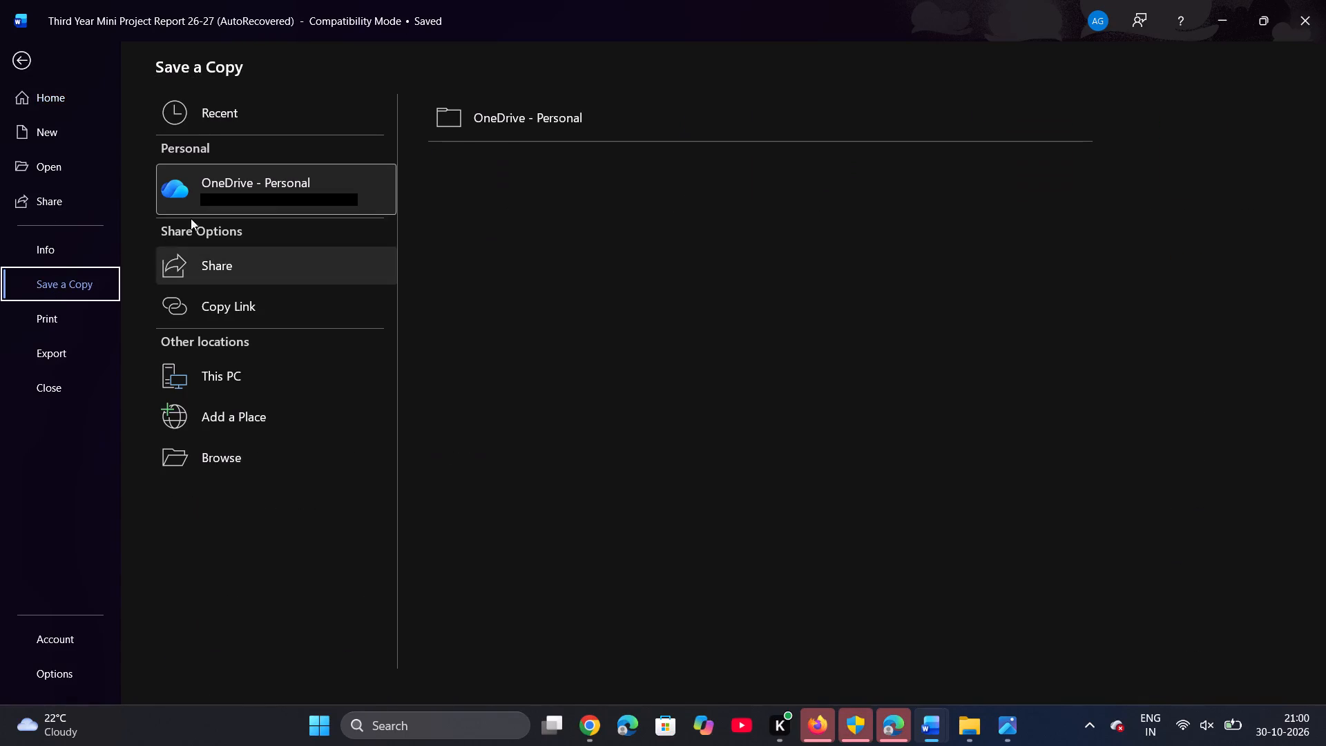